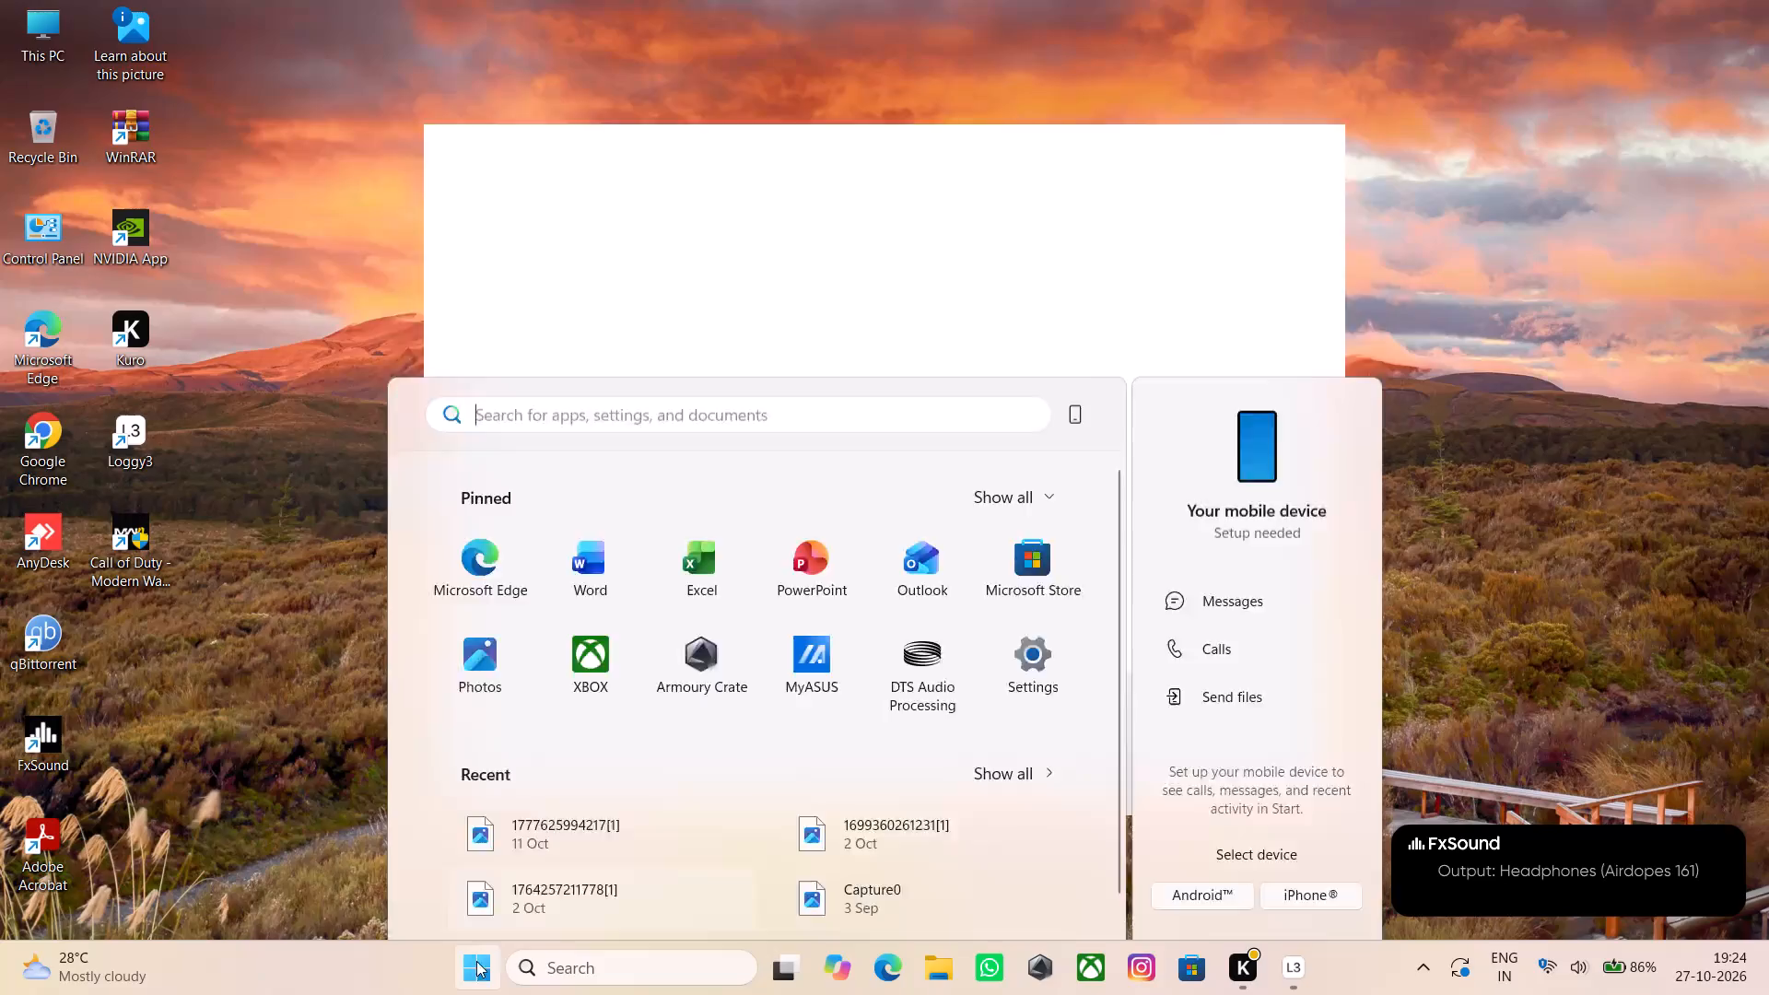
# Show the full list of recent files.
pyautogui.click(1006, 780)
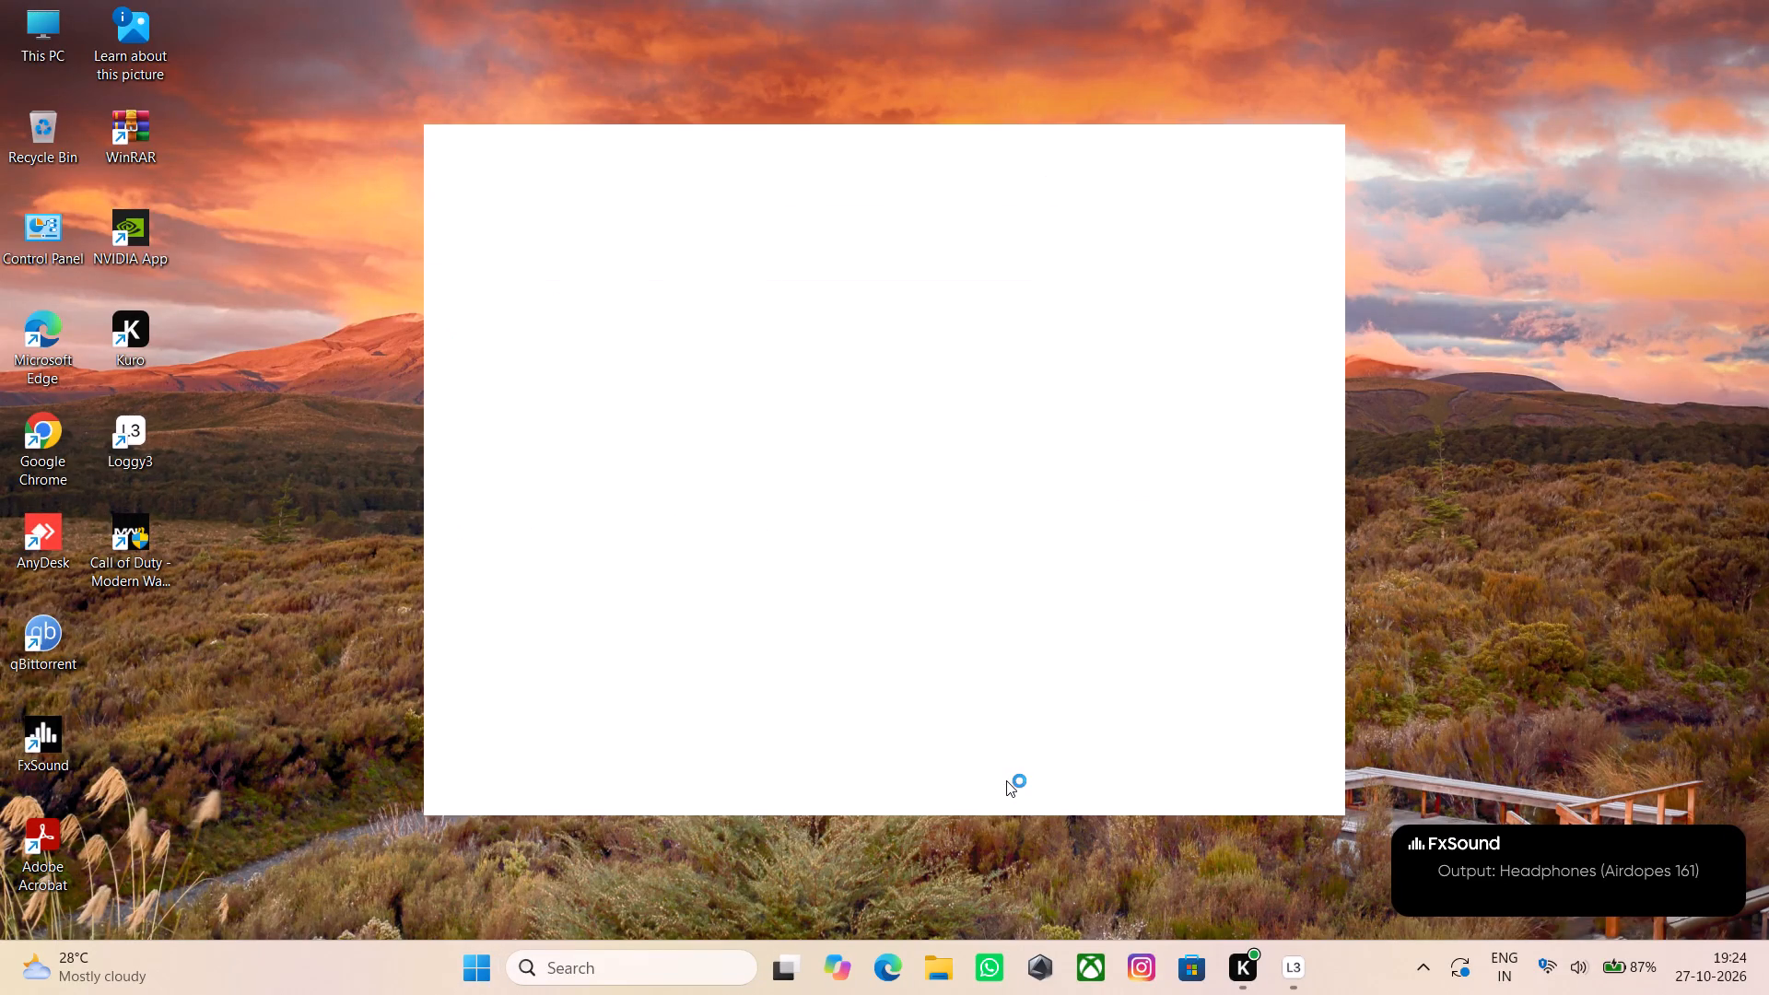
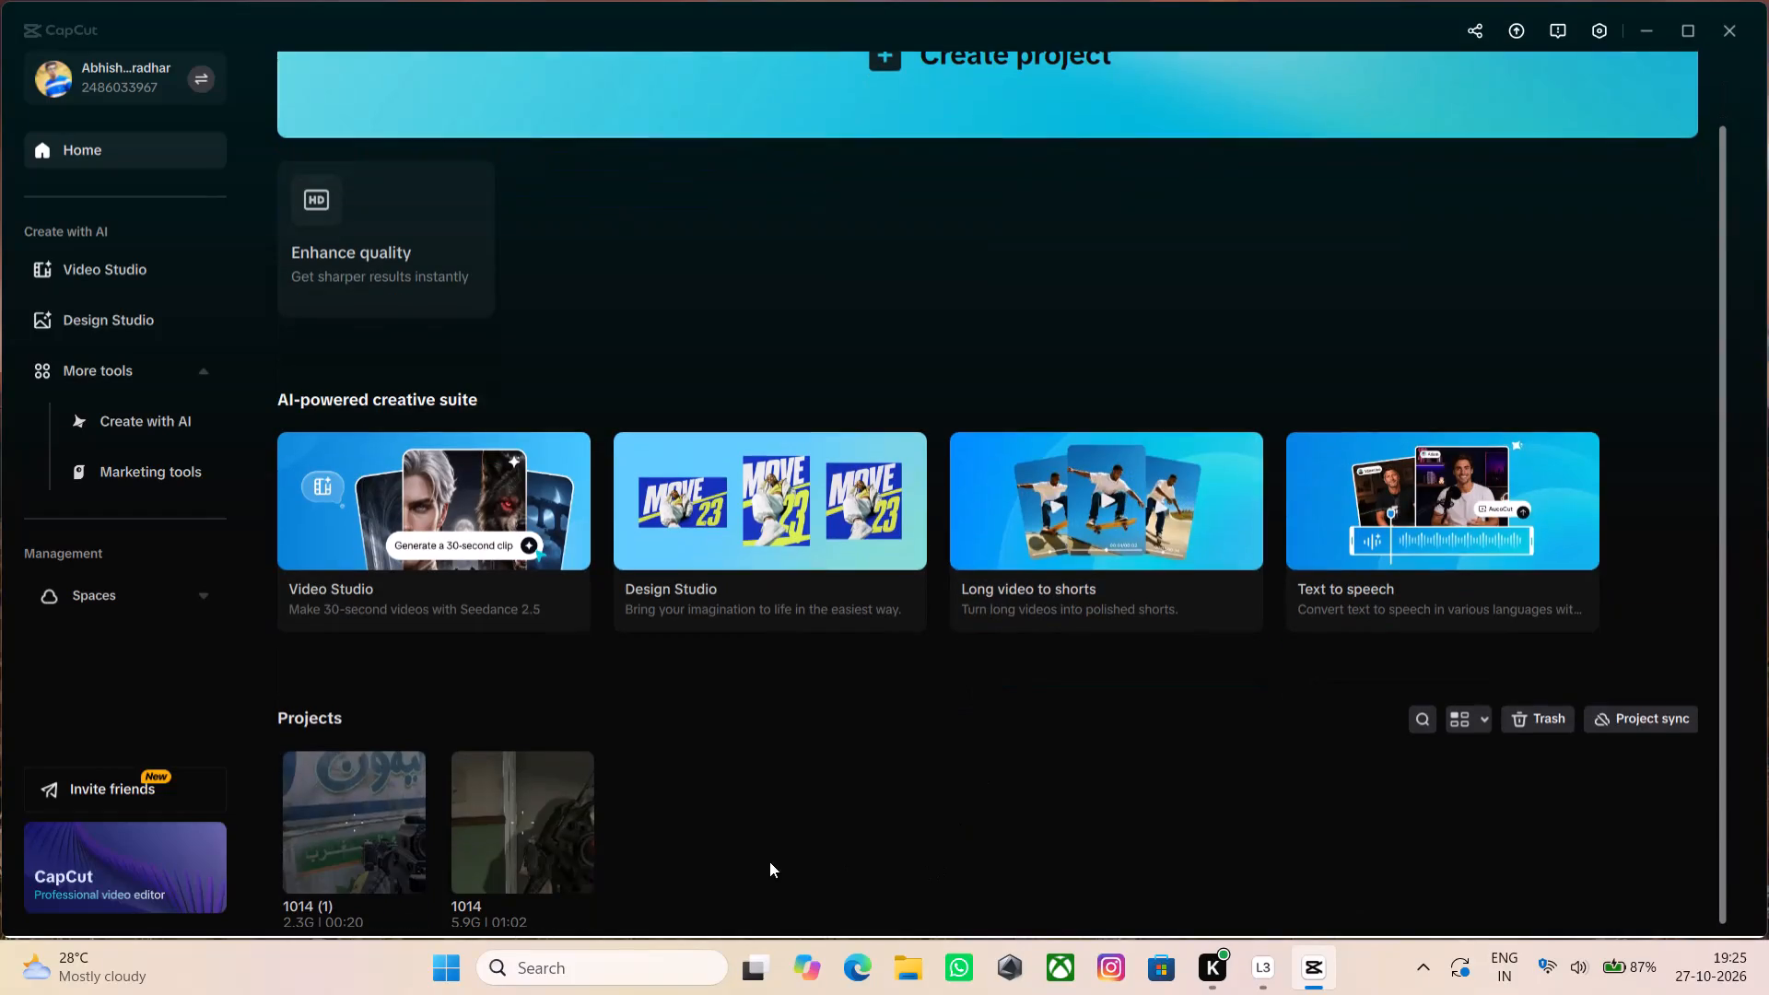
# Move both existing projects, 1014 and 1014 (1), from the Projects list to the trash.
pyautogui.click(581, 874)
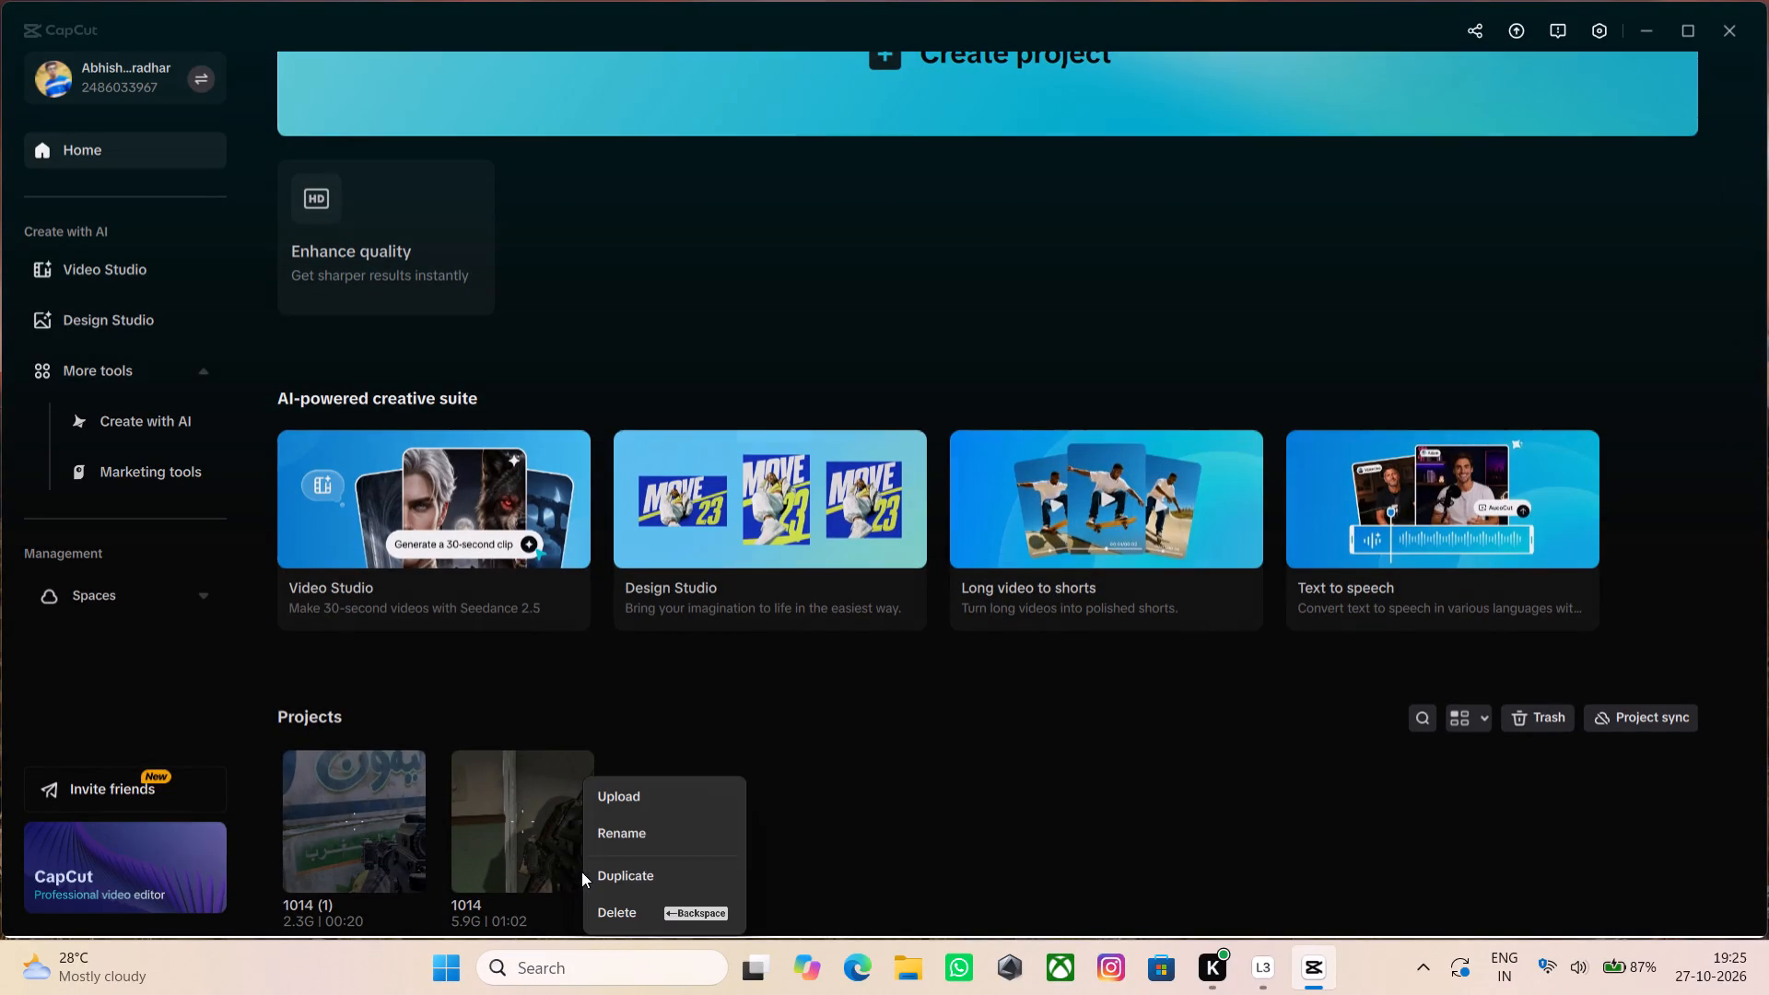
pyautogui.click(643, 909)
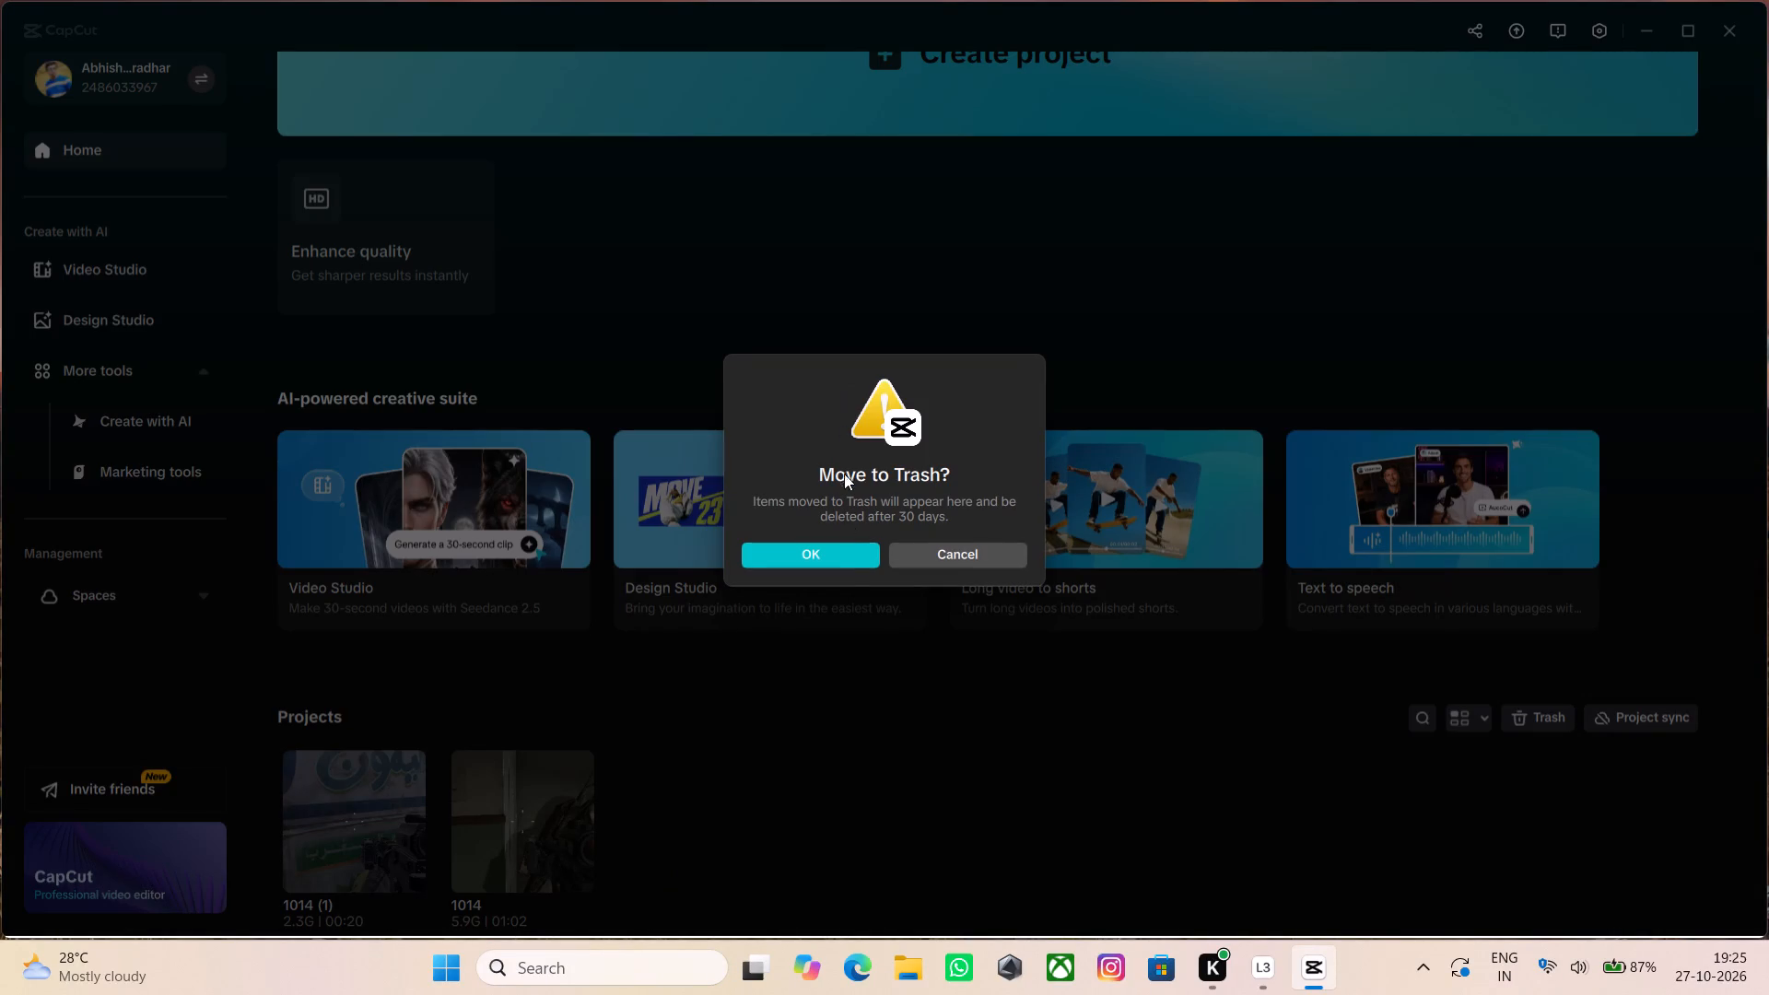
pyautogui.click(840, 547)
pyautogui.click(414, 875)
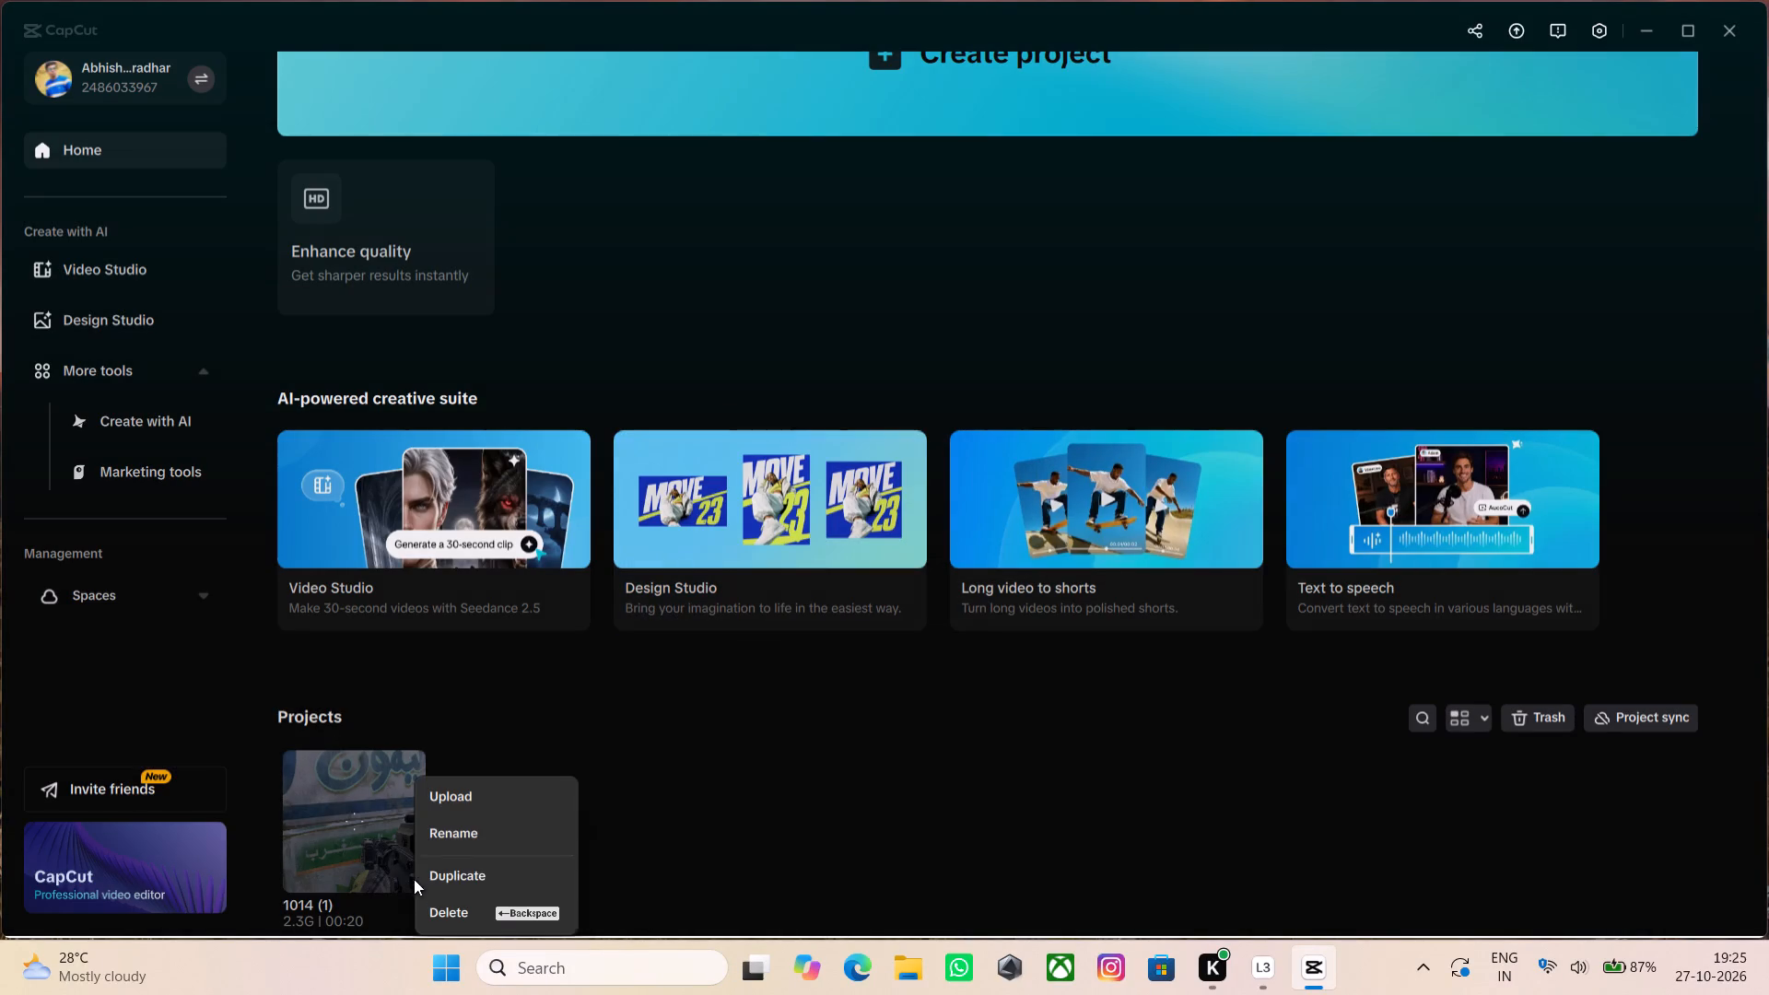
pyautogui.click(471, 907)
pyautogui.click(769, 564)
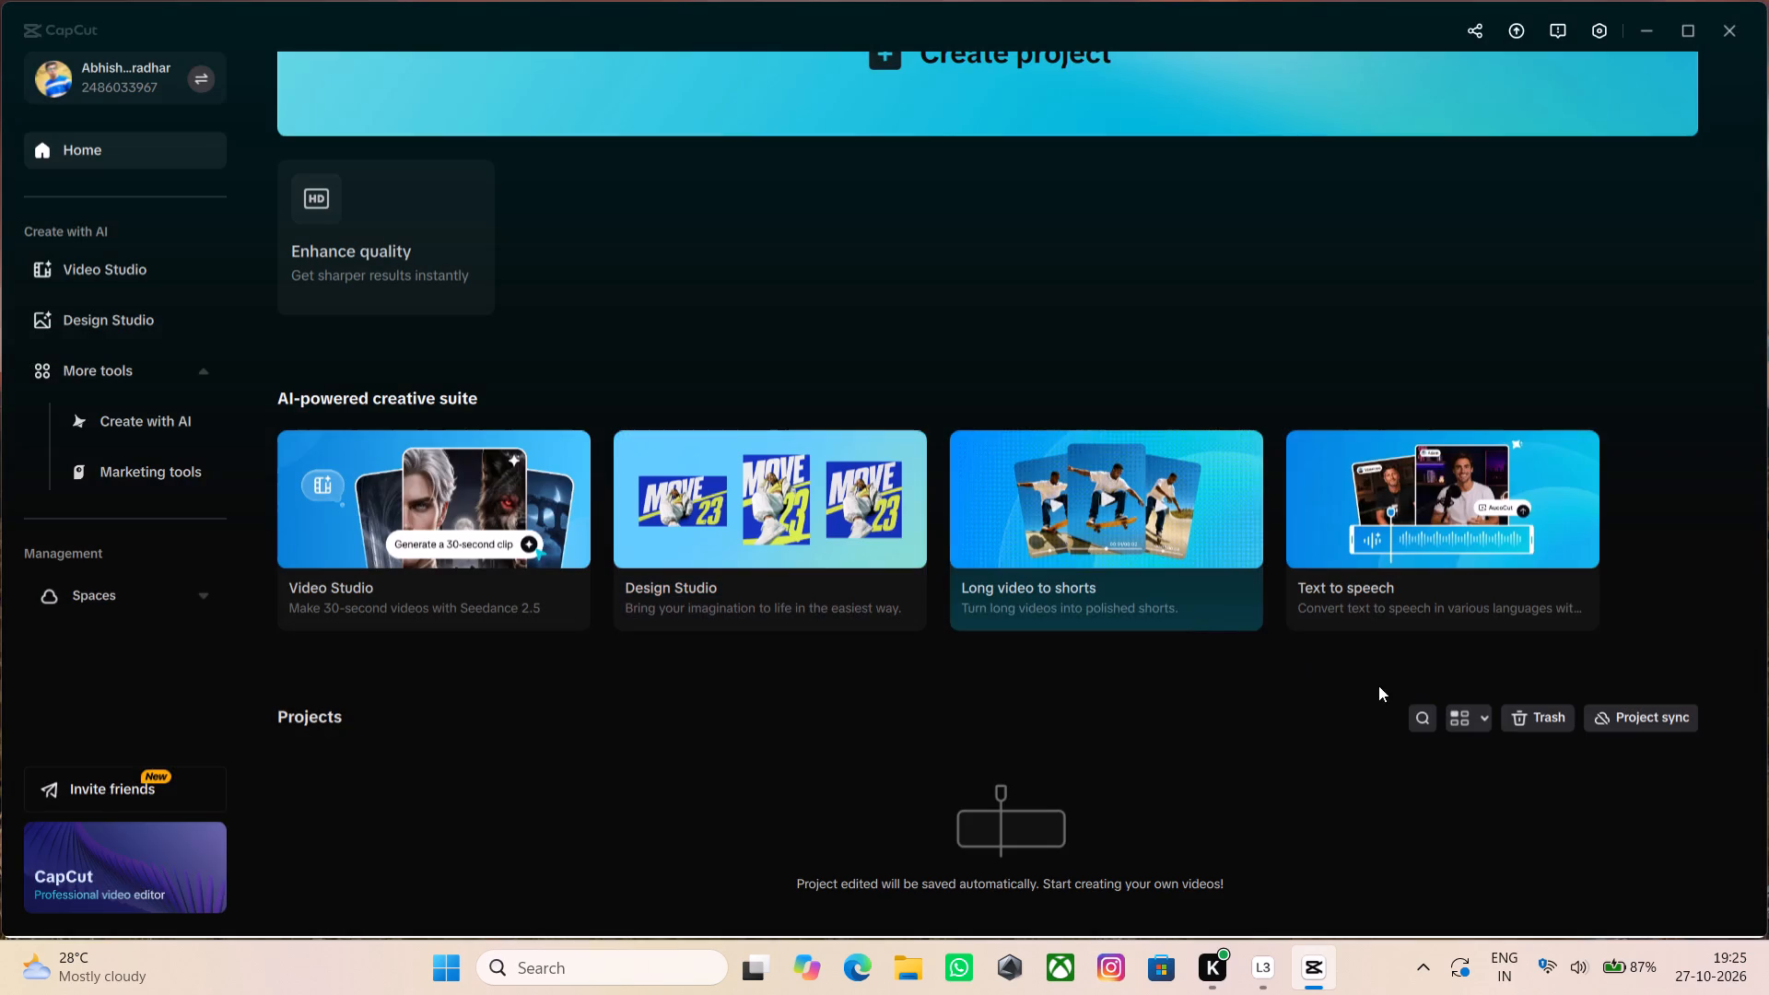
# Empty the project trash so both trashed projects are permanently deleted, and close the Trash window.
pyautogui.click(1557, 712)
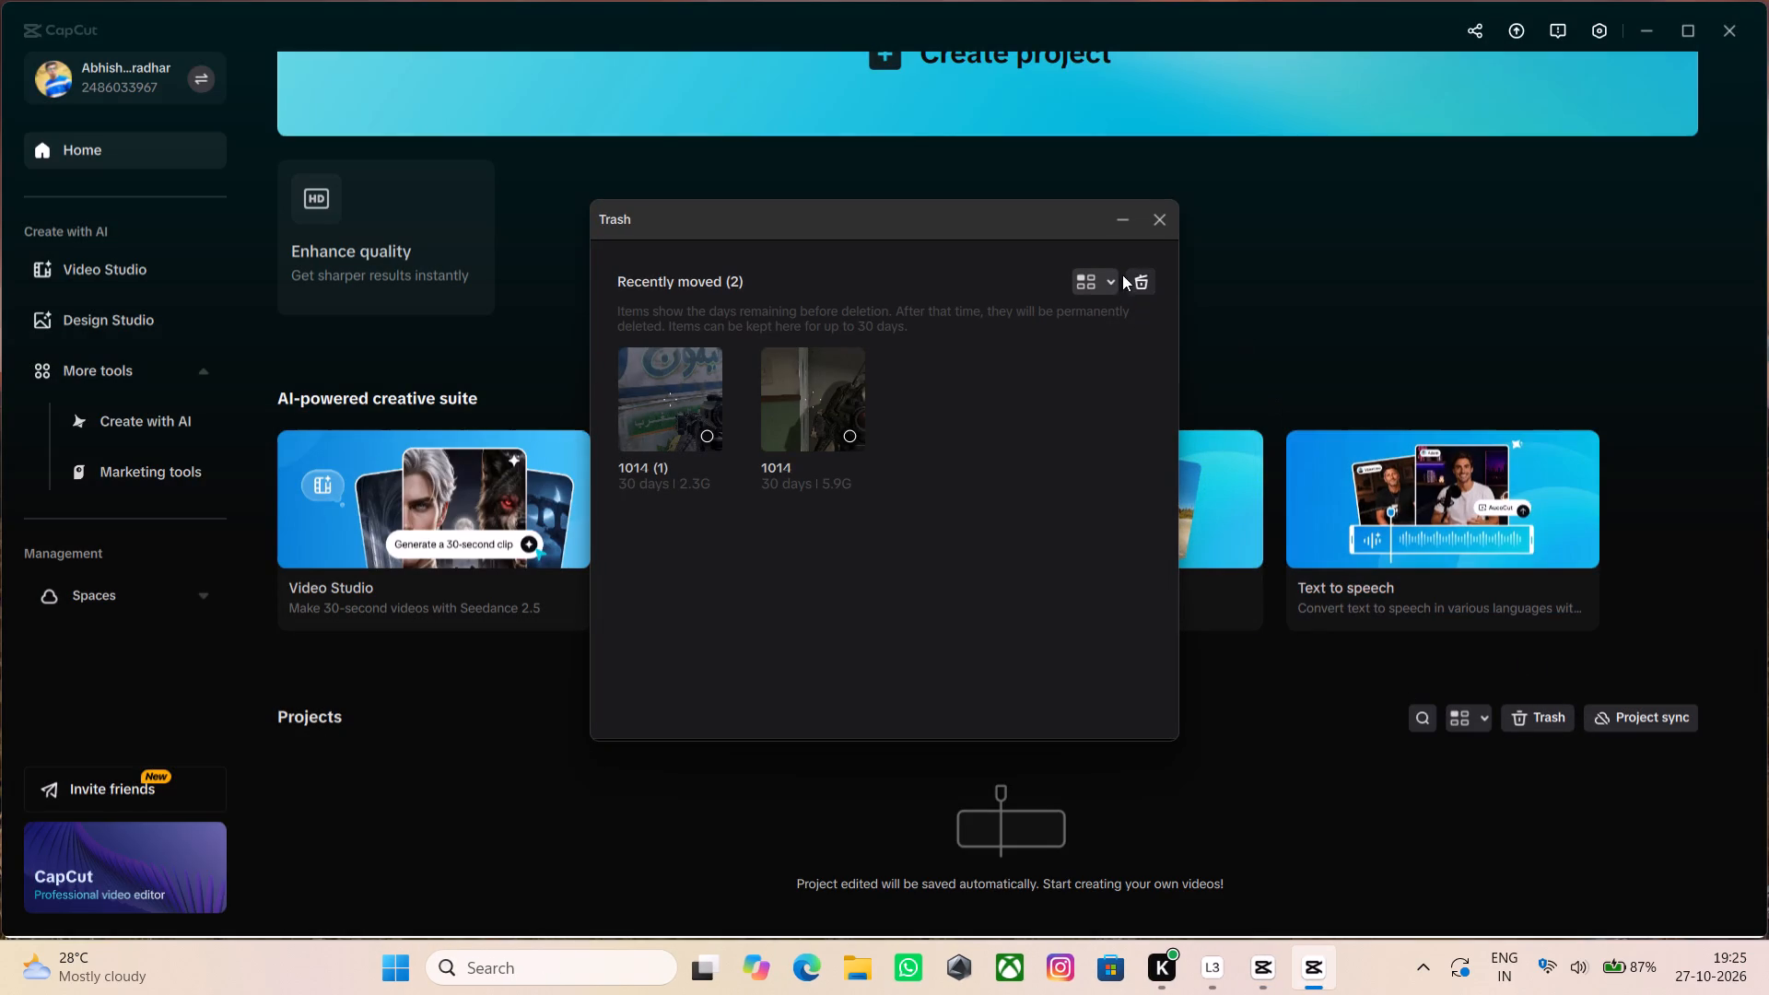
pyautogui.click(1144, 286)
pyautogui.click(858, 544)
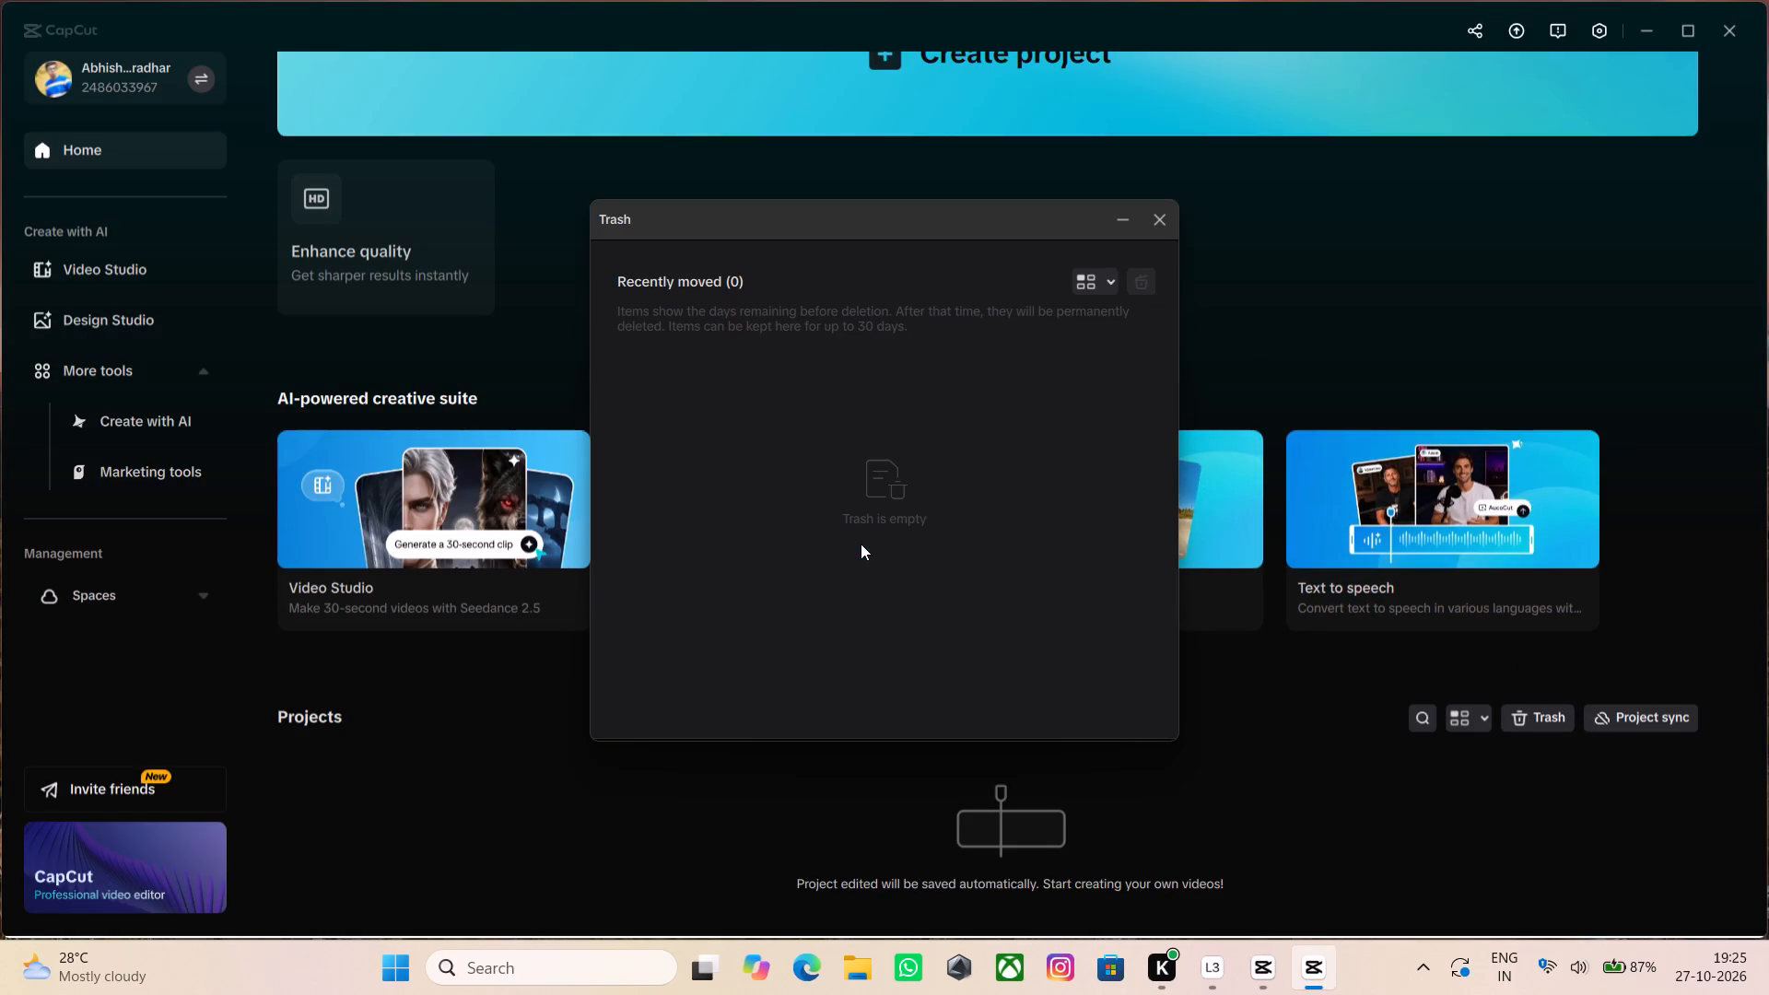
pyautogui.click(1167, 224)
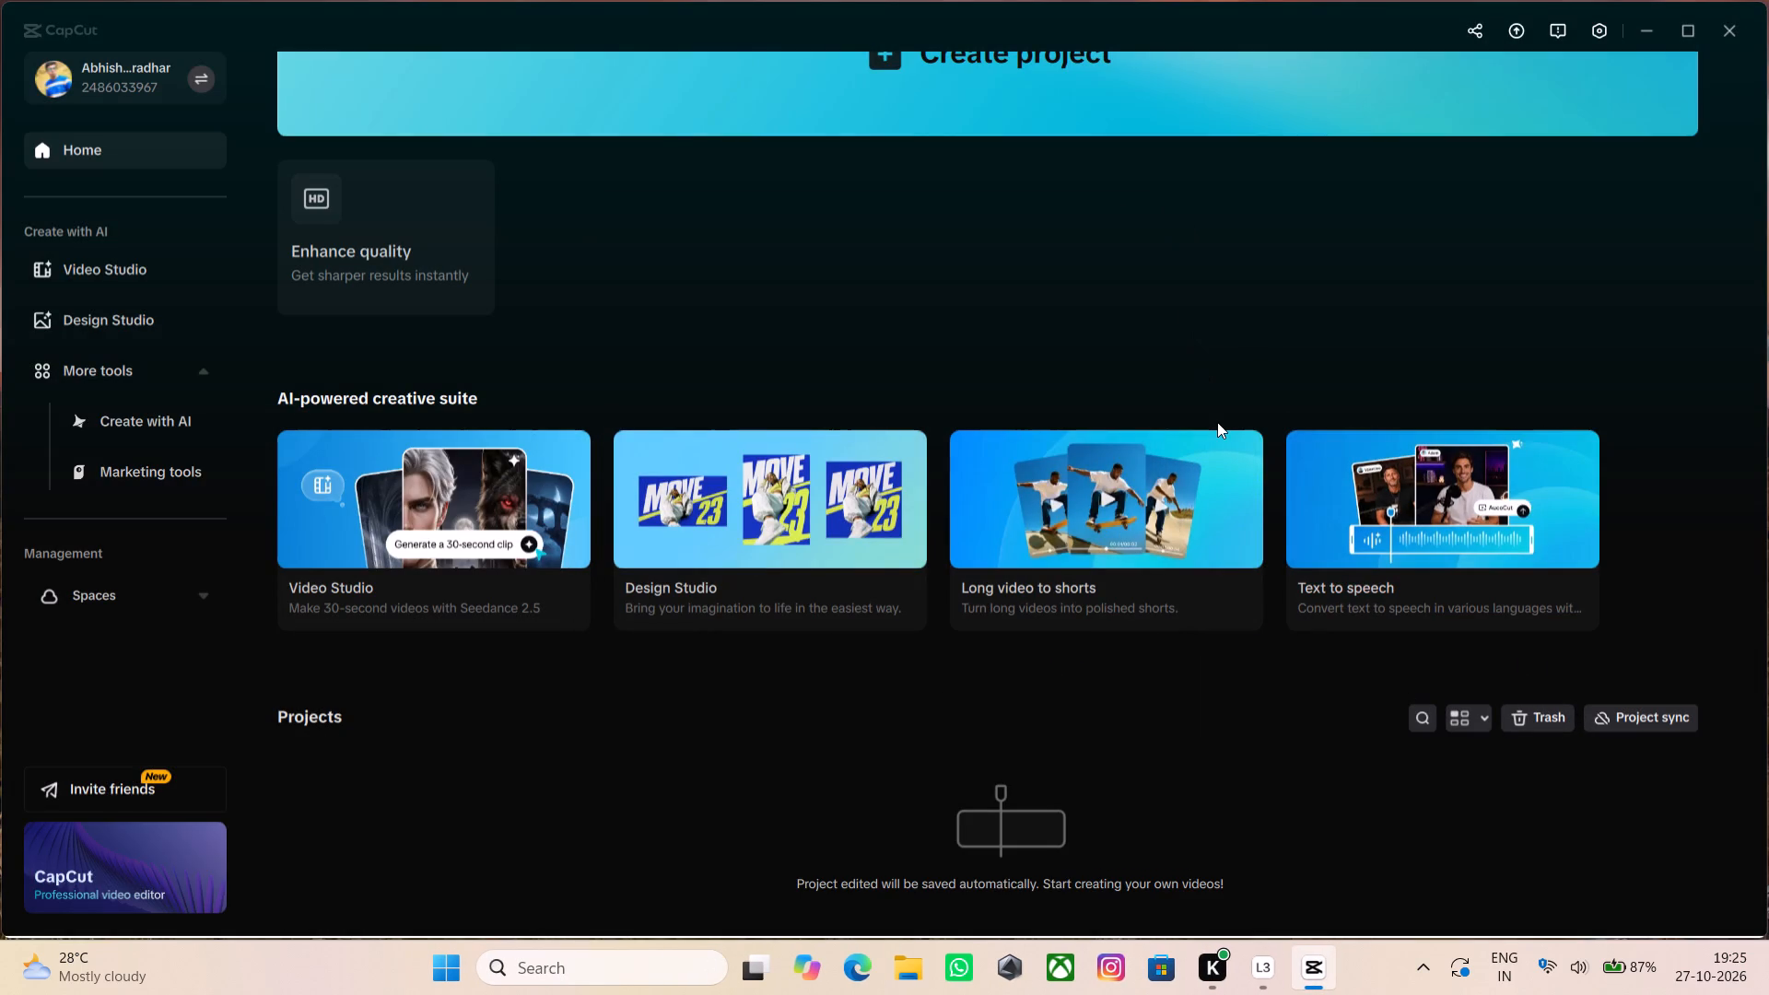
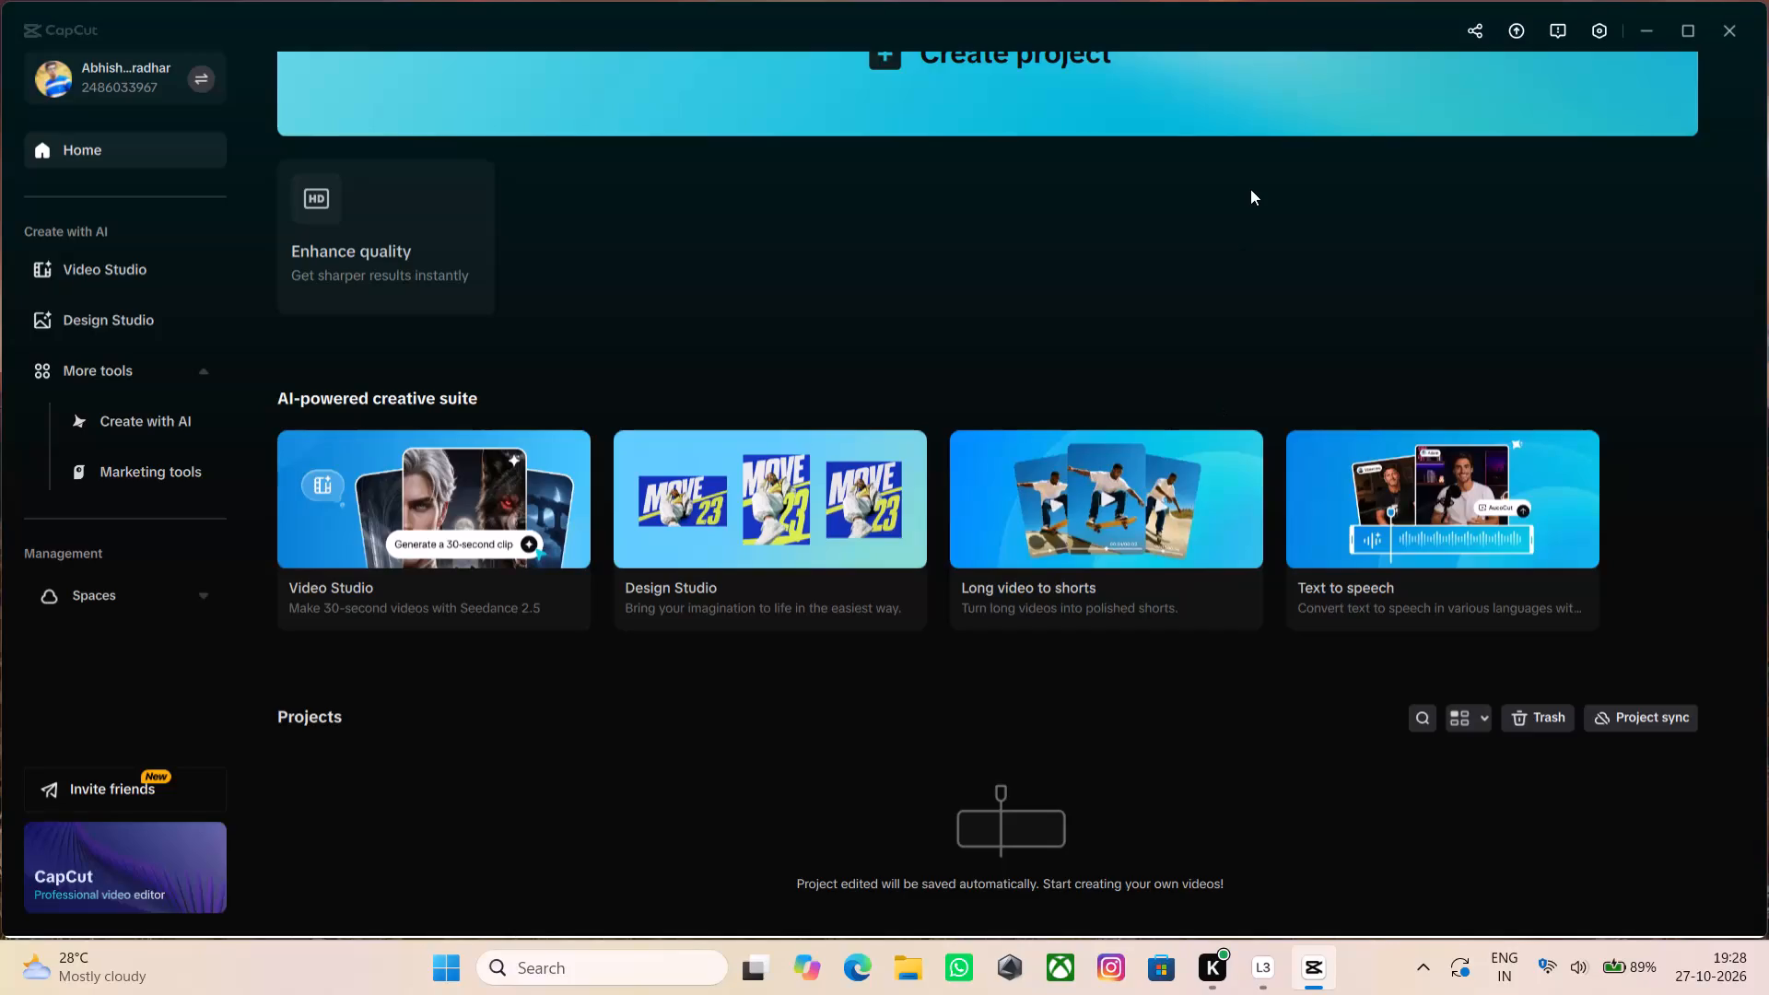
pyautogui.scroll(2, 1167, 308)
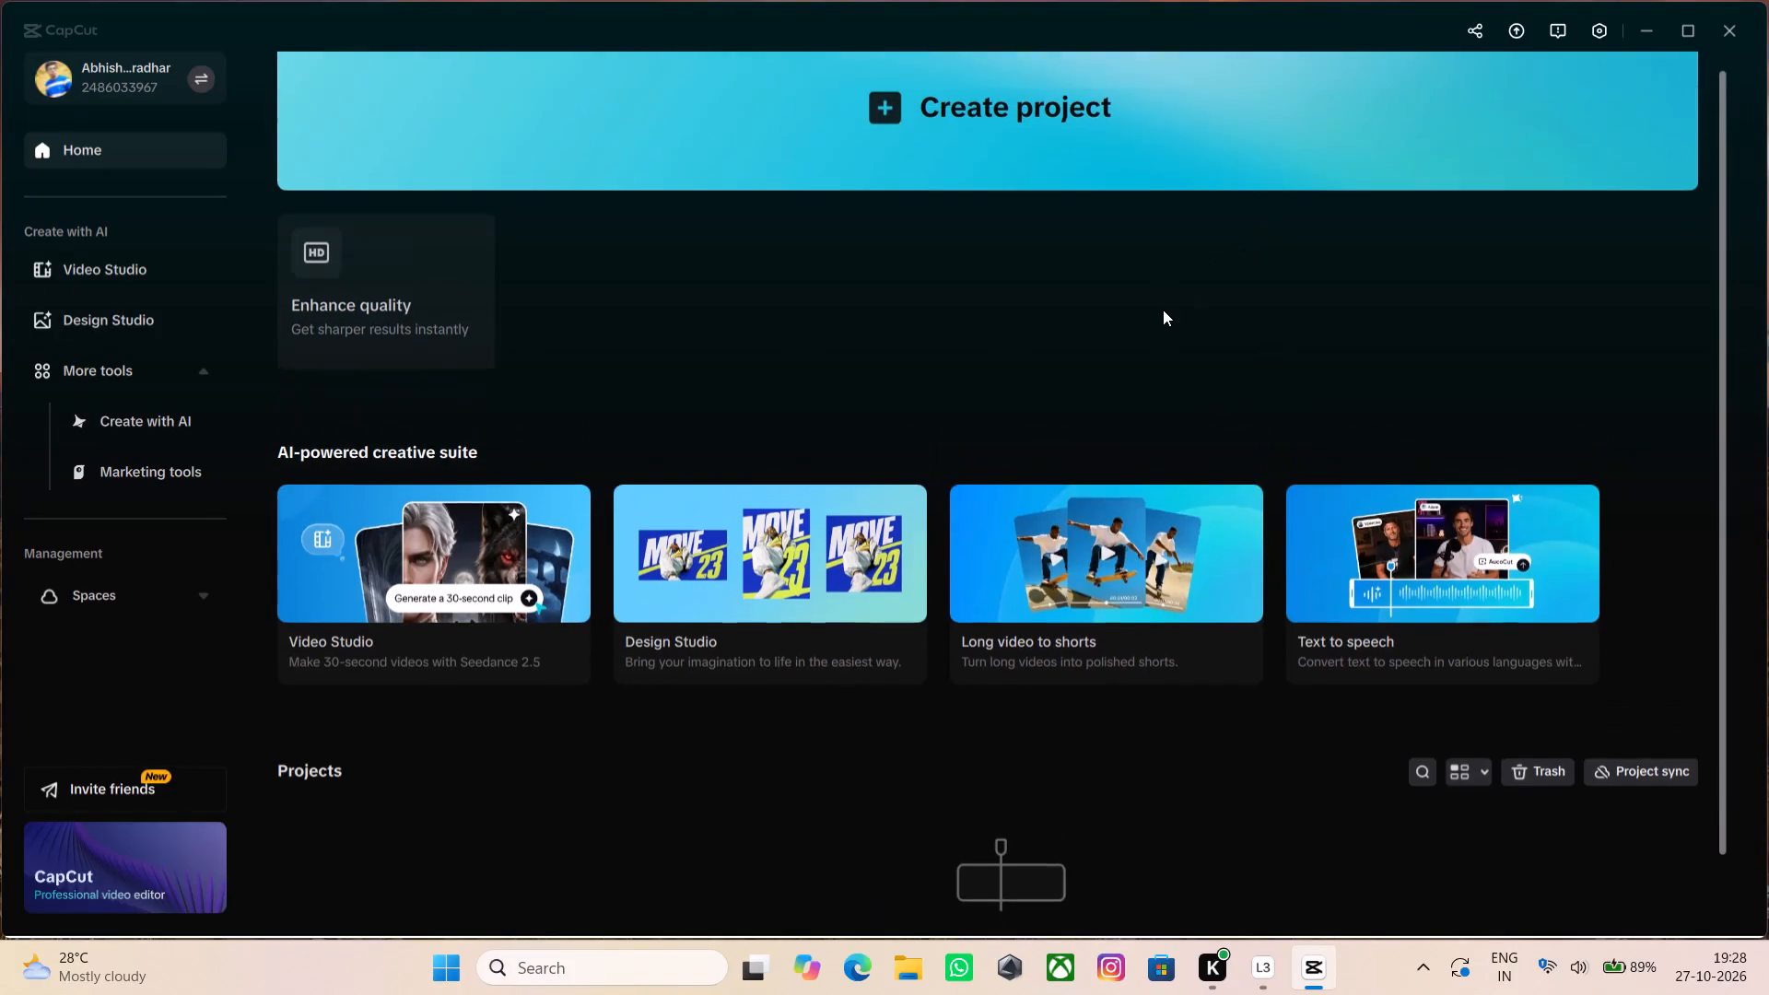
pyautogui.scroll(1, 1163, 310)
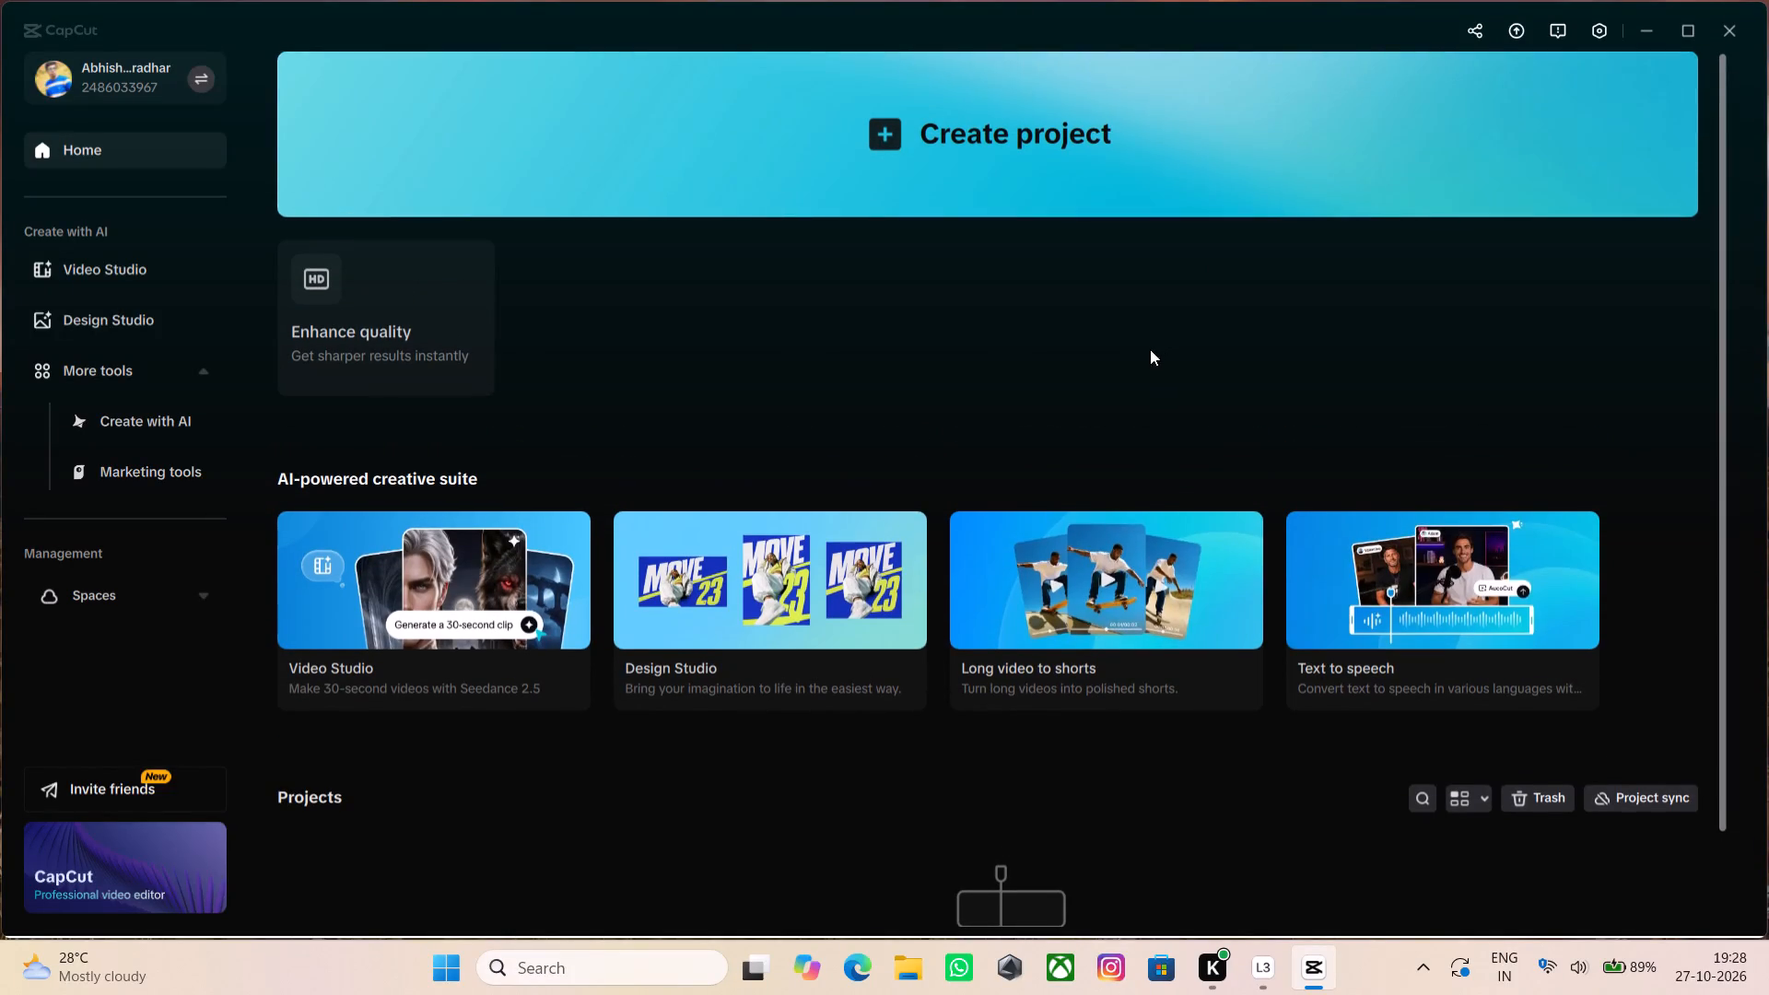
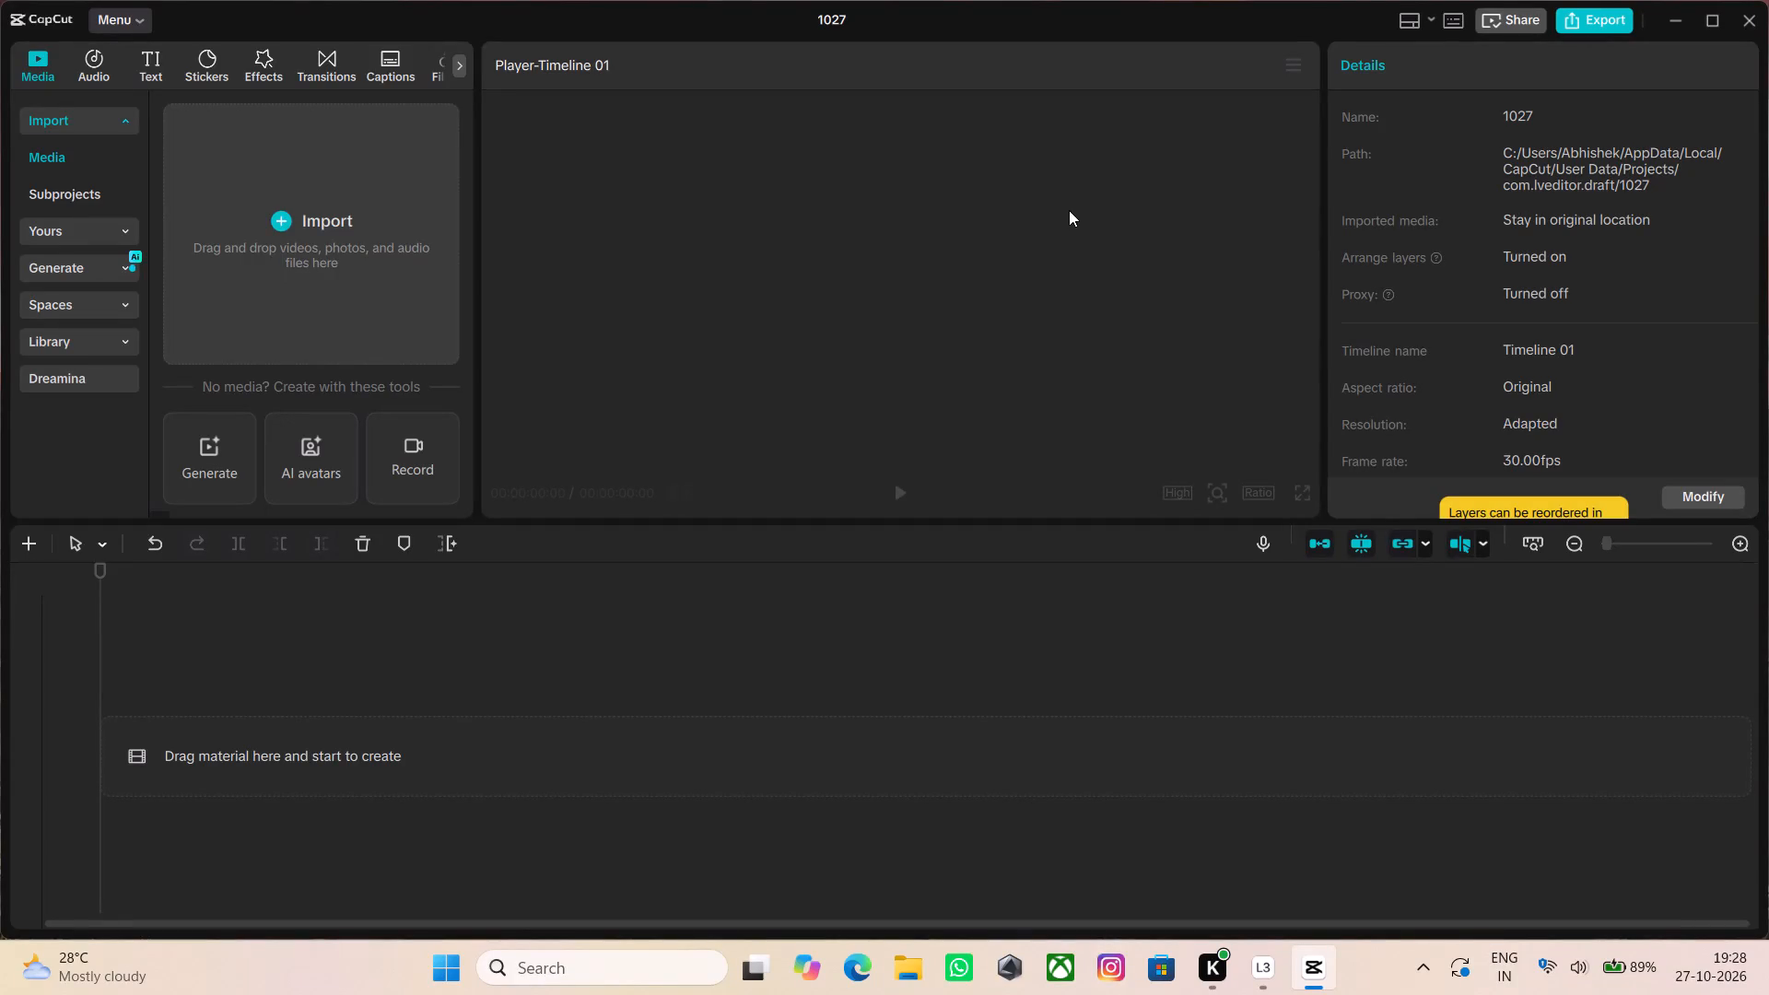
# Import the video "Call of Duty Modern Warfare 4 2026.10.27 - 18.20.37.04" from the Call of Duty Modern Warfare 4 folder under Videos > NVIDIA.
pyautogui.click(281, 237)
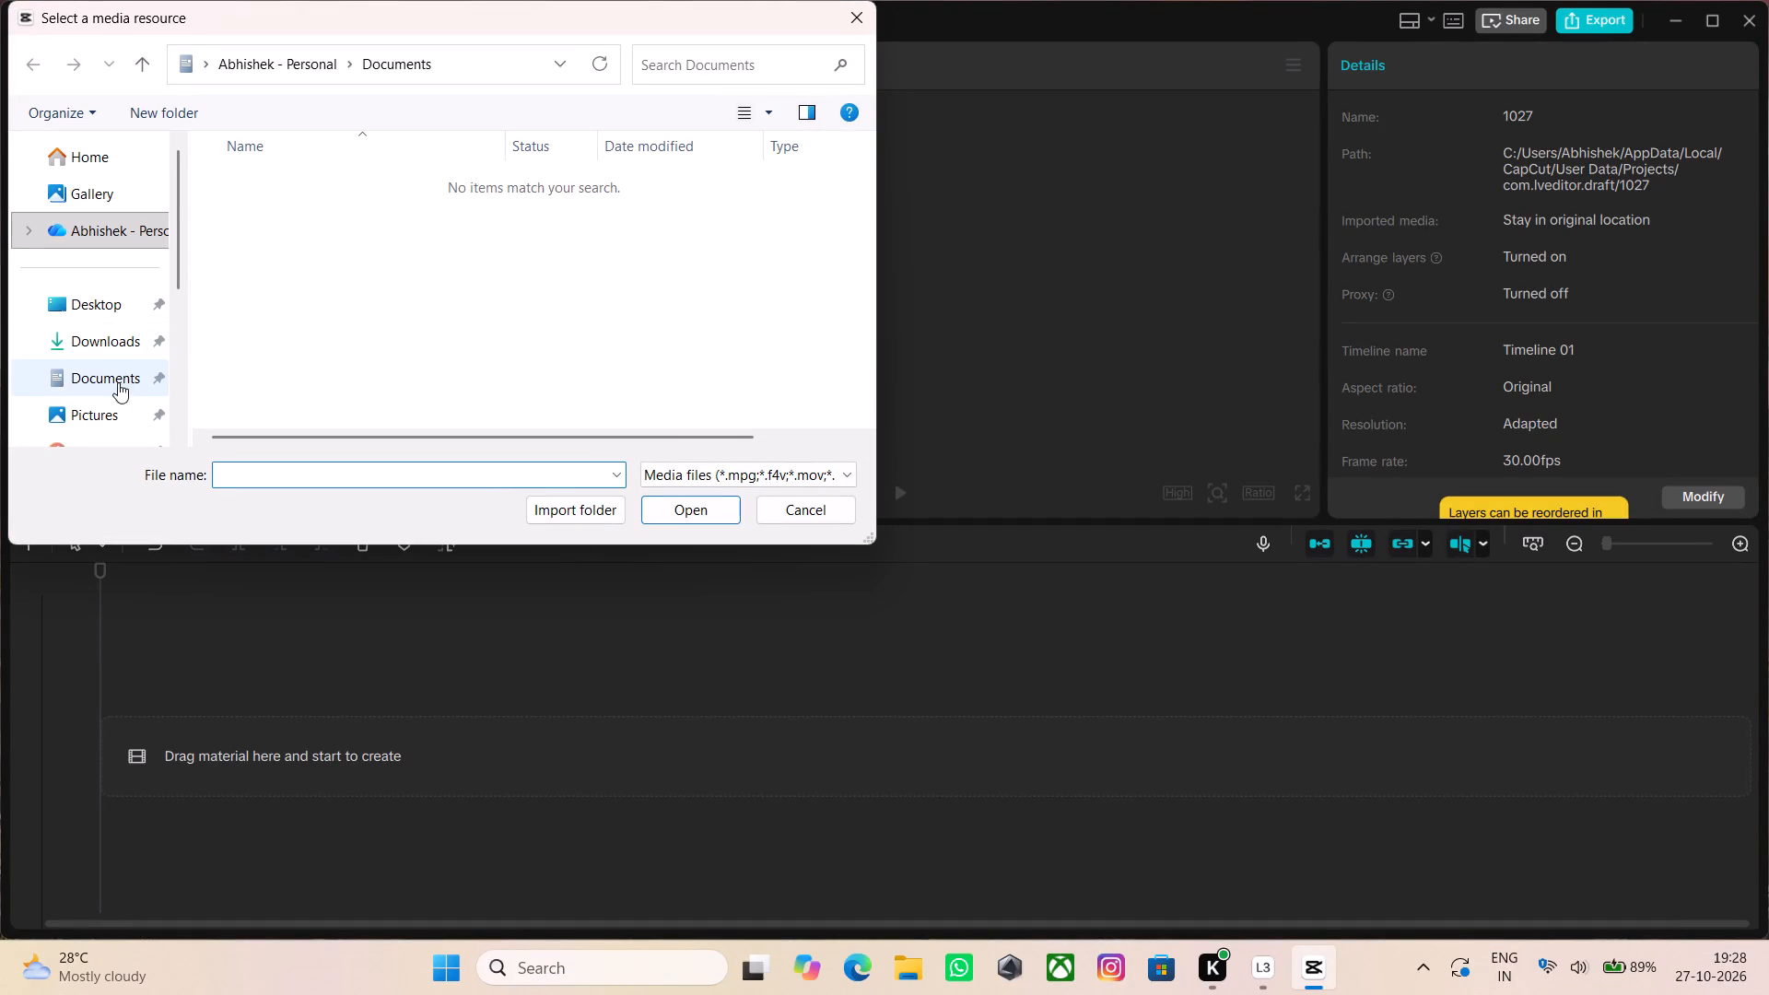
pyautogui.scroll(-1, 118, 388)
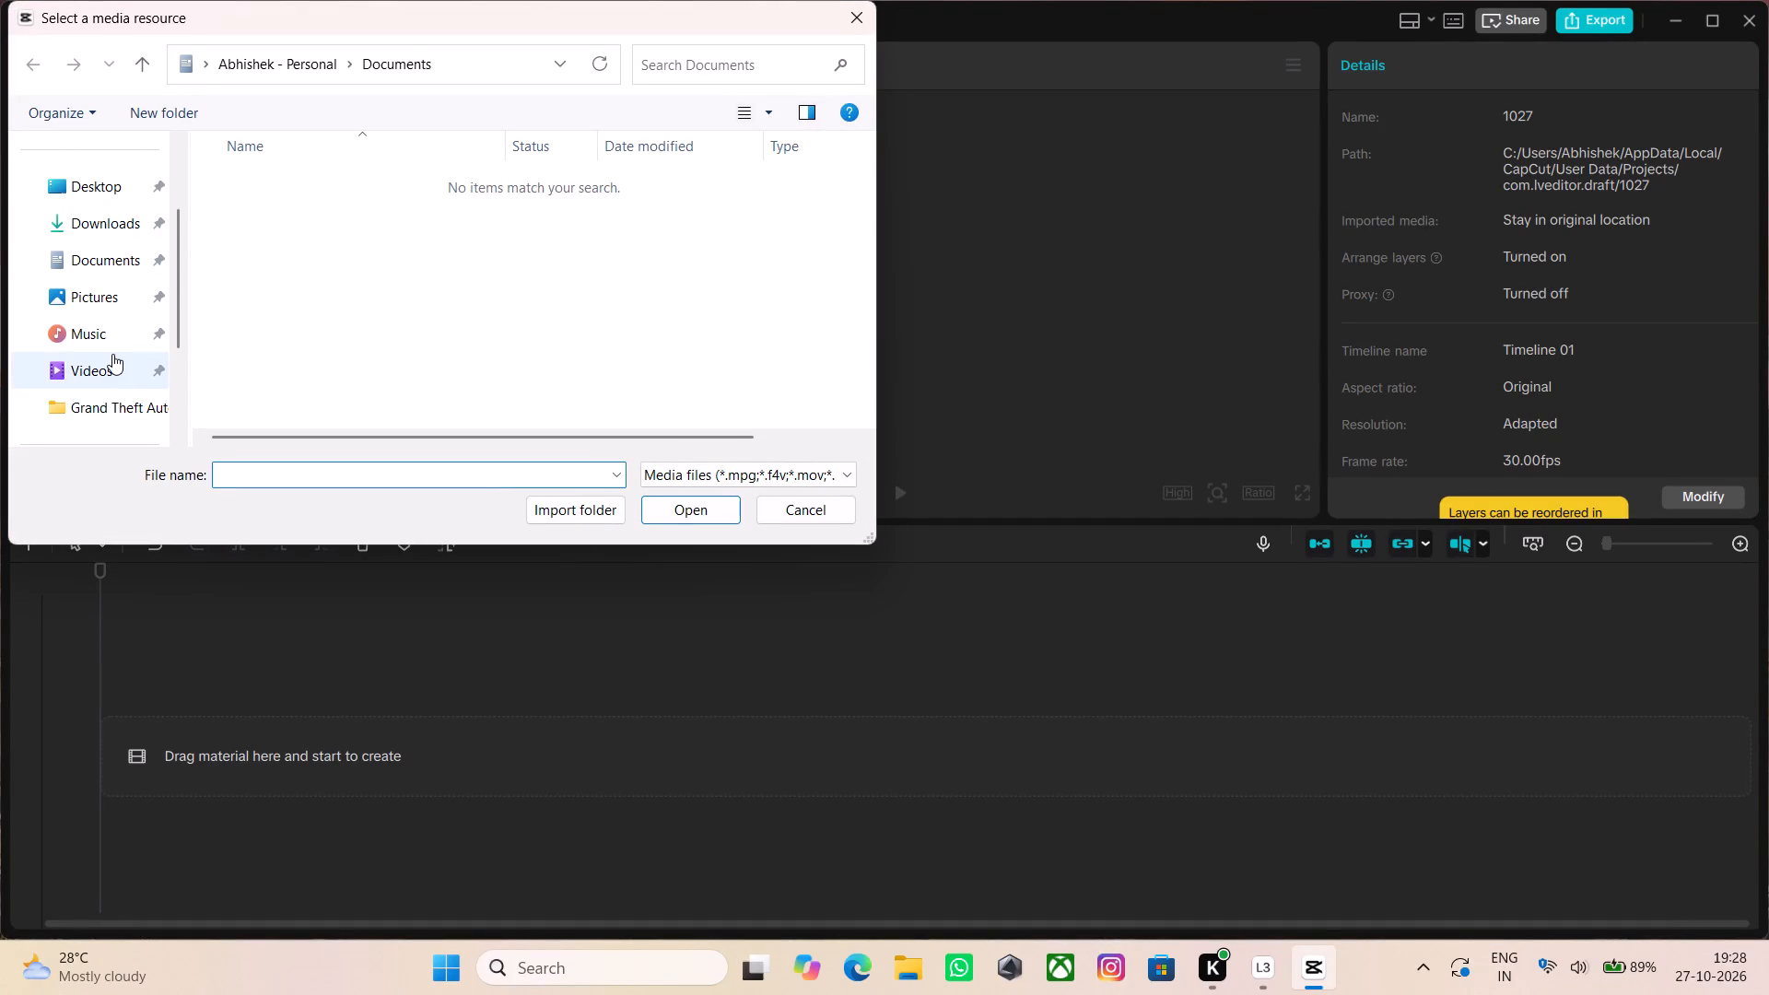
pyautogui.click(112, 354)
pyautogui.doubleClick(392, 239)
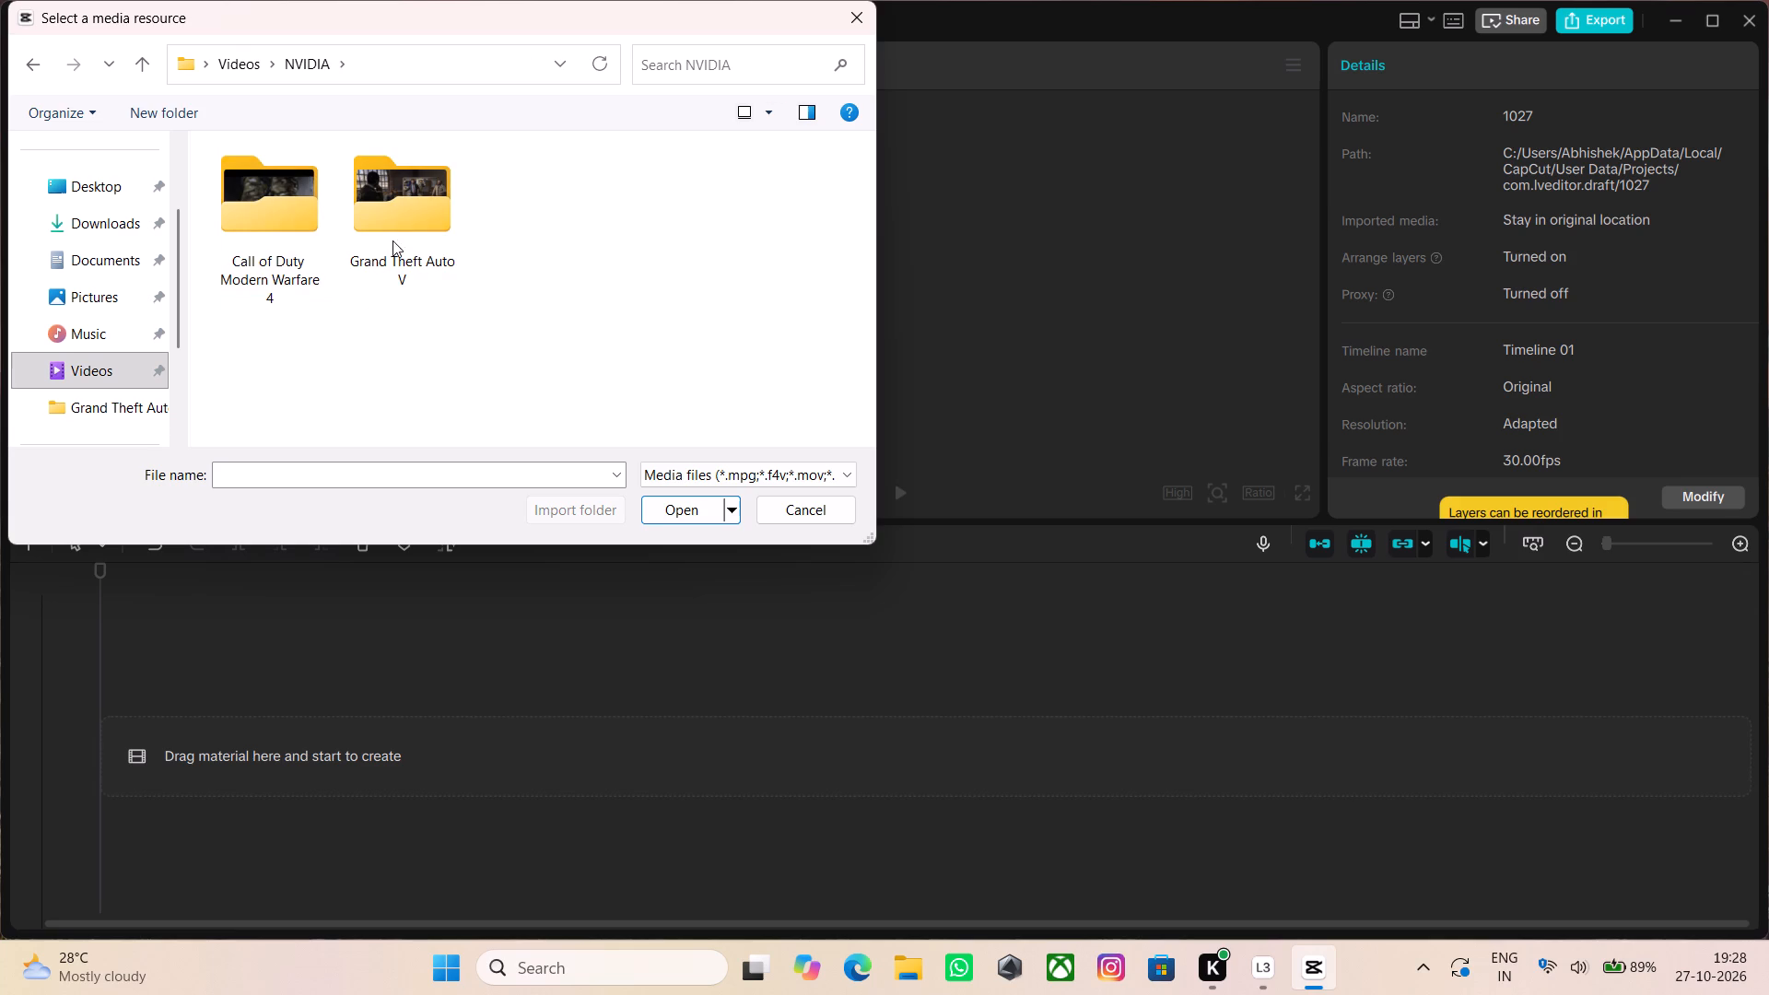
pyautogui.doubleClick(279, 239)
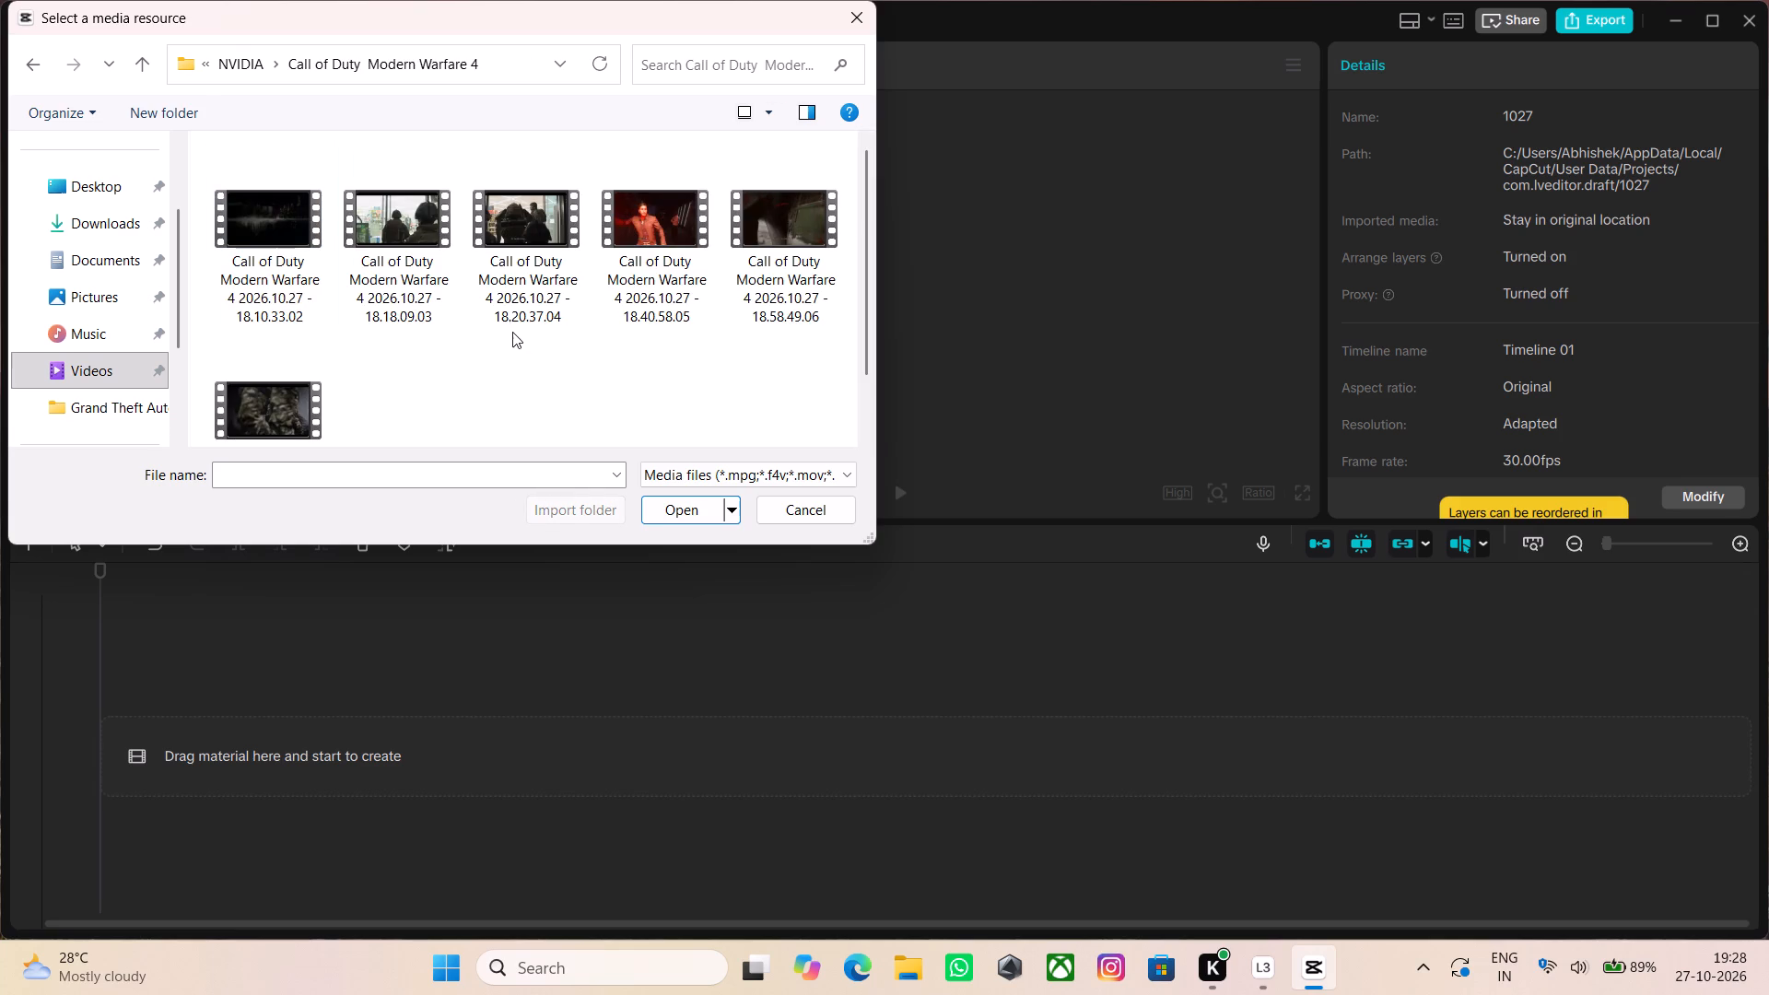
pyautogui.click(532, 241)
pyautogui.click(681, 511)
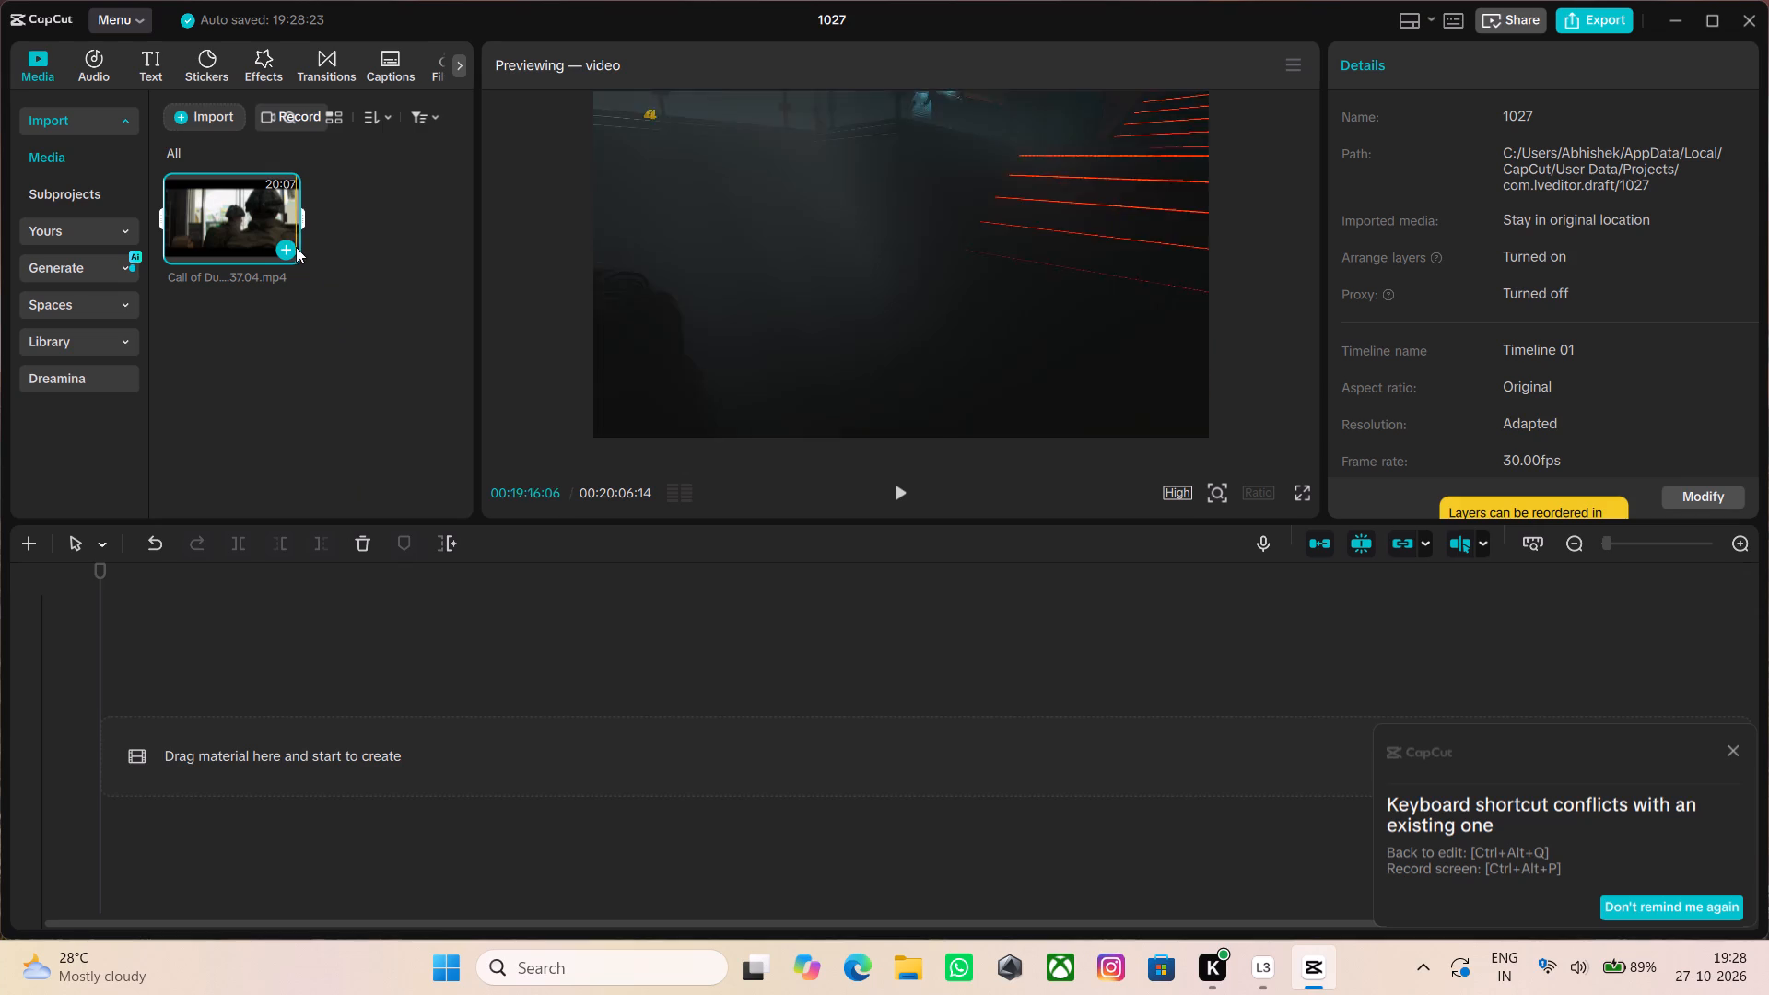
# Add the imported gameplay video to the timeline and dismiss the shortcut conflict notice.
pyautogui.click(289, 249)
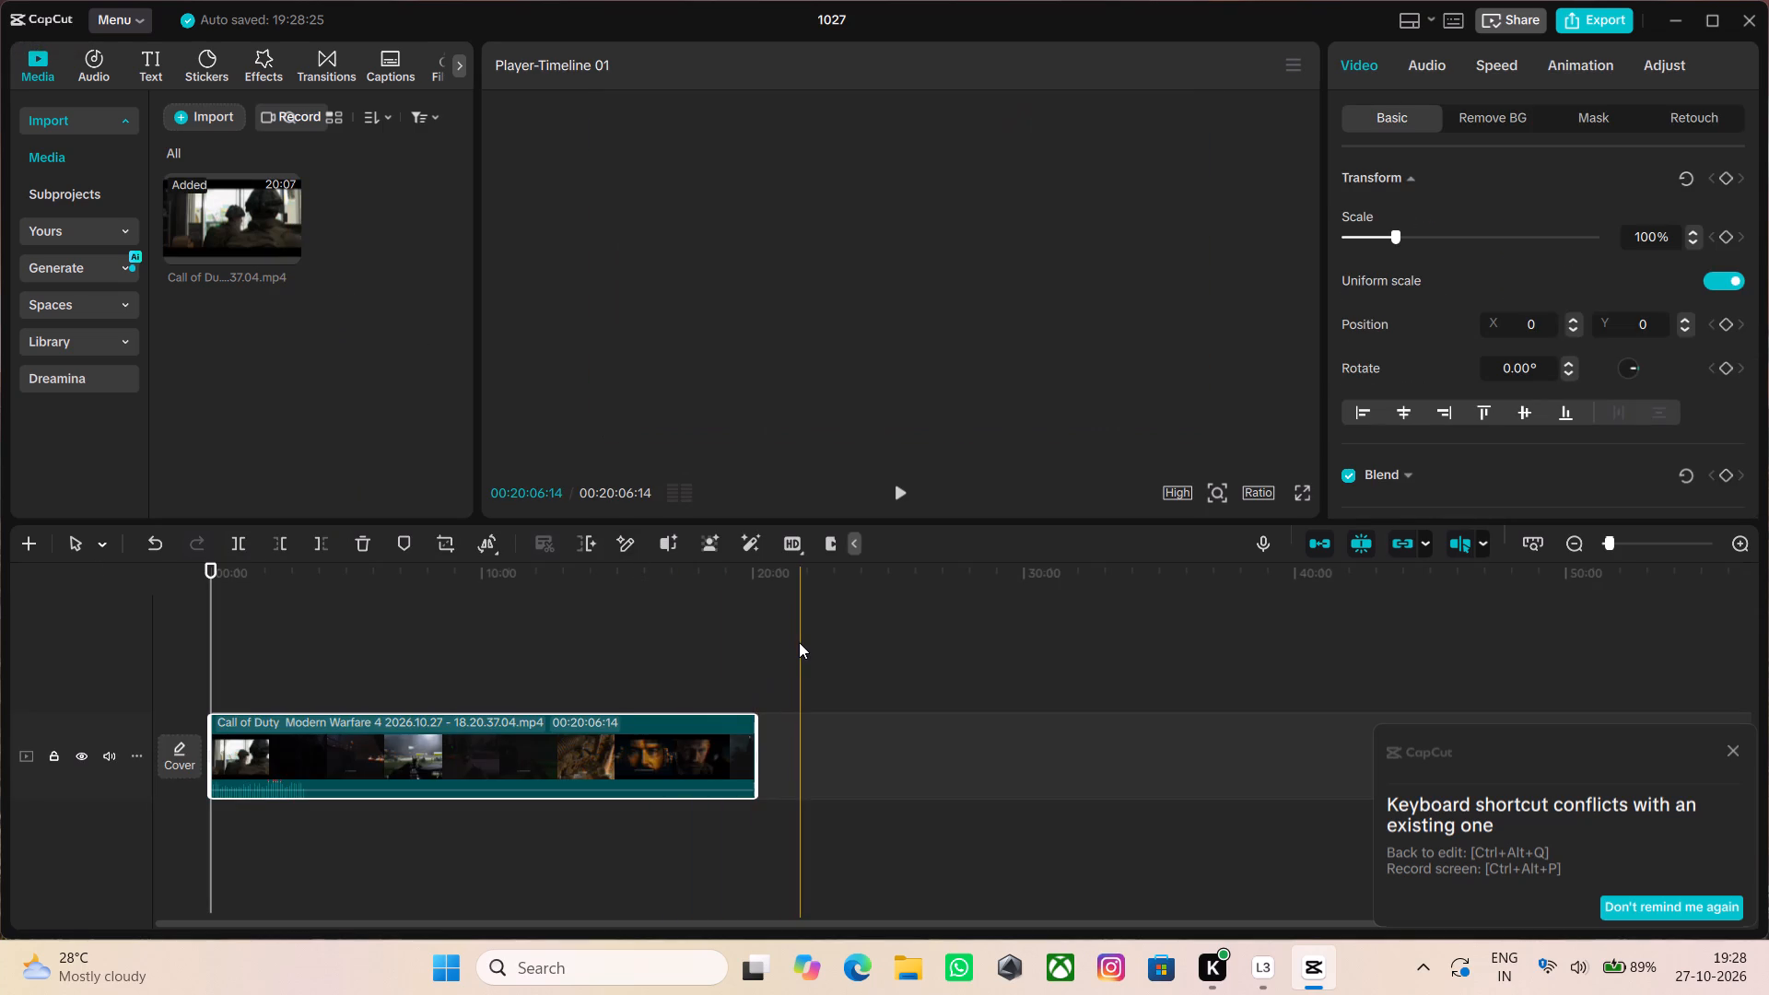
pyautogui.click(1735, 745)
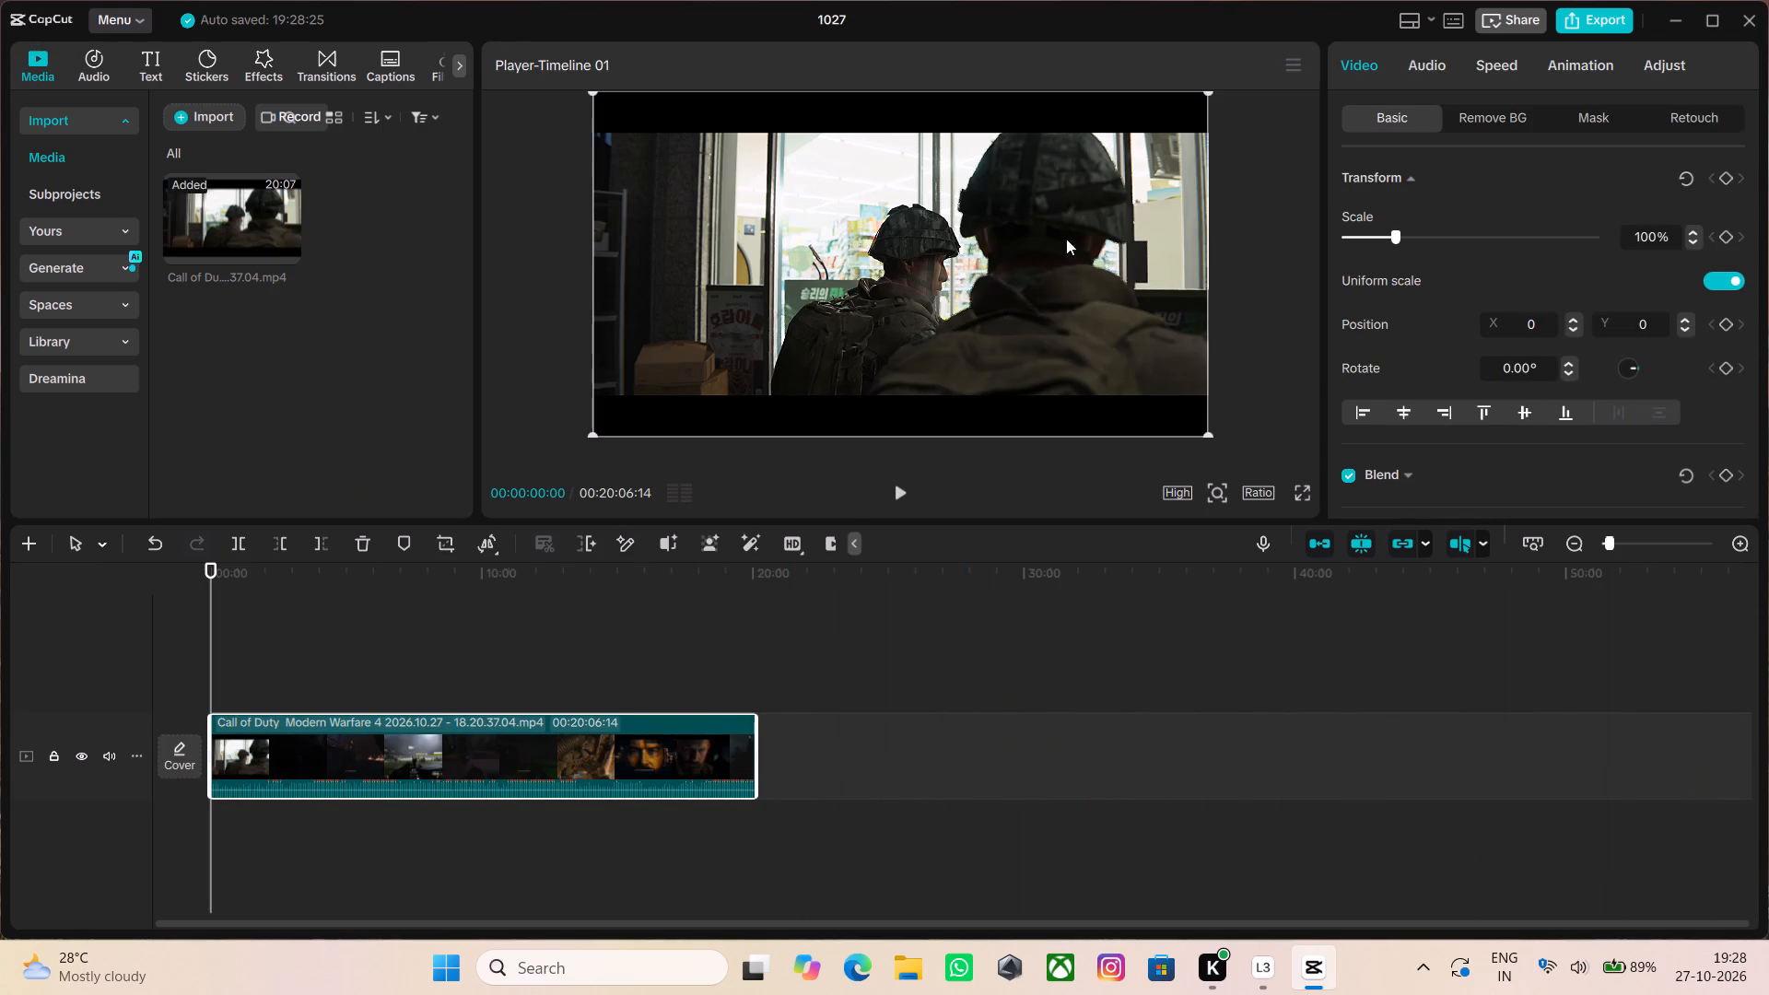
# Set the project's aspect ratio to 9:16.
pyautogui.click(1260, 496)
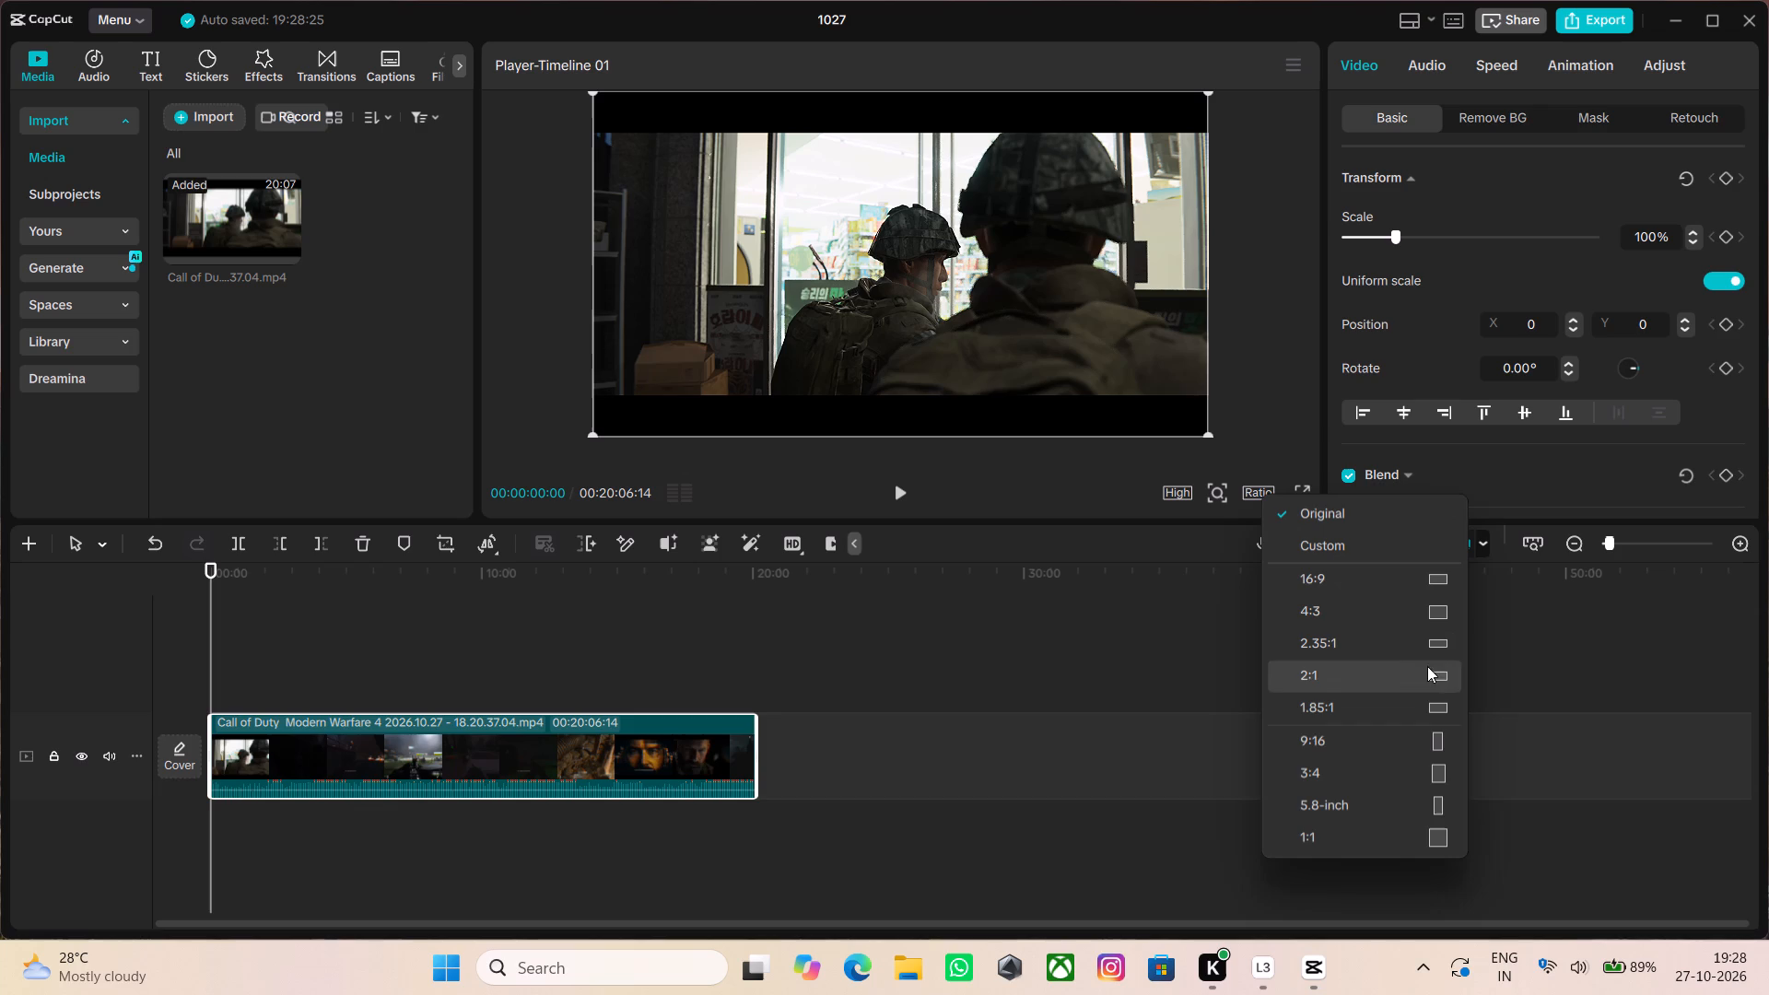
pyautogui.click(1426, 745)
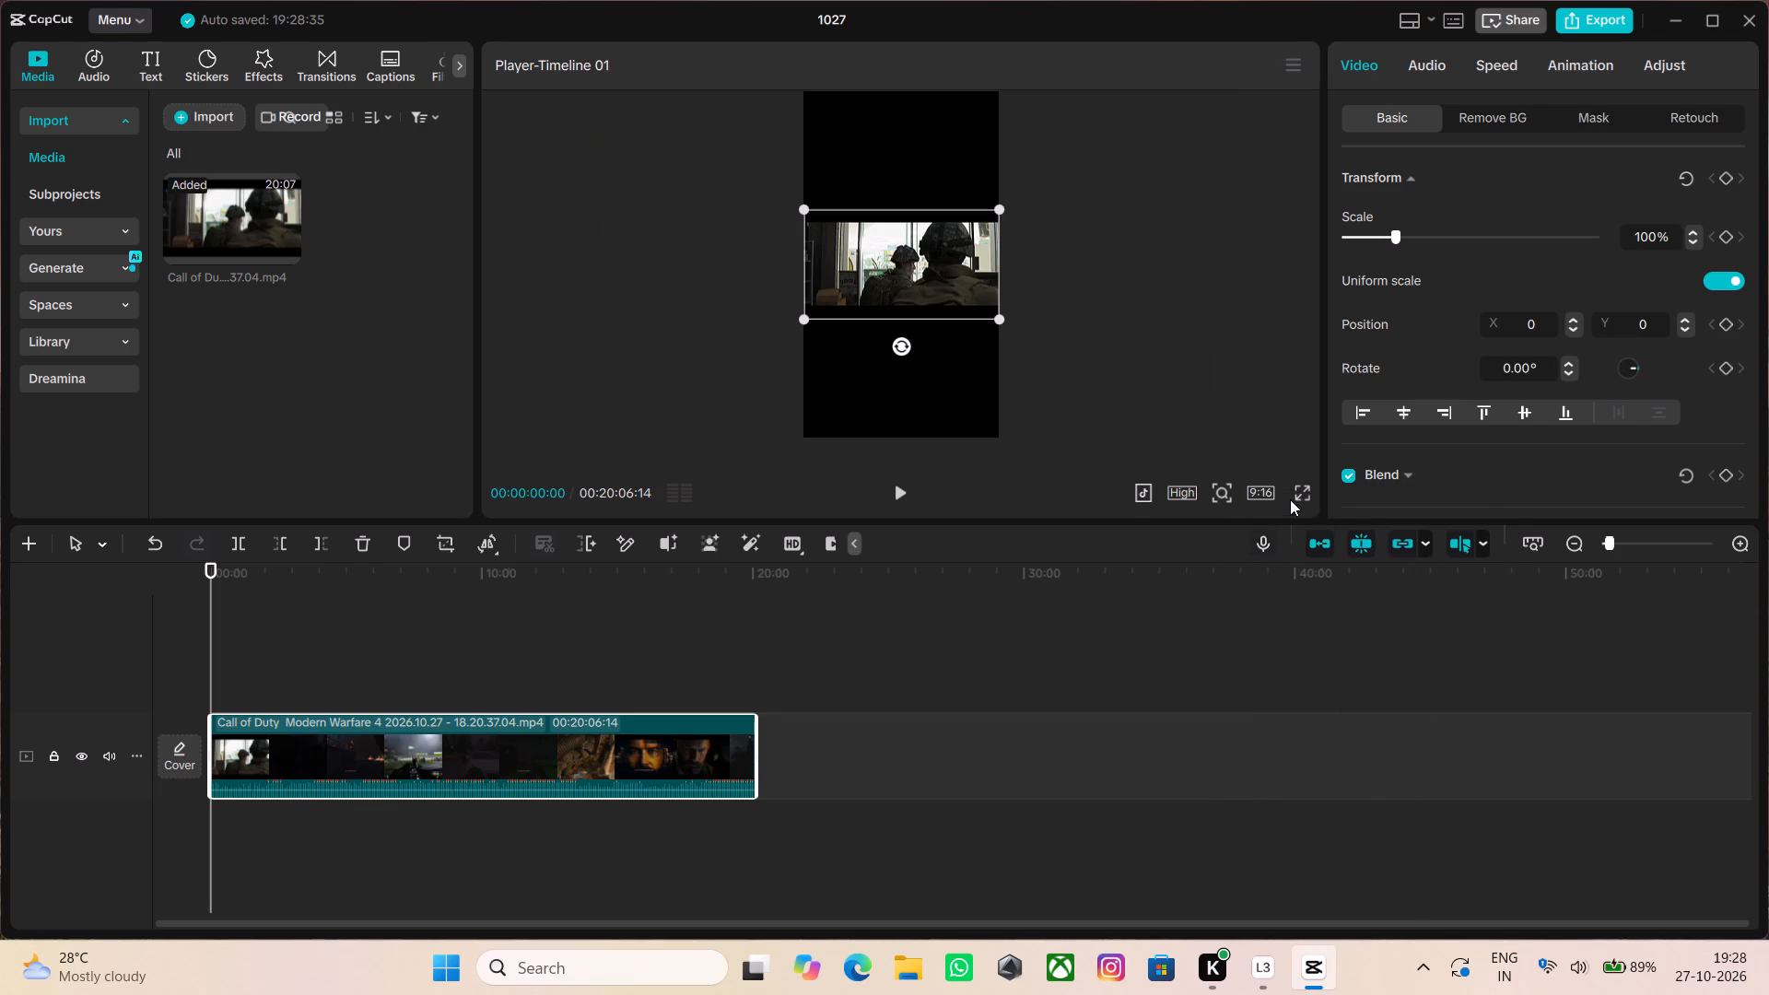
# Crop the gameplay clip to a preset portrait ratio of about 3:4.
pyautogui.click(441, 533)
pyautogui.click(845, 820)
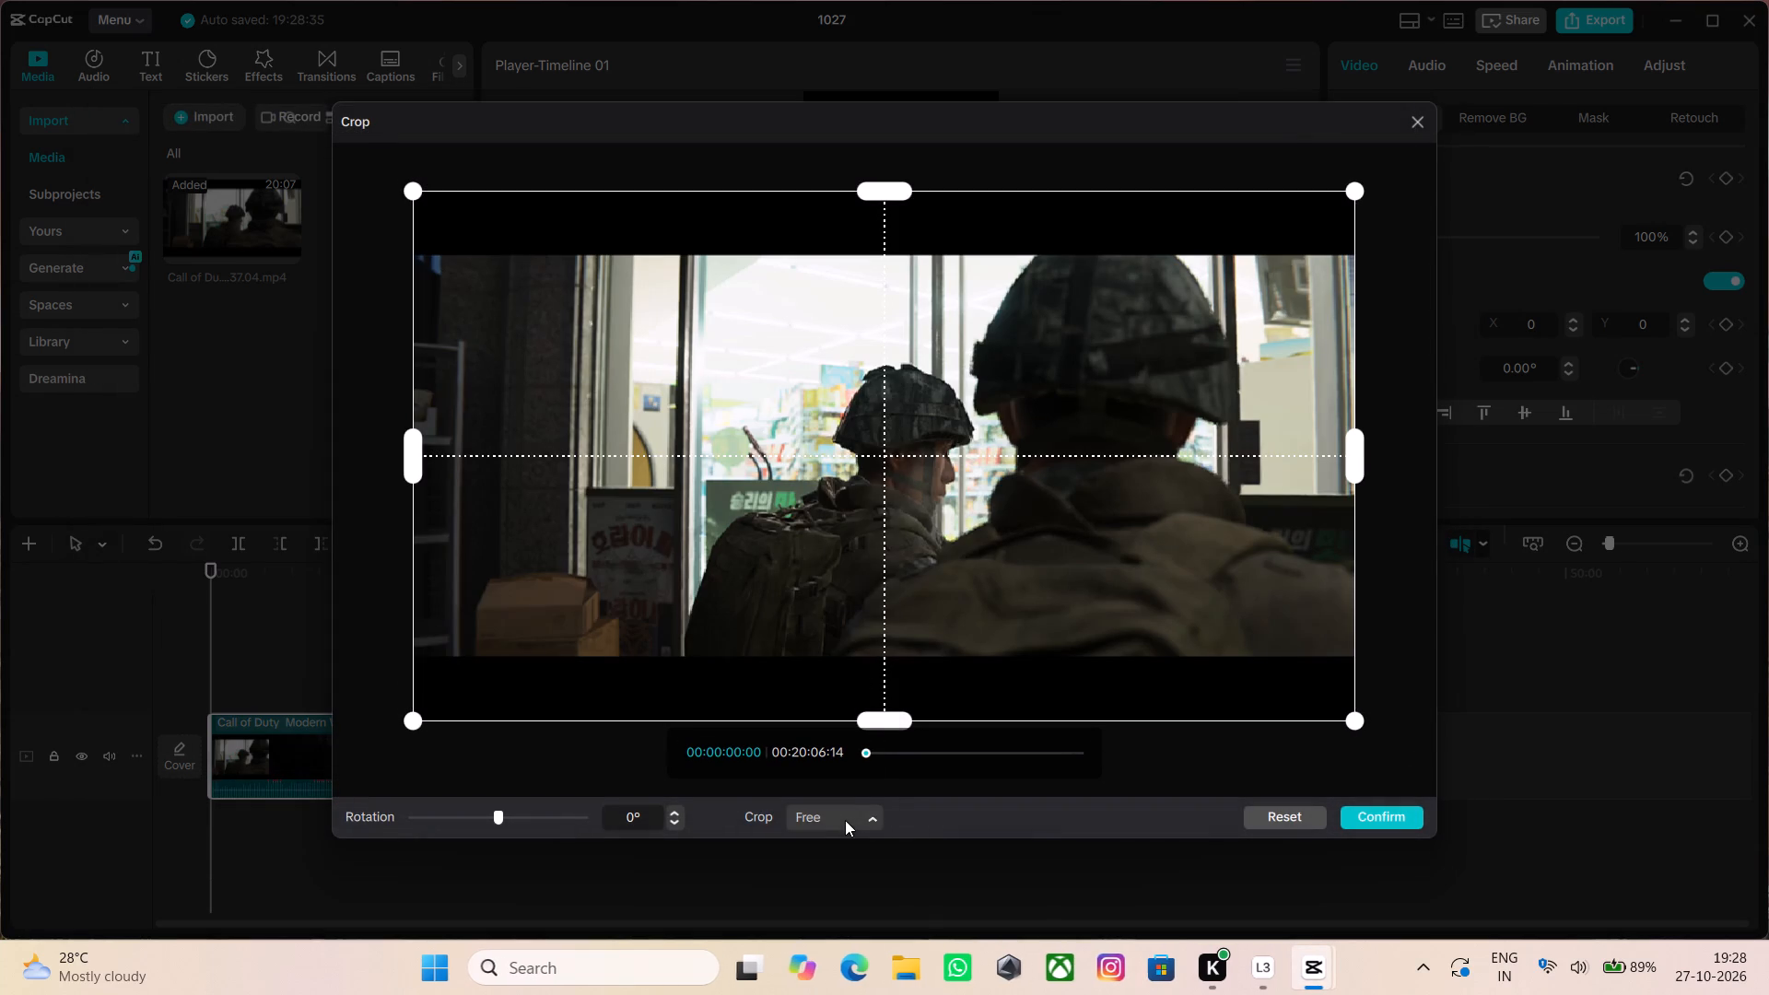
pyautogui.click(818, 674)
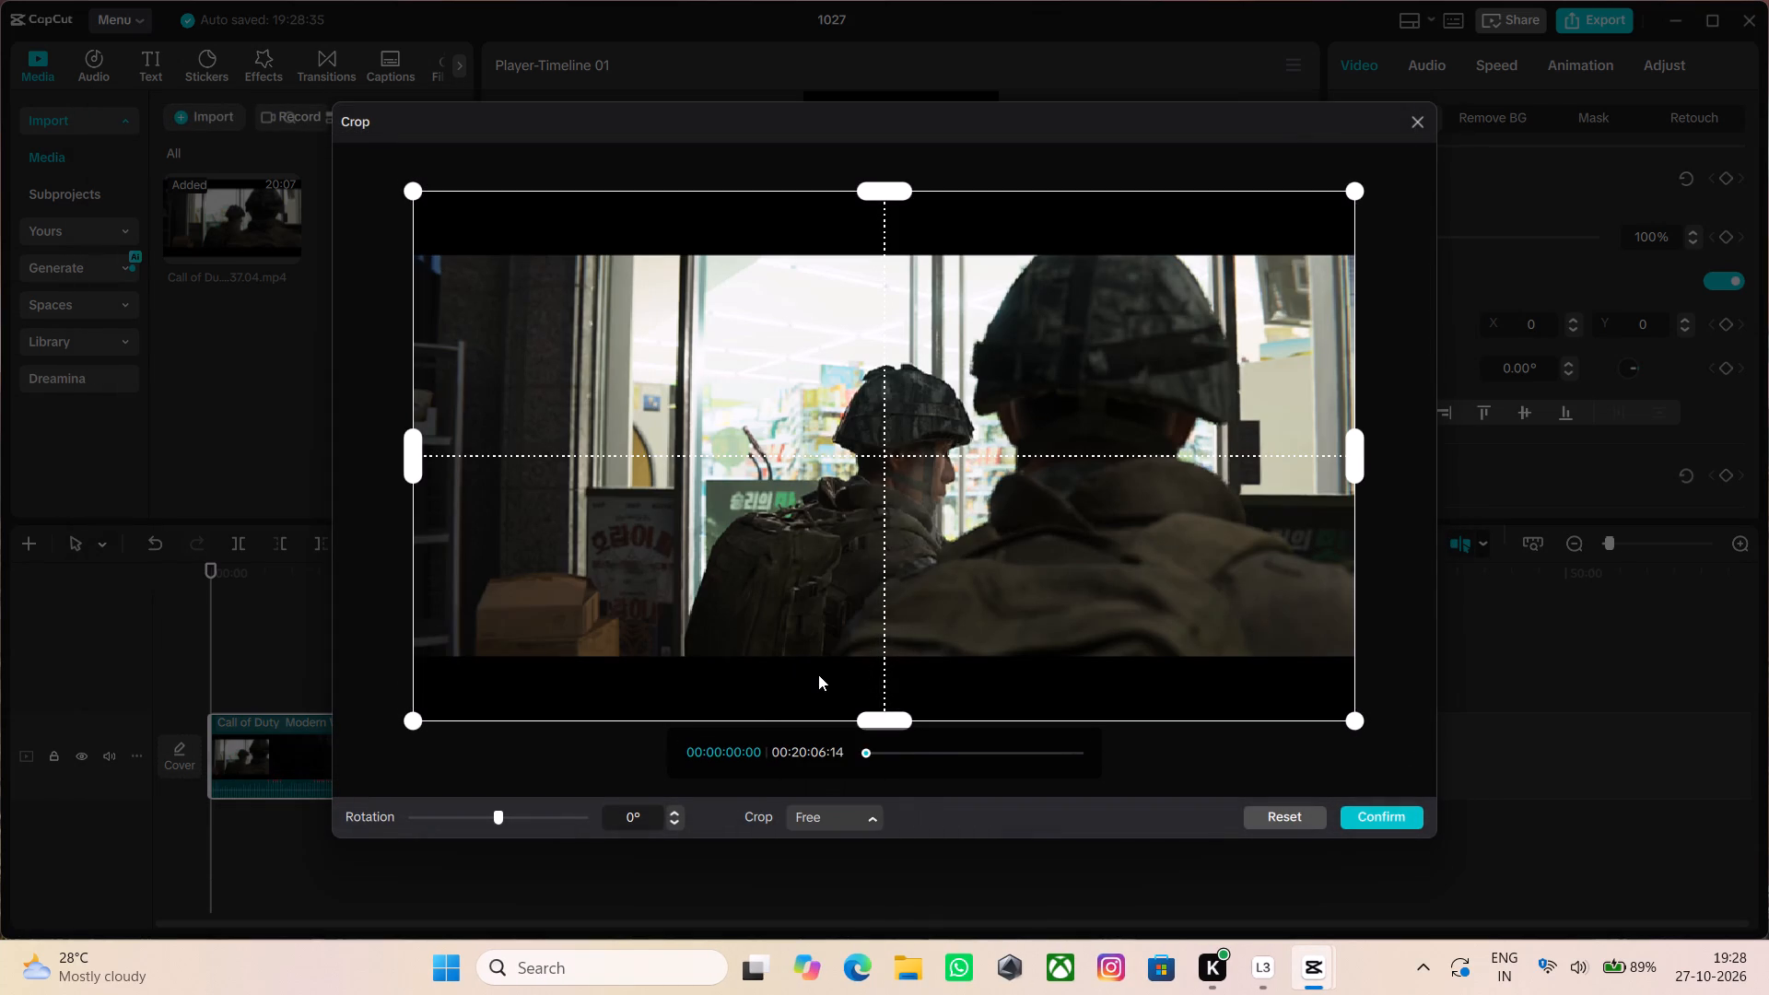
pyautogui.click(1377, 809)
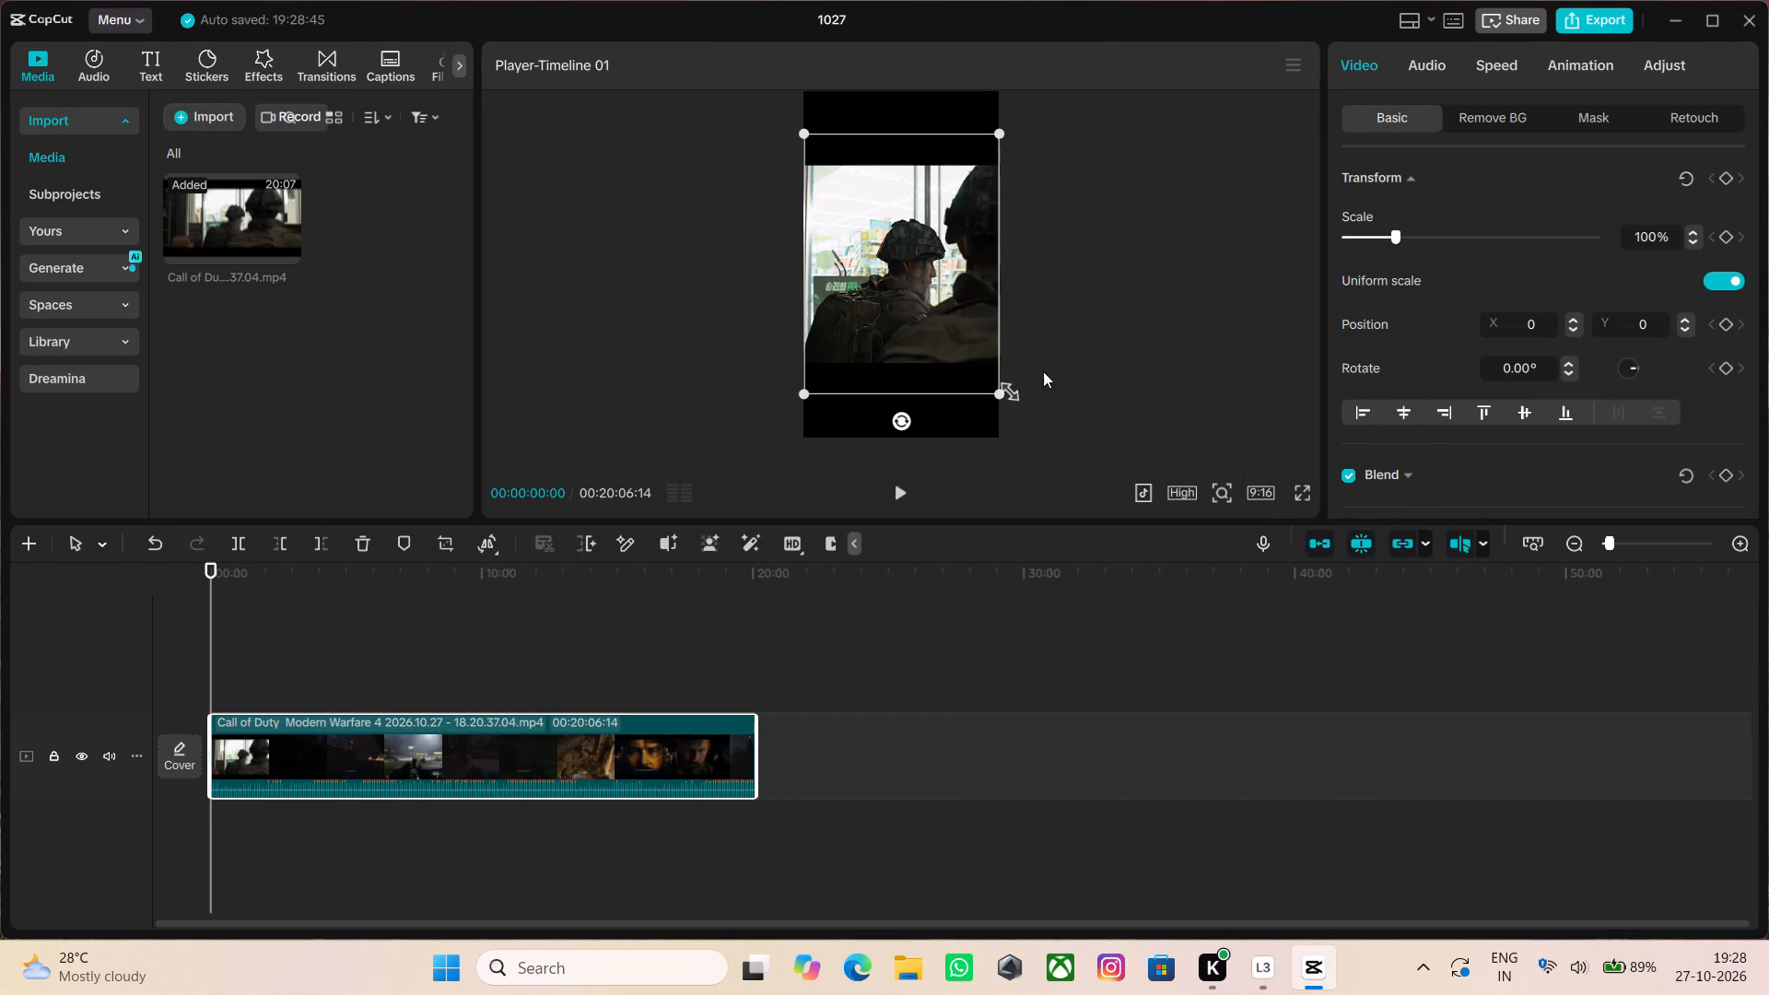
# Play the clip in full screen from the beginning up to 00:00:48:01 and cut off everything after that point.
pyautogui.click(1053, 367)
pyautogui.click(1304, 496)
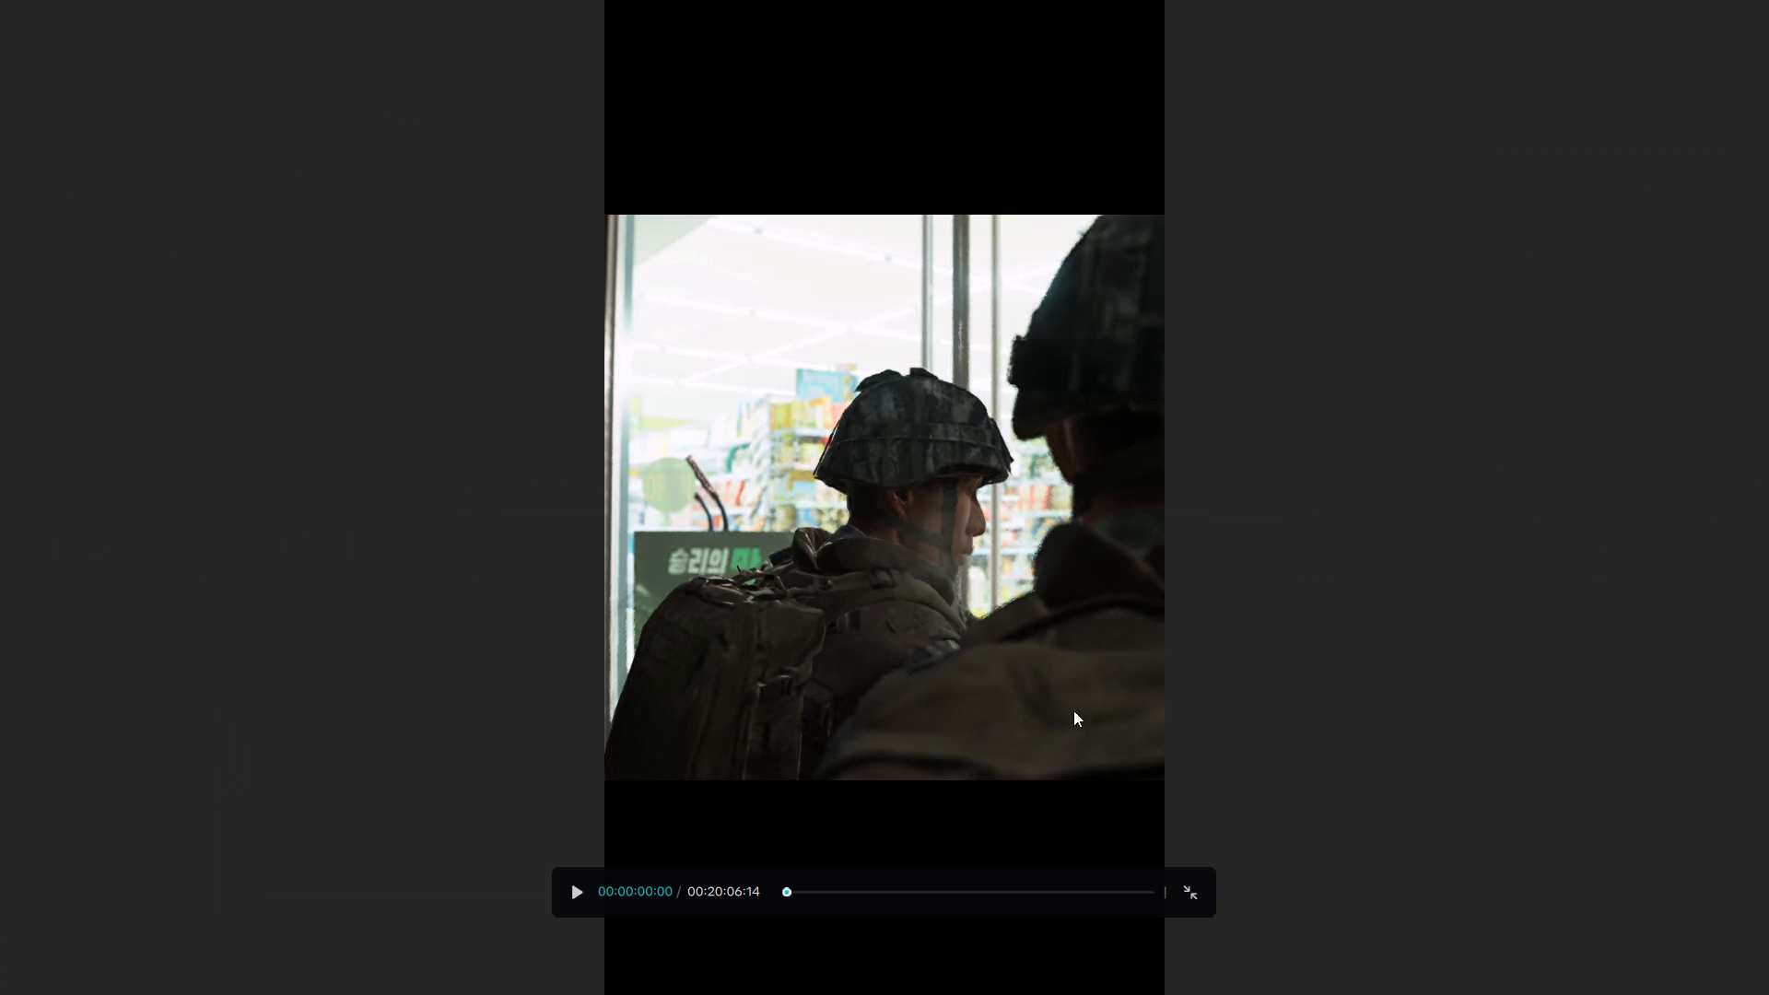
pyautogui.click(582, 894)
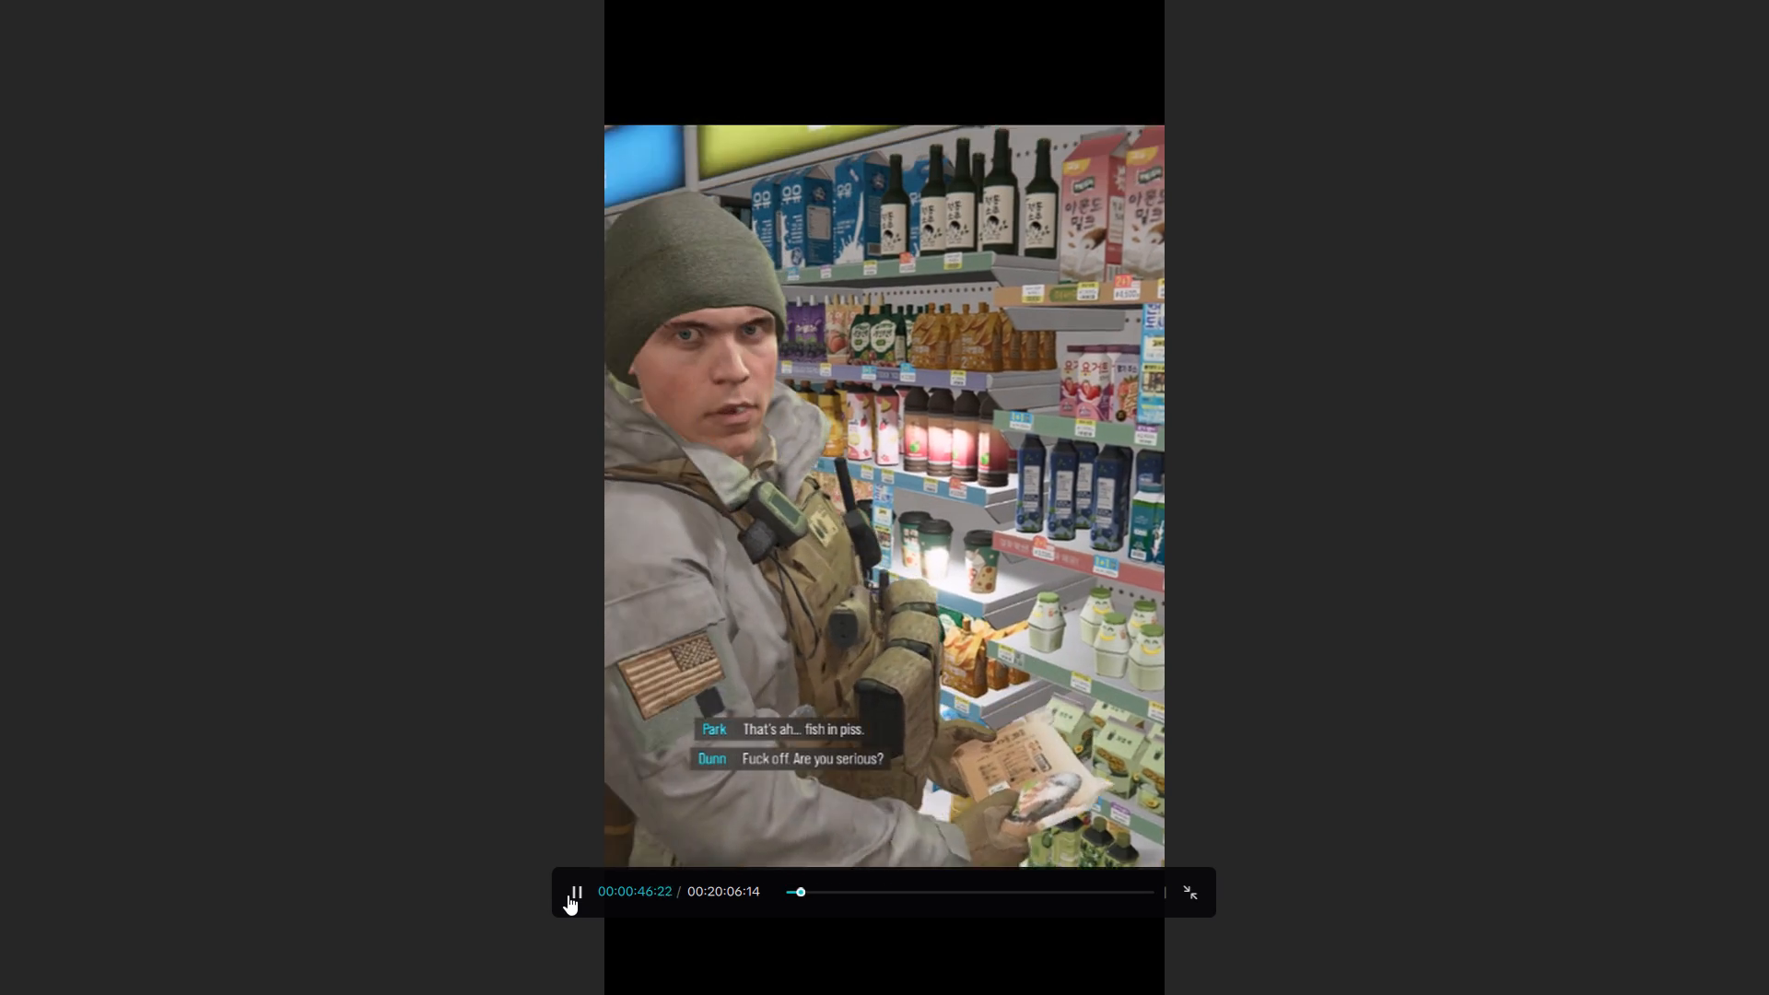
pyautogui.click(568, 895)
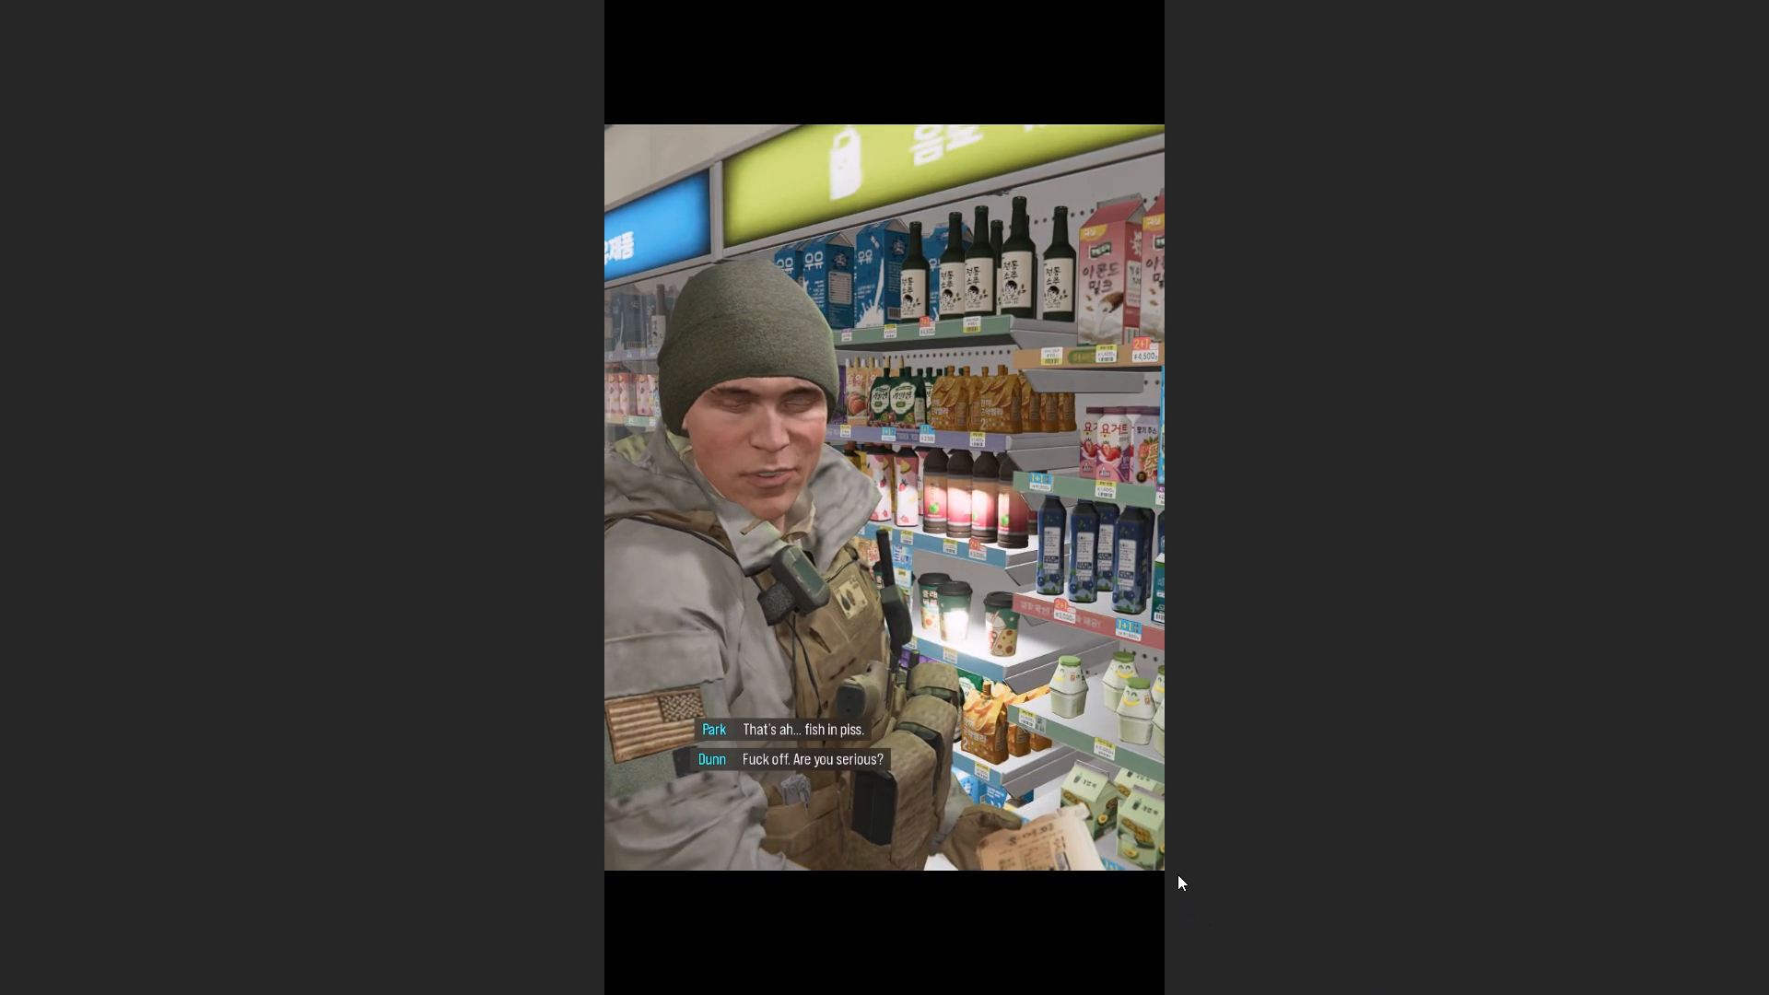
pyautogui.click(1118, 838)
pyautogui.click(1194, 895)
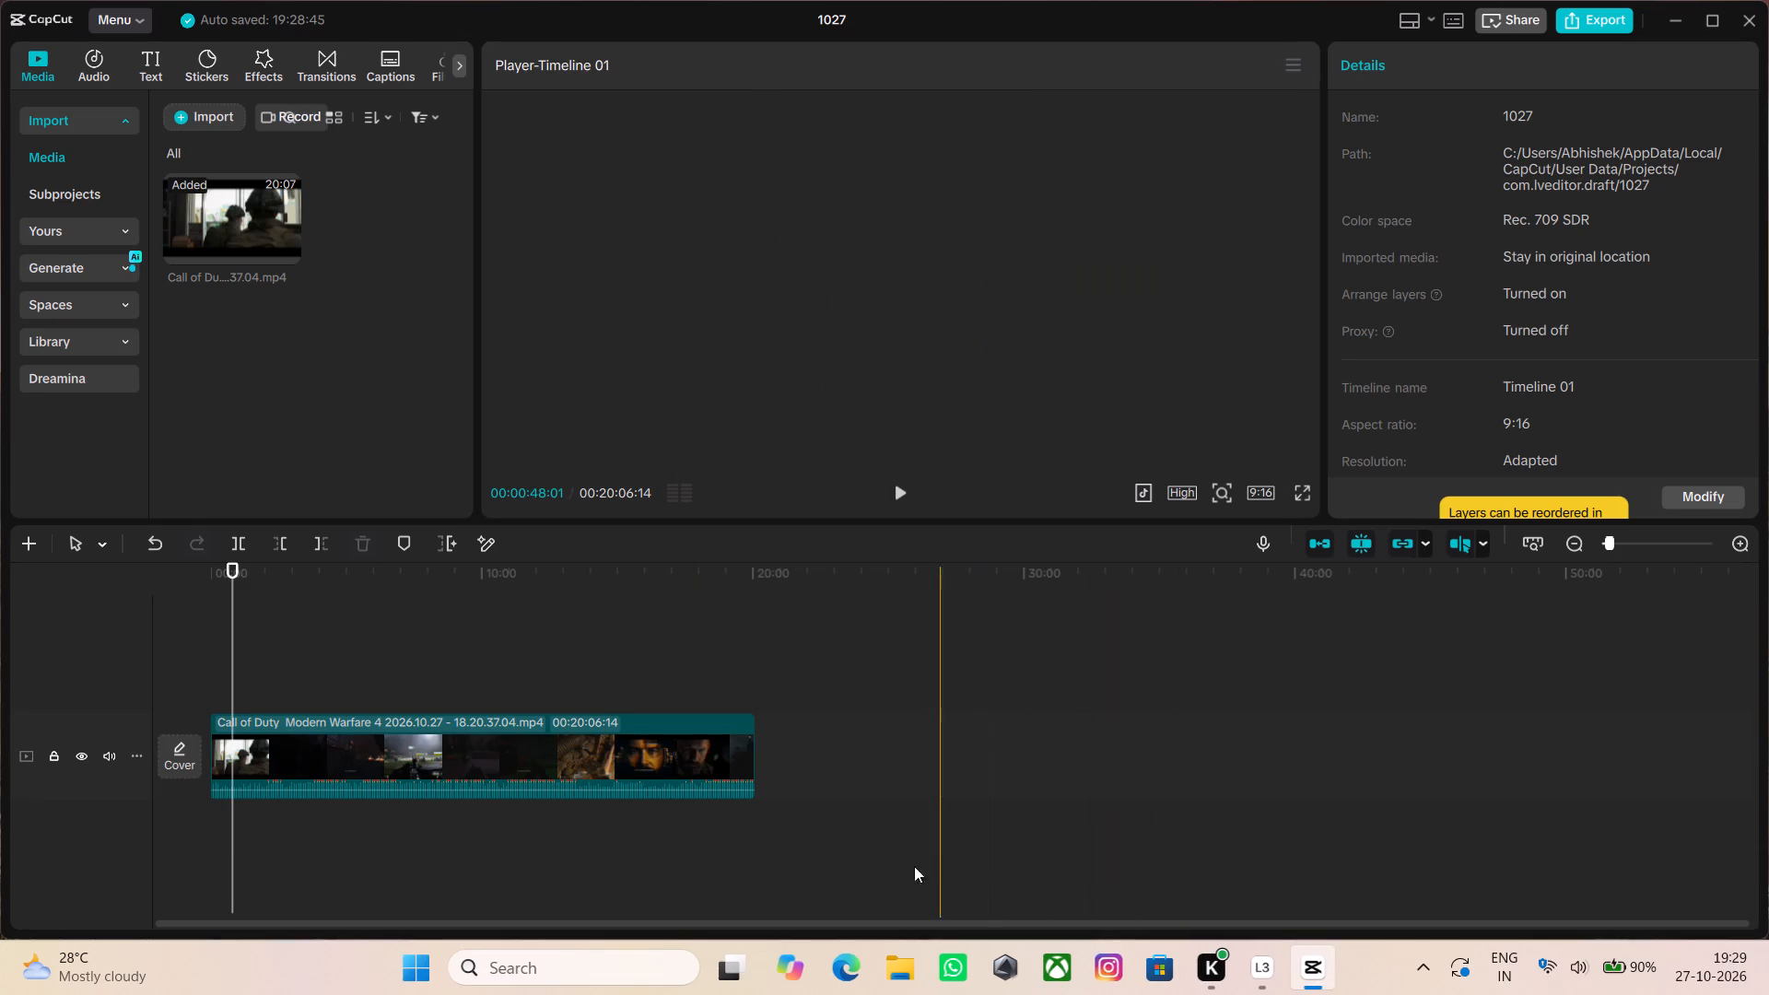
pyautogui.click(320, 544)
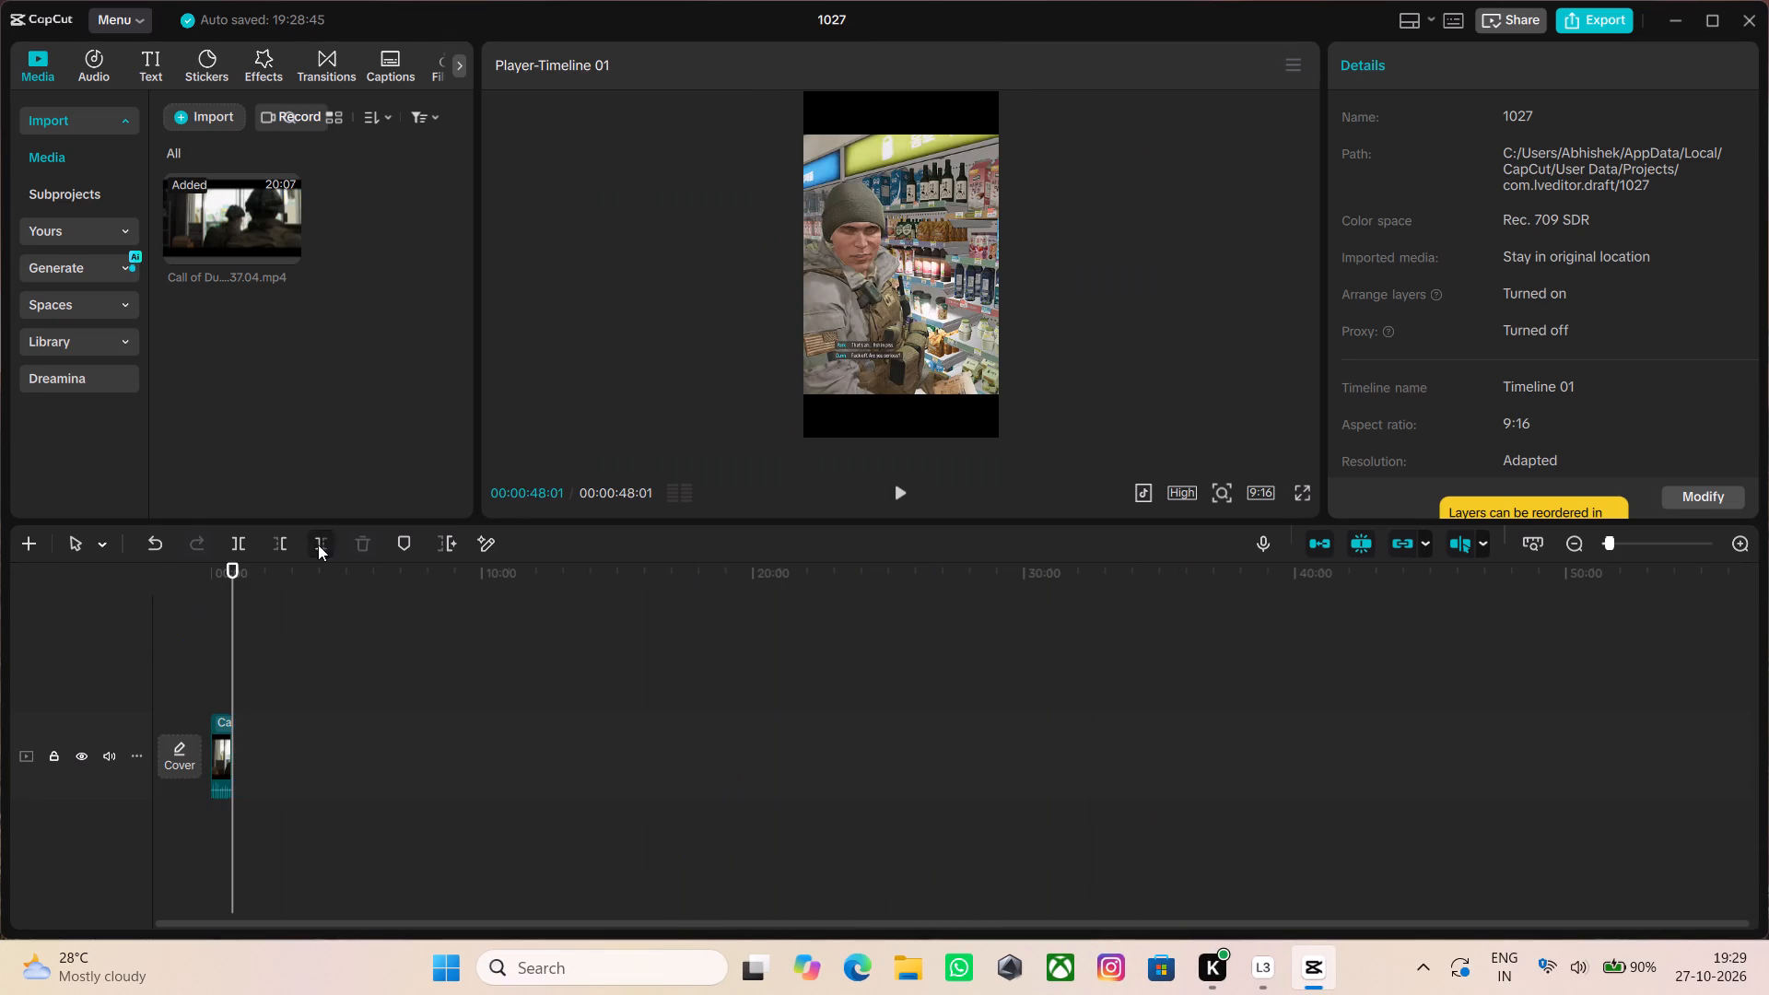
# Add a default text at the start of the timeline and extend it over the full length of the video clip.
pyautogui.click(1737, 533)
pyautogui.click(1737, 532)
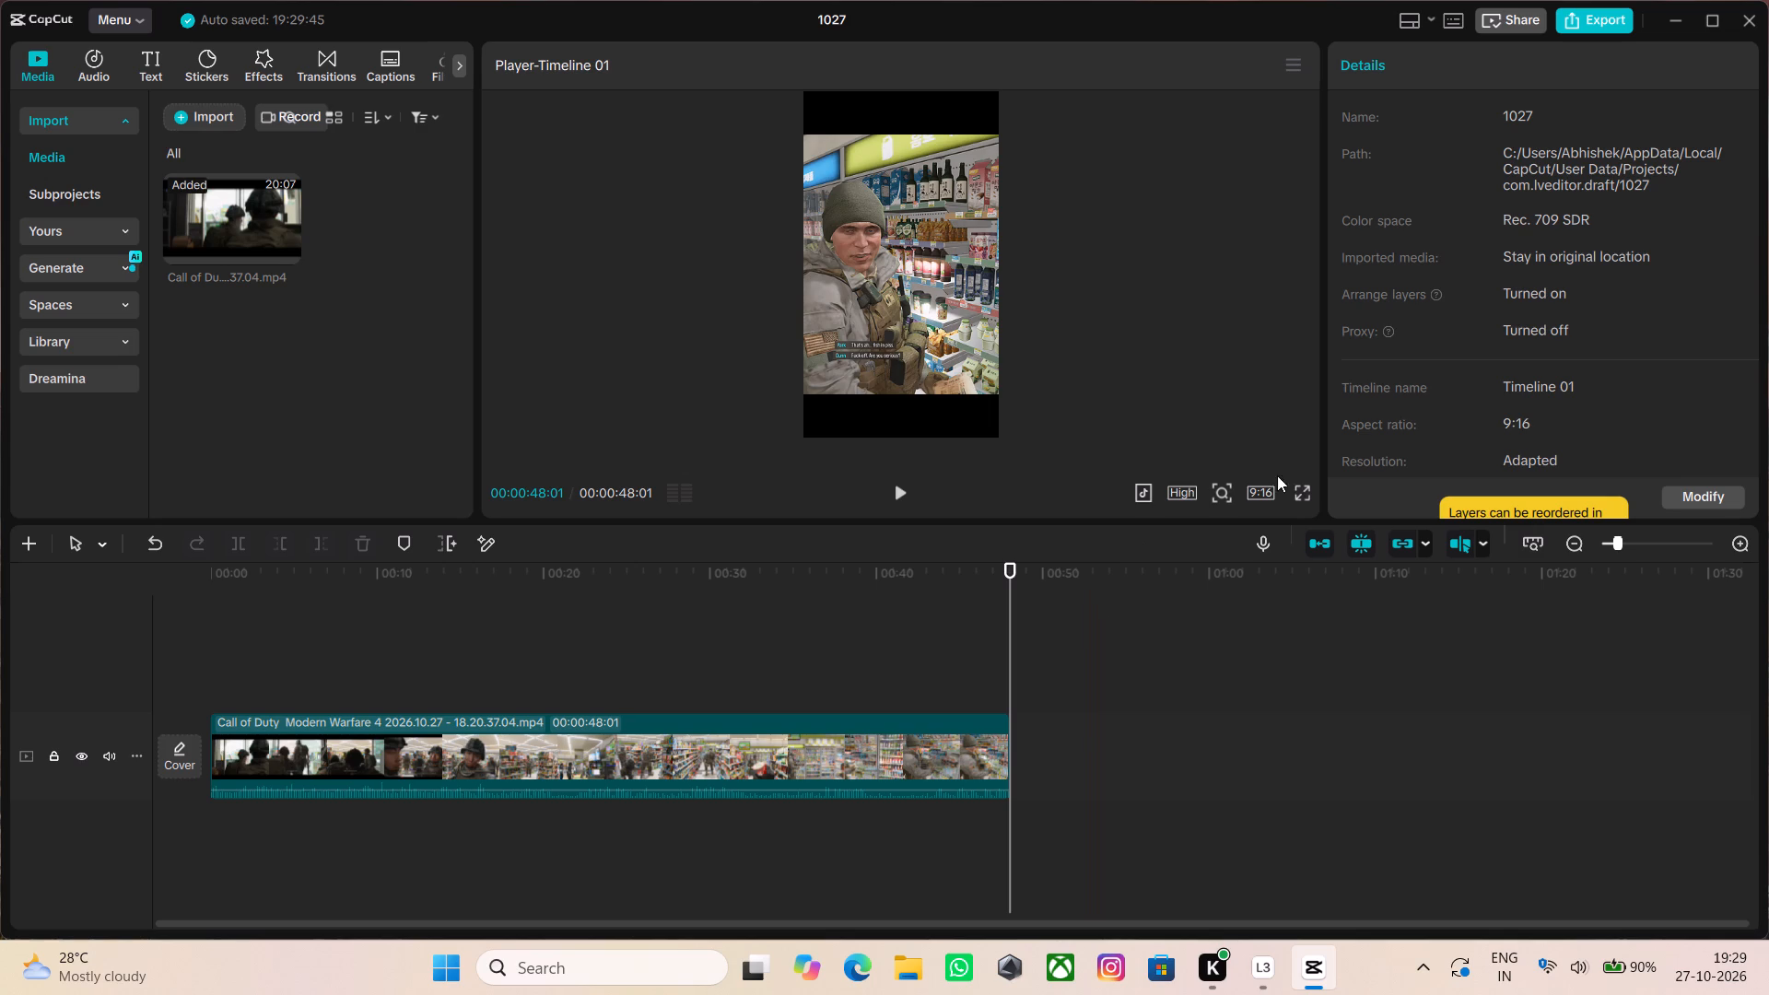
pyautogui.moveTo(1007, 566); pyautogui.dragTo(0, 649)
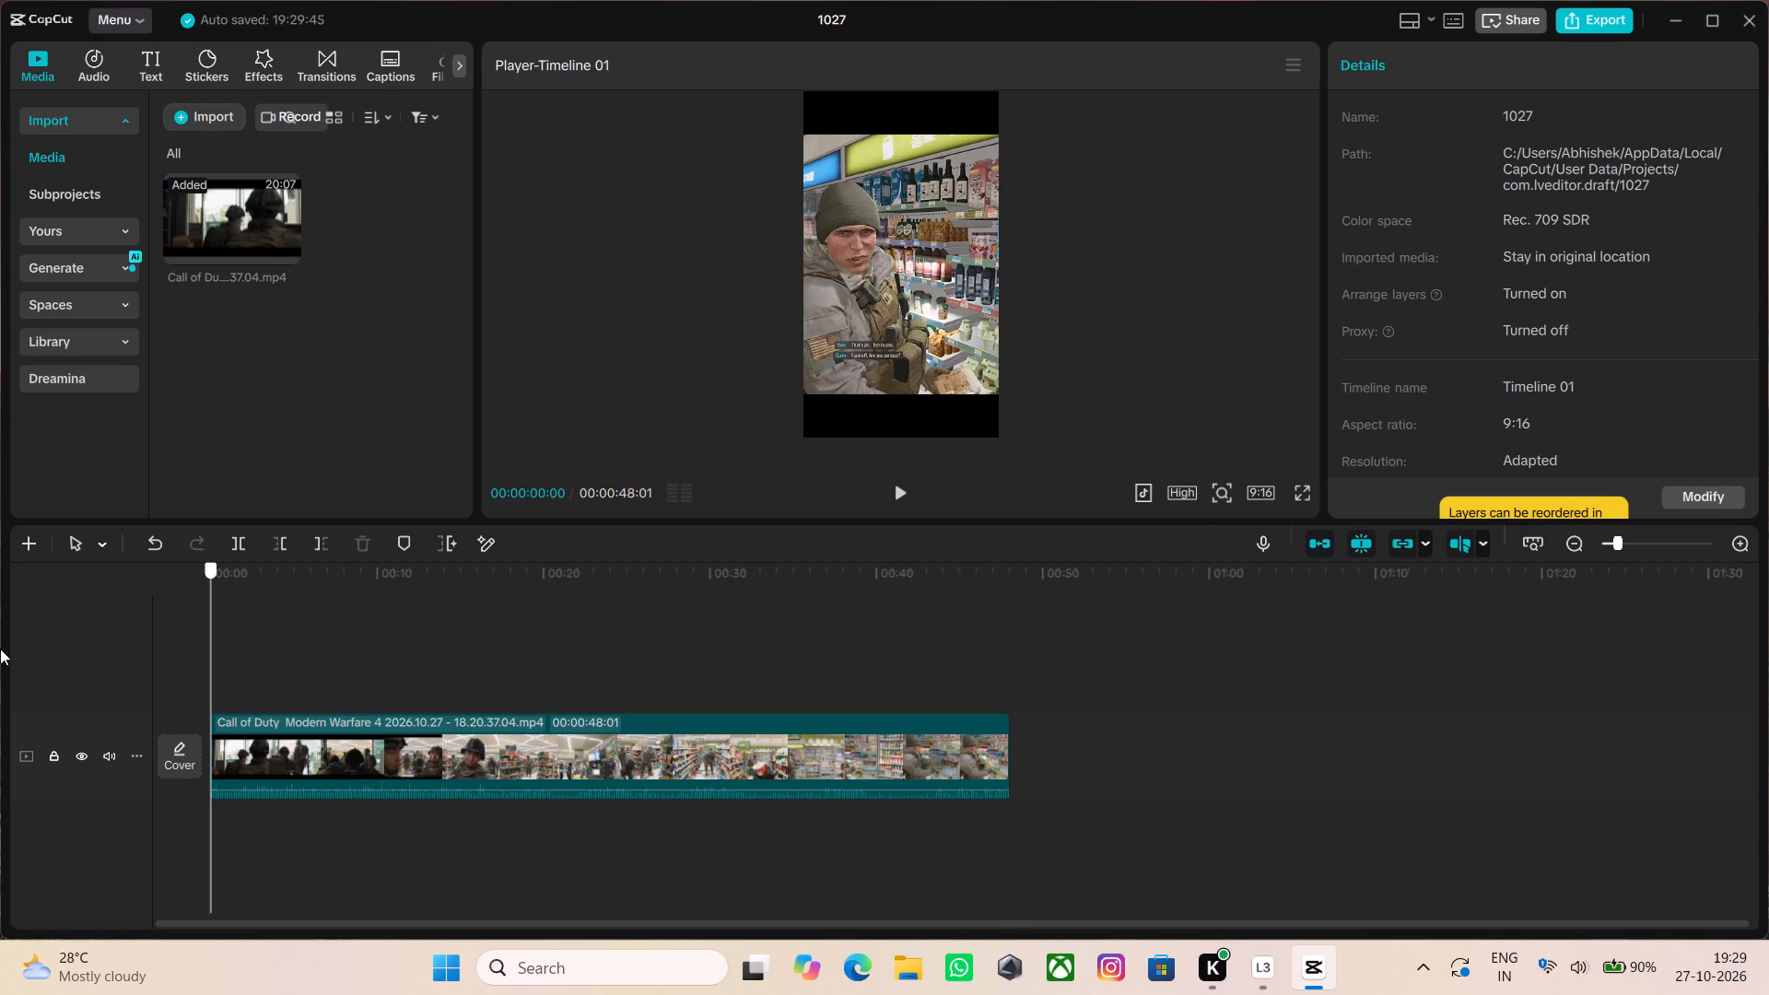
pyautogui.moveTo(0, 649); pyautogui.dragTo(0, 695)
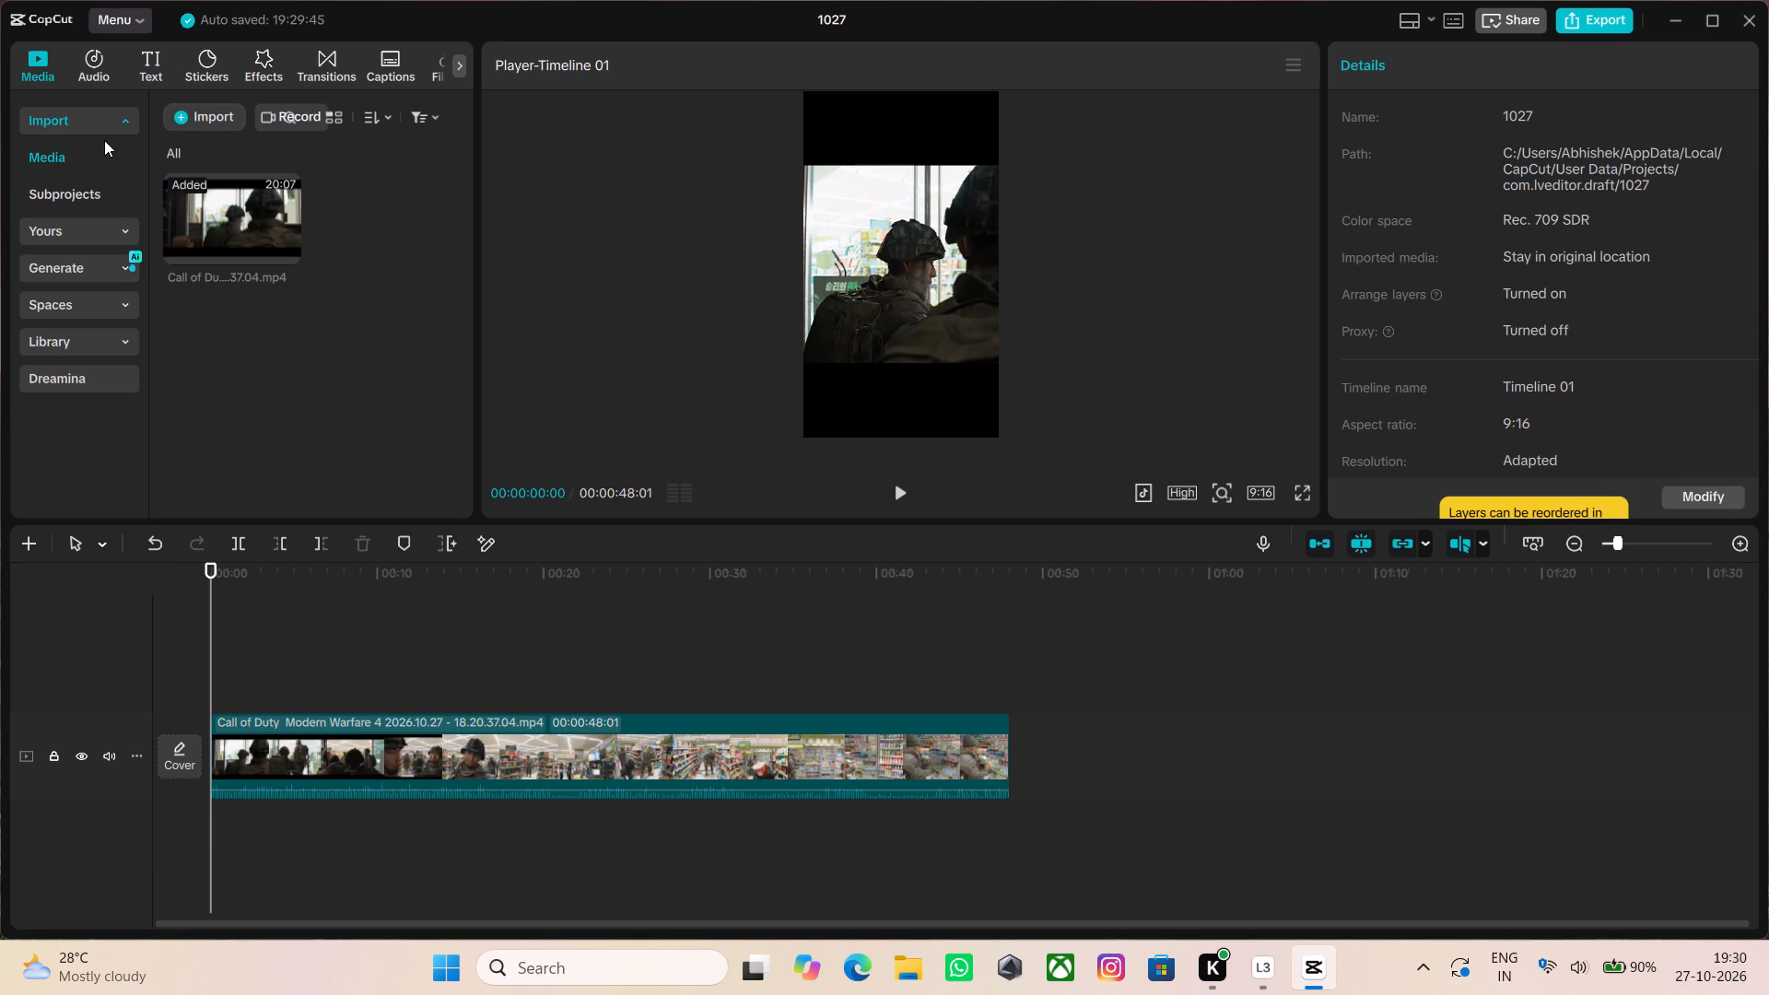
pyautogui.click(158, 62)
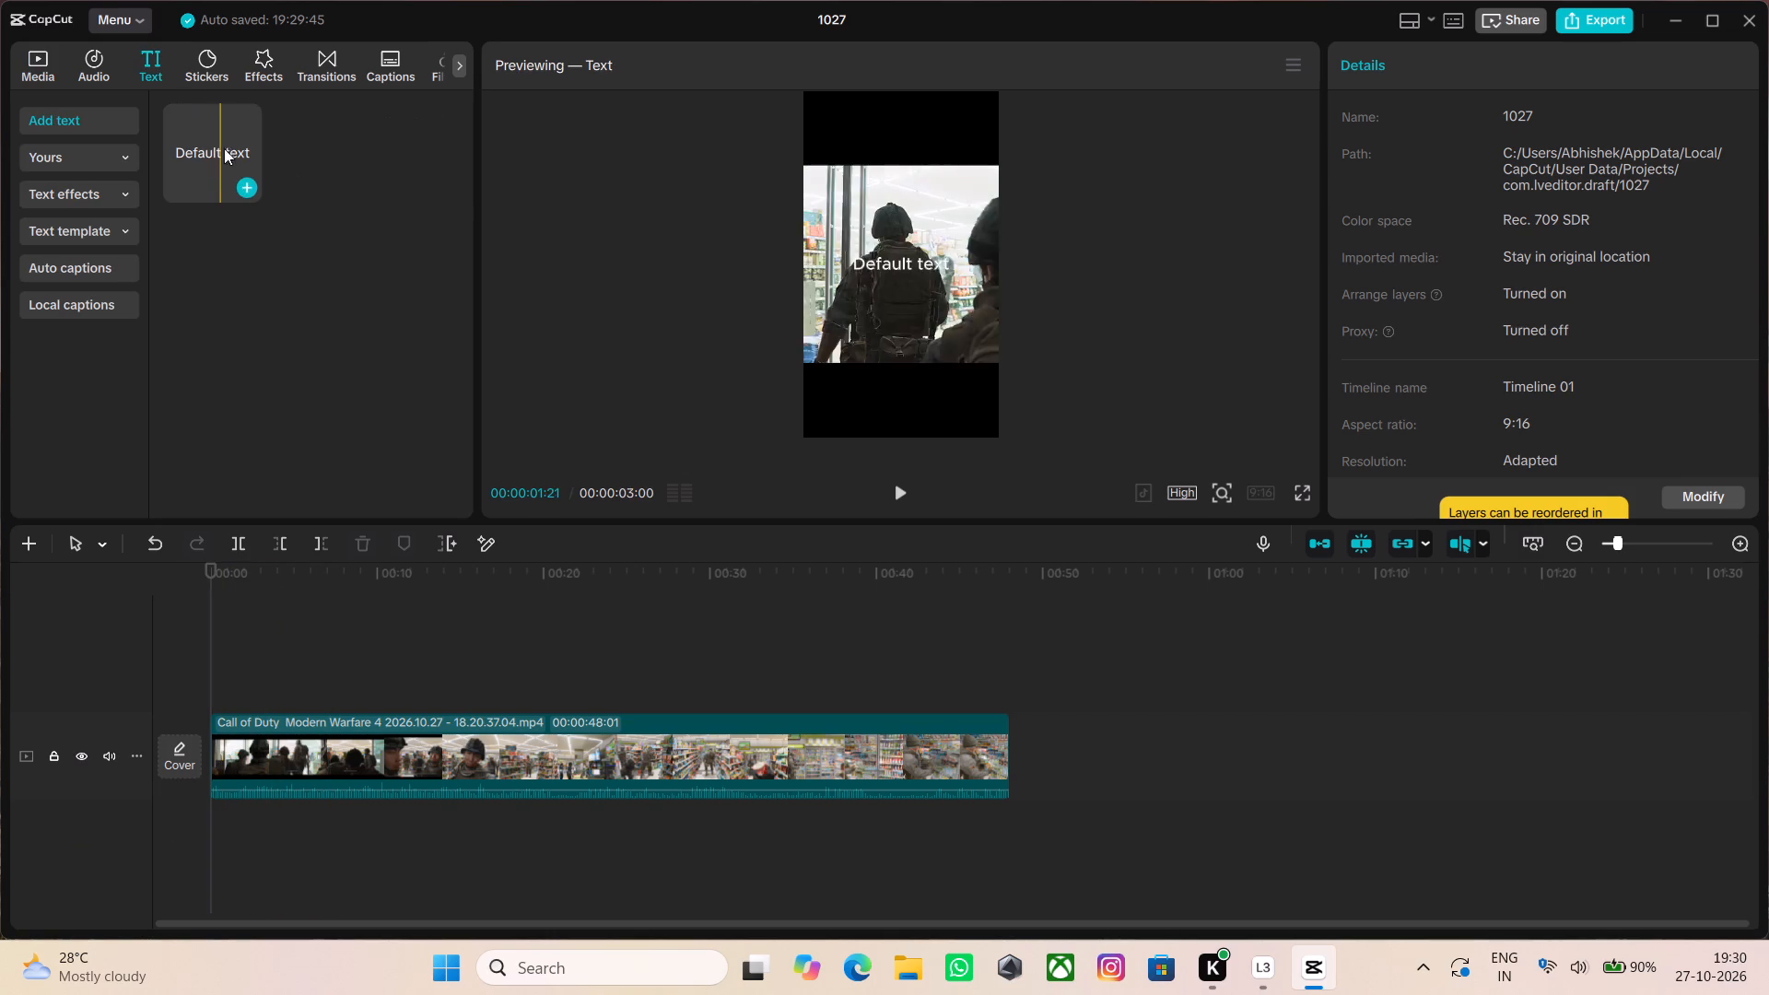
pyautogui.click(243, 185)
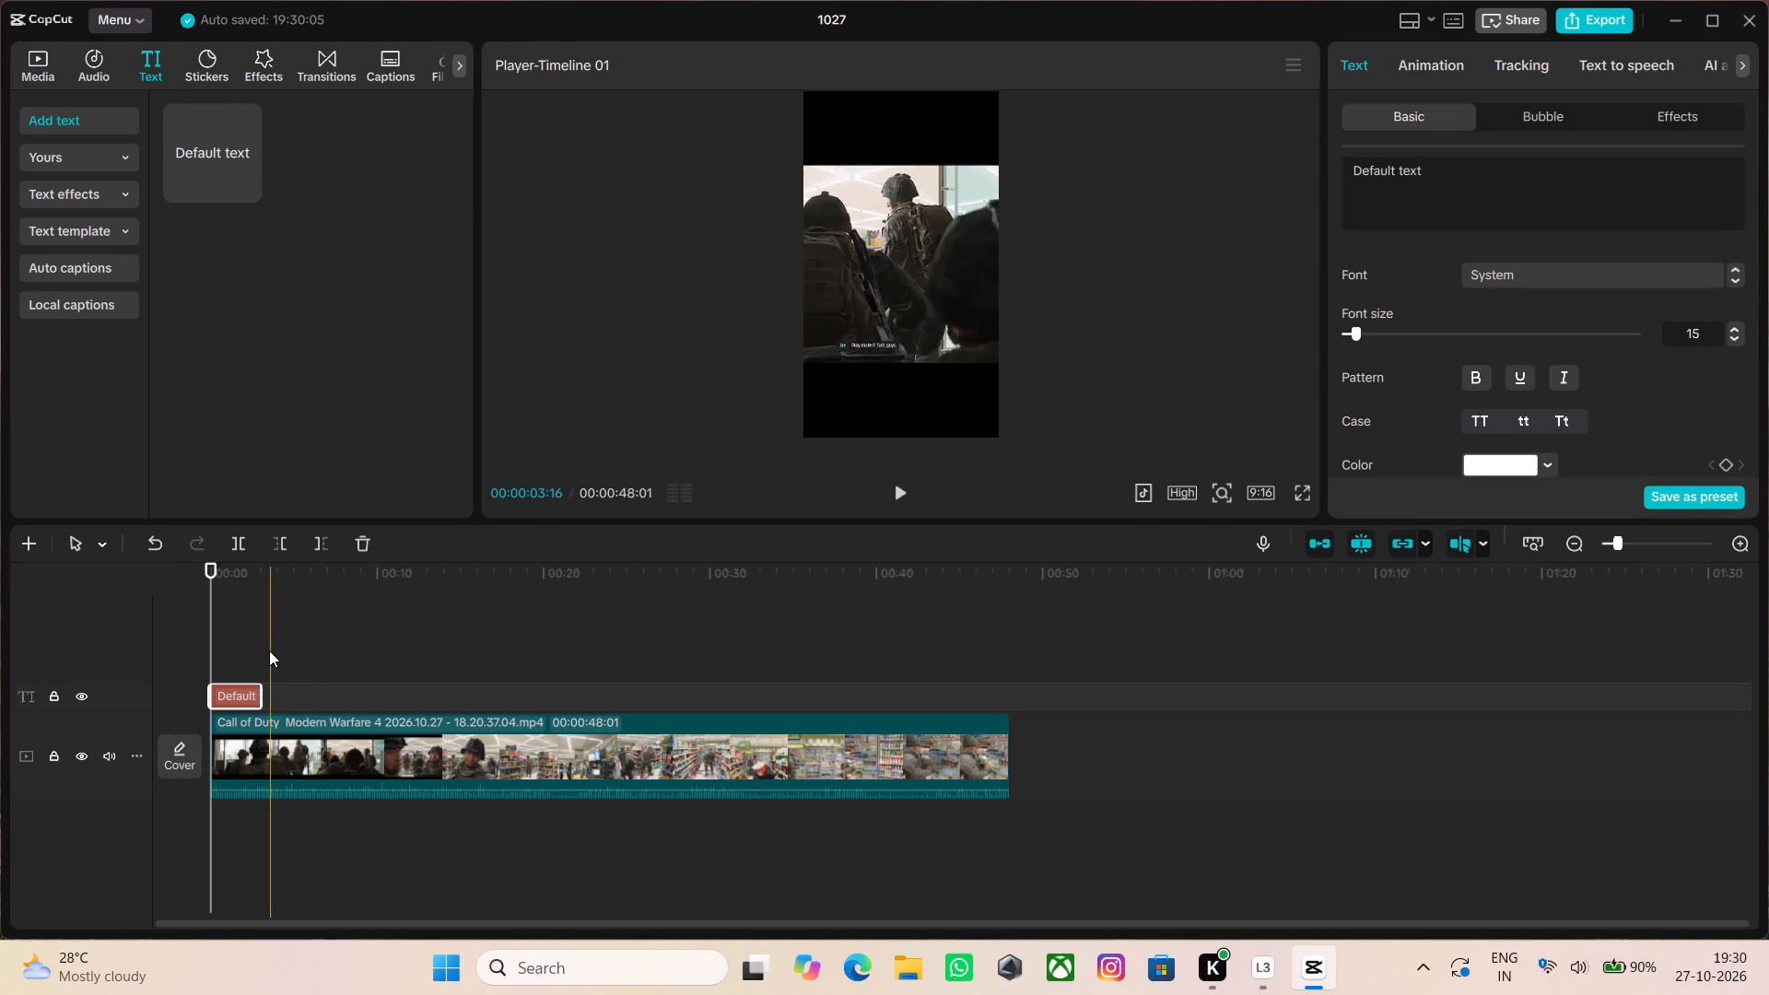
pyautogui.moveTo(260, 696); pyautogui.dragTo(980, 832)
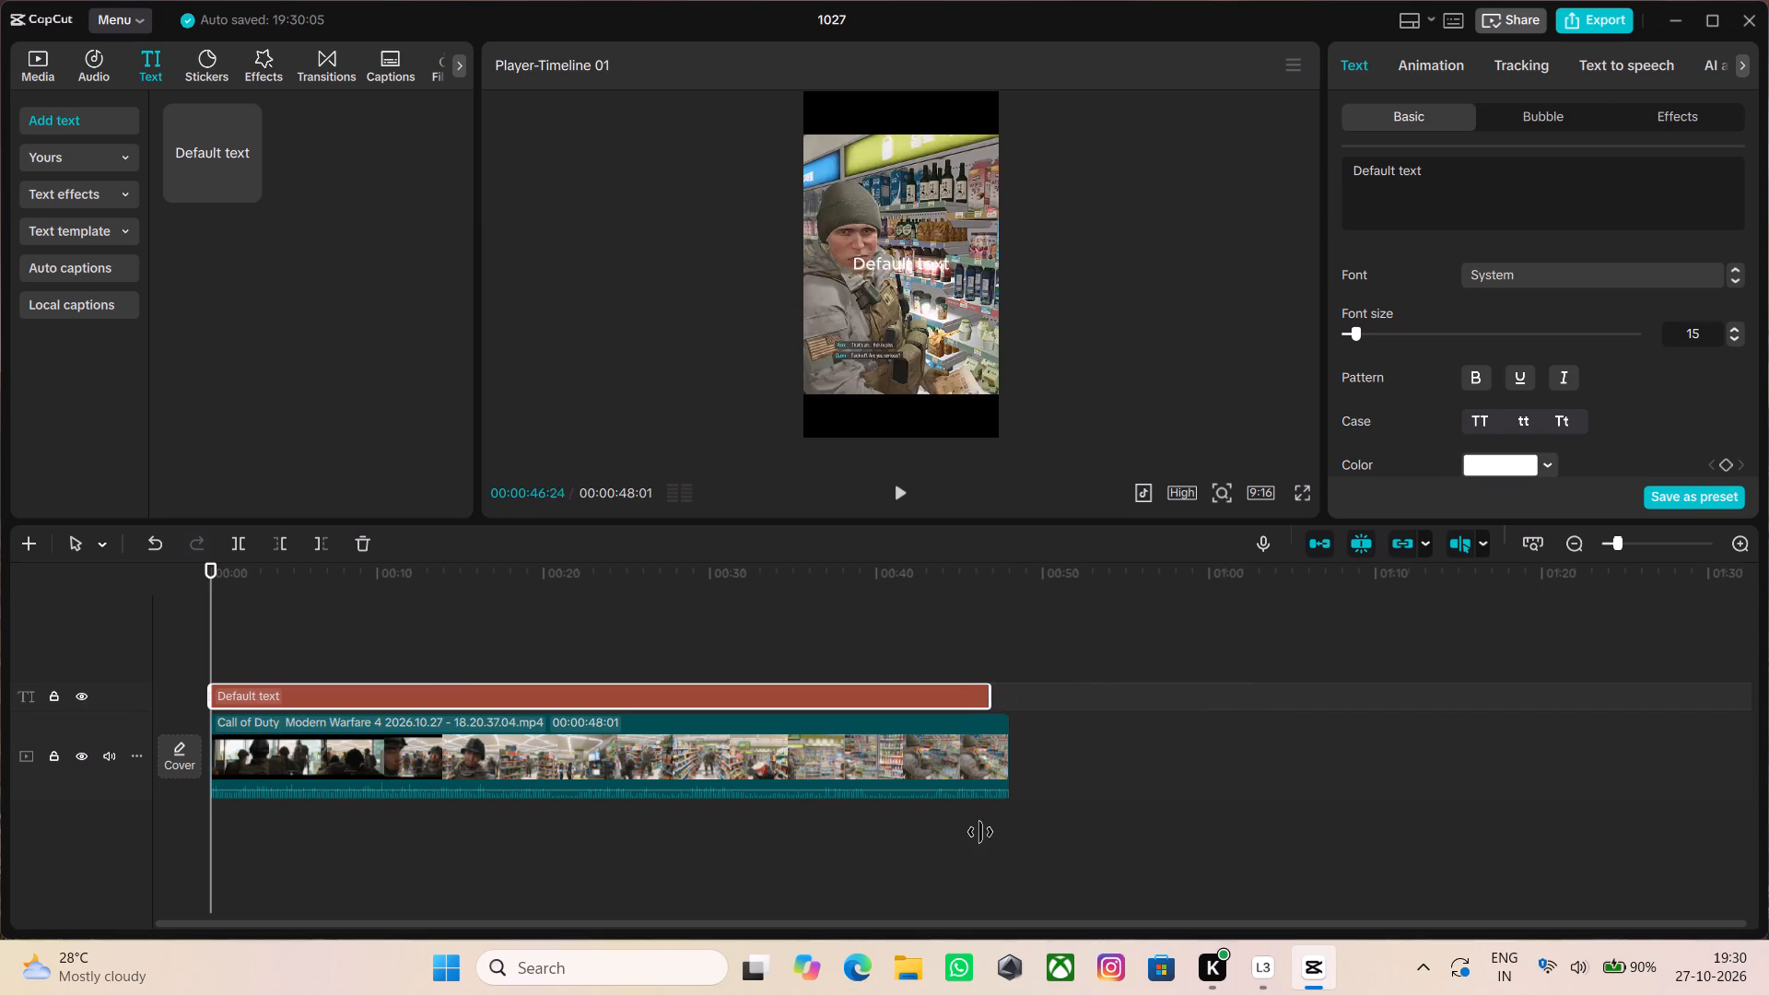
pyautogui.moveTo(980, 832); pyautogui.dragTo(999, 829)
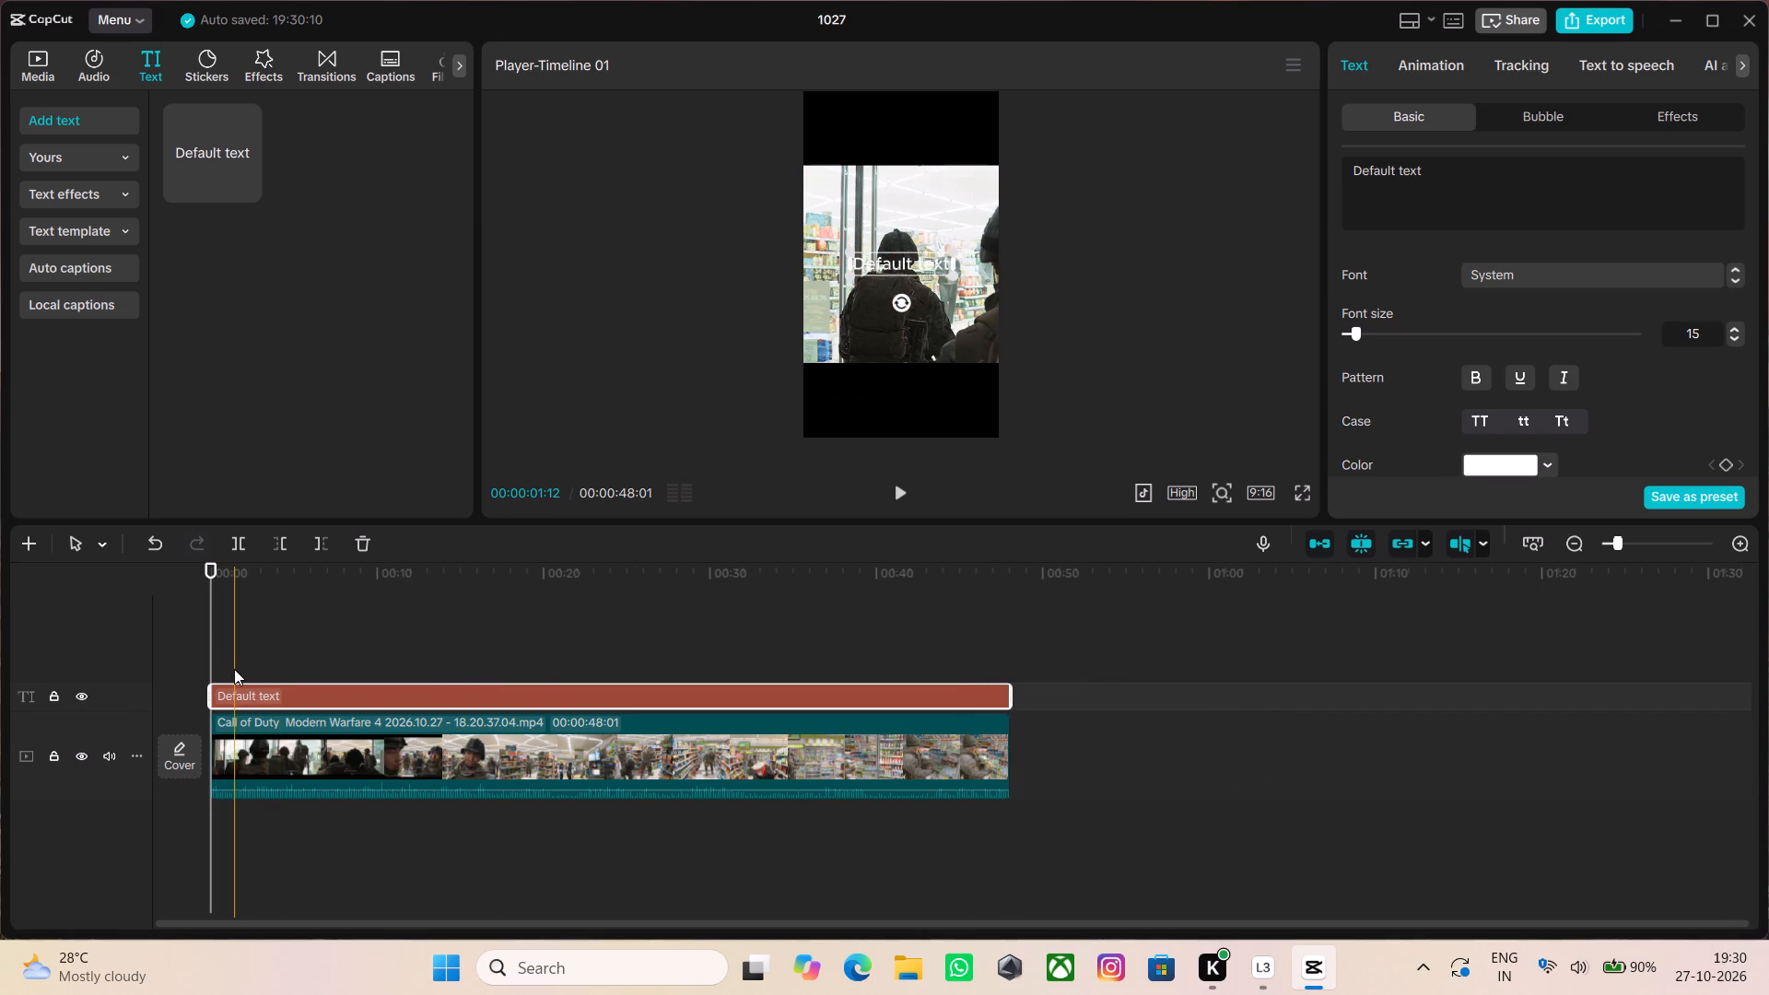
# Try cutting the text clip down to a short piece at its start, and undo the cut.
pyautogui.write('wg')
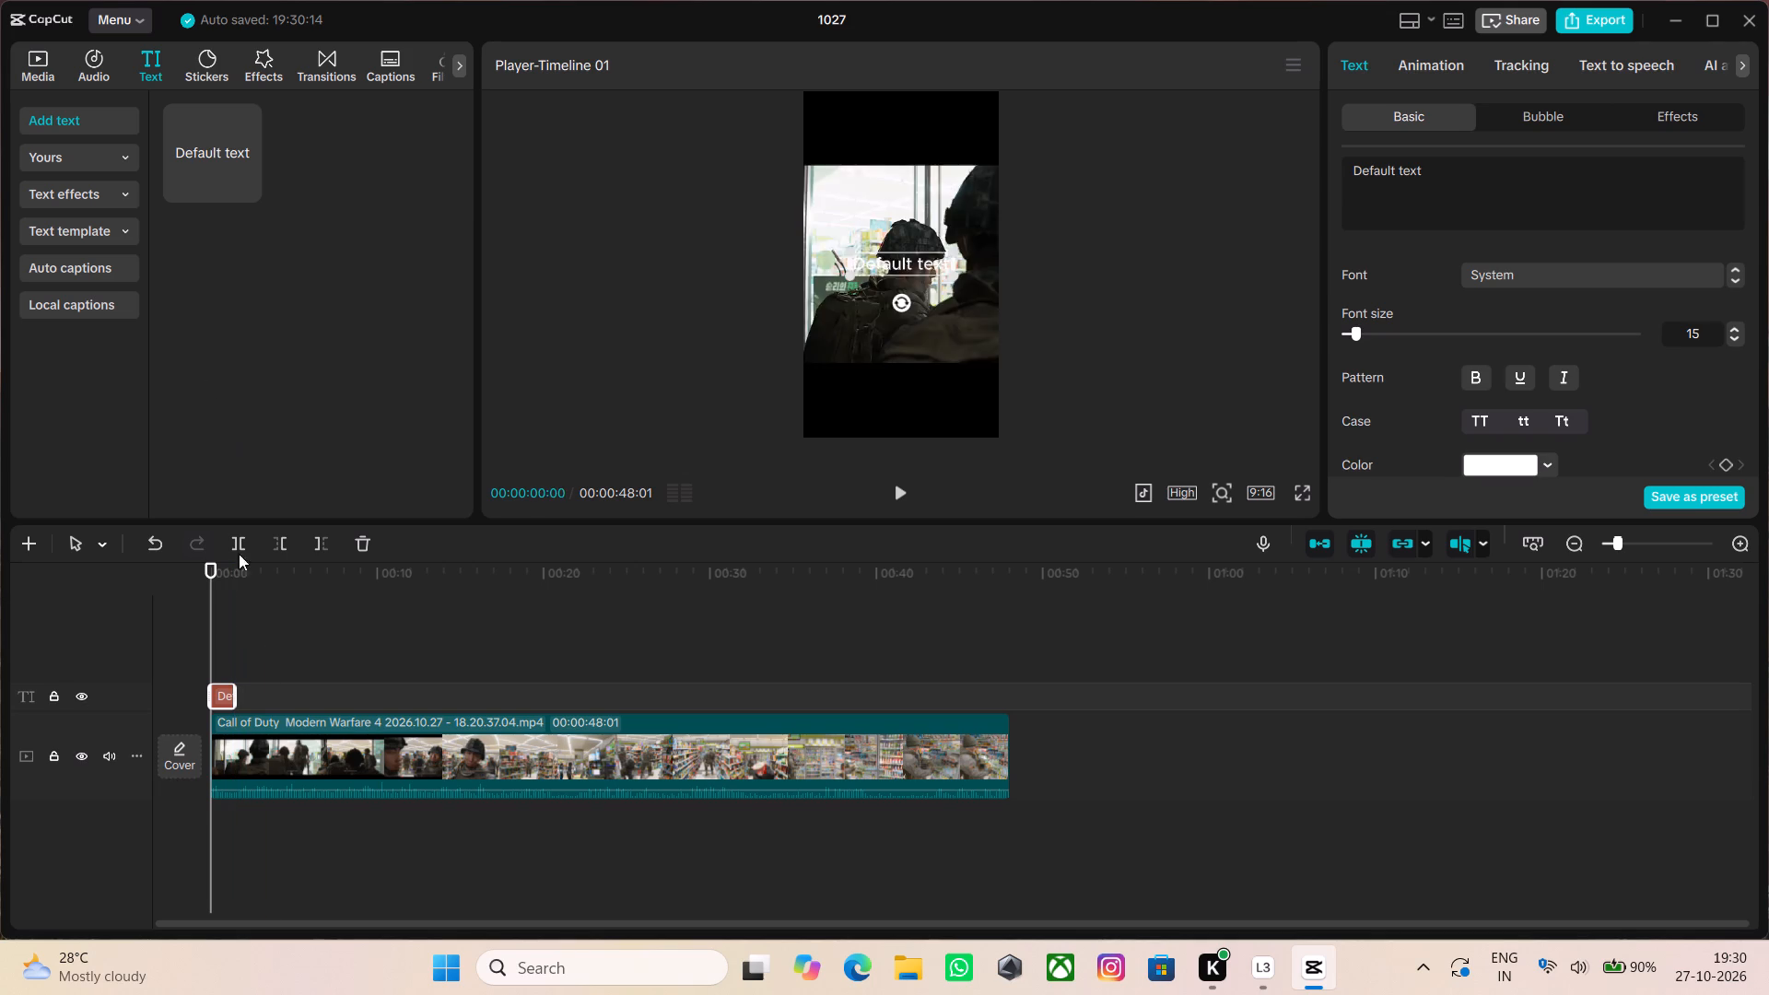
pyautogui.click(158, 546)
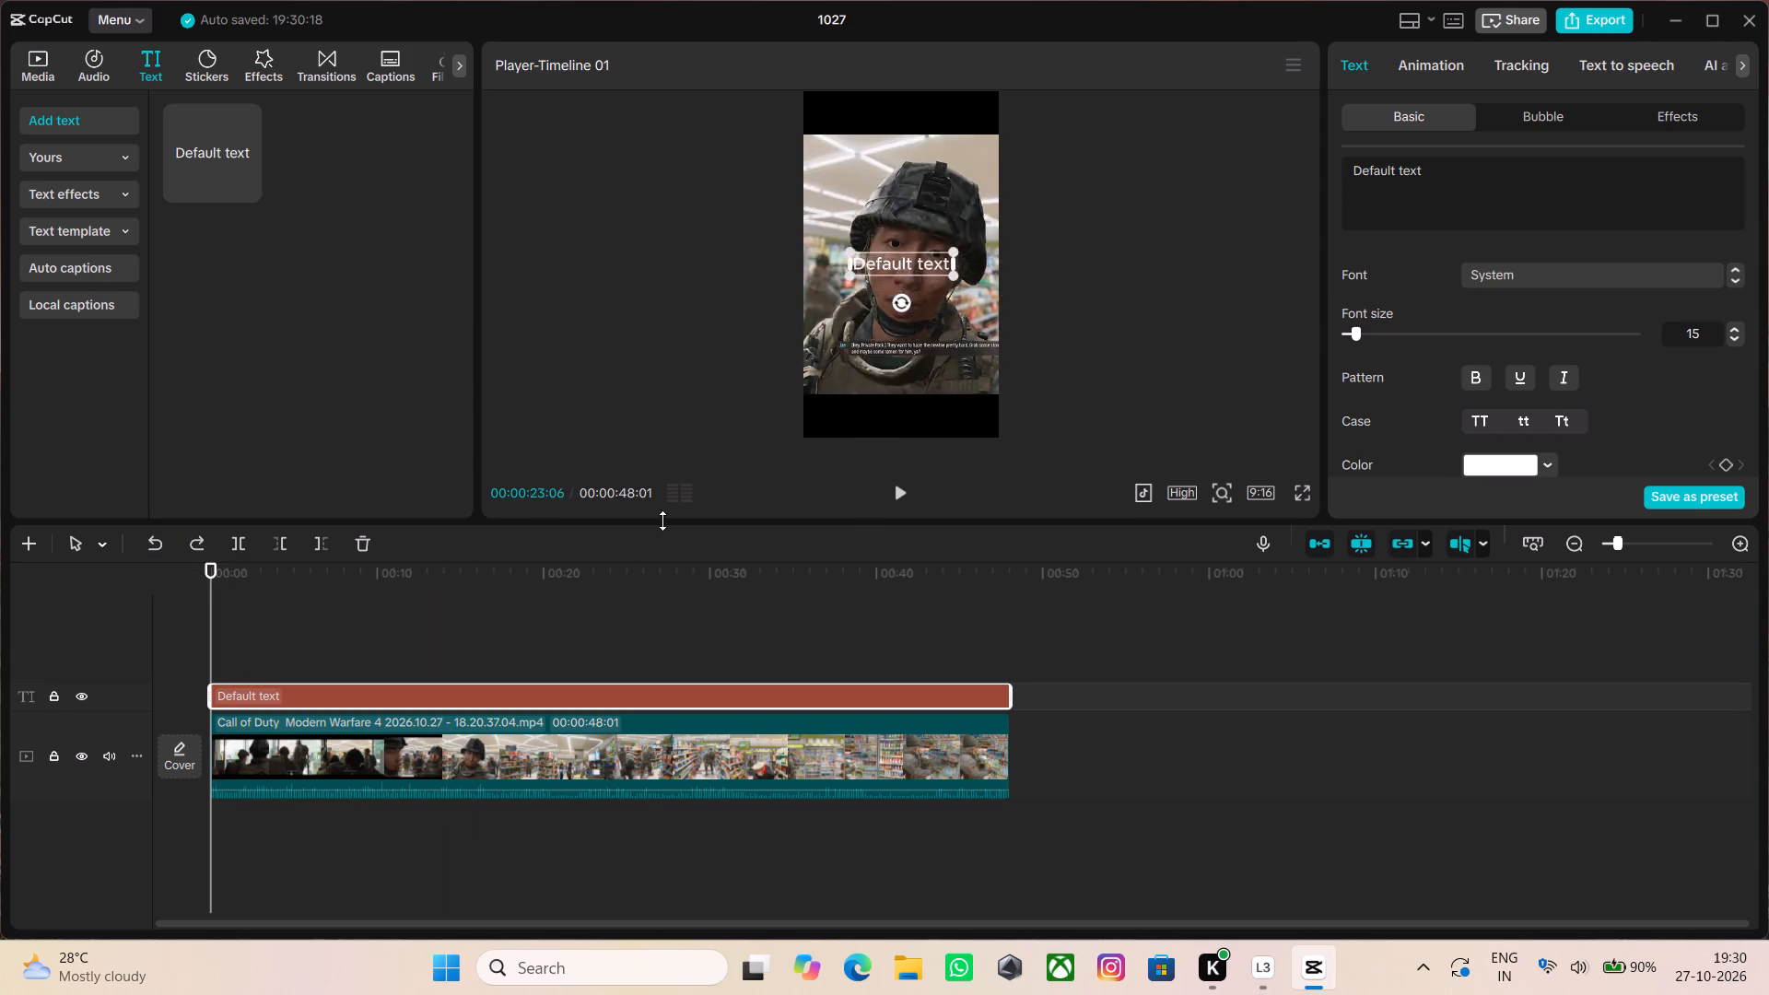
# Replace the default text with "WHEN DEVELOPERS FORGET ABOUT THE" and "BUDGET" on a second line.
pyautogui.click(1497, 188)
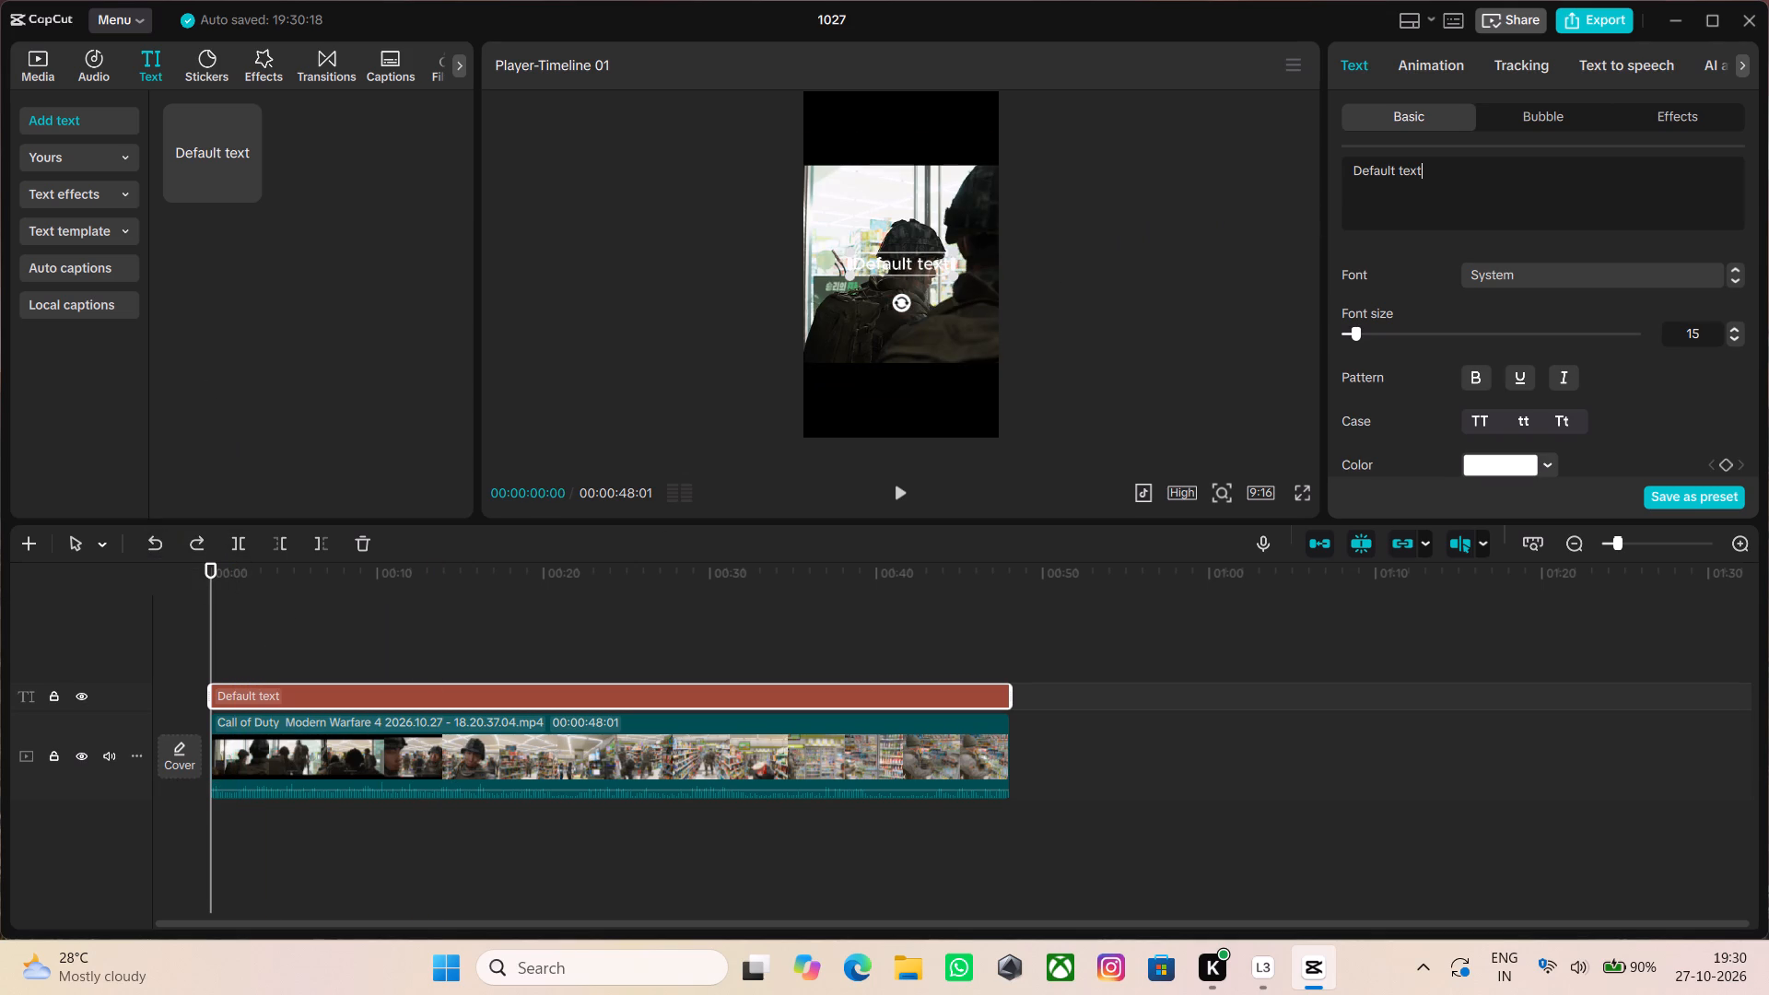
pyautogui.press('BackSpace')
pyautogui.press('BackSpace')
pyautogui.press('BackSpace')
pyautogui.press('BackSpace')
pyautogui.press('BackSpace')
pyautogui.press('BackSpace')
pyautogui.press('BackSpace')
pyautogui.press('BackSpace')
pyautogui.press('BackSpace')
pyautogui.press('BackSpace')
pyautogui.press('BackSpace')
pyautogui.press('BackSpace')
pyautogui.press('BackSpace')
pyautogui.press('BackSpace')
pyautogui.press('BackSpace')
pyautogui.press('BackSpace')
pyautogui.press('BackSpace')
pyautogui.press('BackSpace')
pyautogui.press('BackSpace')
pyautogui.press('BackSpace')
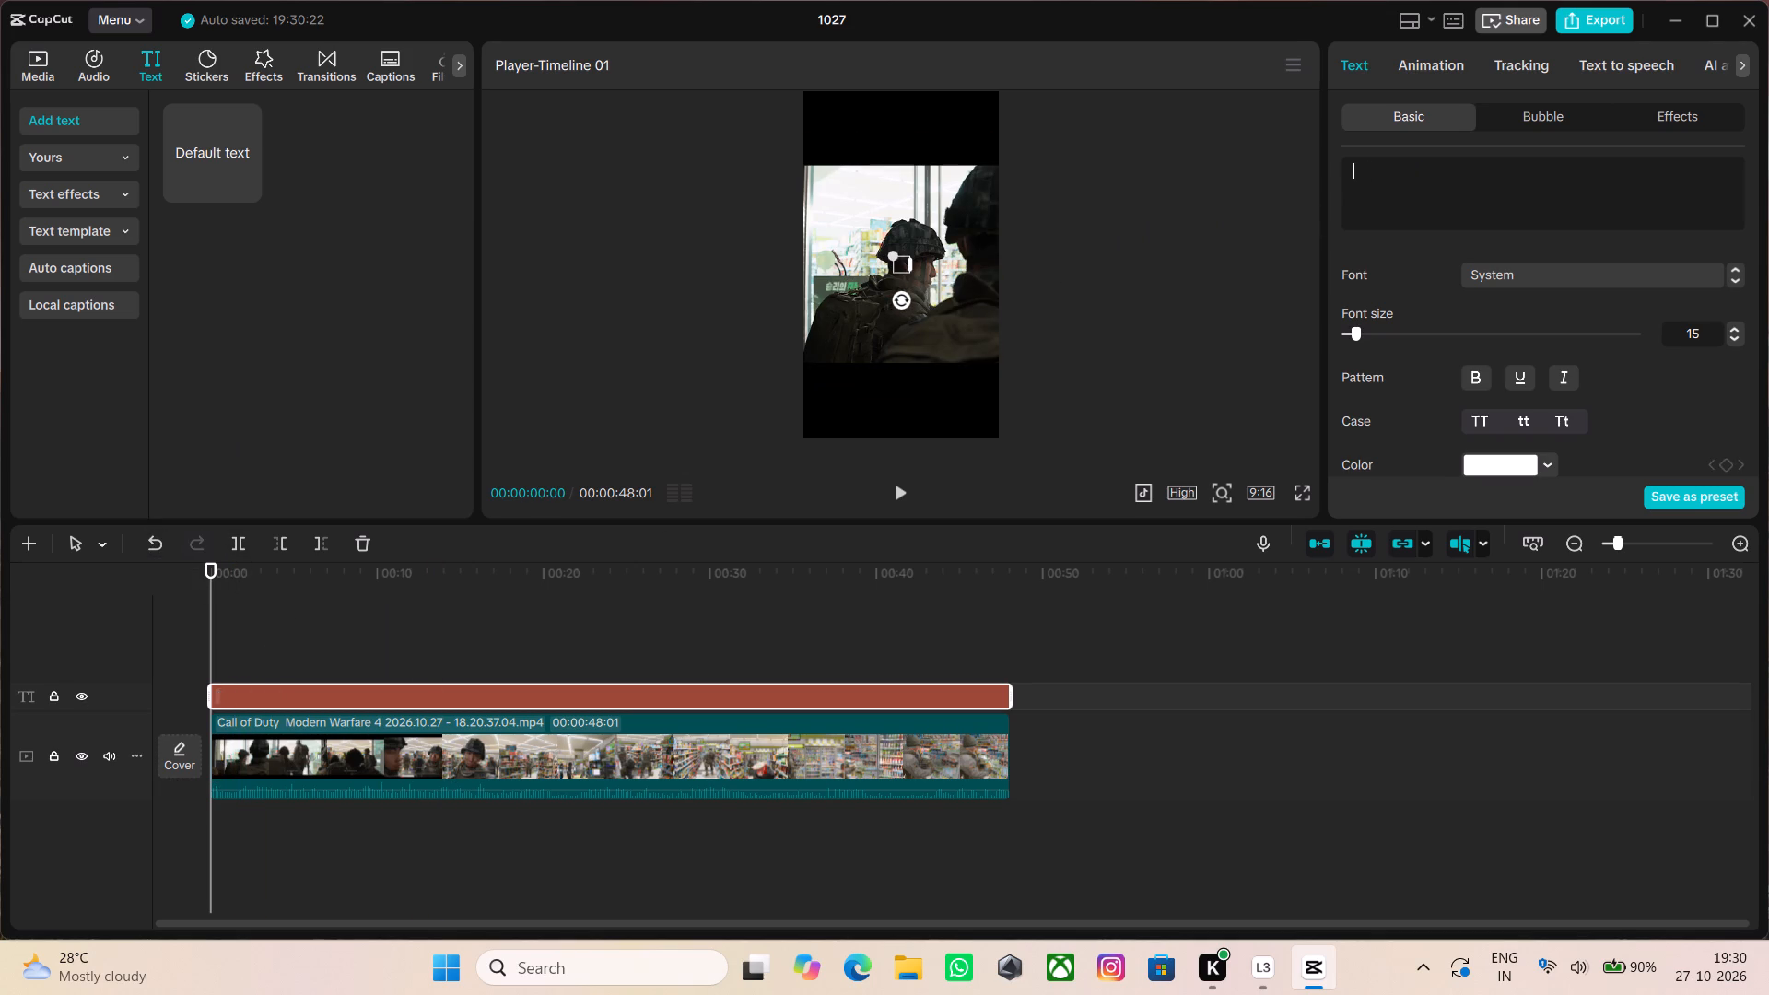
pyautogui.press('w')
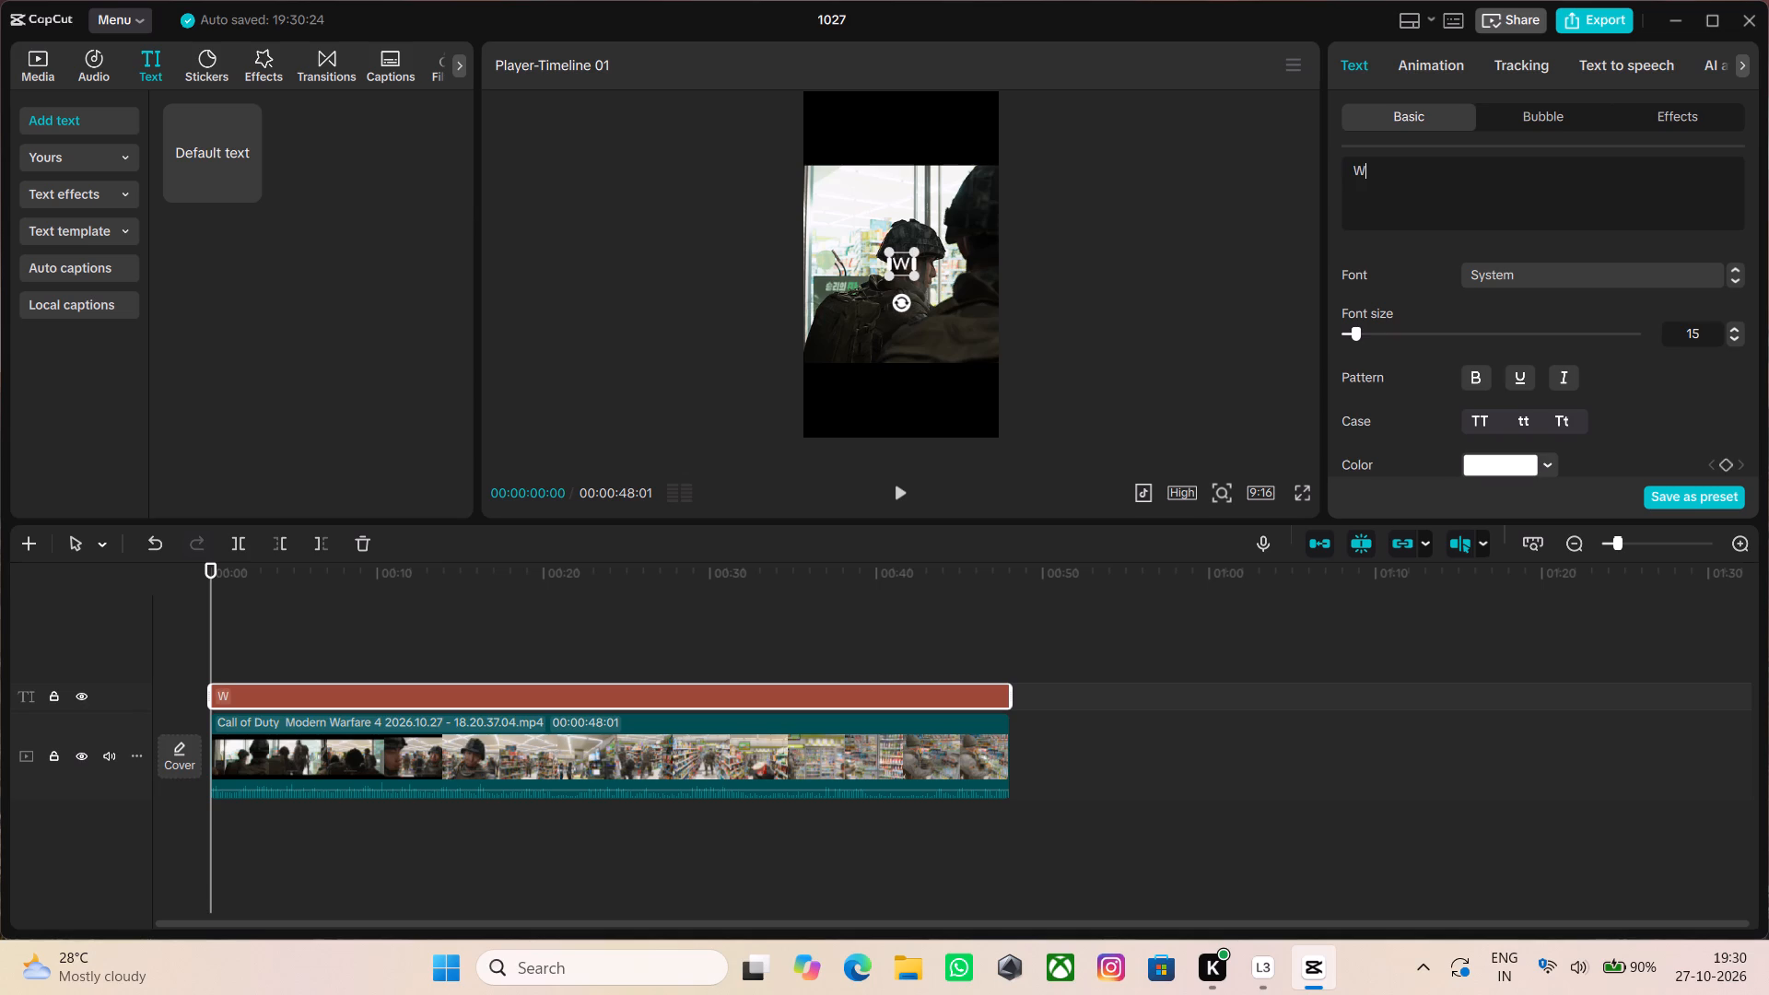
pyautogui.write('HEN')
pyautogui.press('space')
pyautogui.write('DEVE')
pyautogui.write('LOPER')
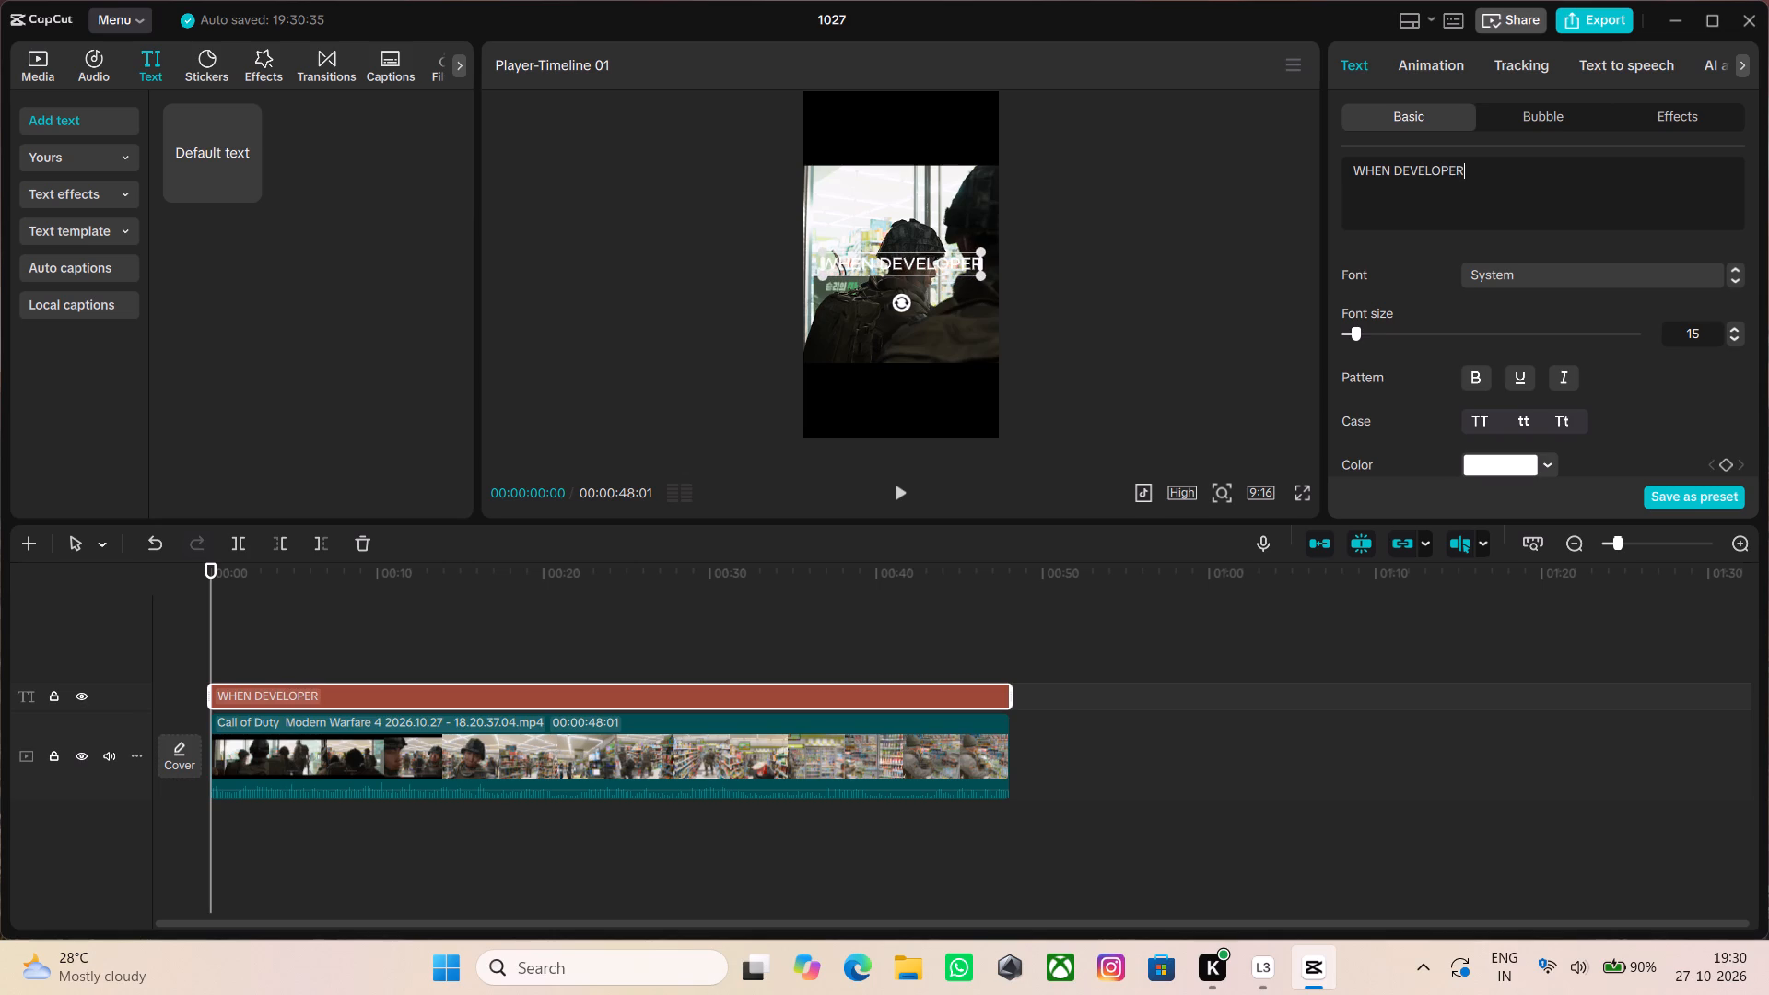
pyautogui.write('S')
pyautogui.press('space')
pyautogui.write('FOR')
pyautogui.write('GET')
pyautogui.press('space')
pyautogui.write('AB')
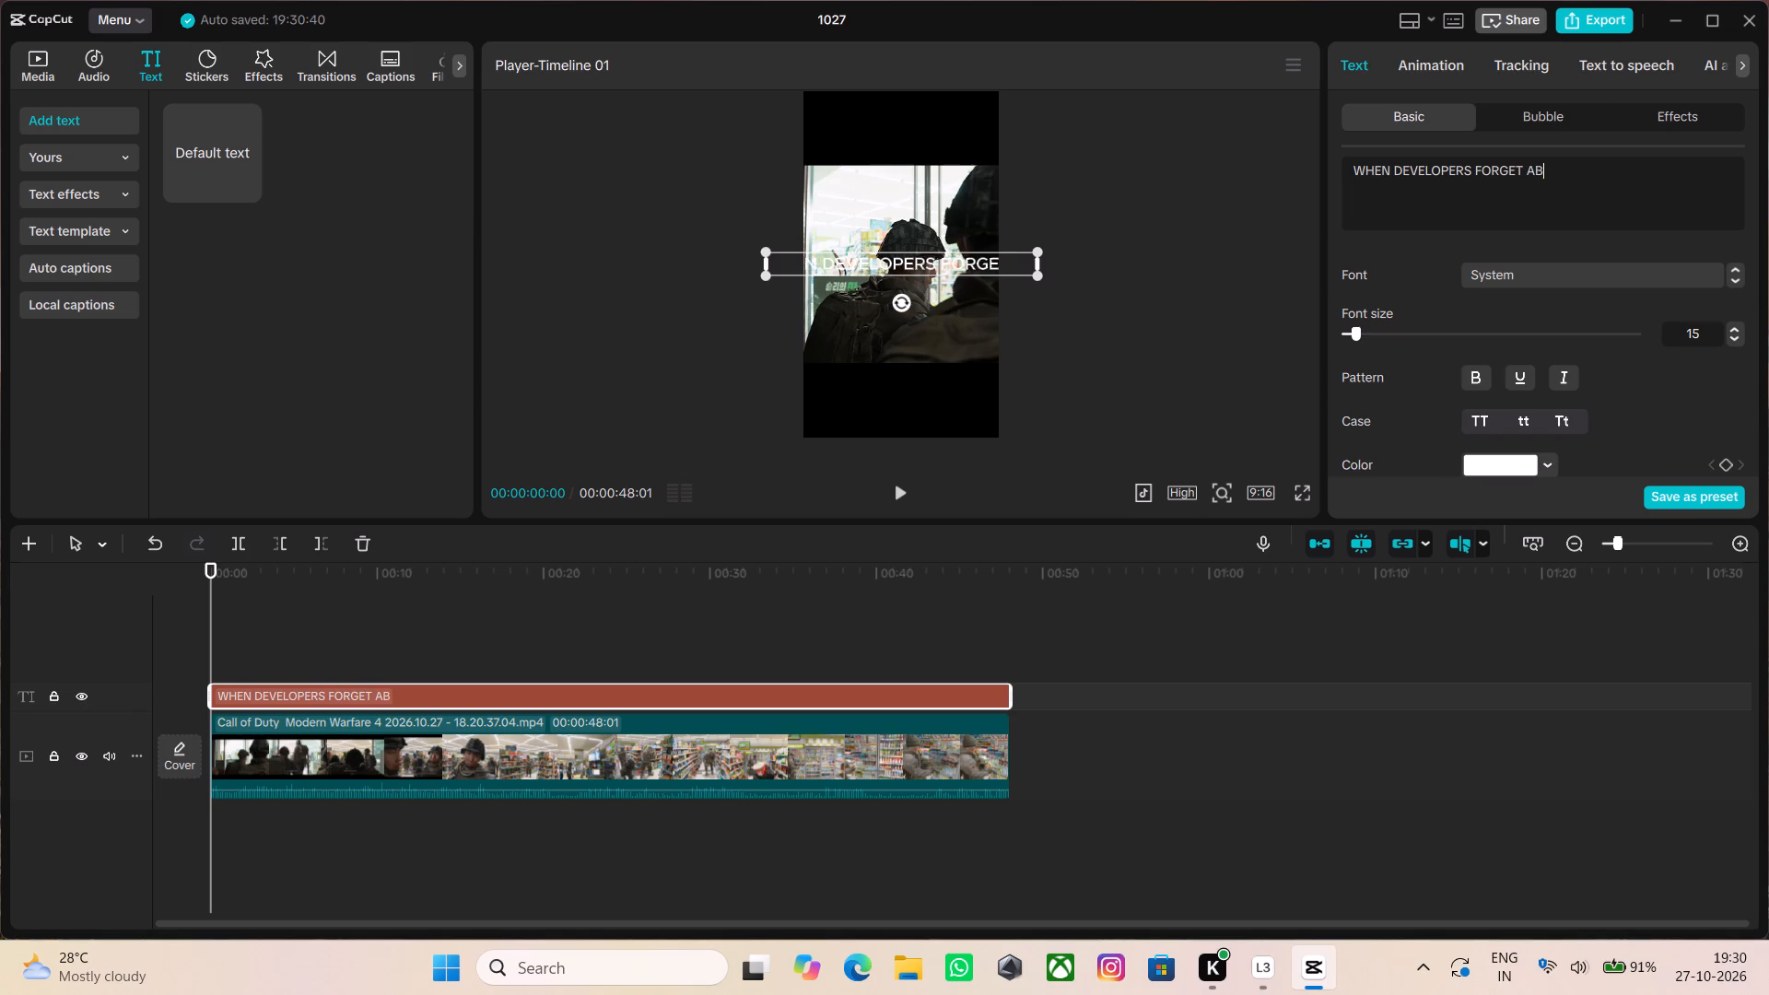
pyautogui.write('OUT')
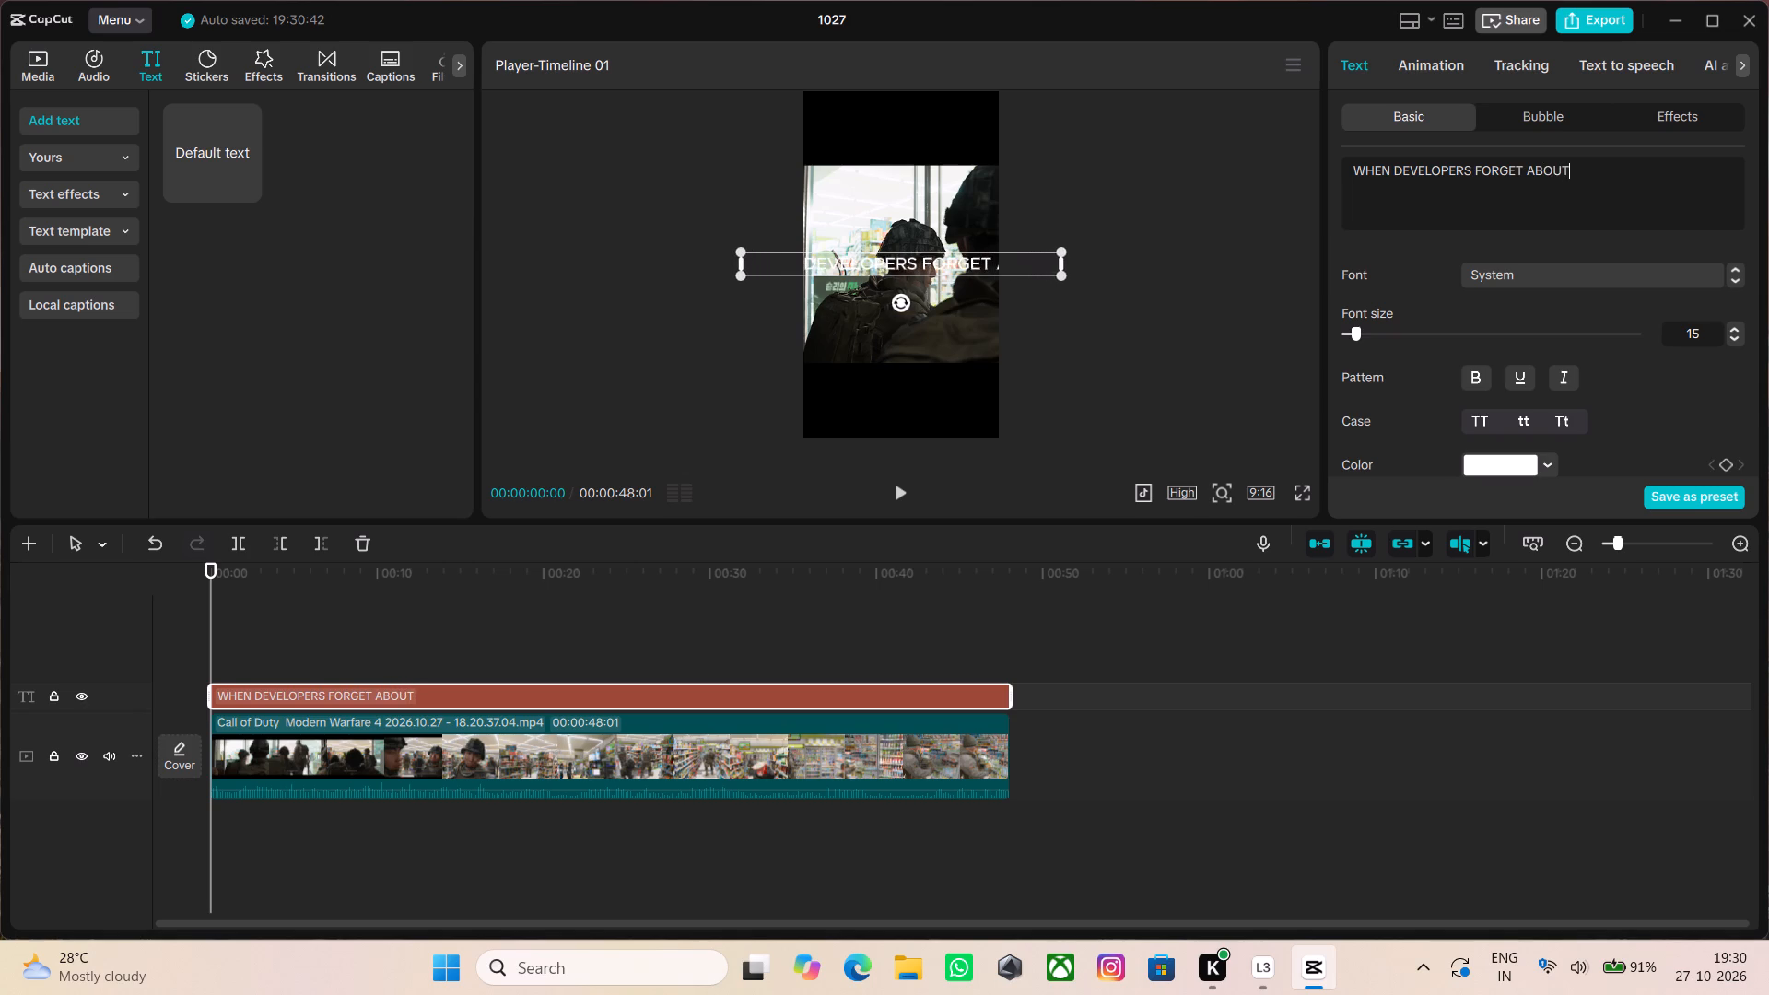
pyautogui.press('space')
pyautogui.write('THE')
pyautogui.press('space')
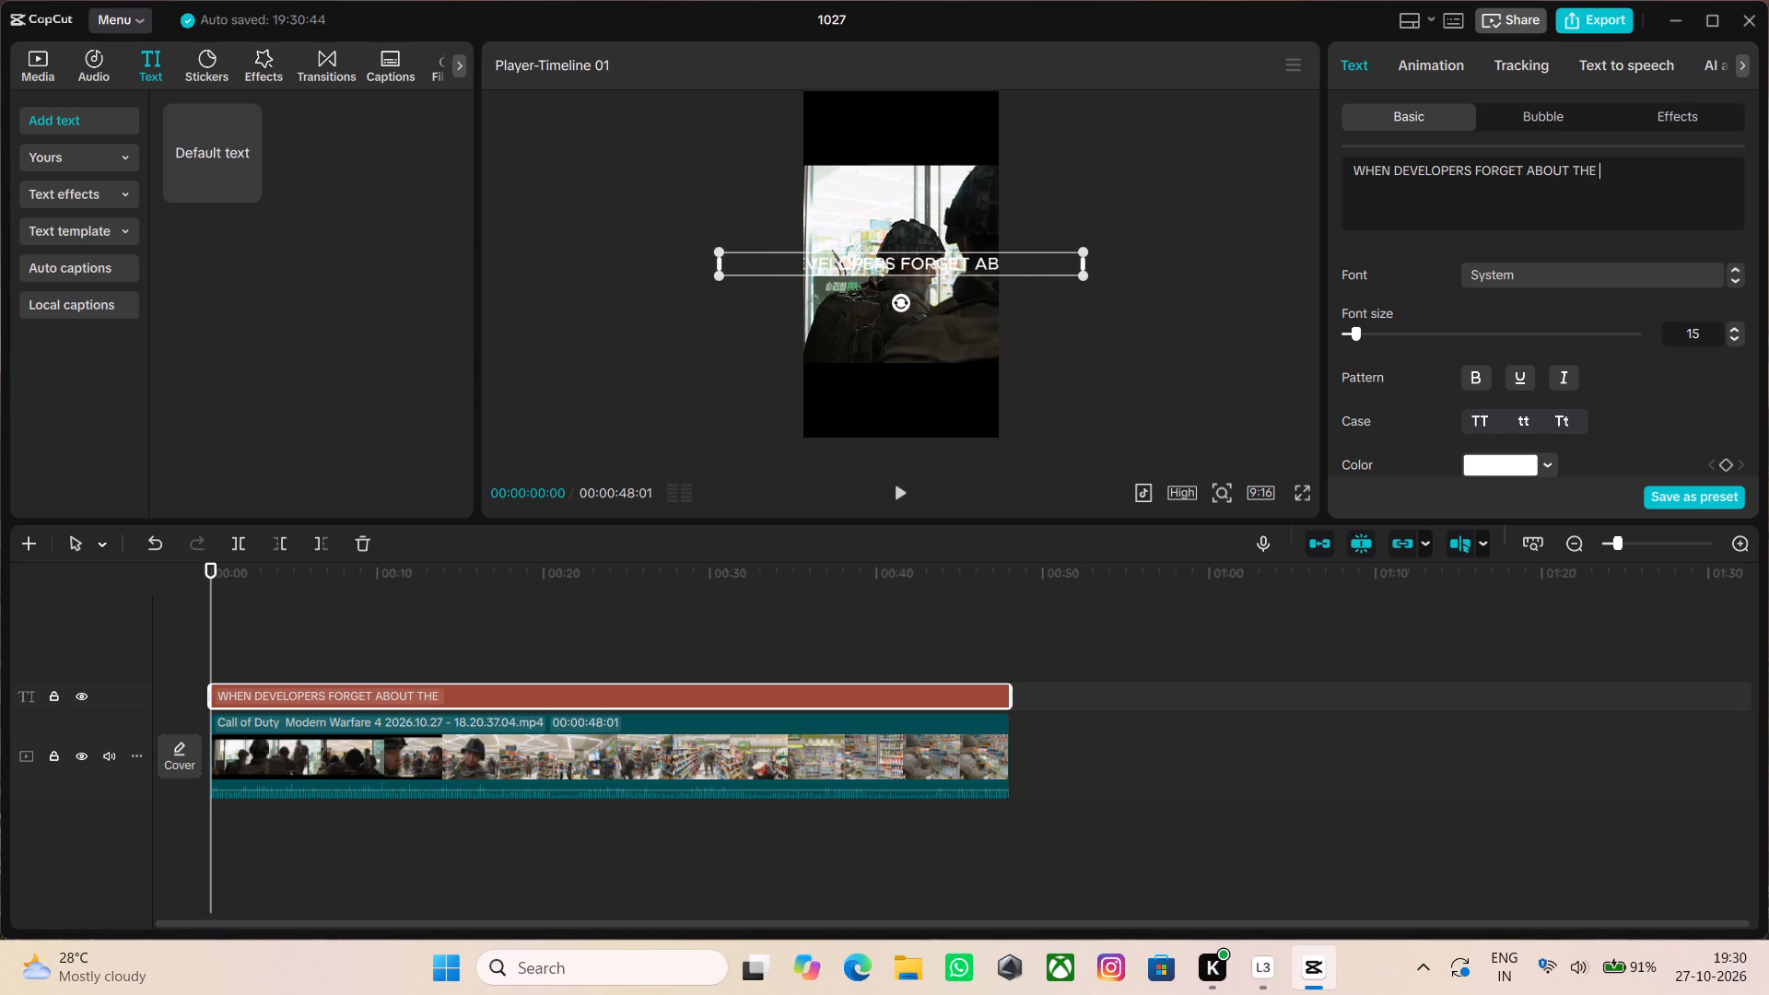
pyautogui.press('Return')
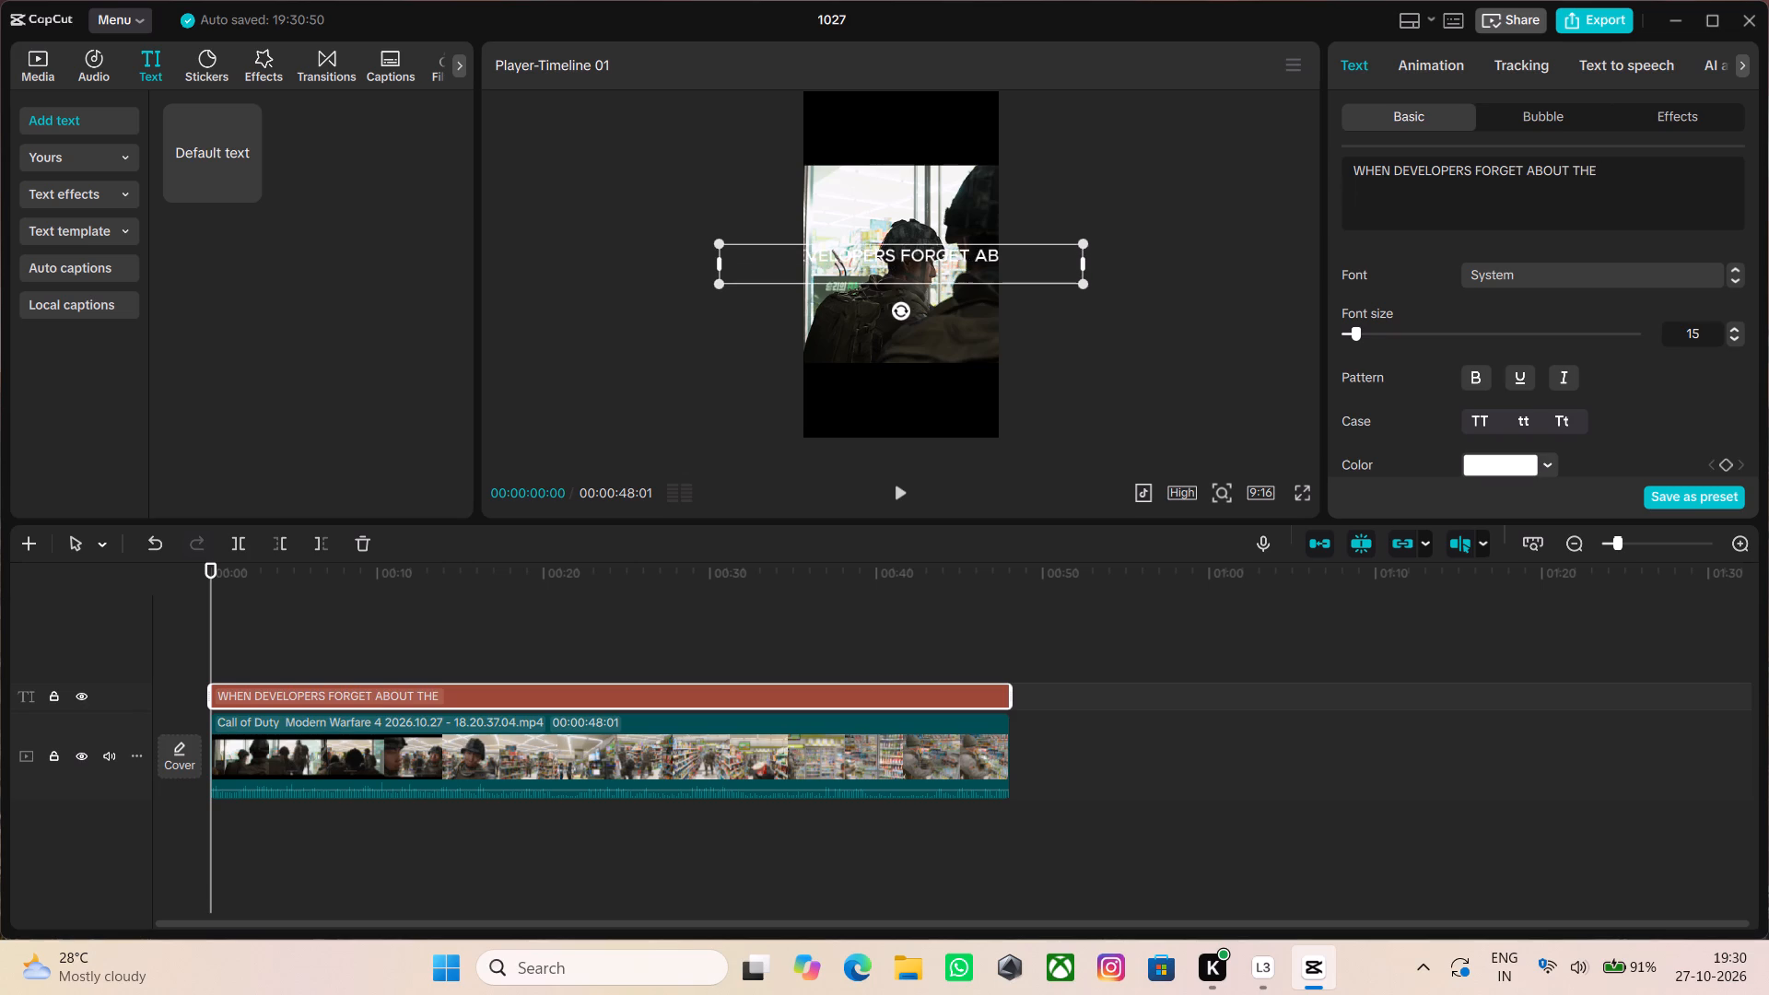
pyautogui.write('BUD')
pyautogui.write('GR')
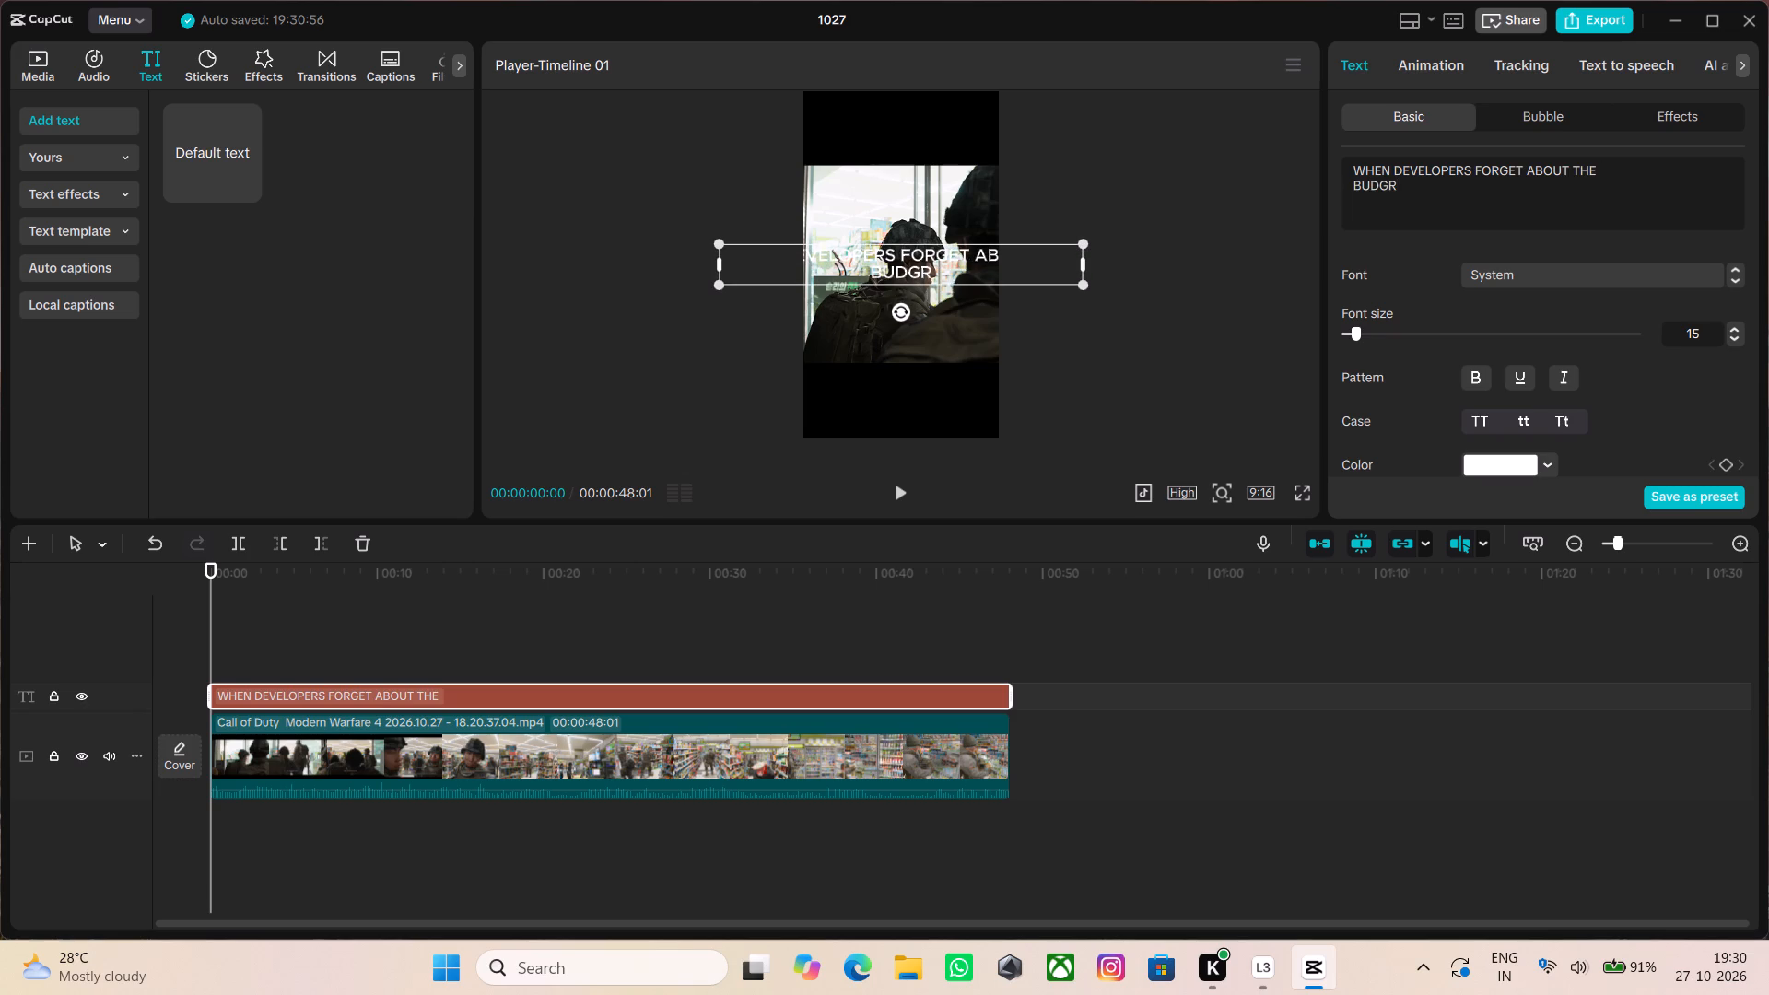
pyautogui.press('BackSpace')
pyautogui.press('w')
pyautogui.press('BackSpace')
pyautogui.write('ET')
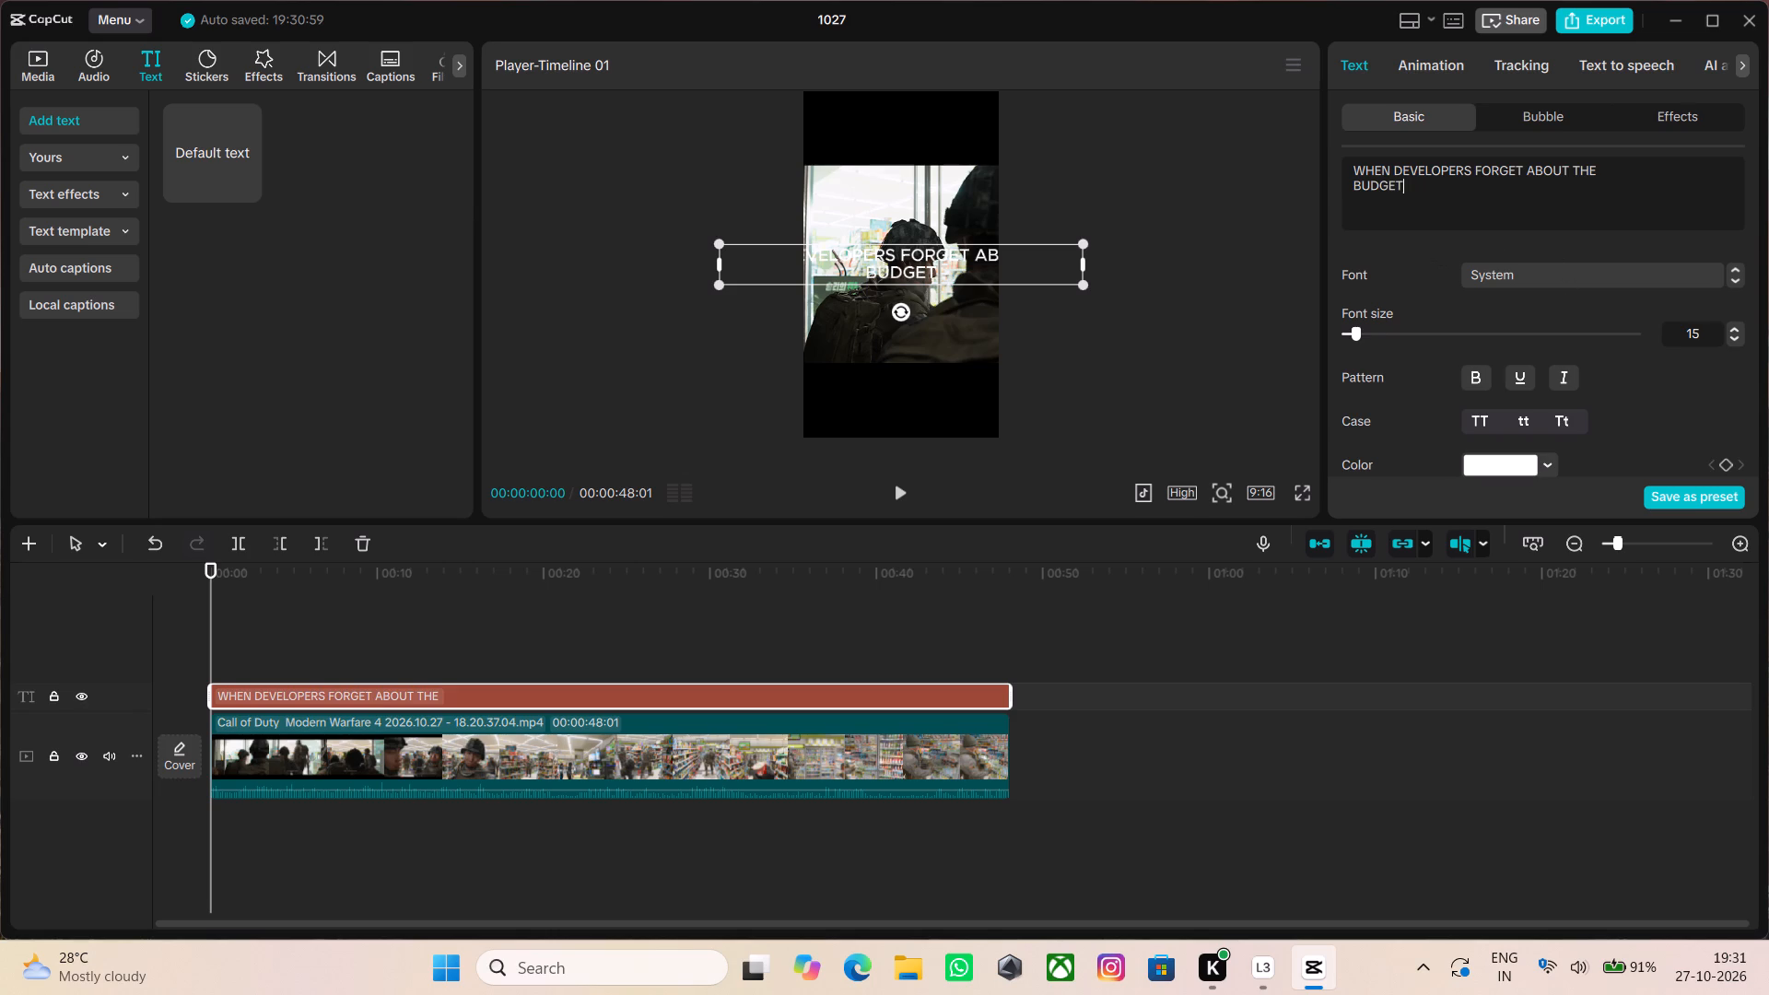
# Move the caption's line break so that the second line reads "THE BUDGET".
pyautogui.click(1355, 189)
pyautogui.press('BackSpace')
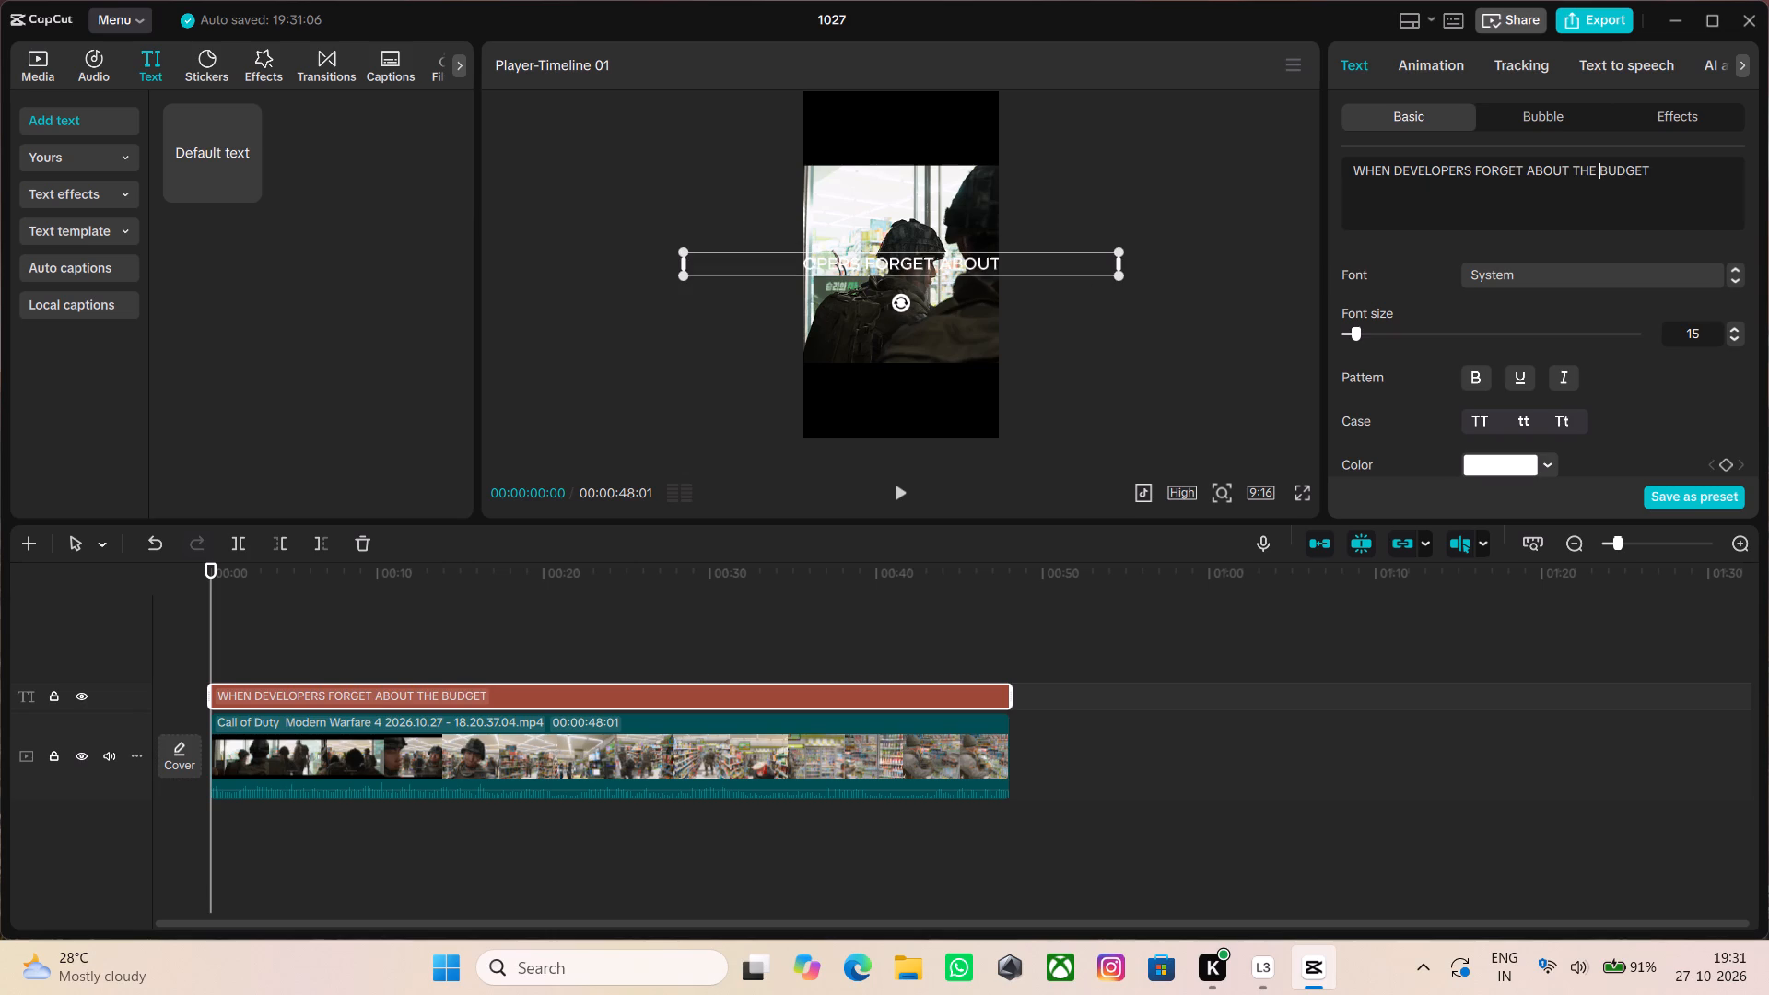
pyautogui.press('Left')
pyautogui.press('Left')
pyautogui.press('Left')
pyautogui.press('Left')
pyautogui.press('Return')
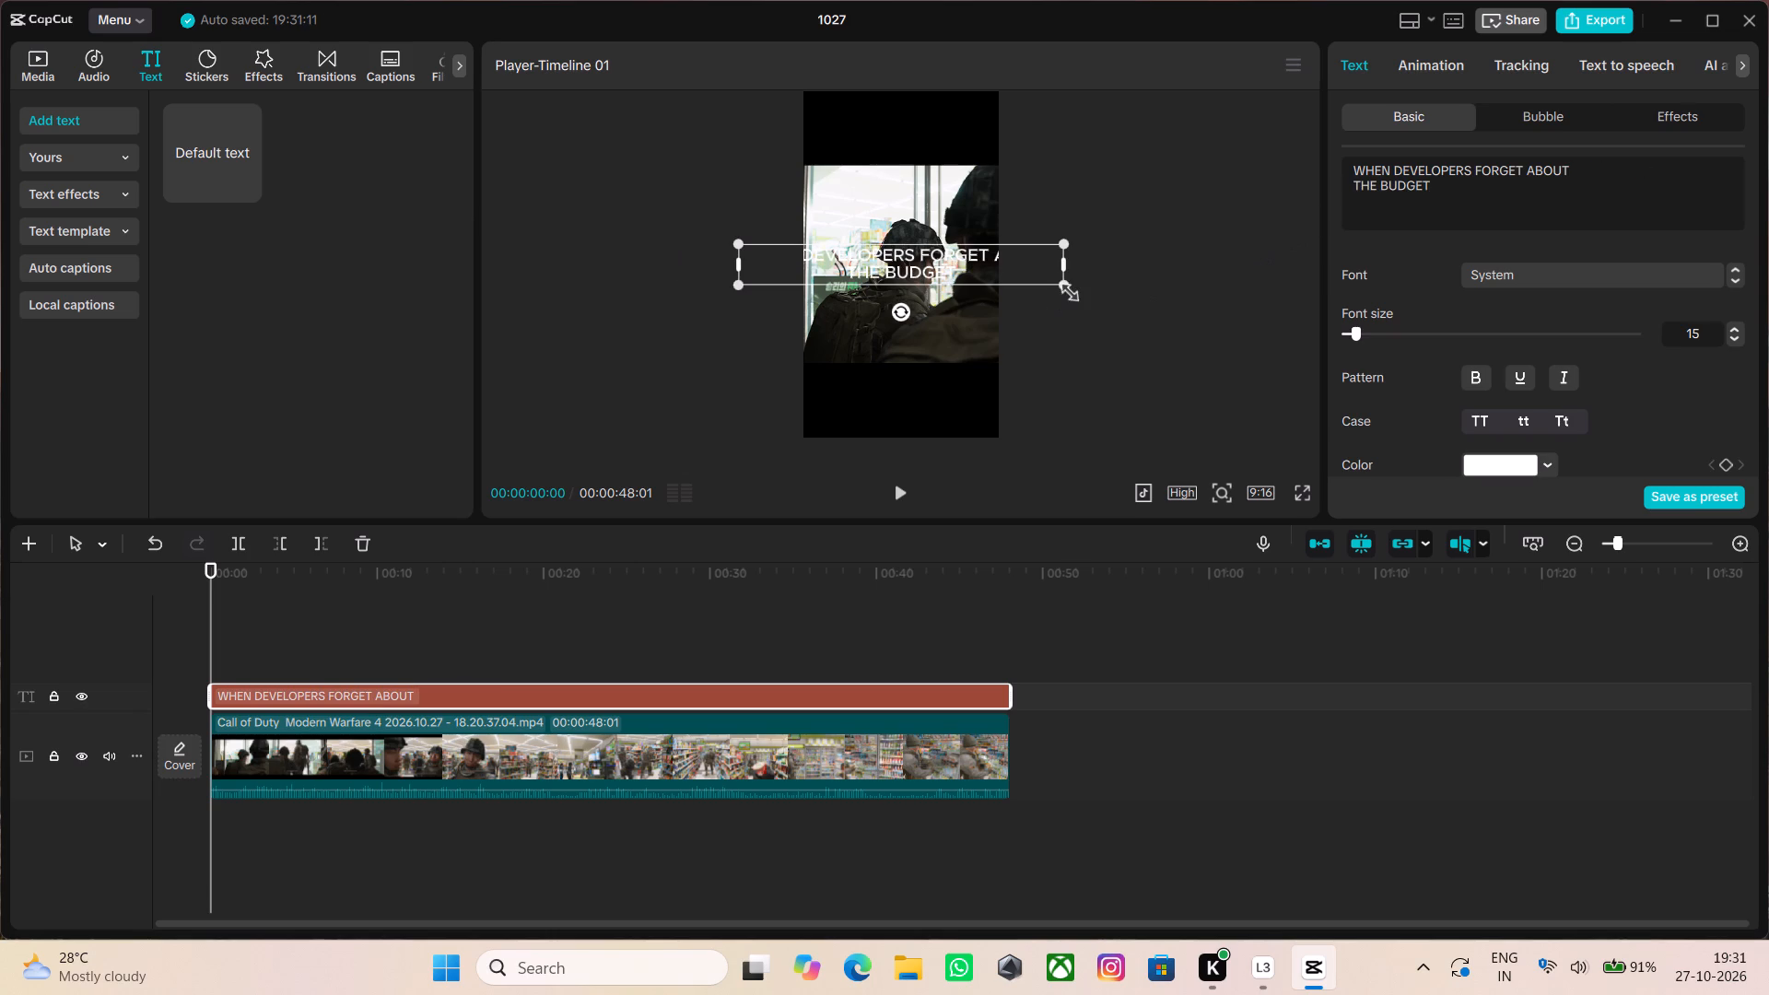
# Shrink the caption to about 60% to fit the frame width and place it in the black band above the video, at about Y 1404.
pyautogui.moveTo(1064, 288); pyautogui.dragTo(940, 268)
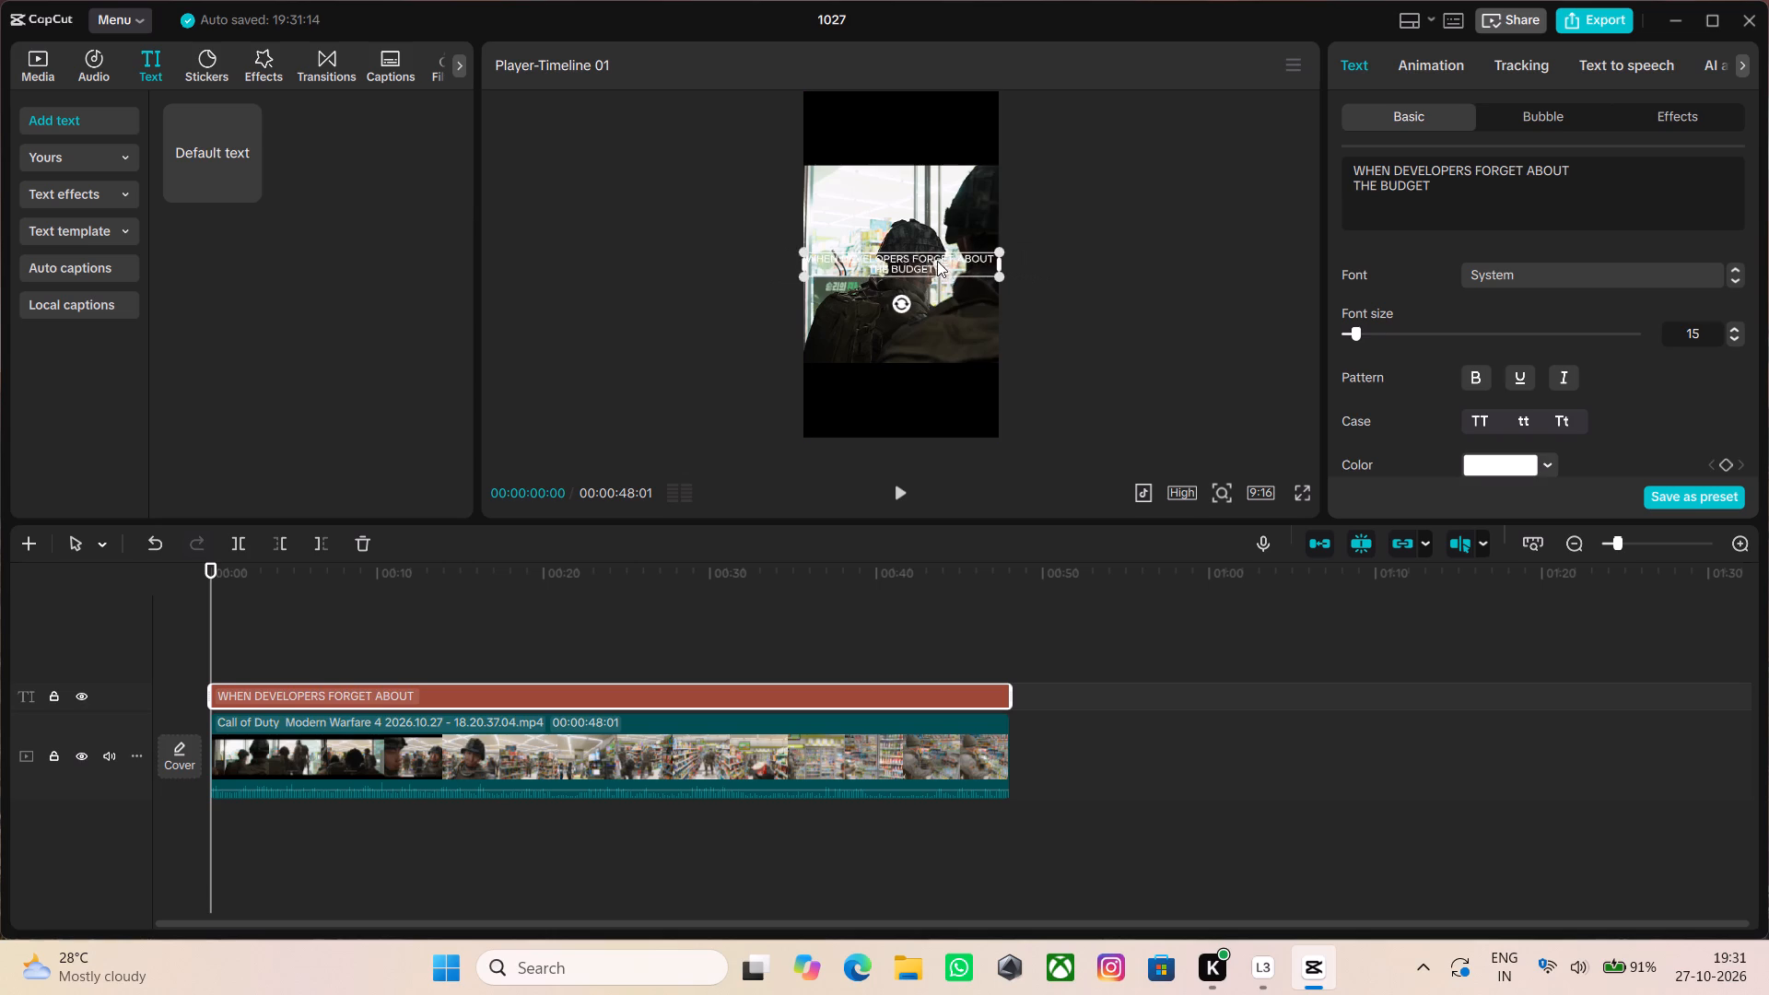
pyautogui.moveTo(931, 256); pyautogui.dragTo(927, 130)
pyautogui.moveTo(990, 152); pyautogui.dragTo(971, 148)
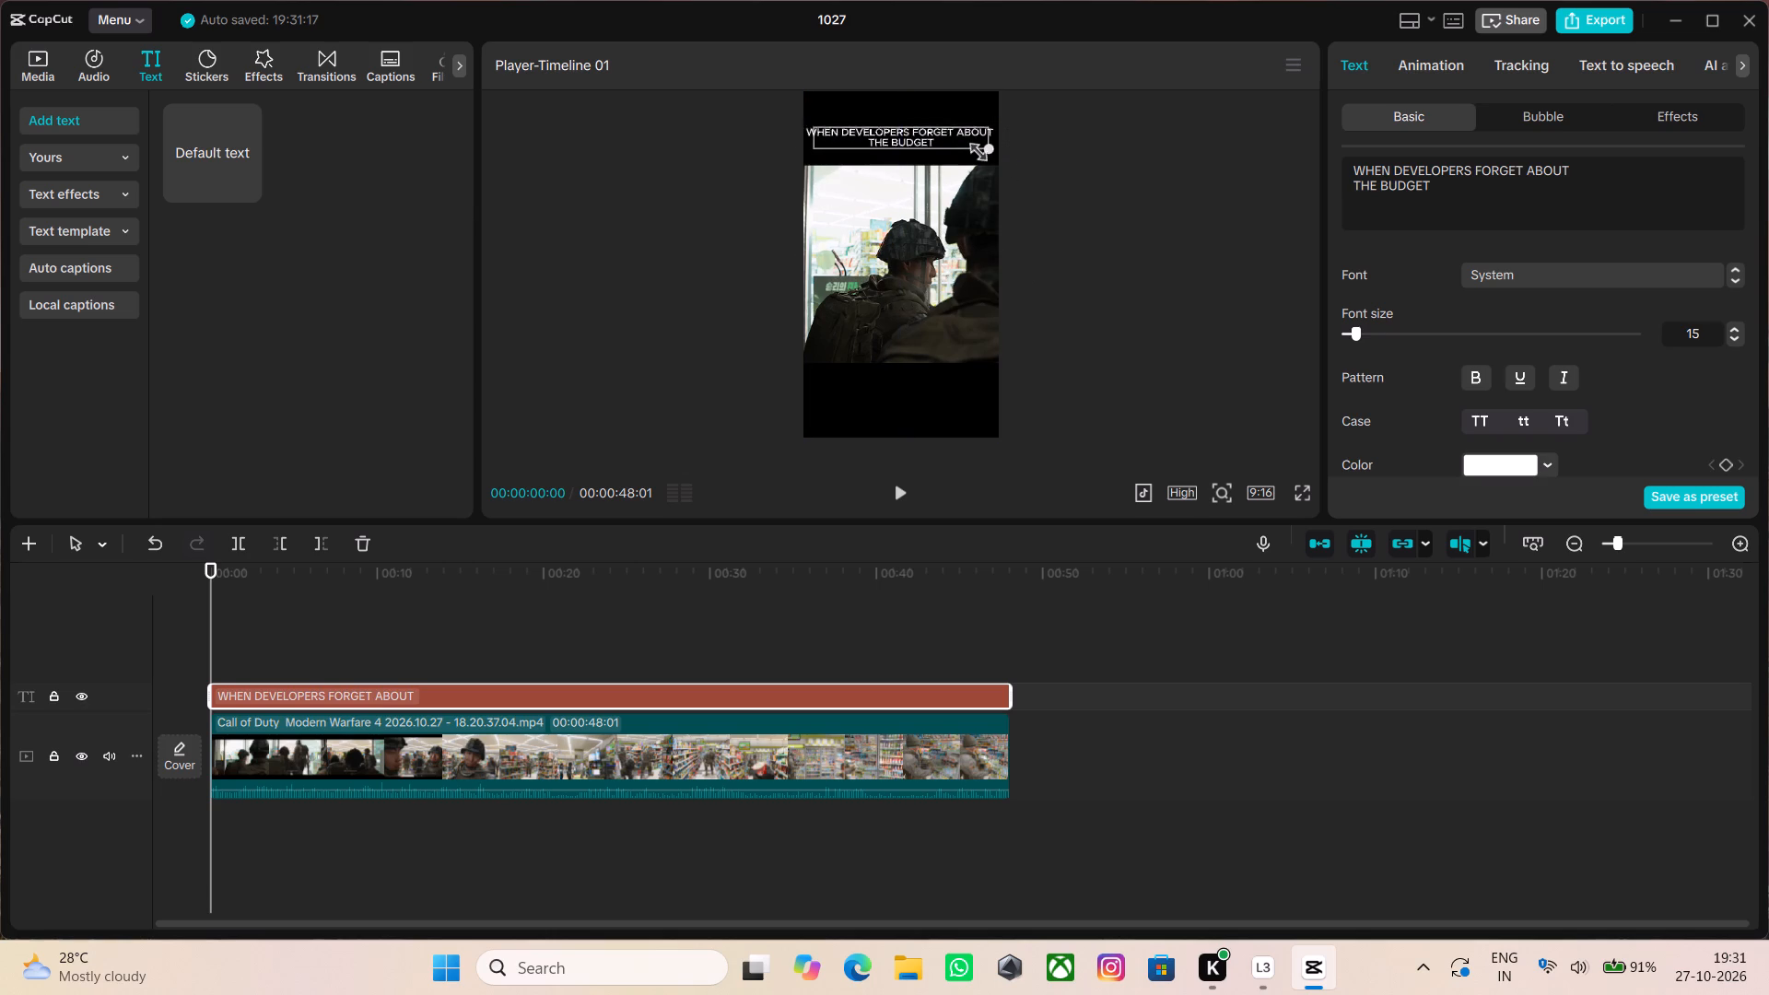
pyautogui.moveTo(971, 148); pyautogui.dragTo(975, 162)
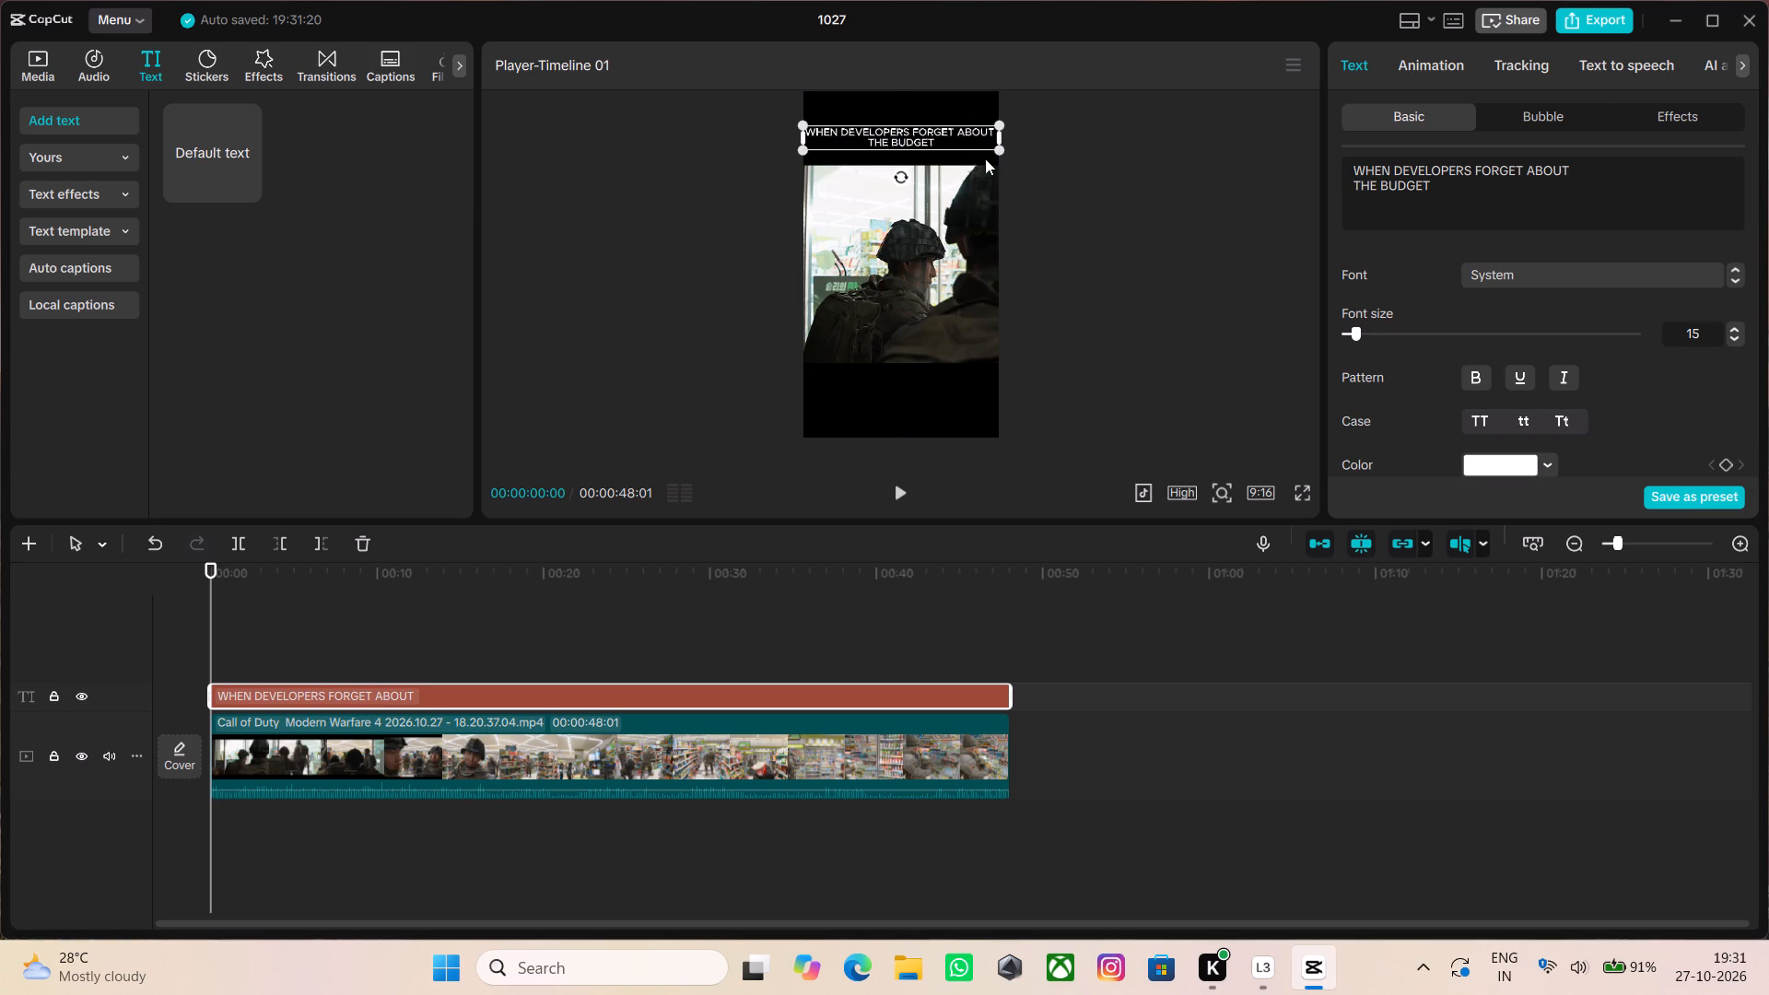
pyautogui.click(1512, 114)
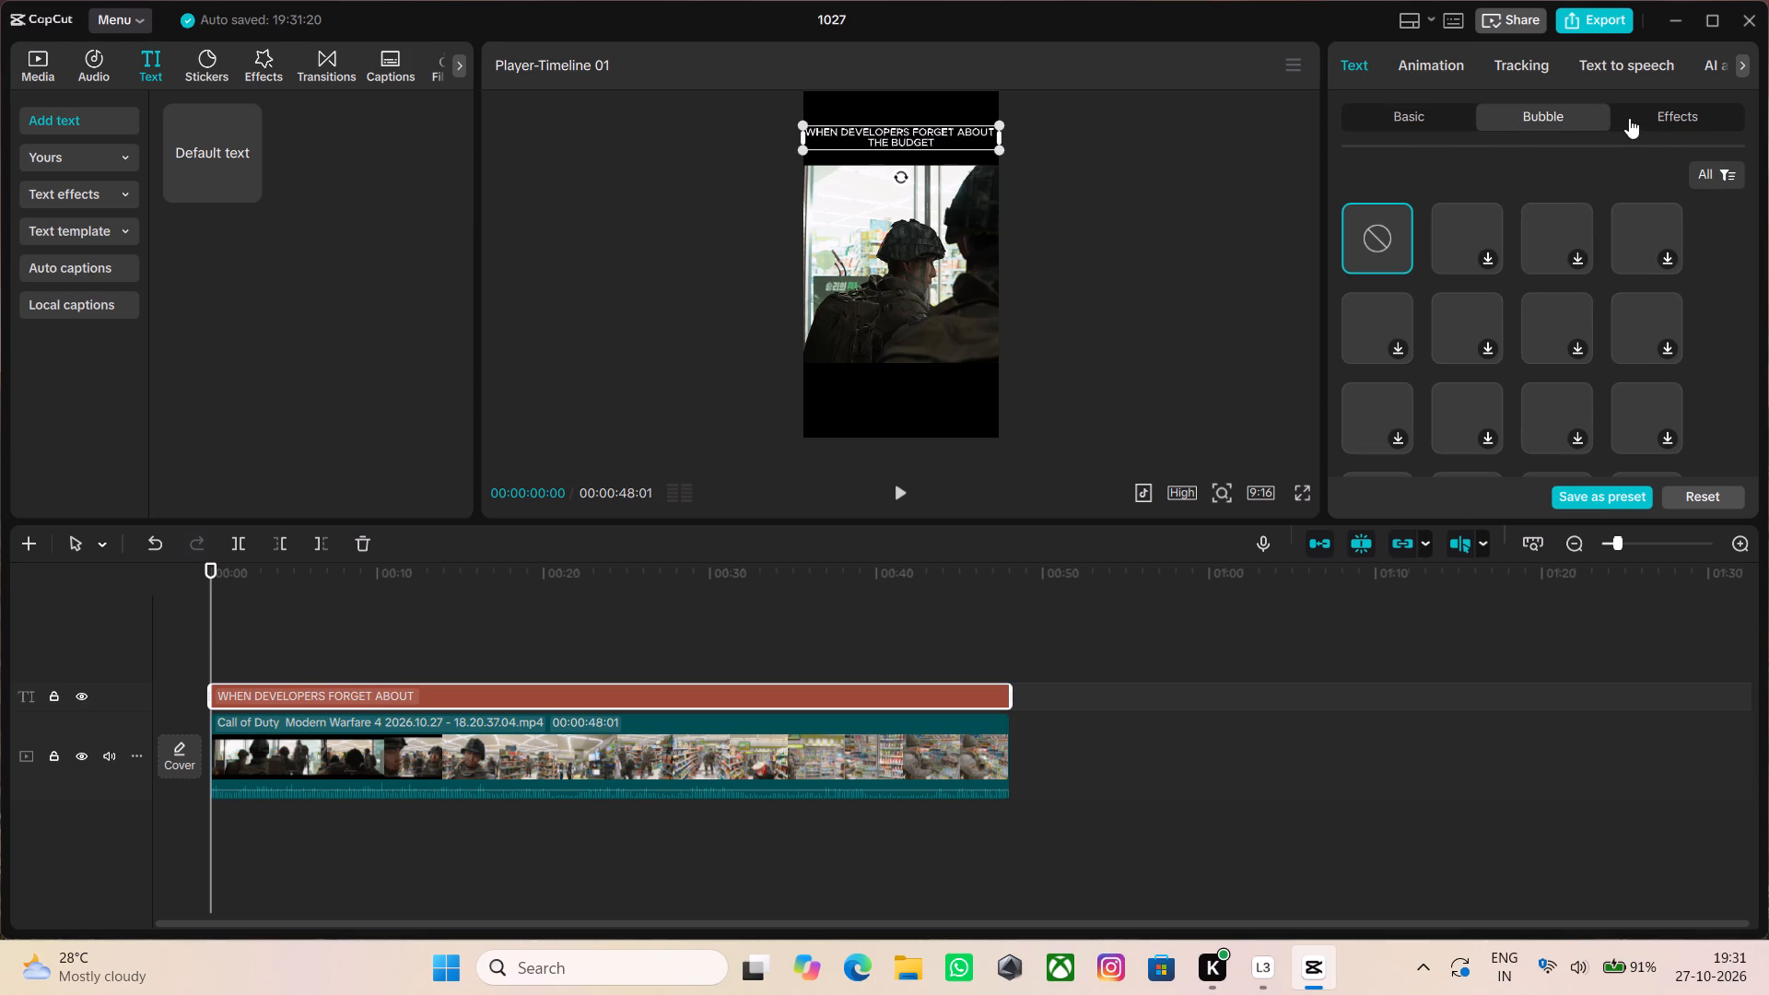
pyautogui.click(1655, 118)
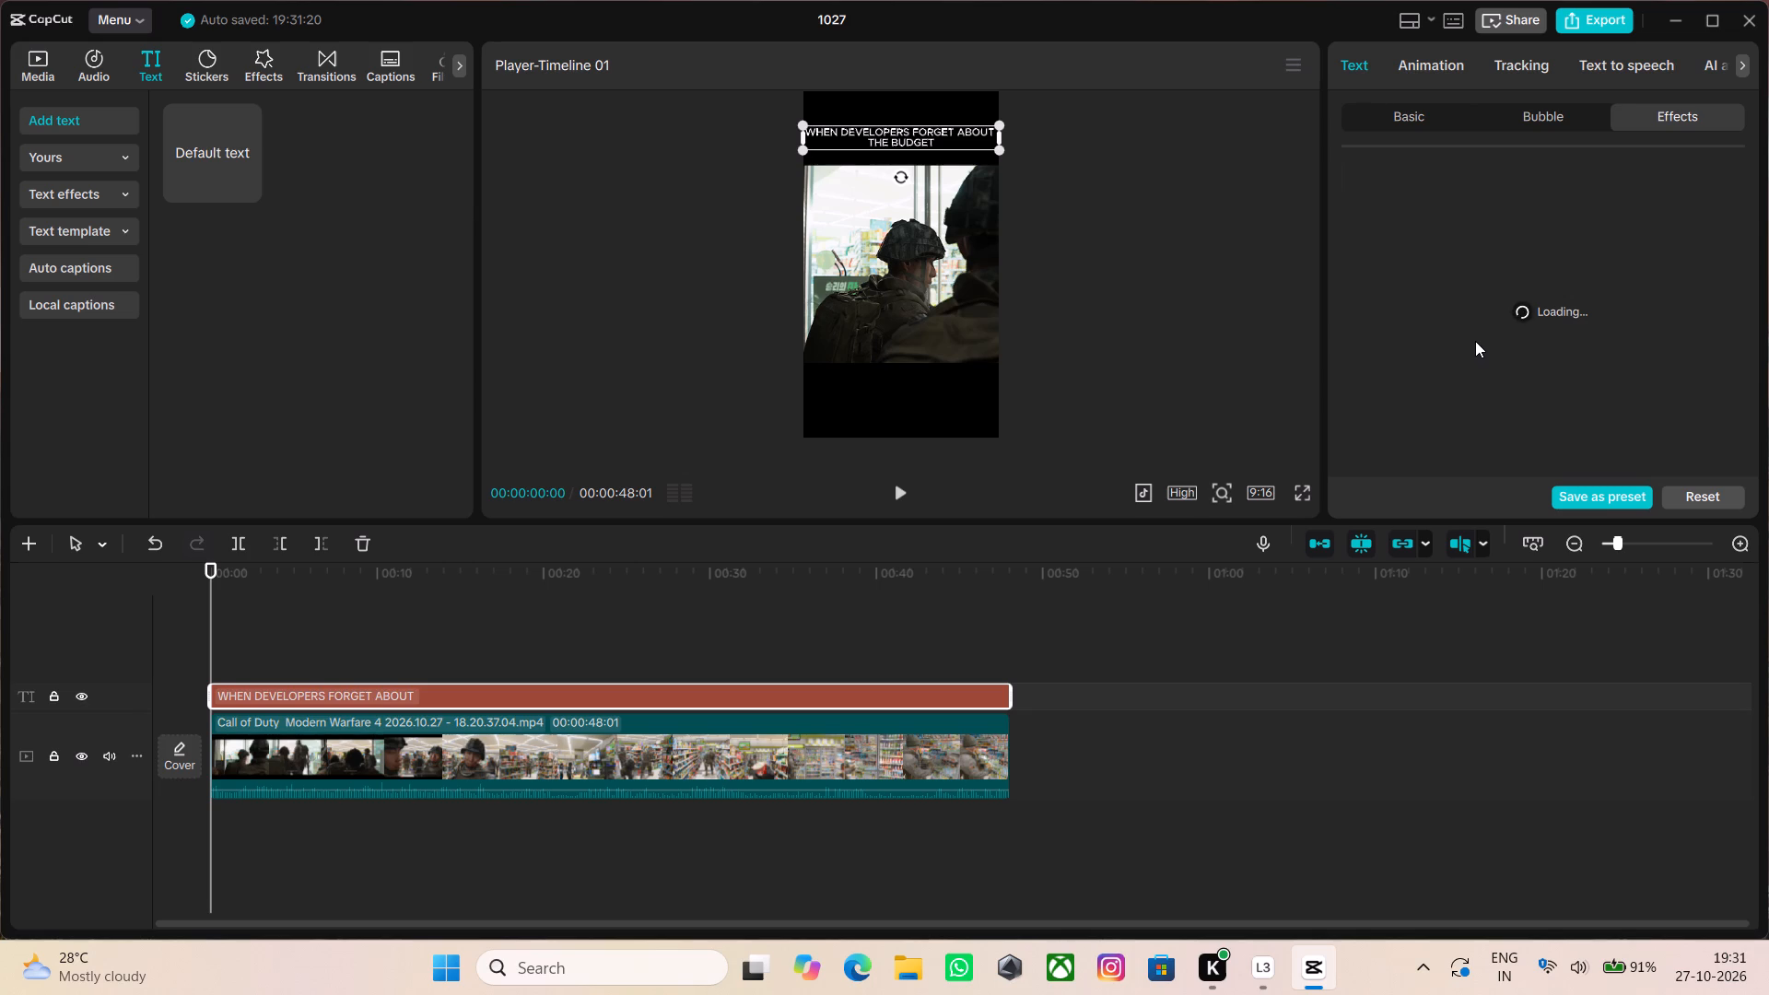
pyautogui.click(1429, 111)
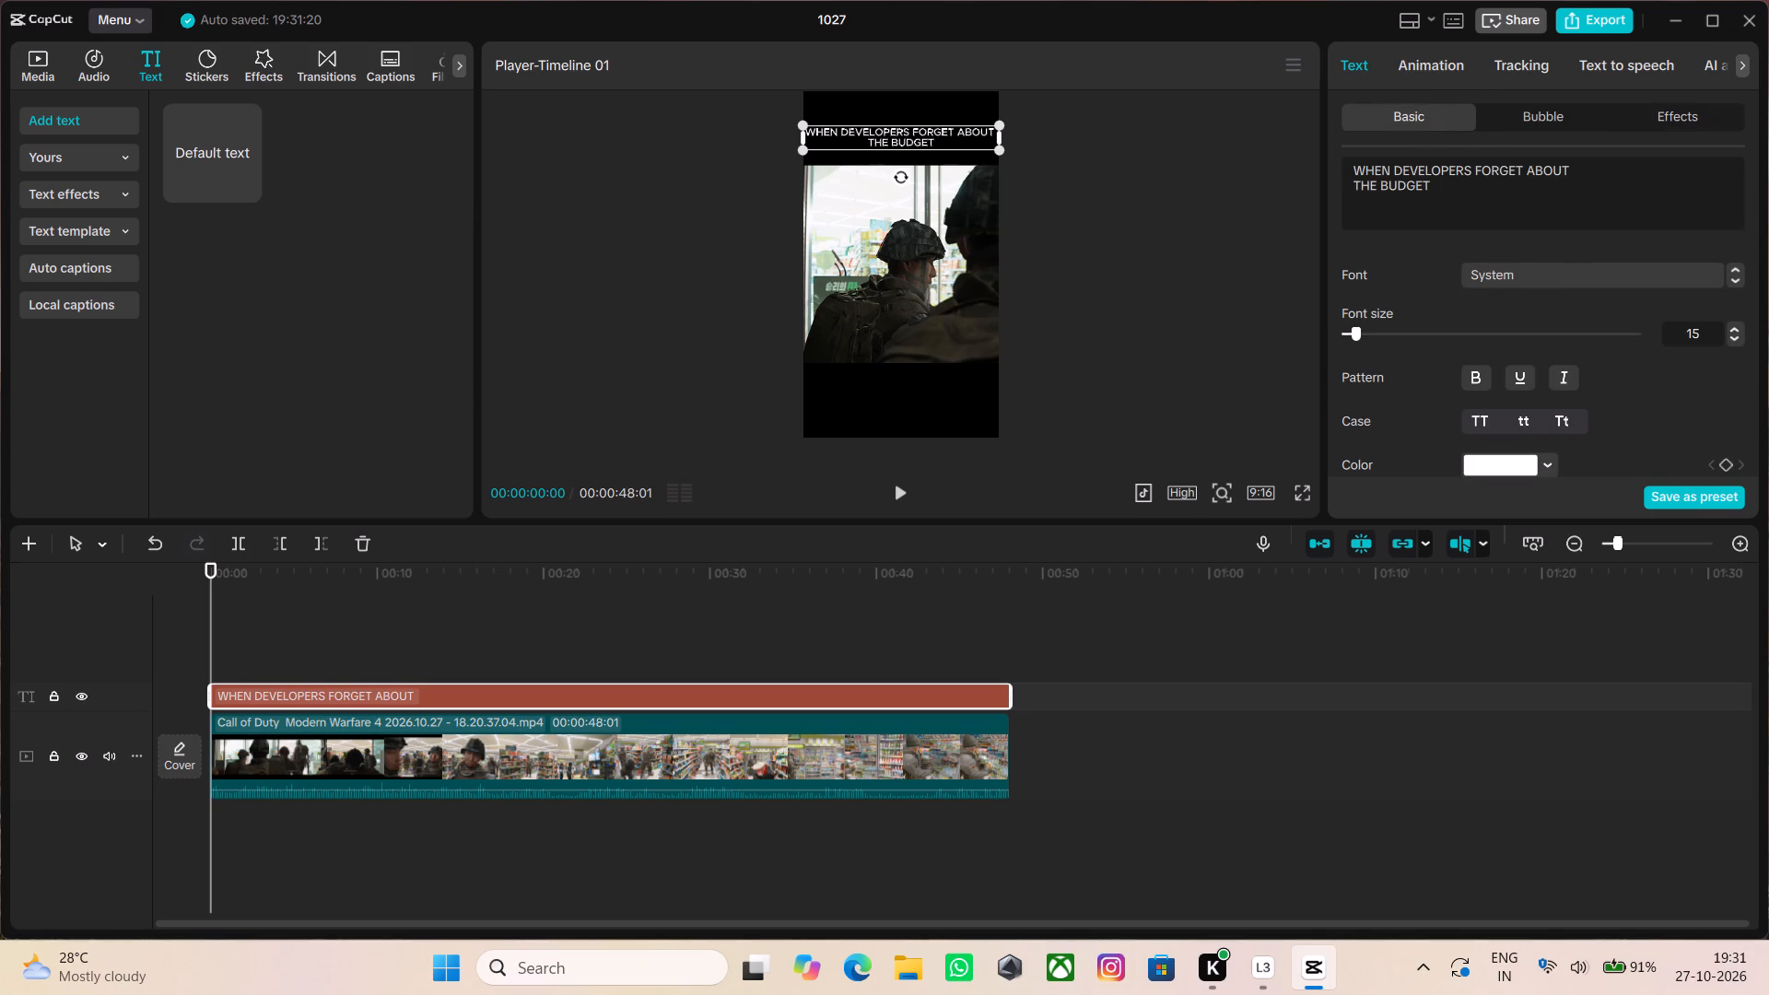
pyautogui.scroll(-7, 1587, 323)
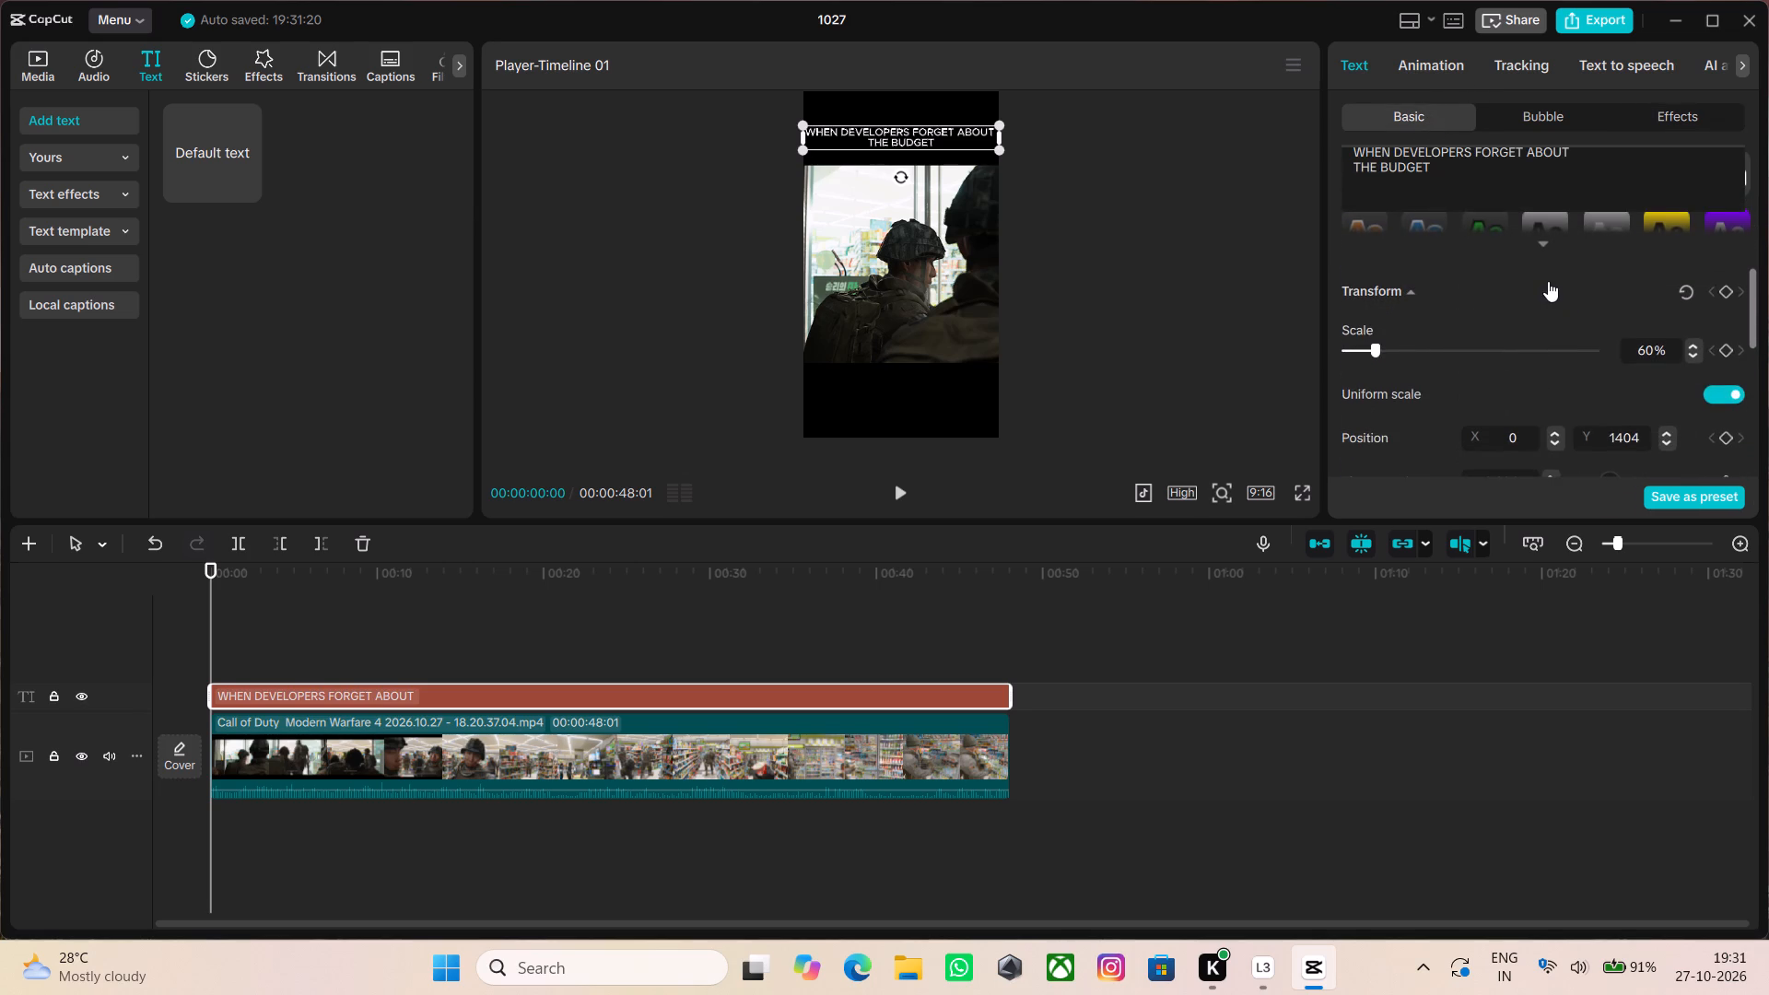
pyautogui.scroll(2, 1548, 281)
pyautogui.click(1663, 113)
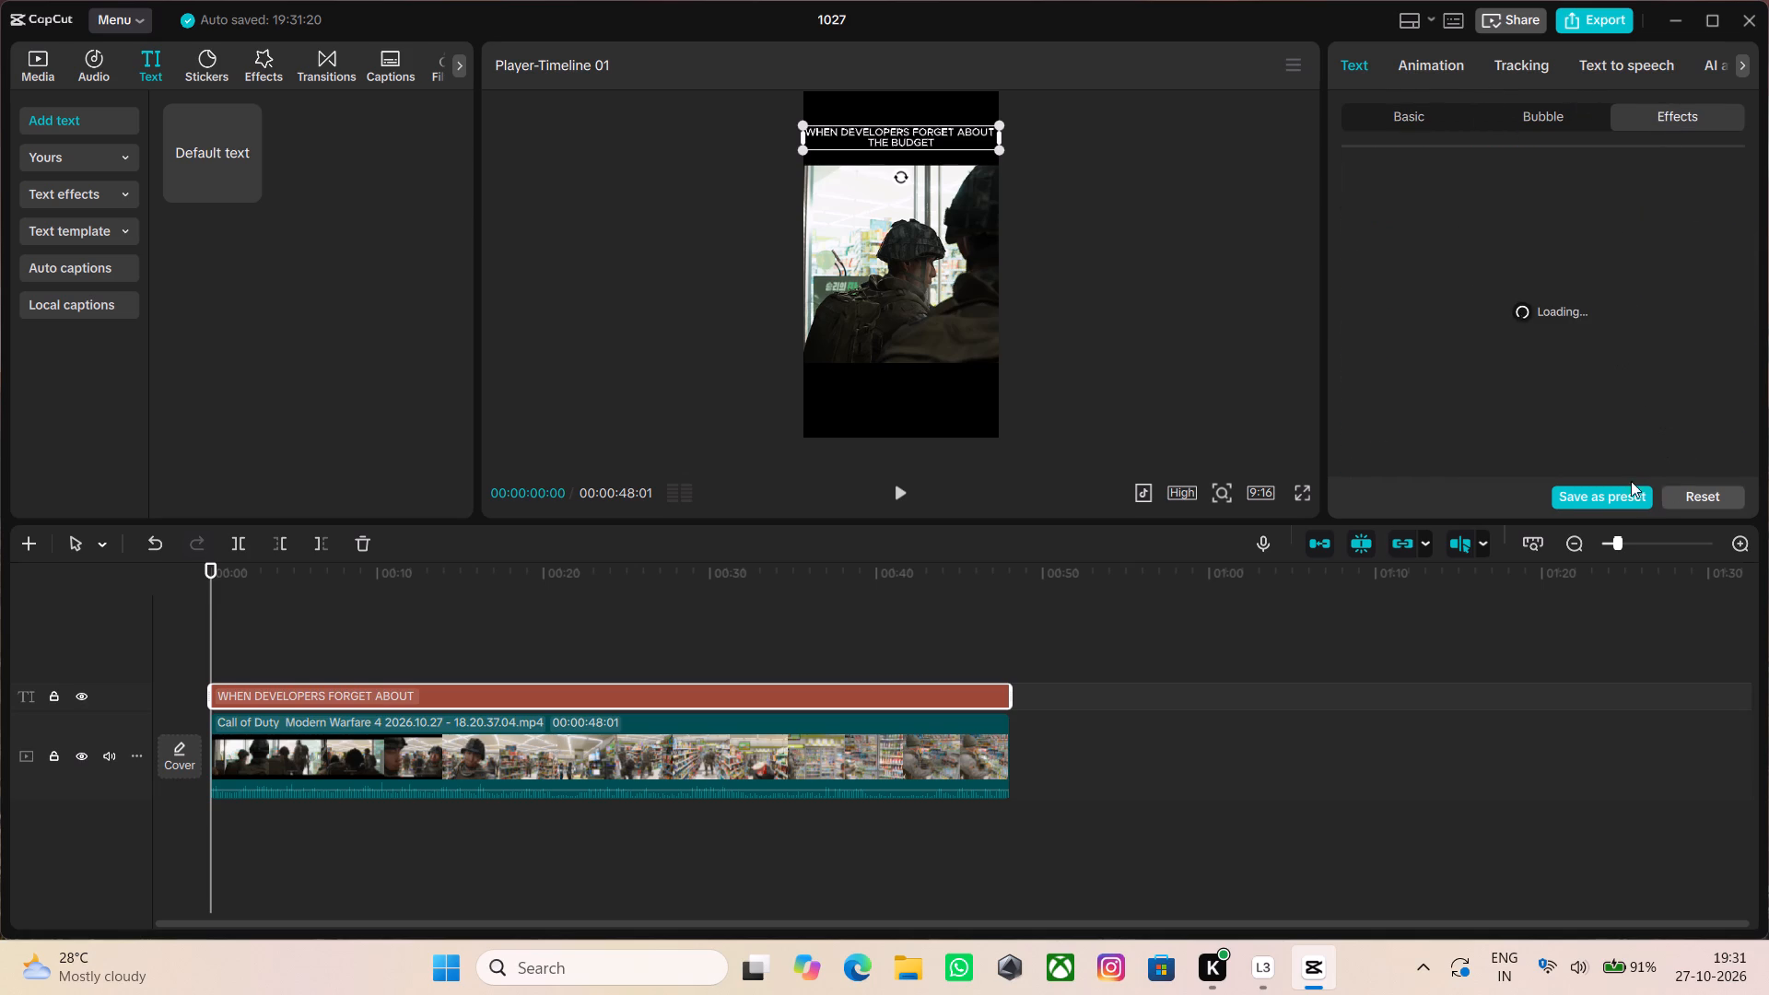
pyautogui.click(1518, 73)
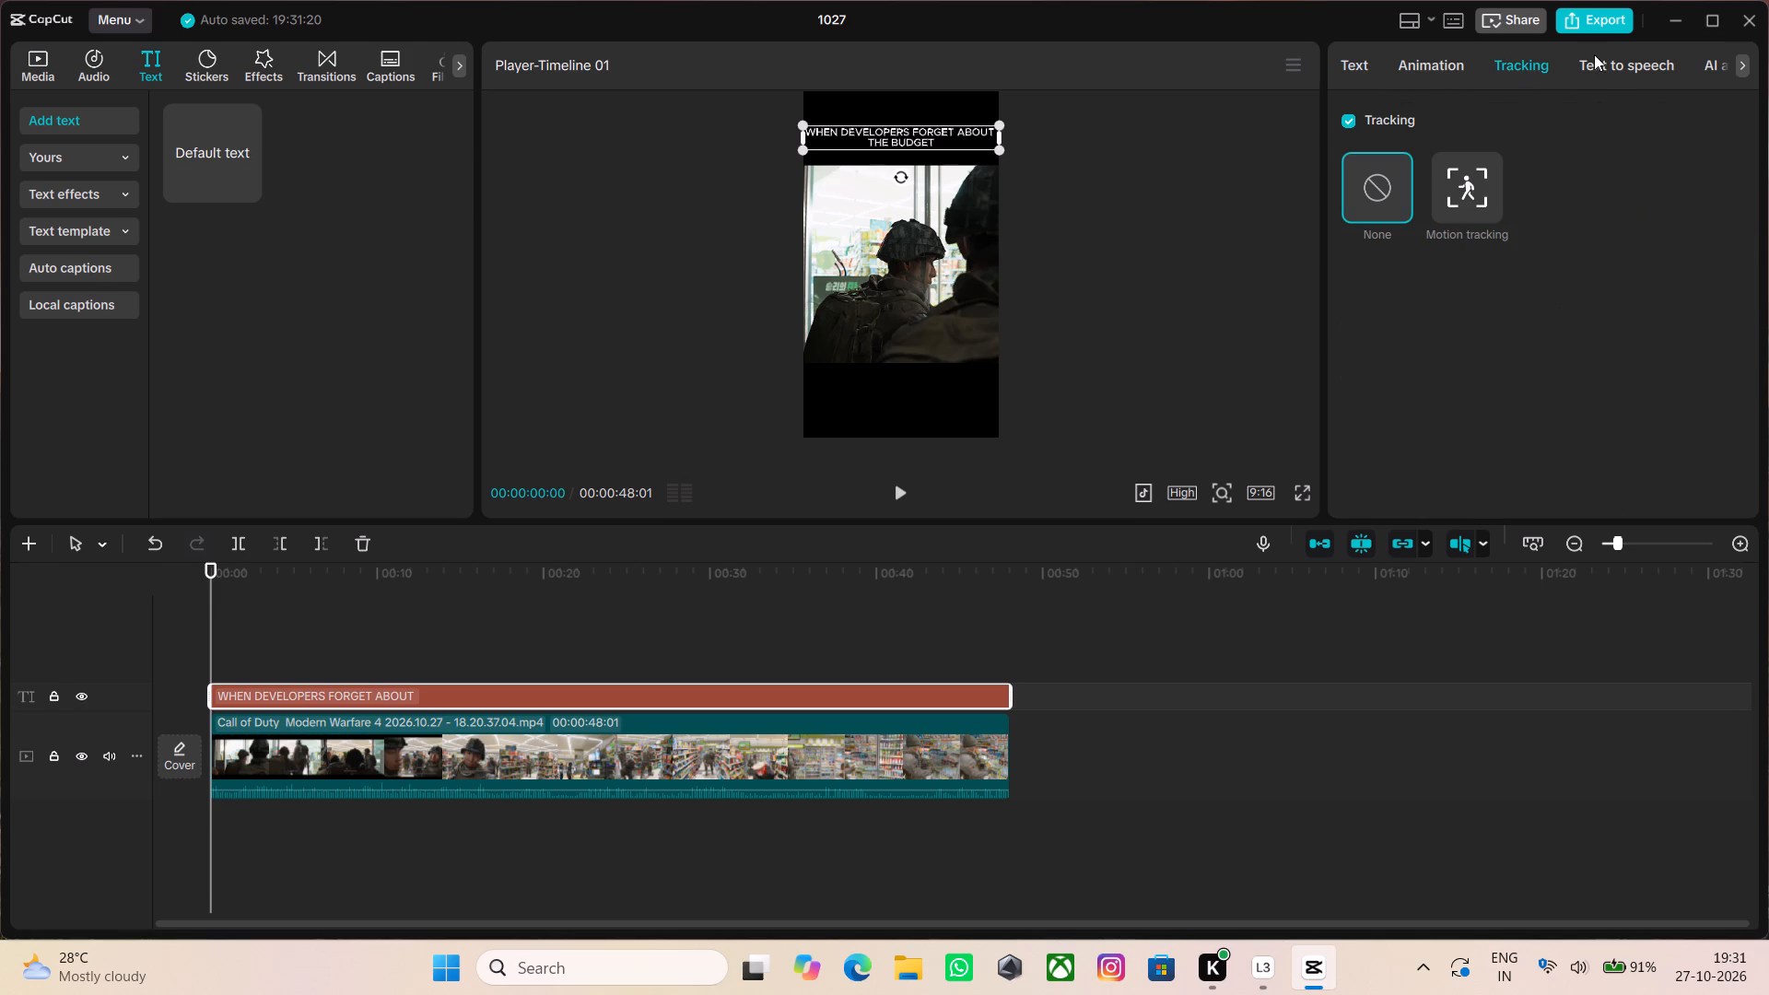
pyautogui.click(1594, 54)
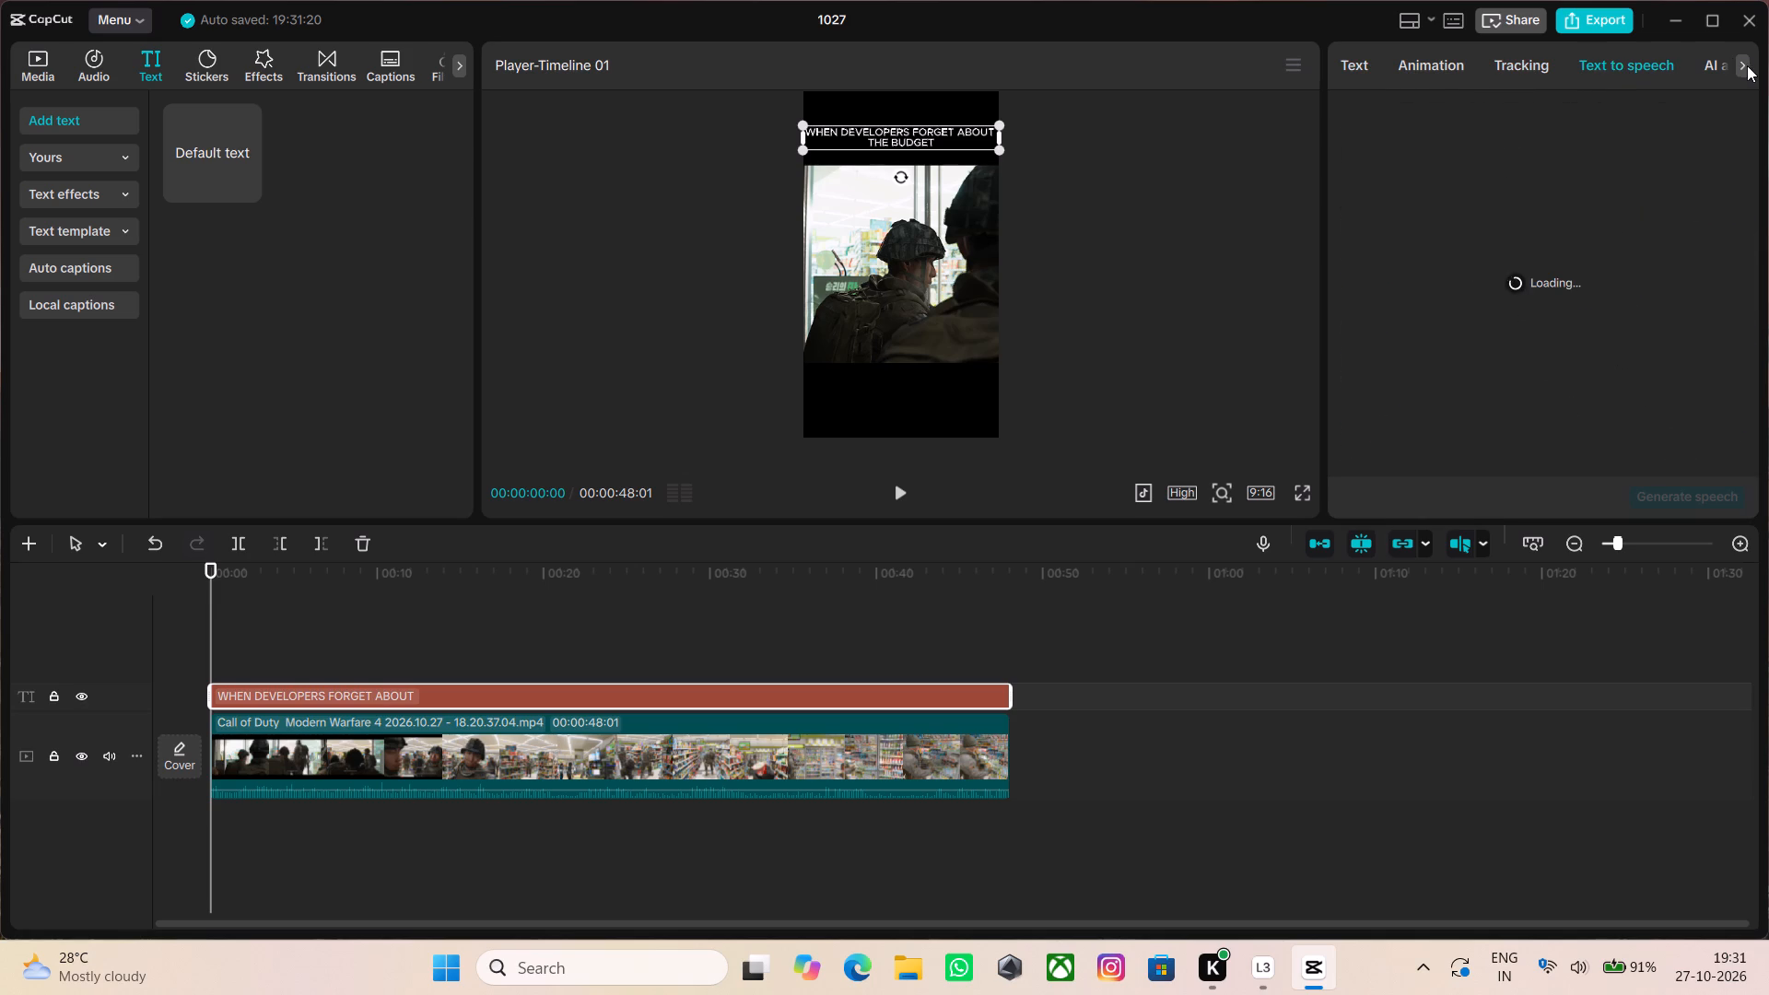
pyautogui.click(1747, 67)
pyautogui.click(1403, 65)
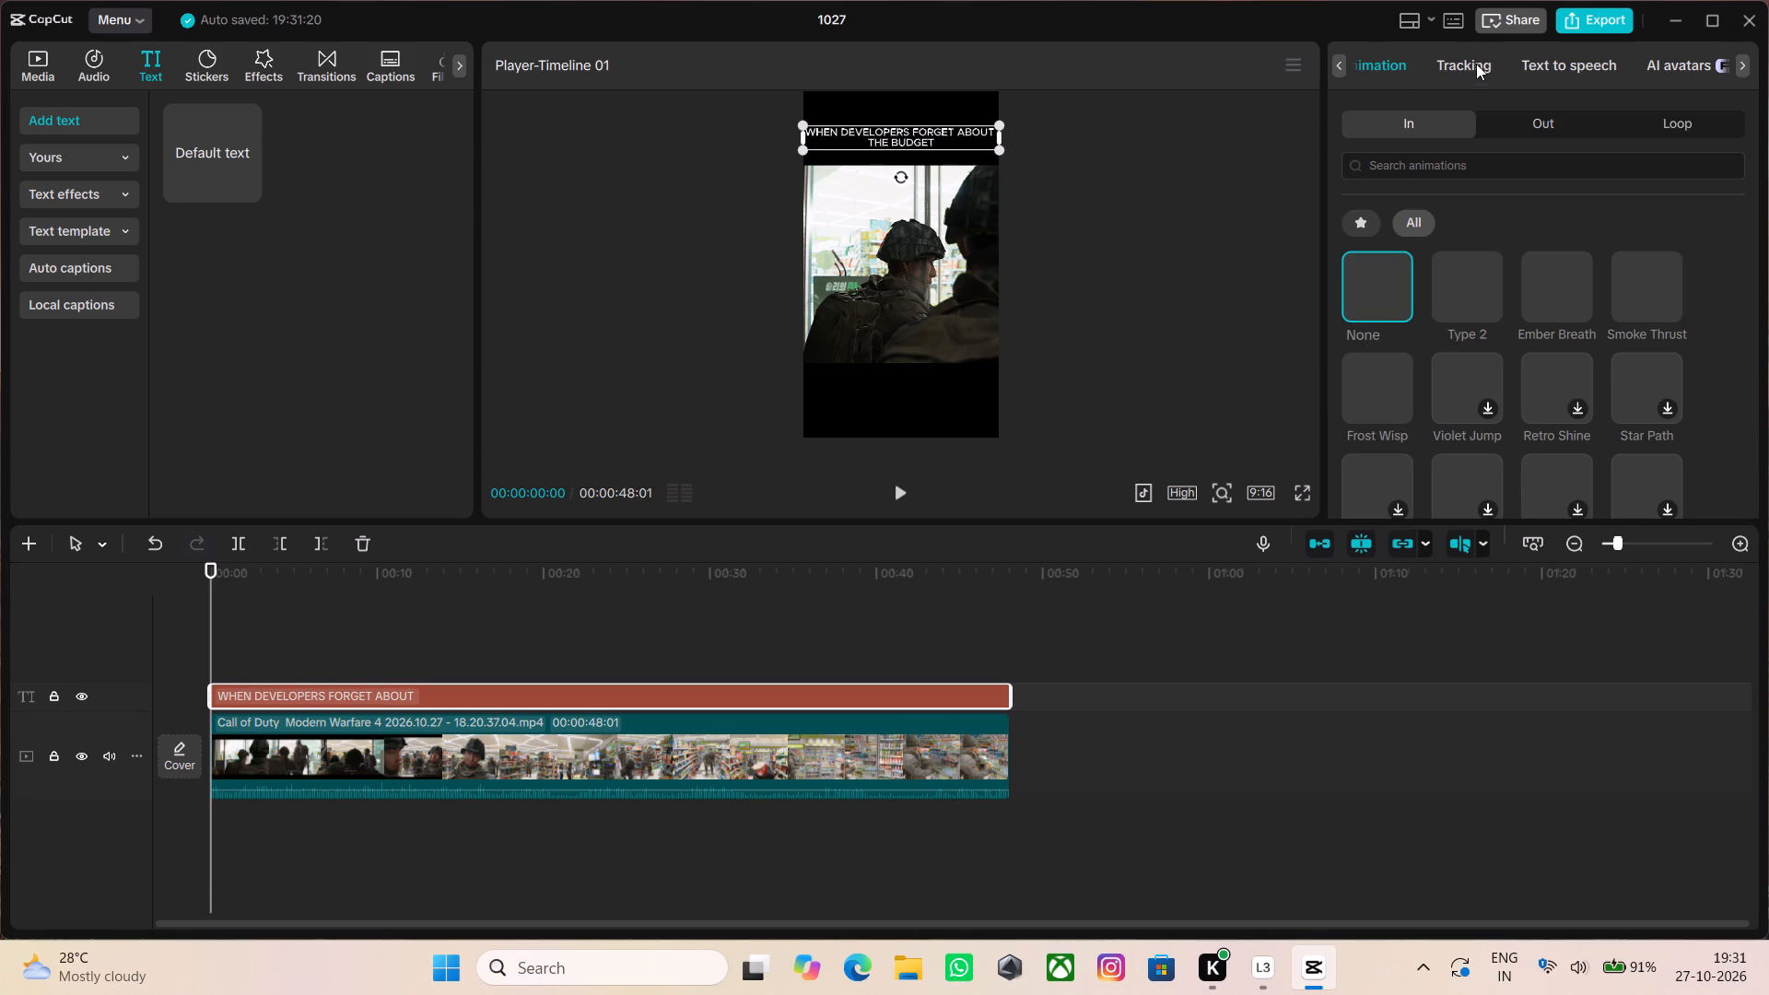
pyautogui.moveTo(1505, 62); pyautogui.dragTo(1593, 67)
# Browse the Trending text effects through to the end of the collection for a style that suits the caption.
pyautogui.click(1365, 66)
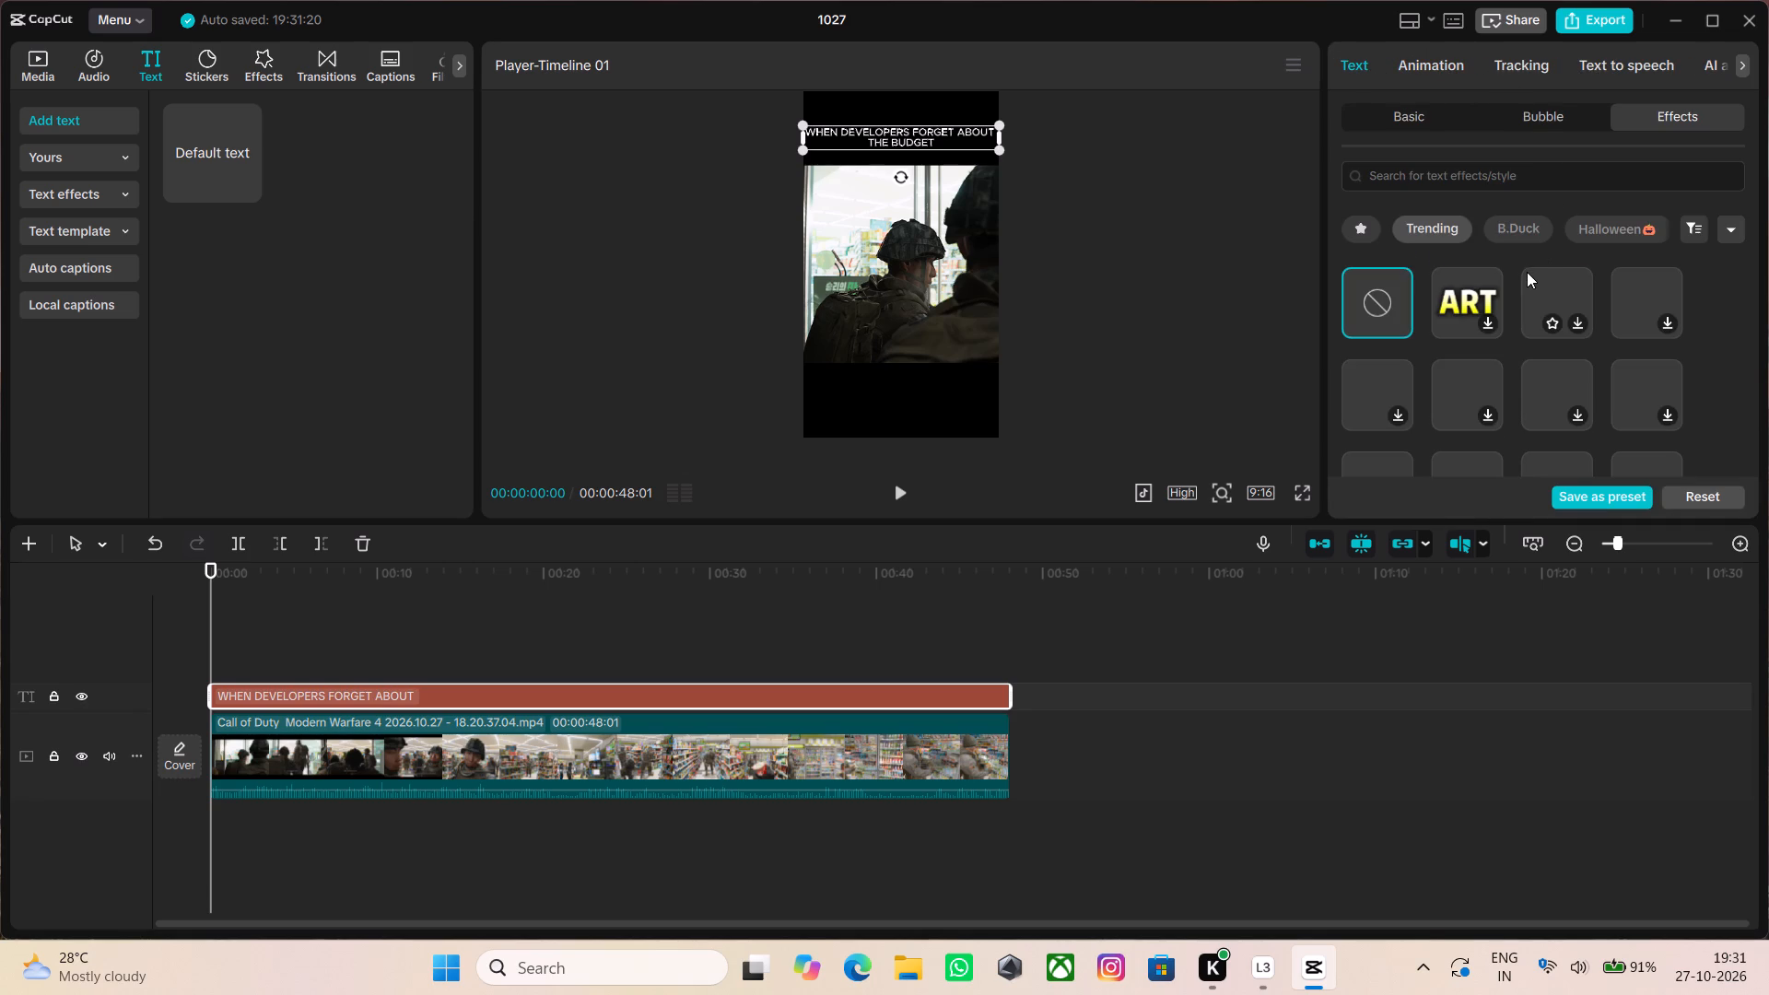
pyautogui.scroll(-1, 1546, 316)
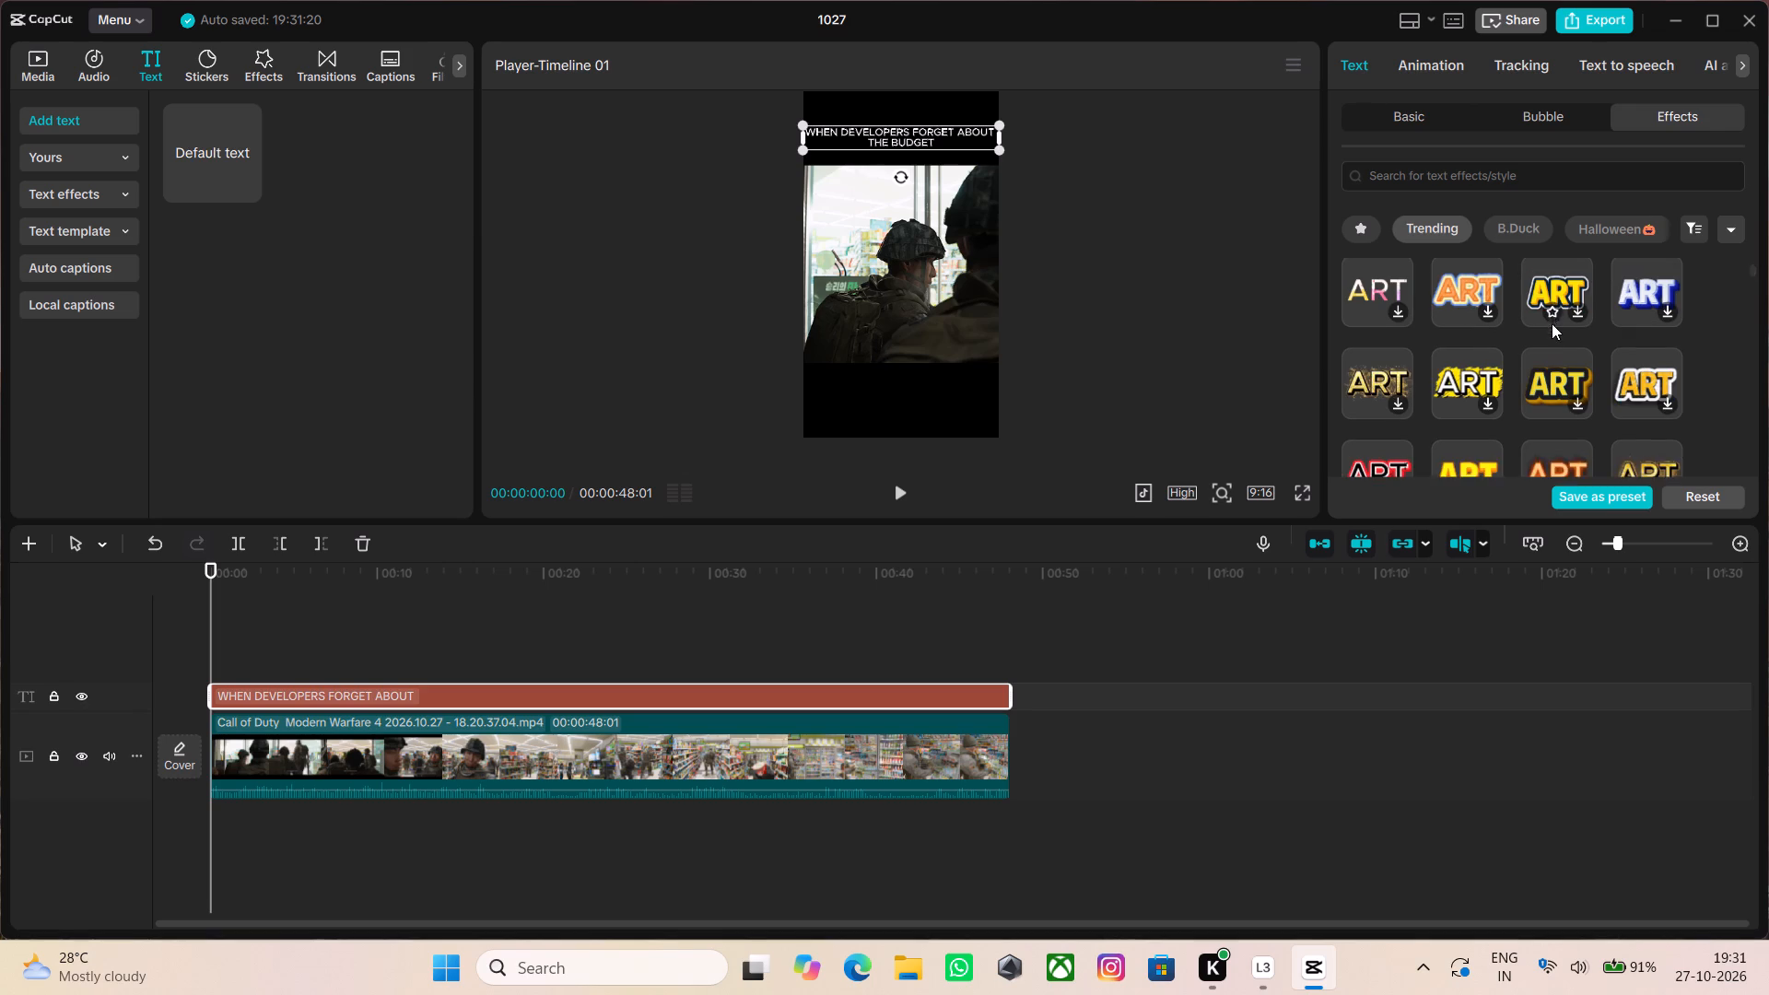
pyautogui.scroll(-2, 1552, 332)
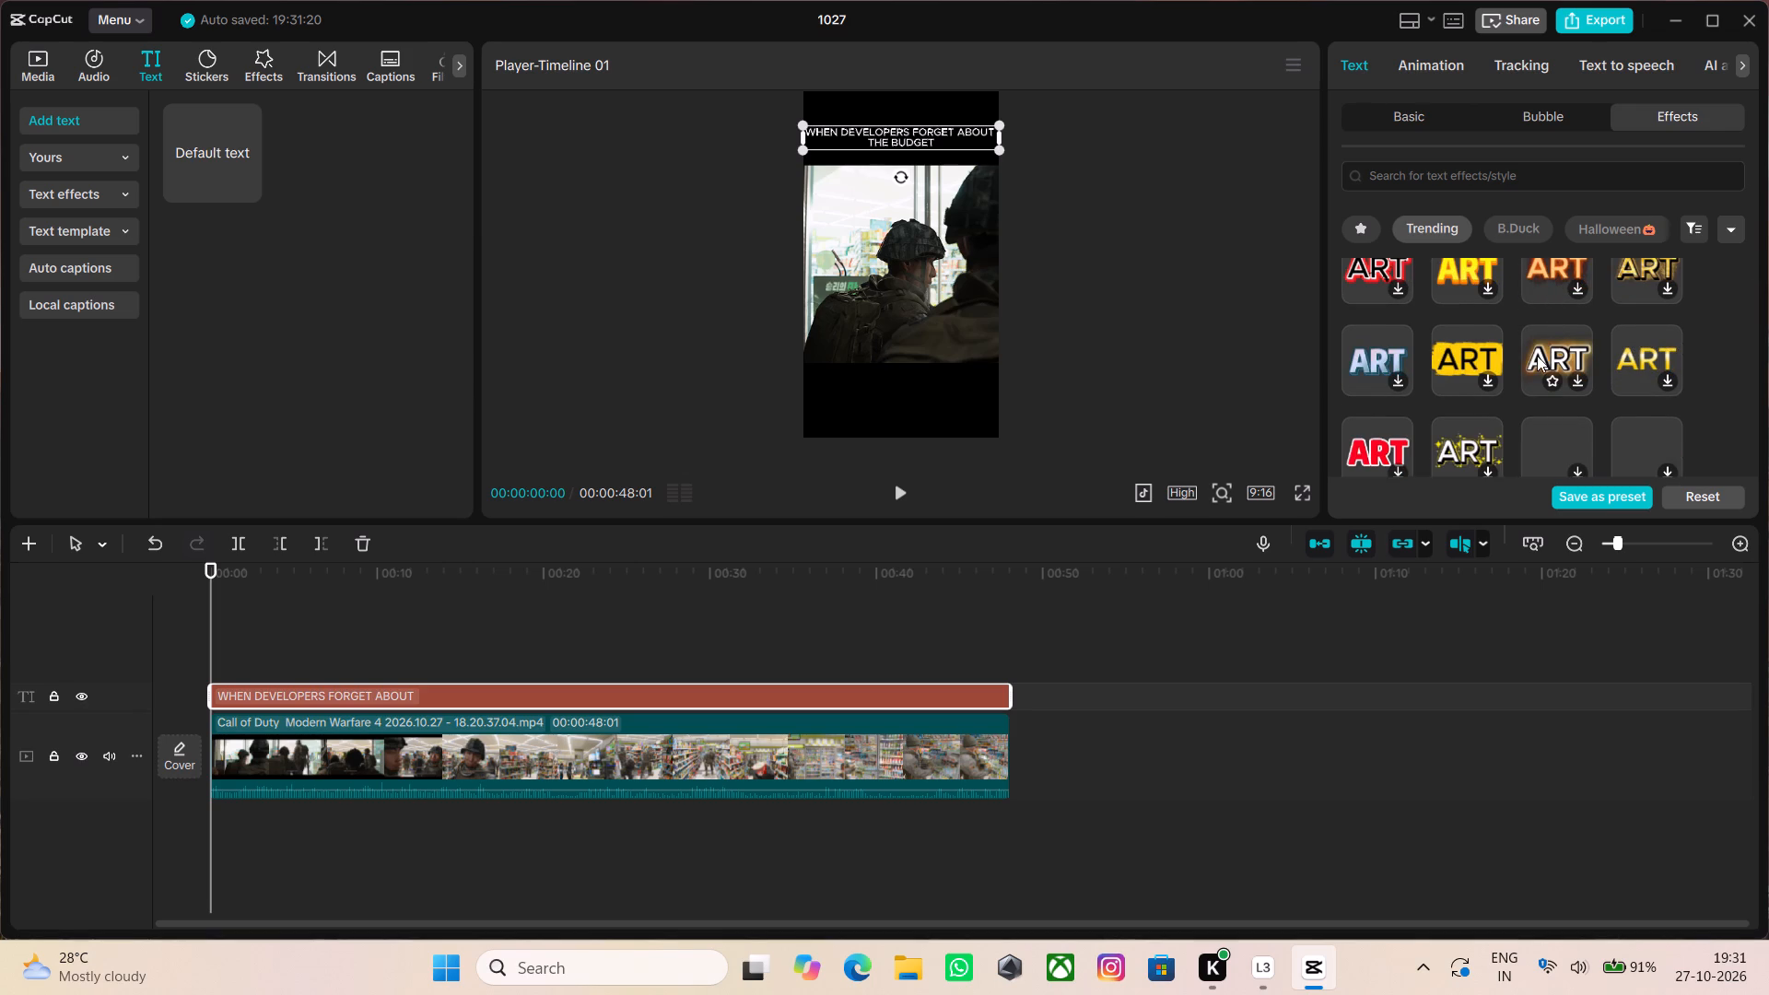
pyautogui.scroll(-1, 1537, 356)
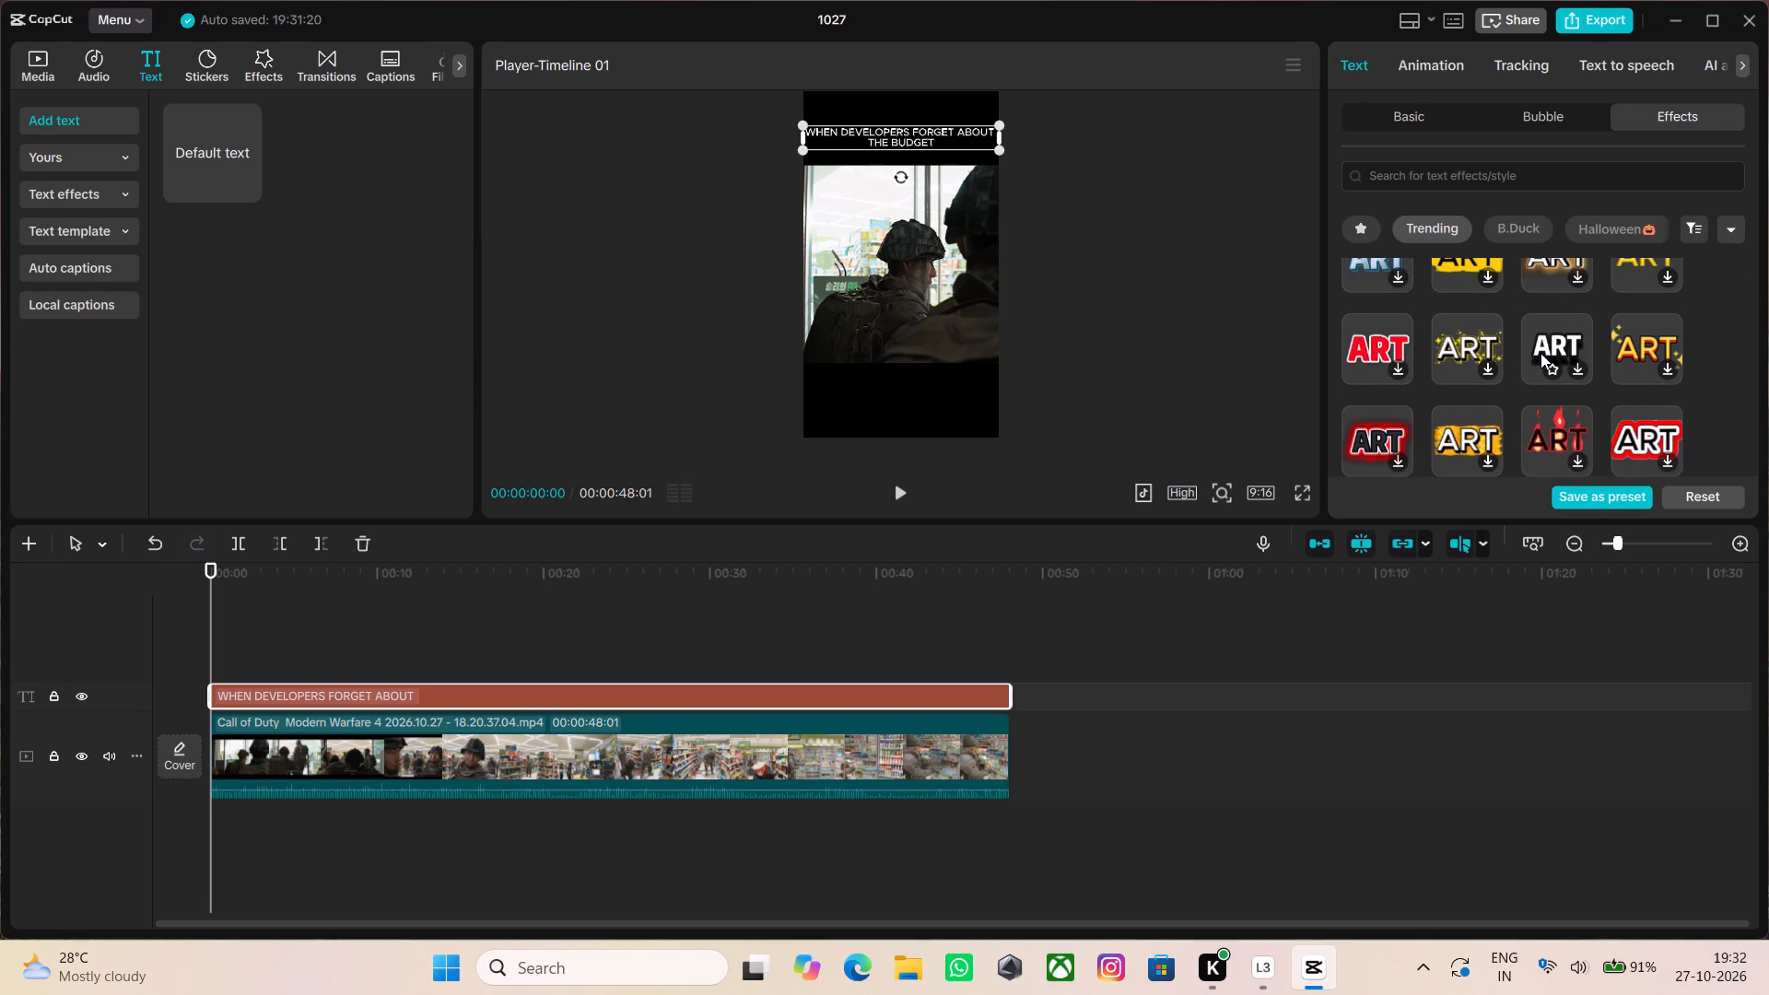
pyautogui.scroll(-1, 1541, 353)
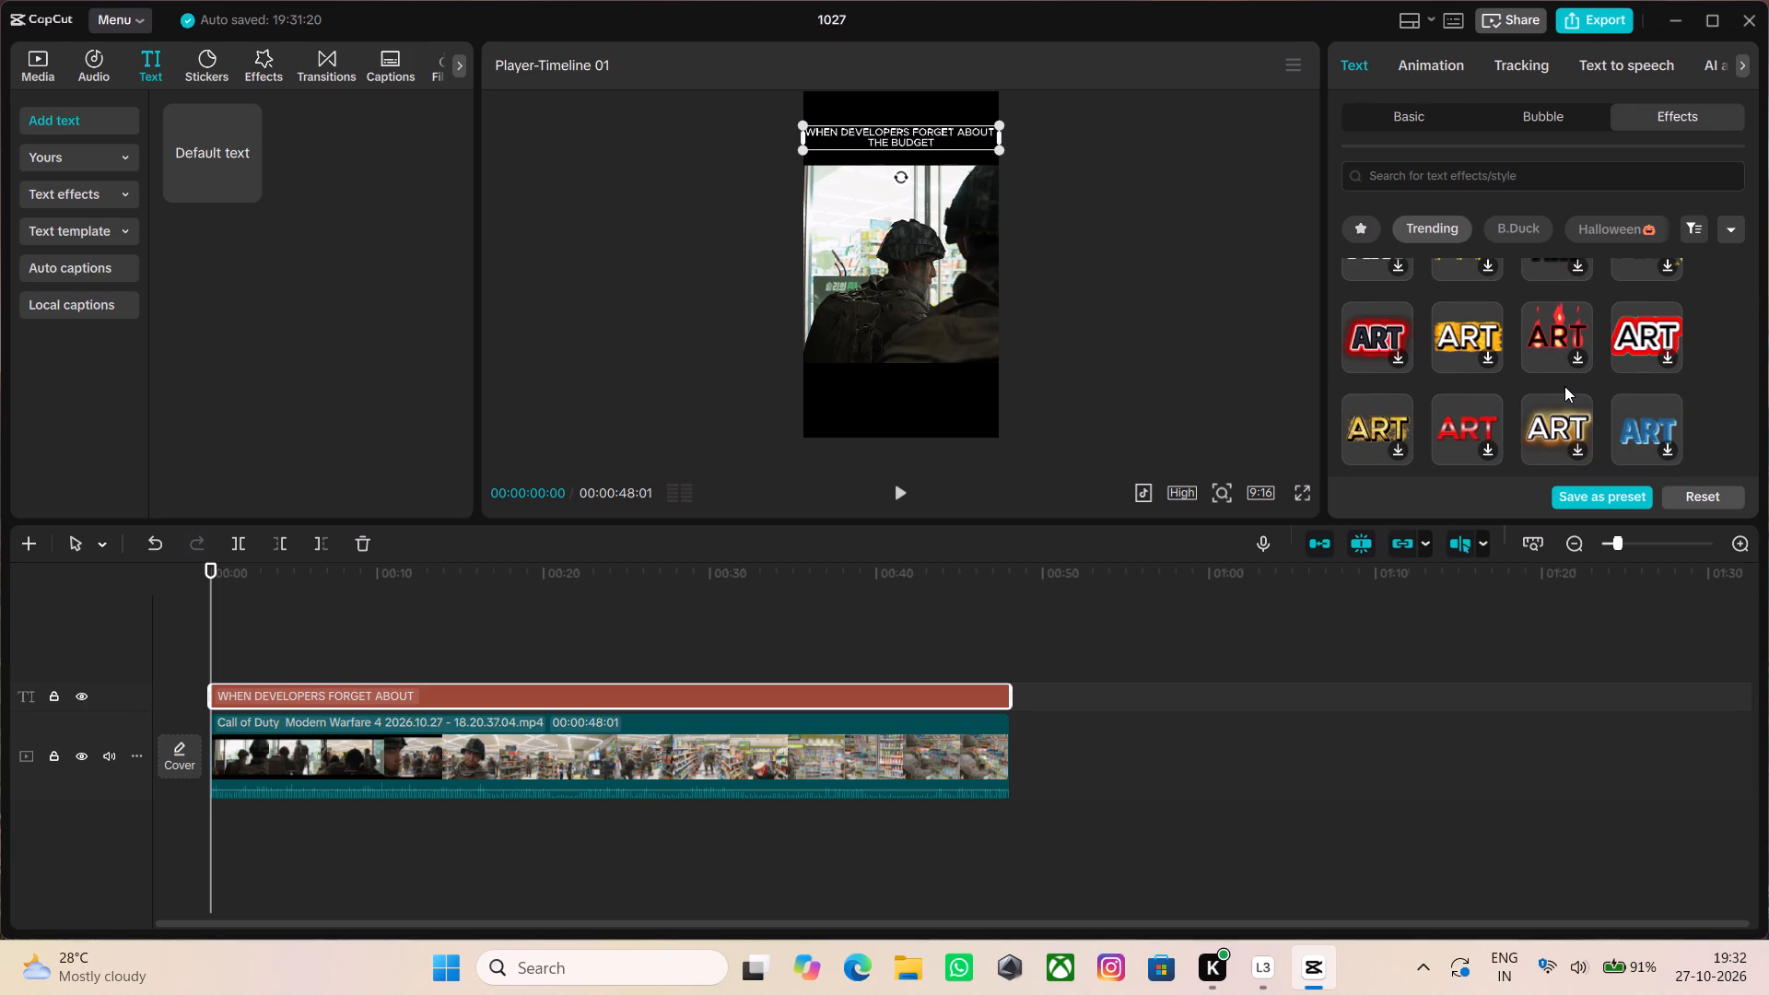
pyautogui.scroll(-2, 1564, 386)
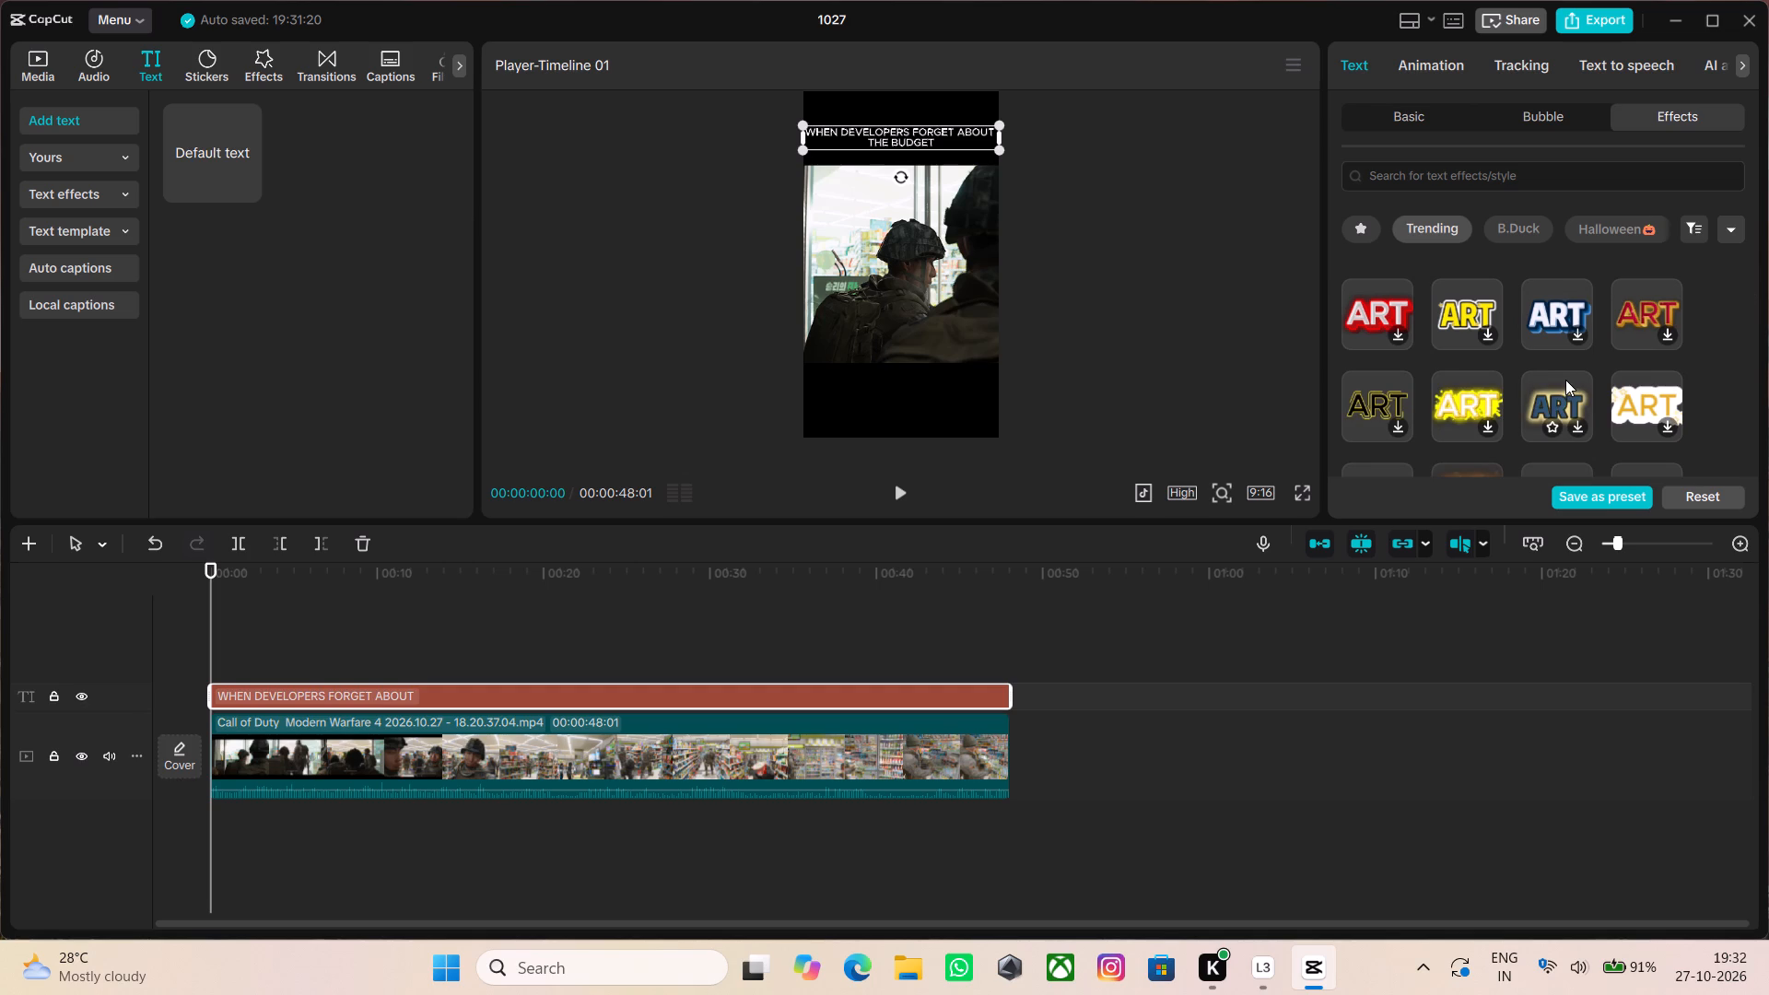
pyautogui.scroll(-2, 1565, 380)
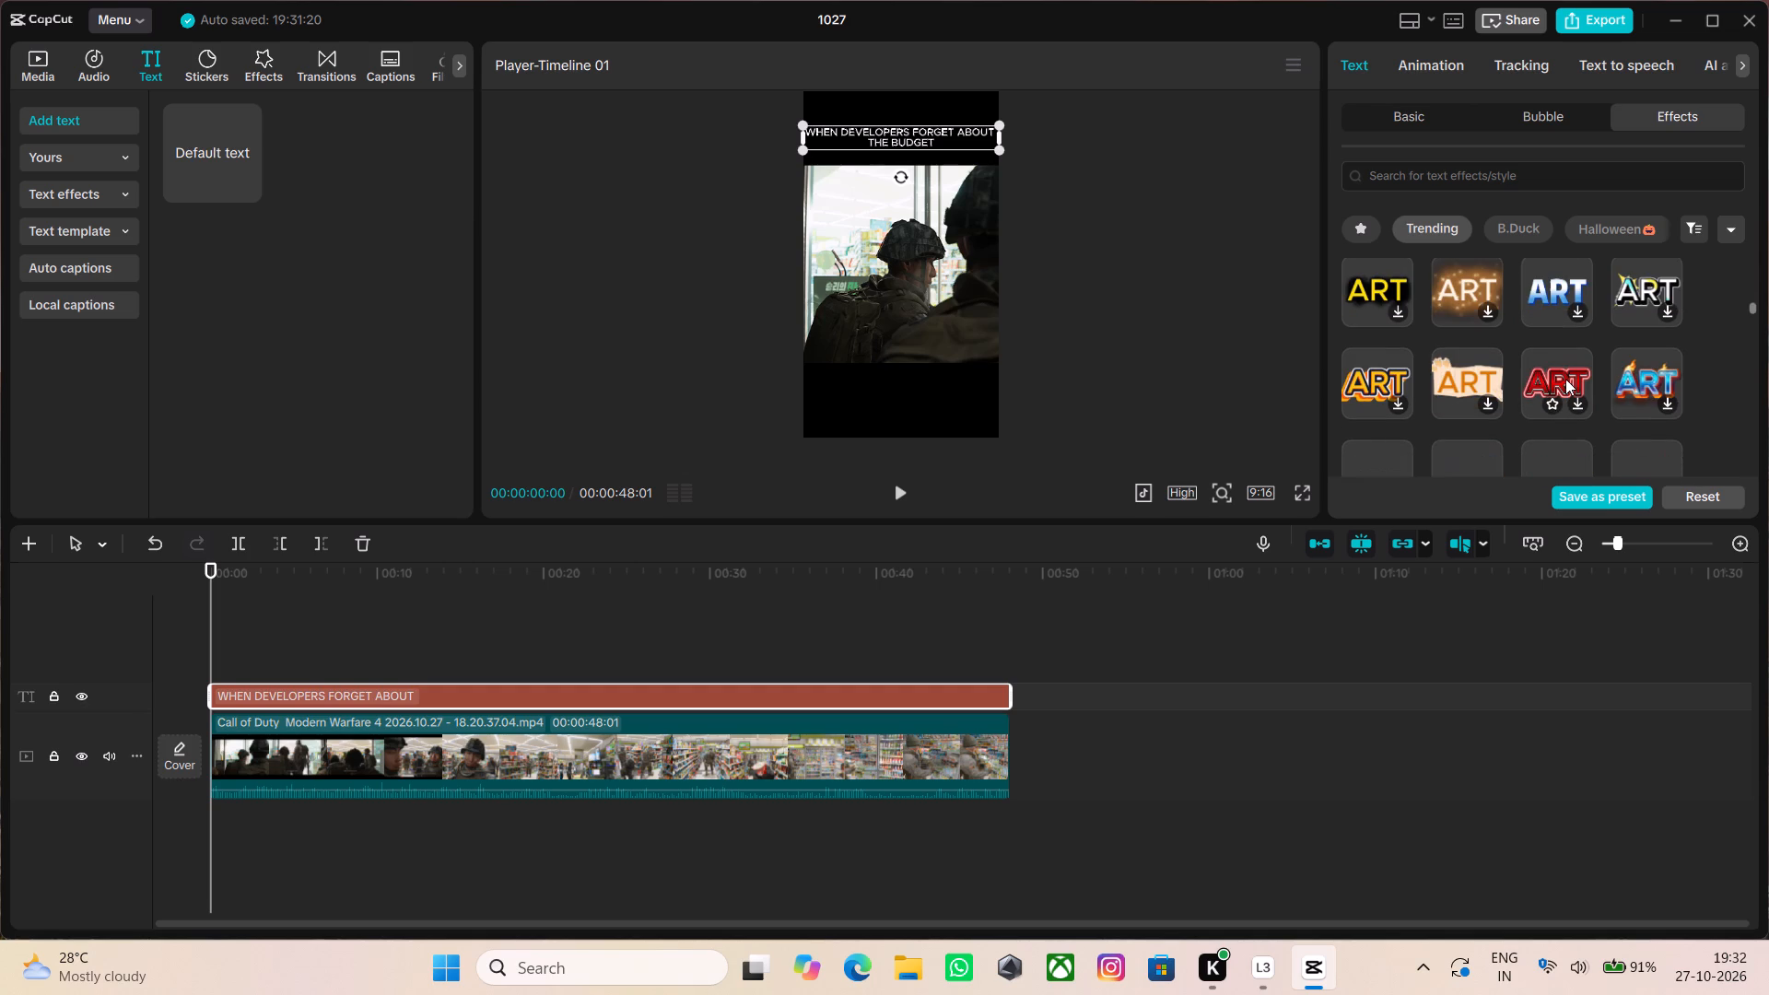
pyautogui.scroll(-1, 1565, 379)
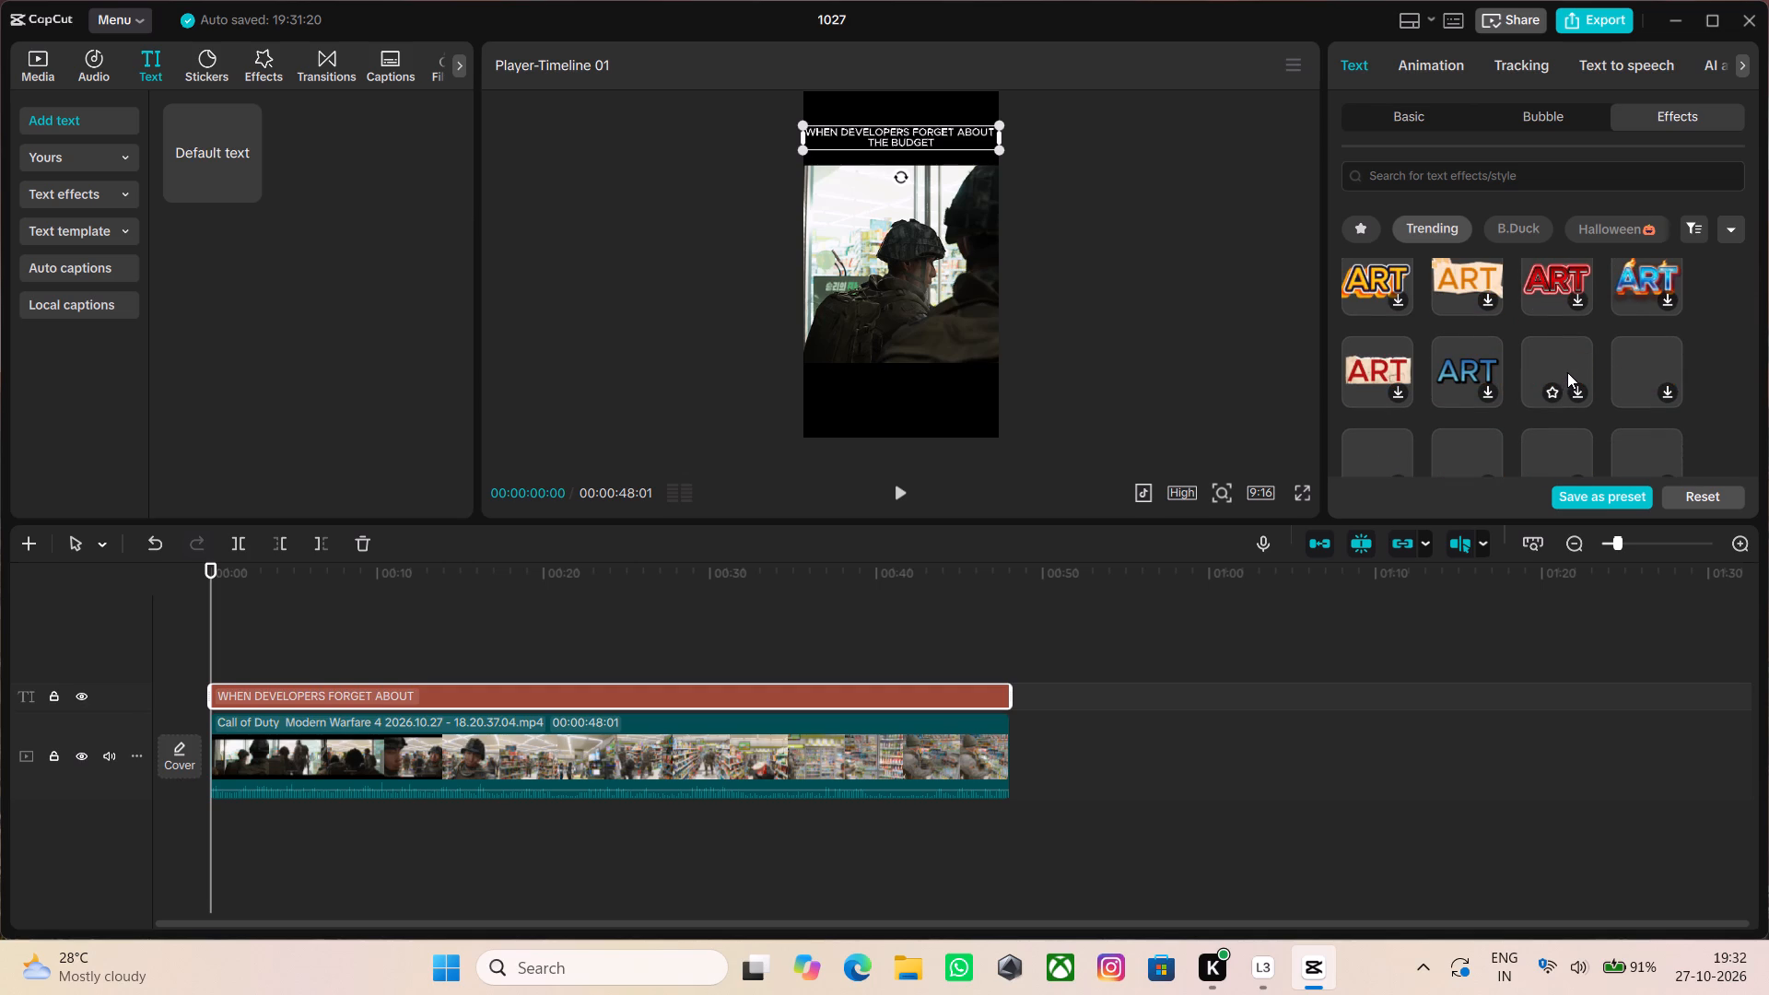
pyautogui.scroll(-1, 1574, 363)
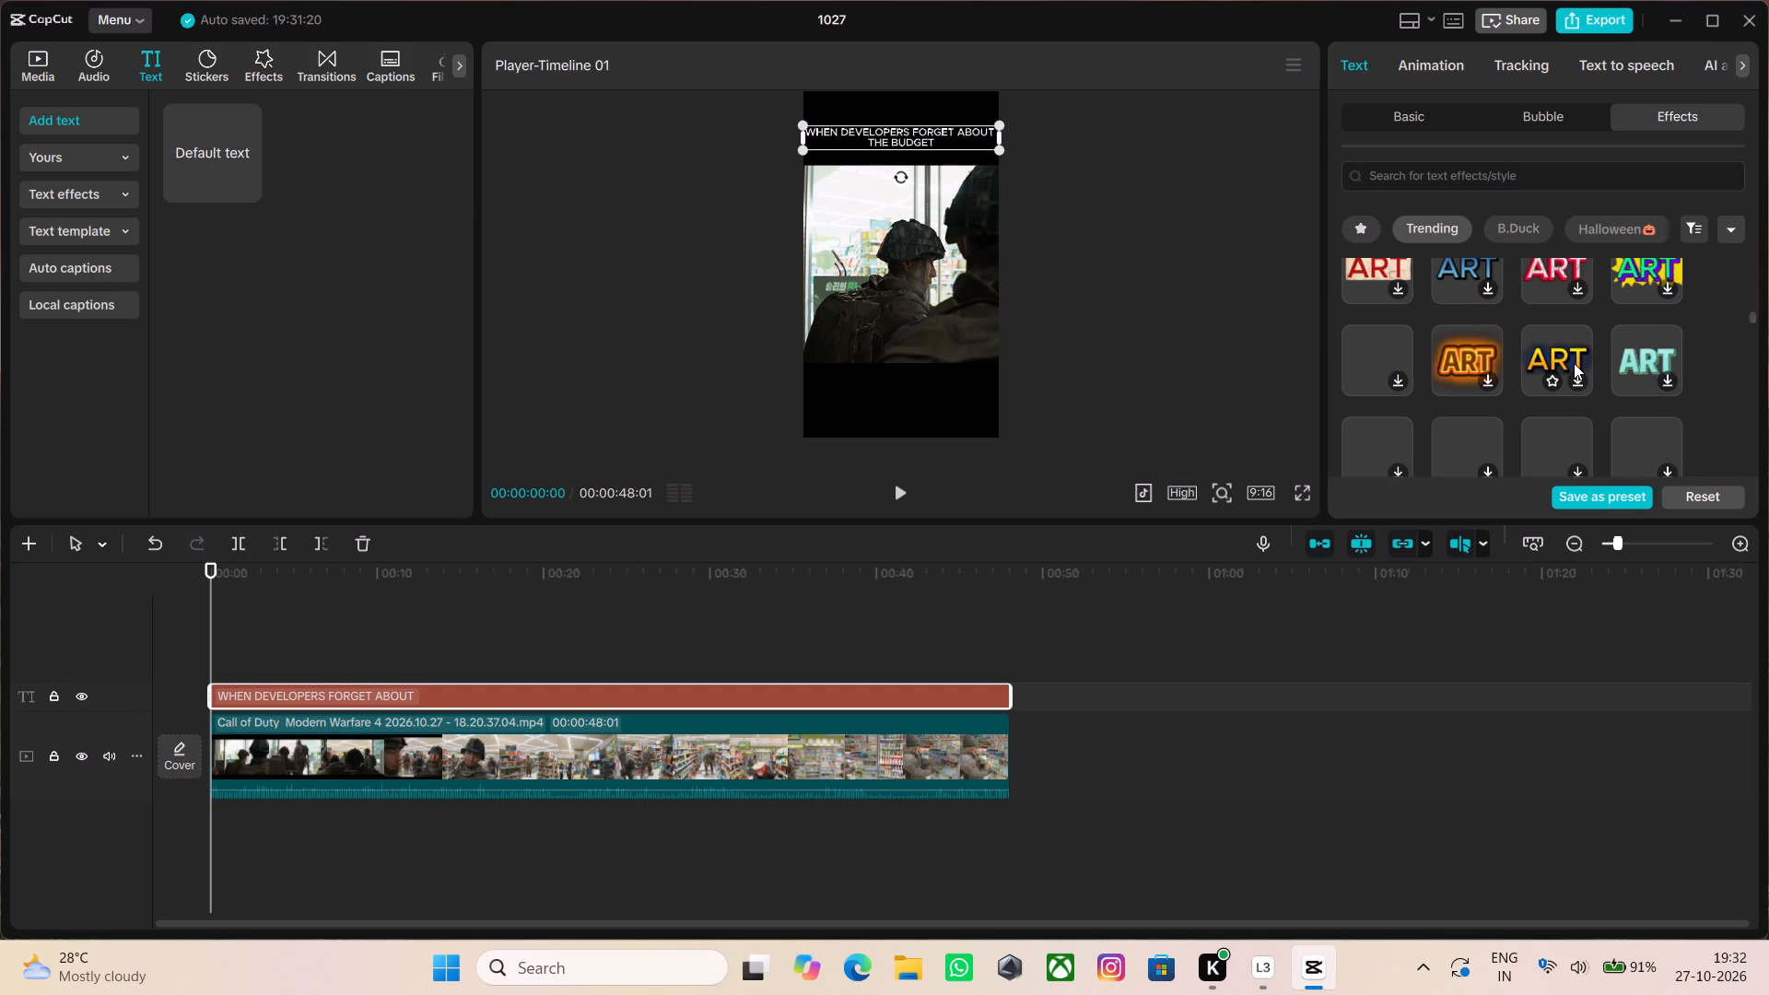
pyautogui.scroll(-3, 1574, 363)
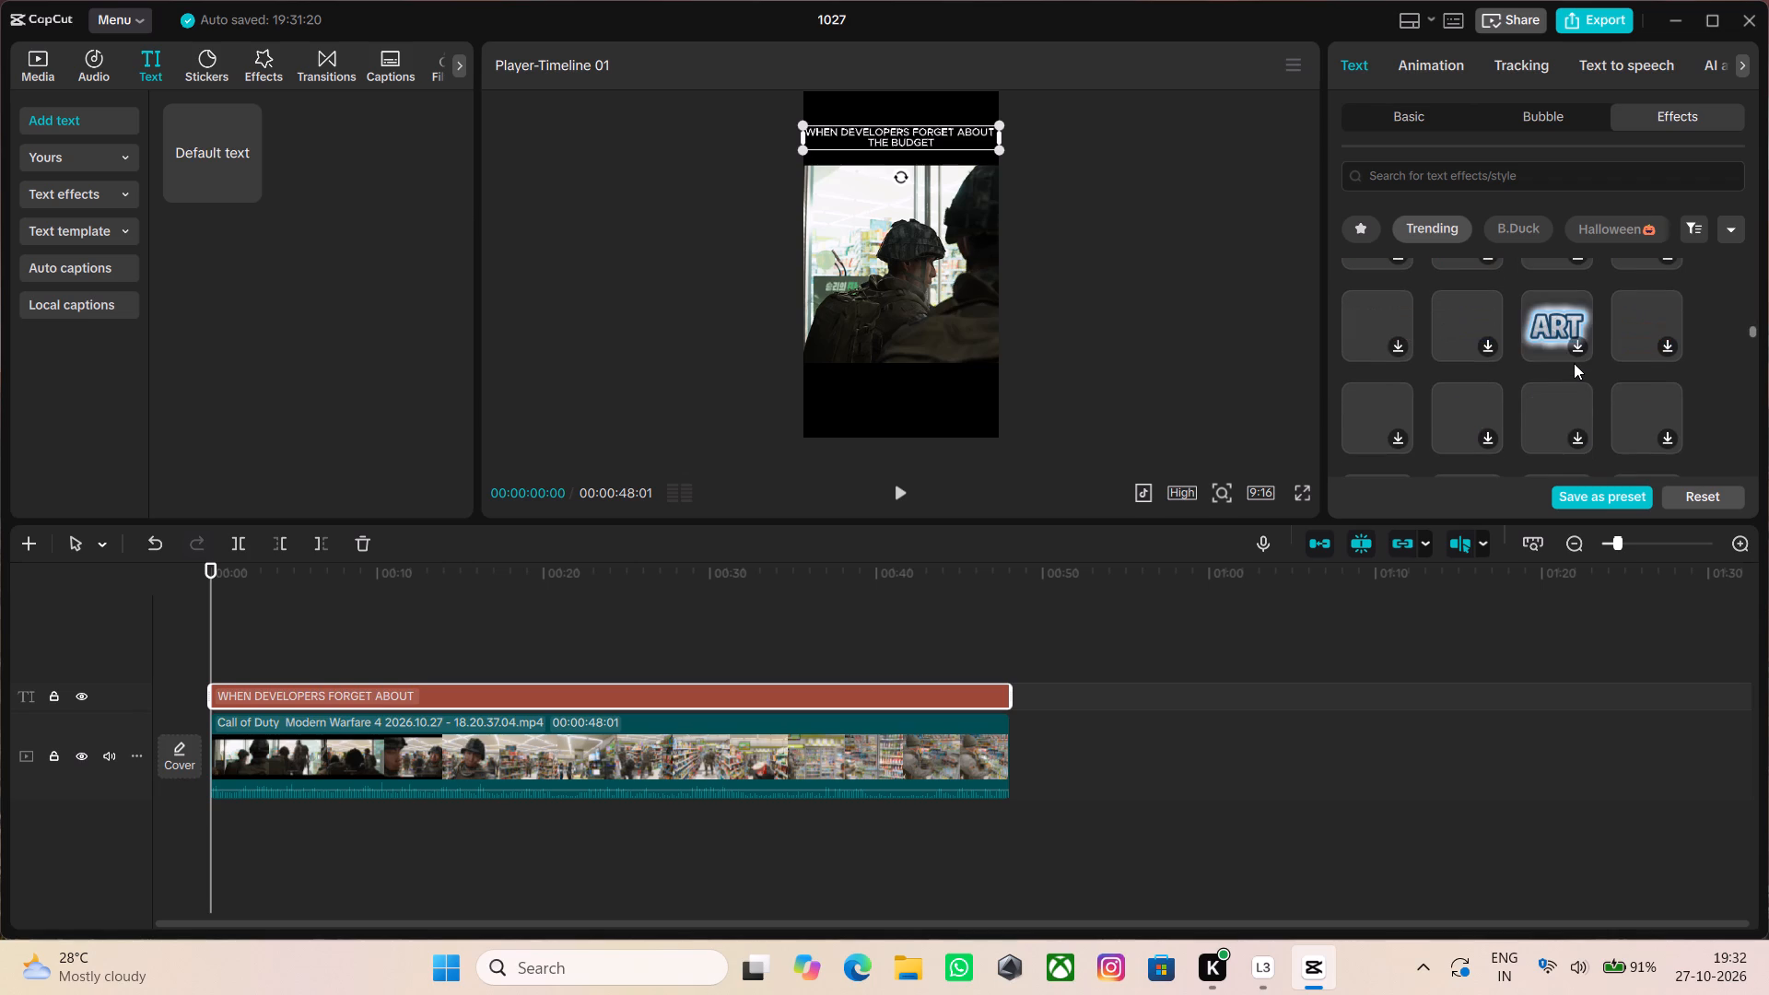
pyautogui.scroll(-2, 1574, 363)
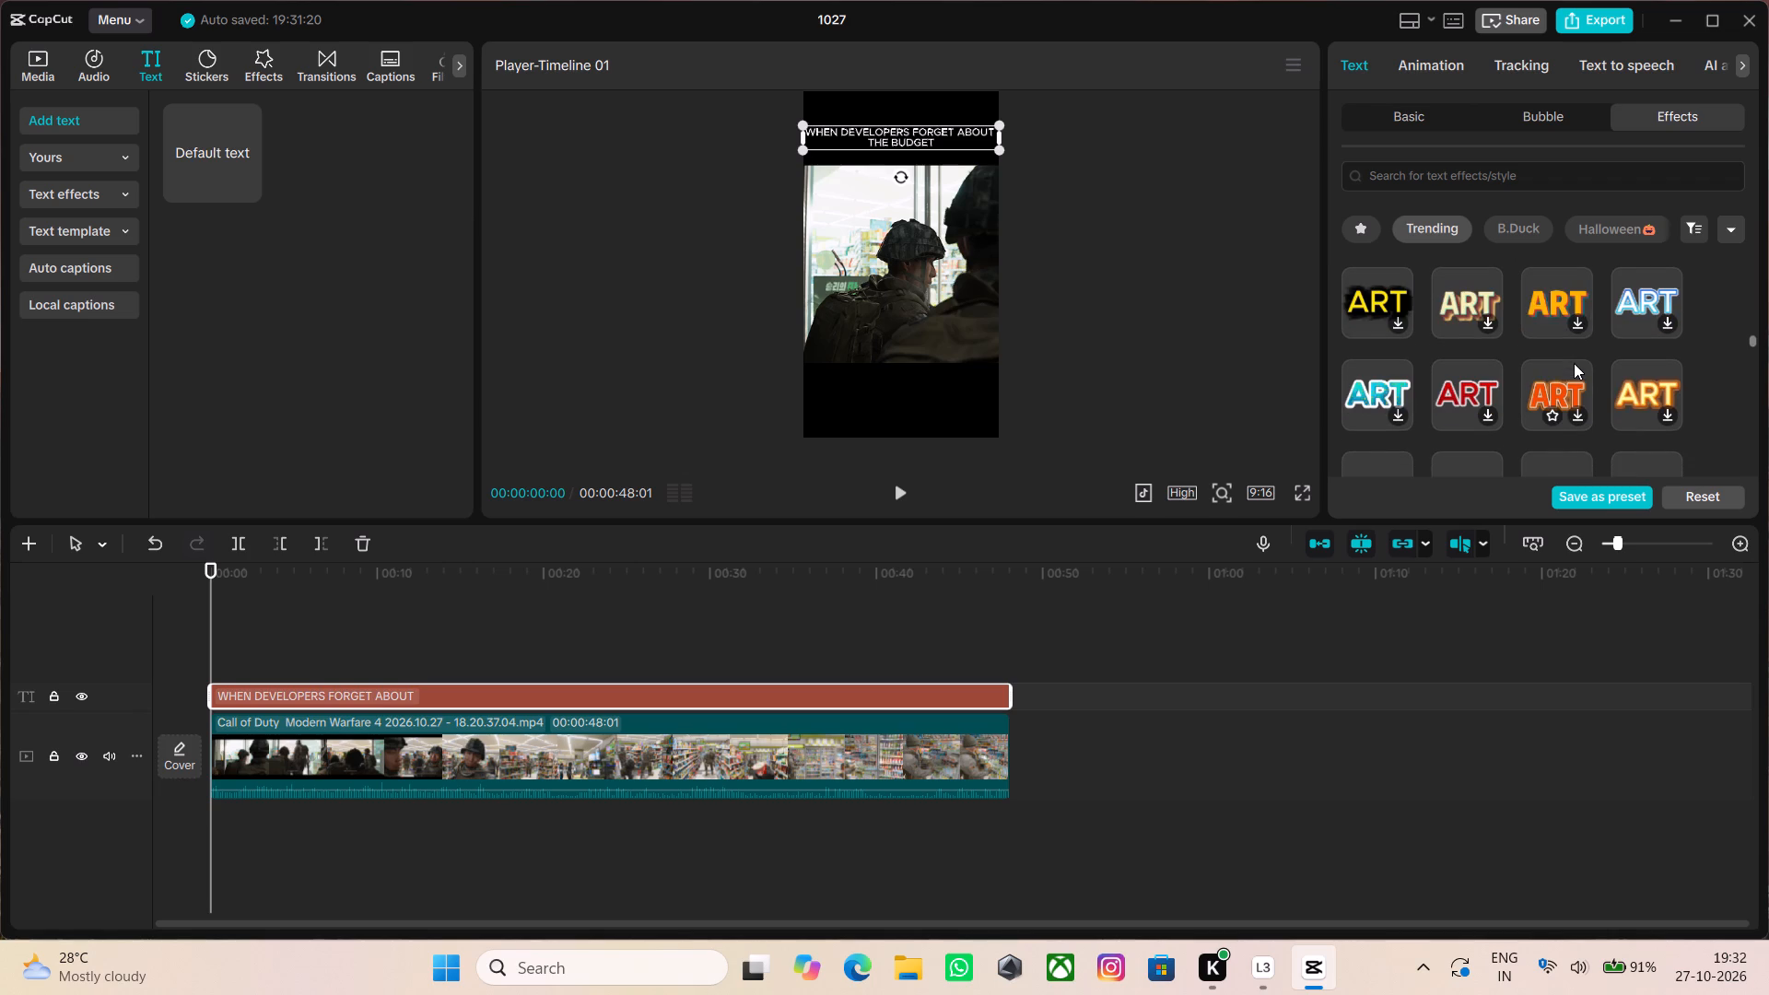
pyautogui.scroll(-2, 1574, 363)
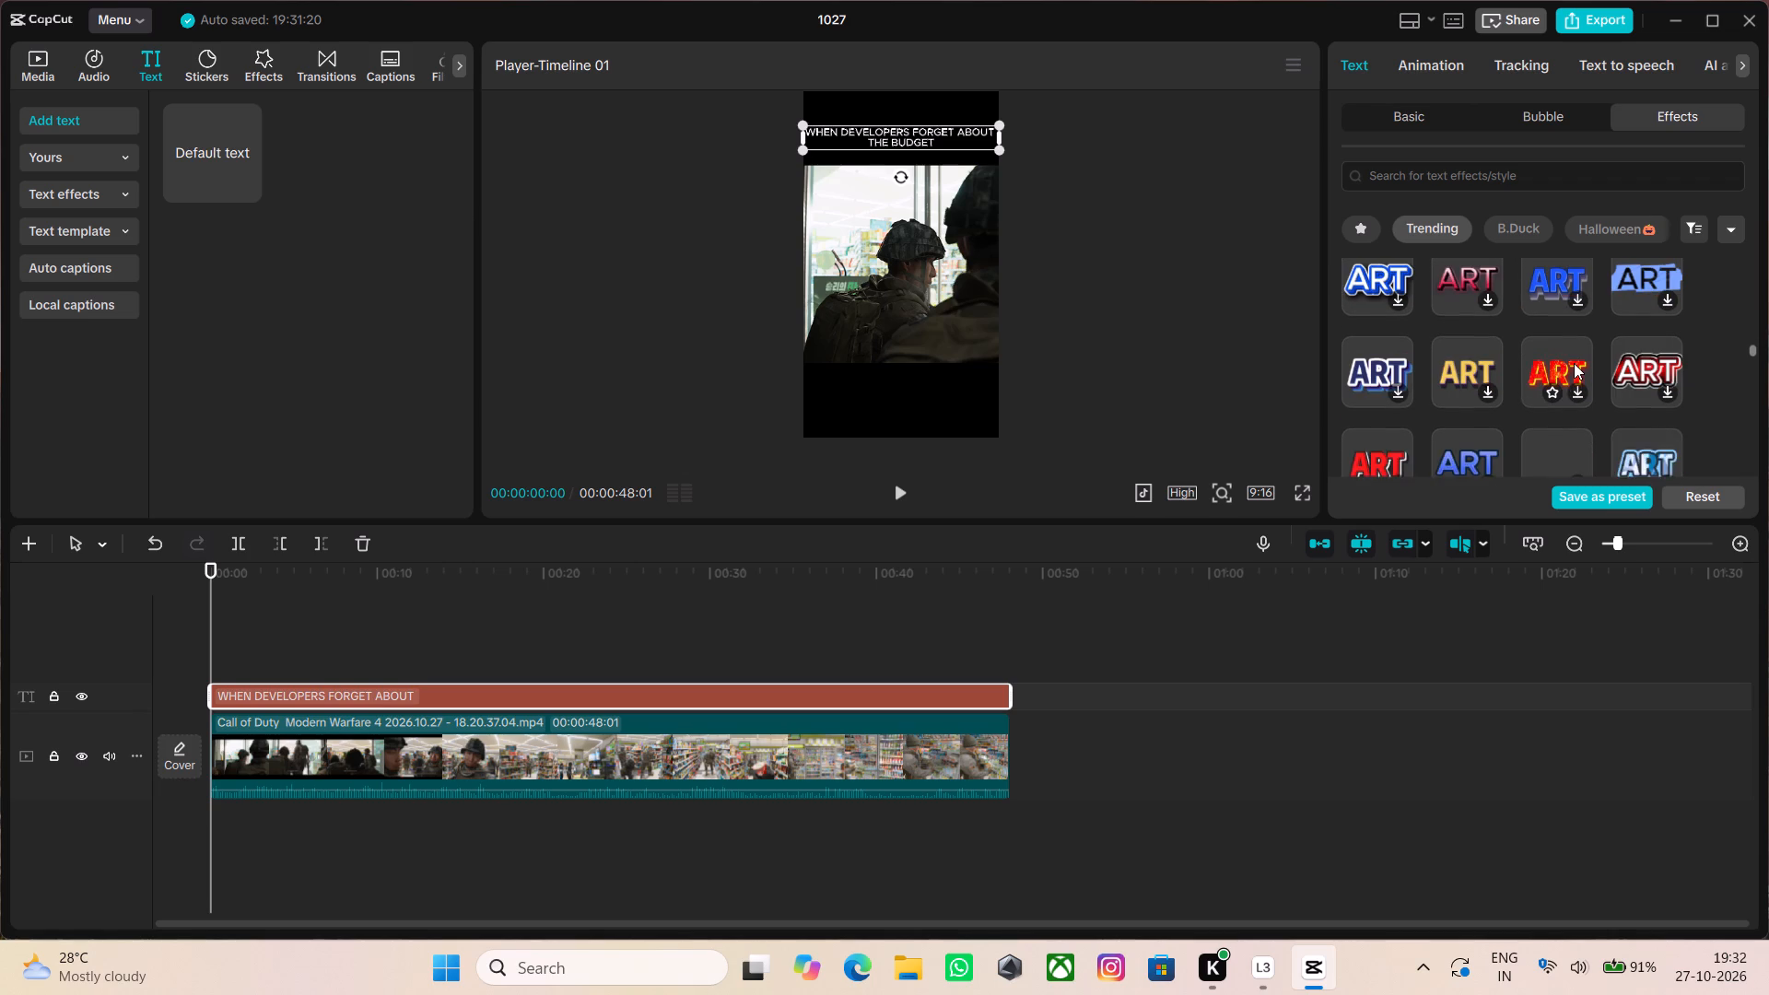
pyautogui.scroll(-2, 1574, 363)
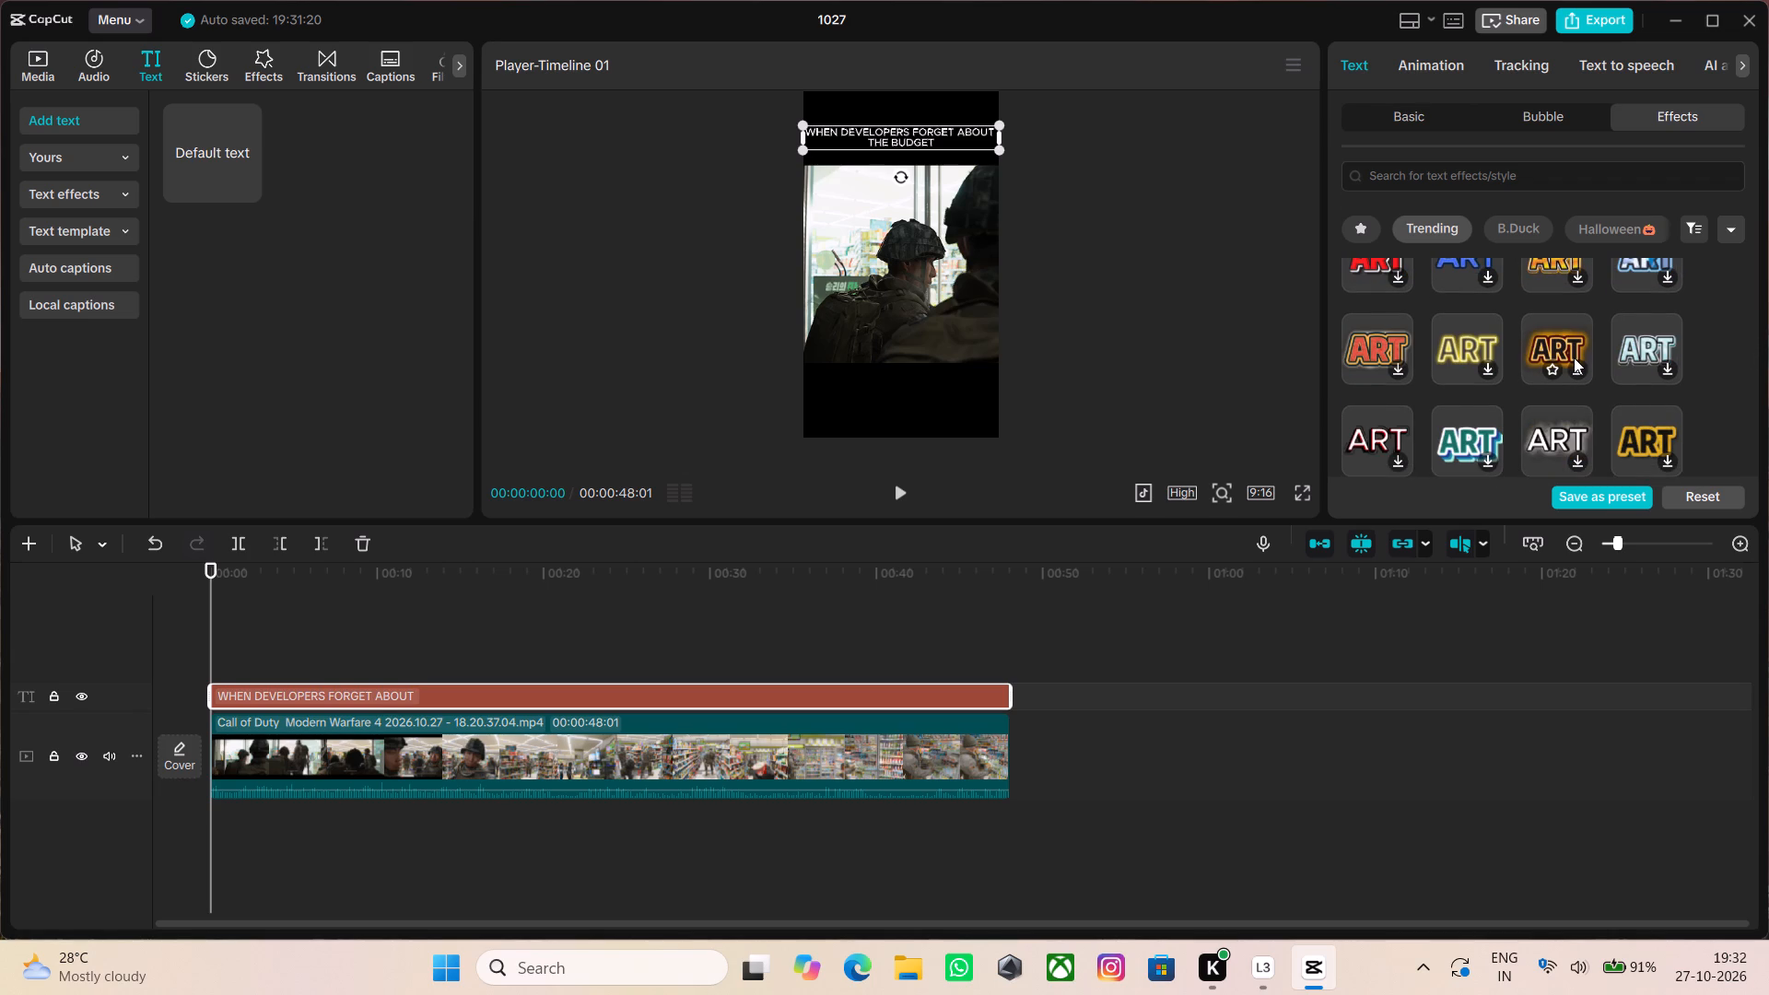
pyautogui.scroll(-2, 1574, 357)
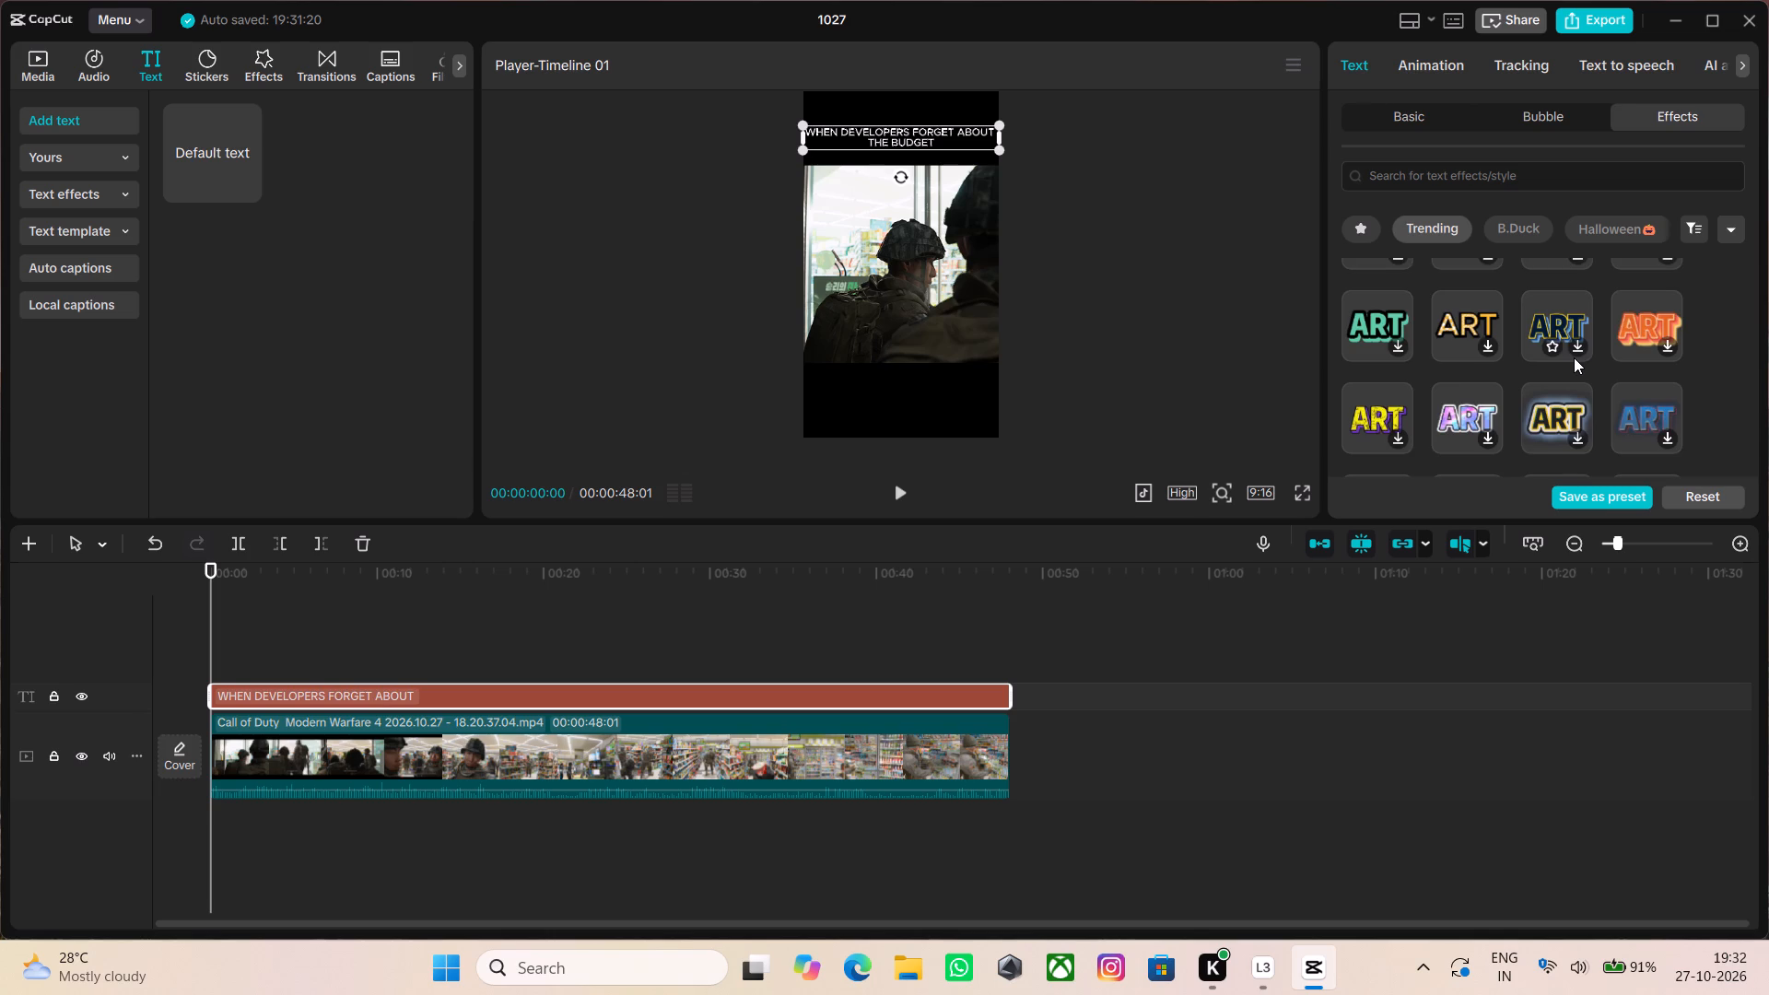
pyautogui.scroll(-3, 1574, 357)
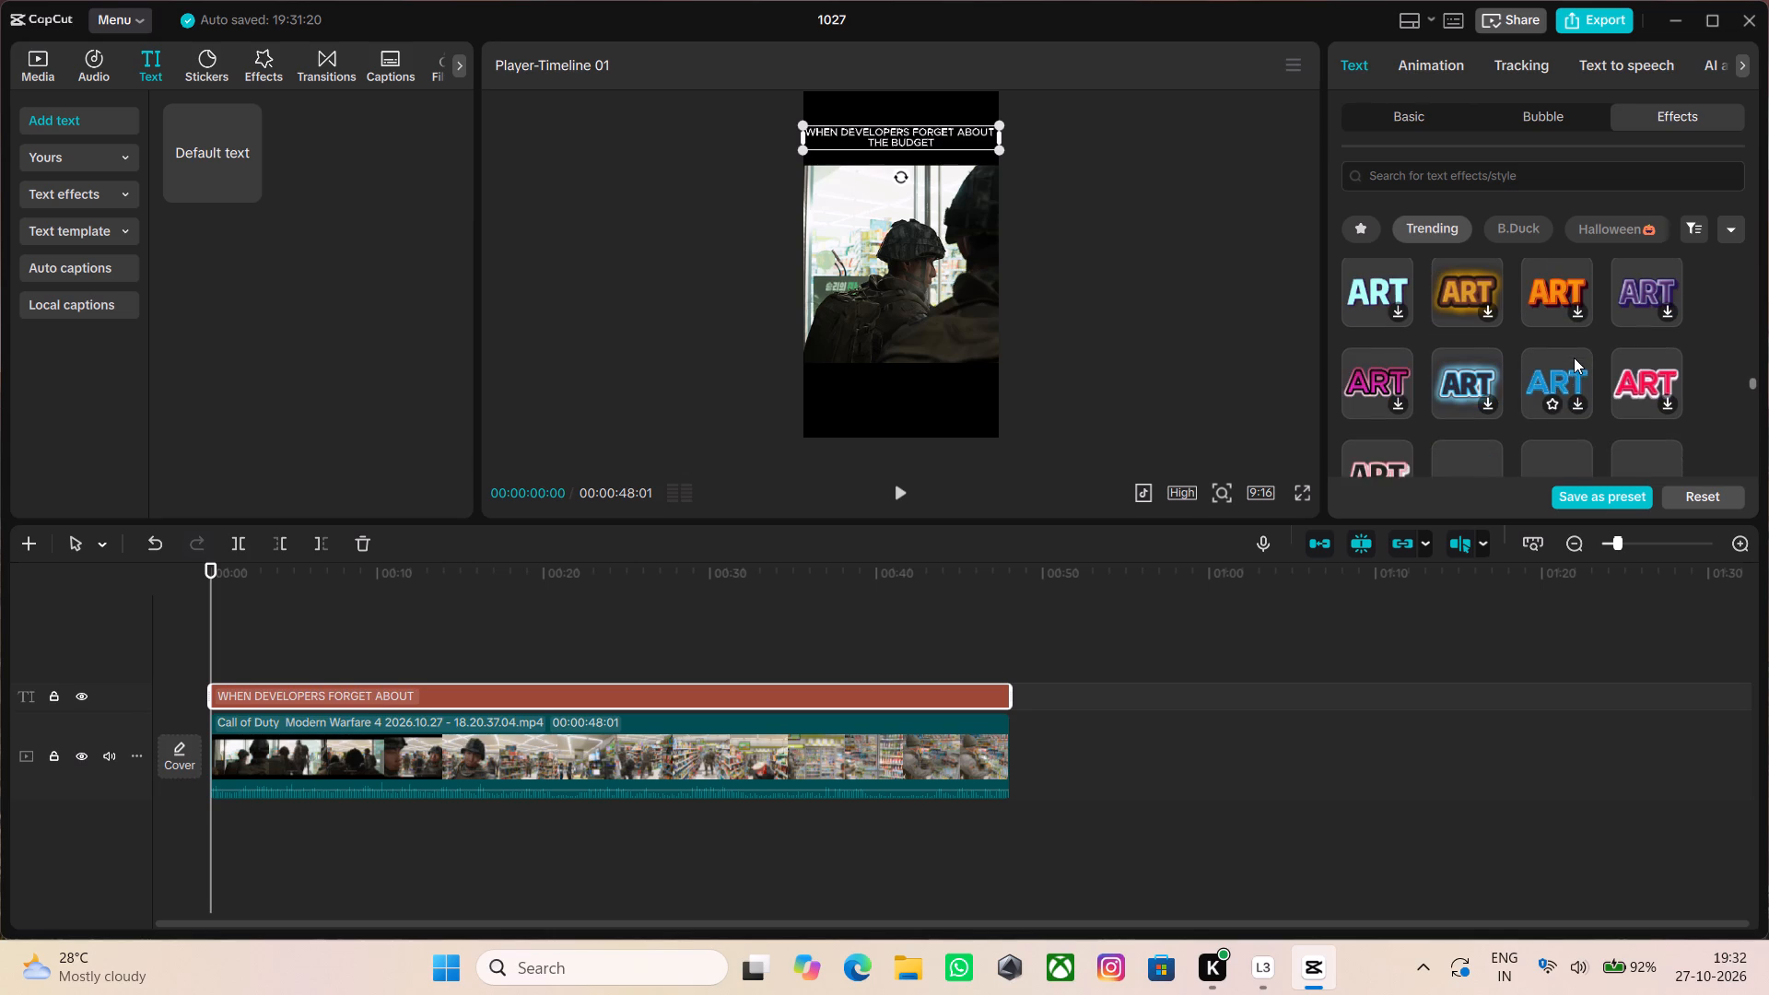
pyautogui.scroll(-2, 1574, 357)
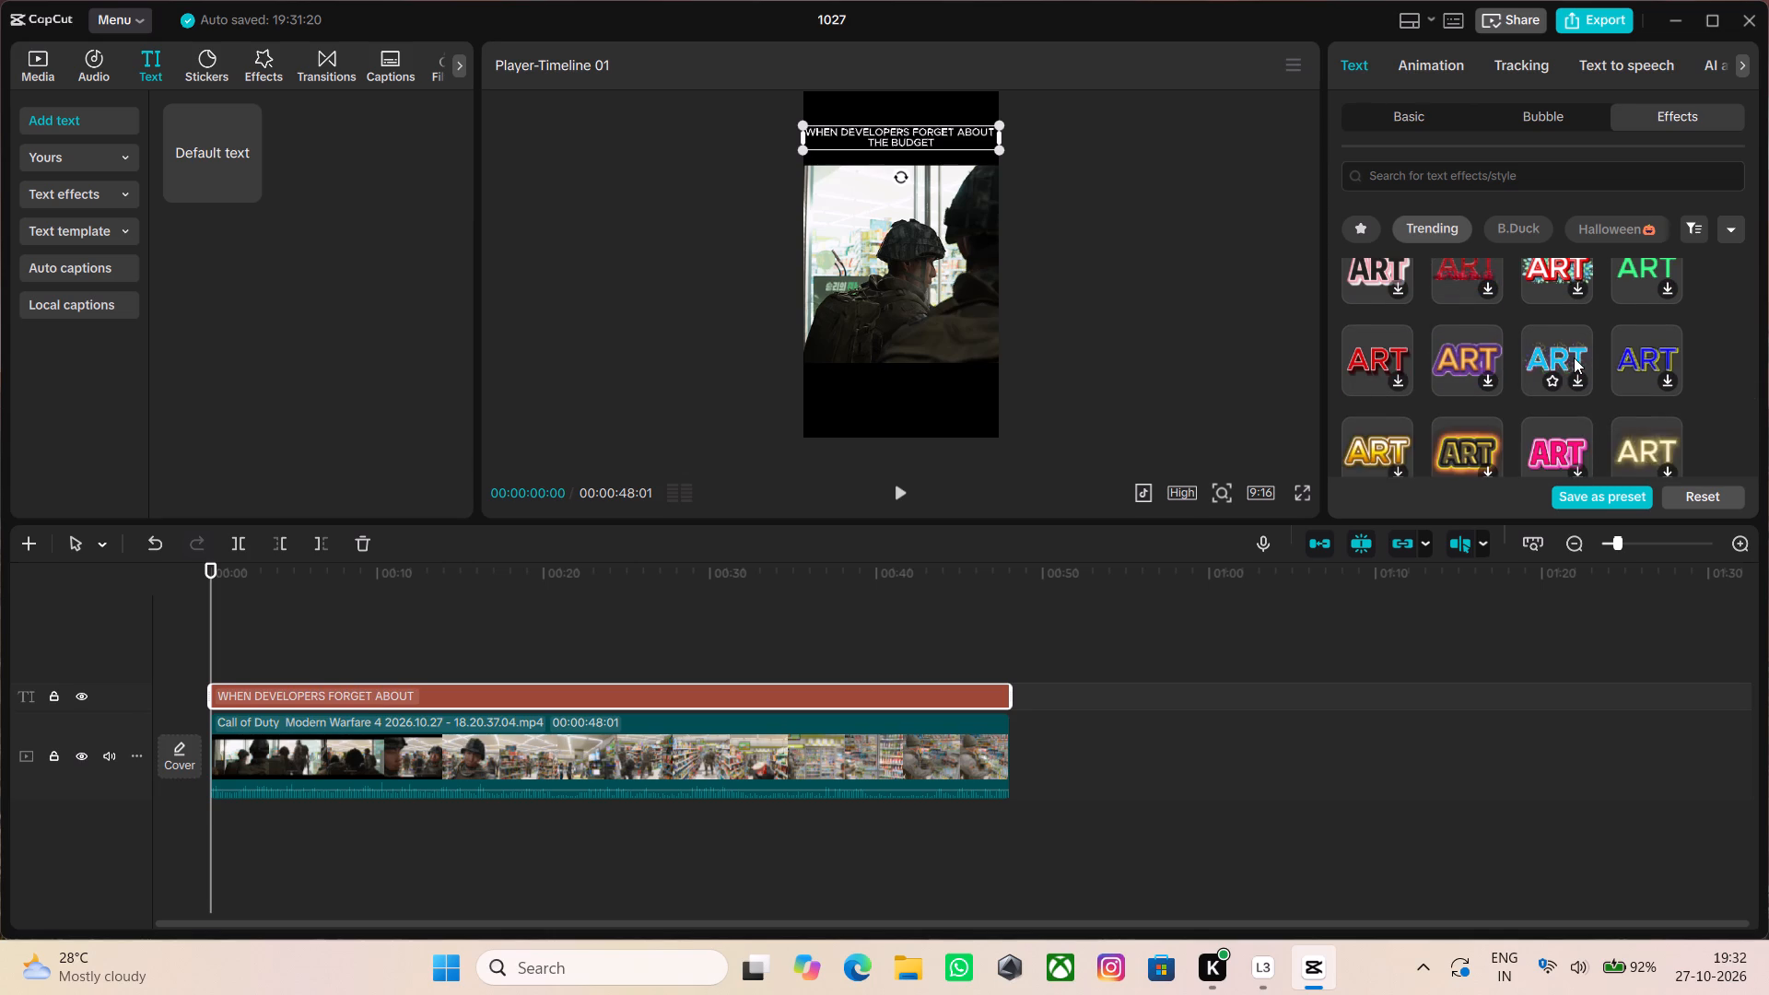
pyautogui.scroll(-3, 1574, 357)
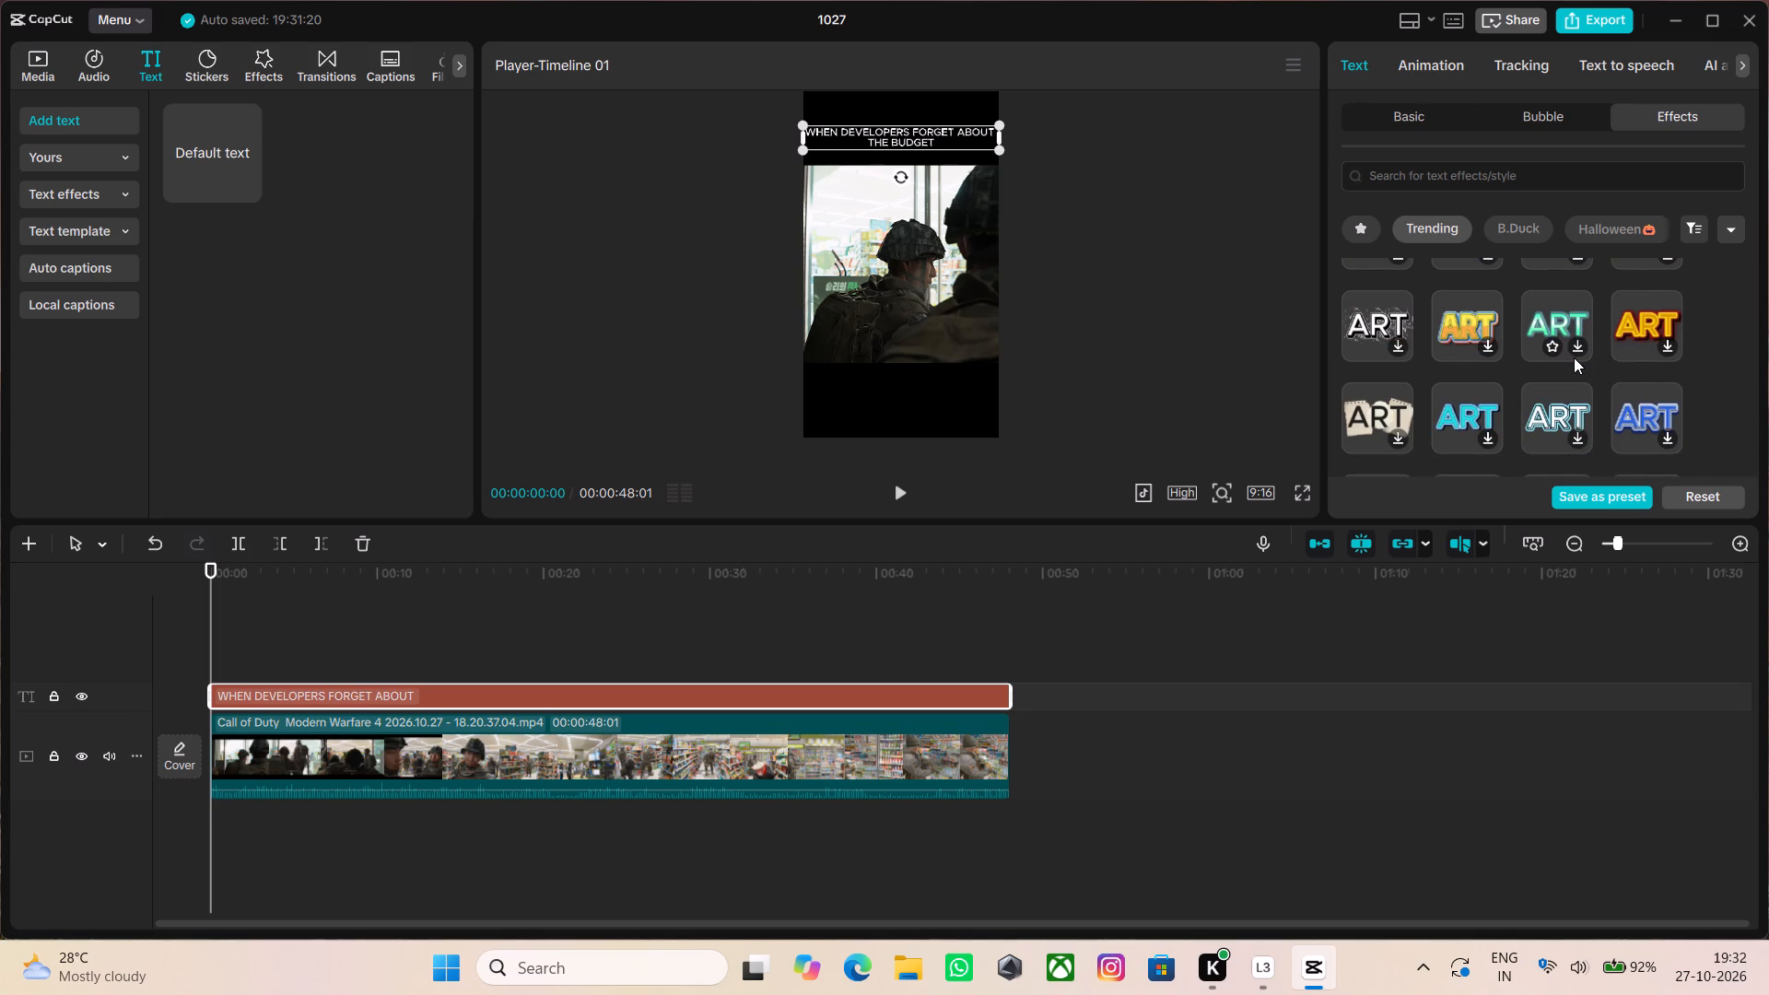
pyautogui.scroll(-1, 1574, 357)
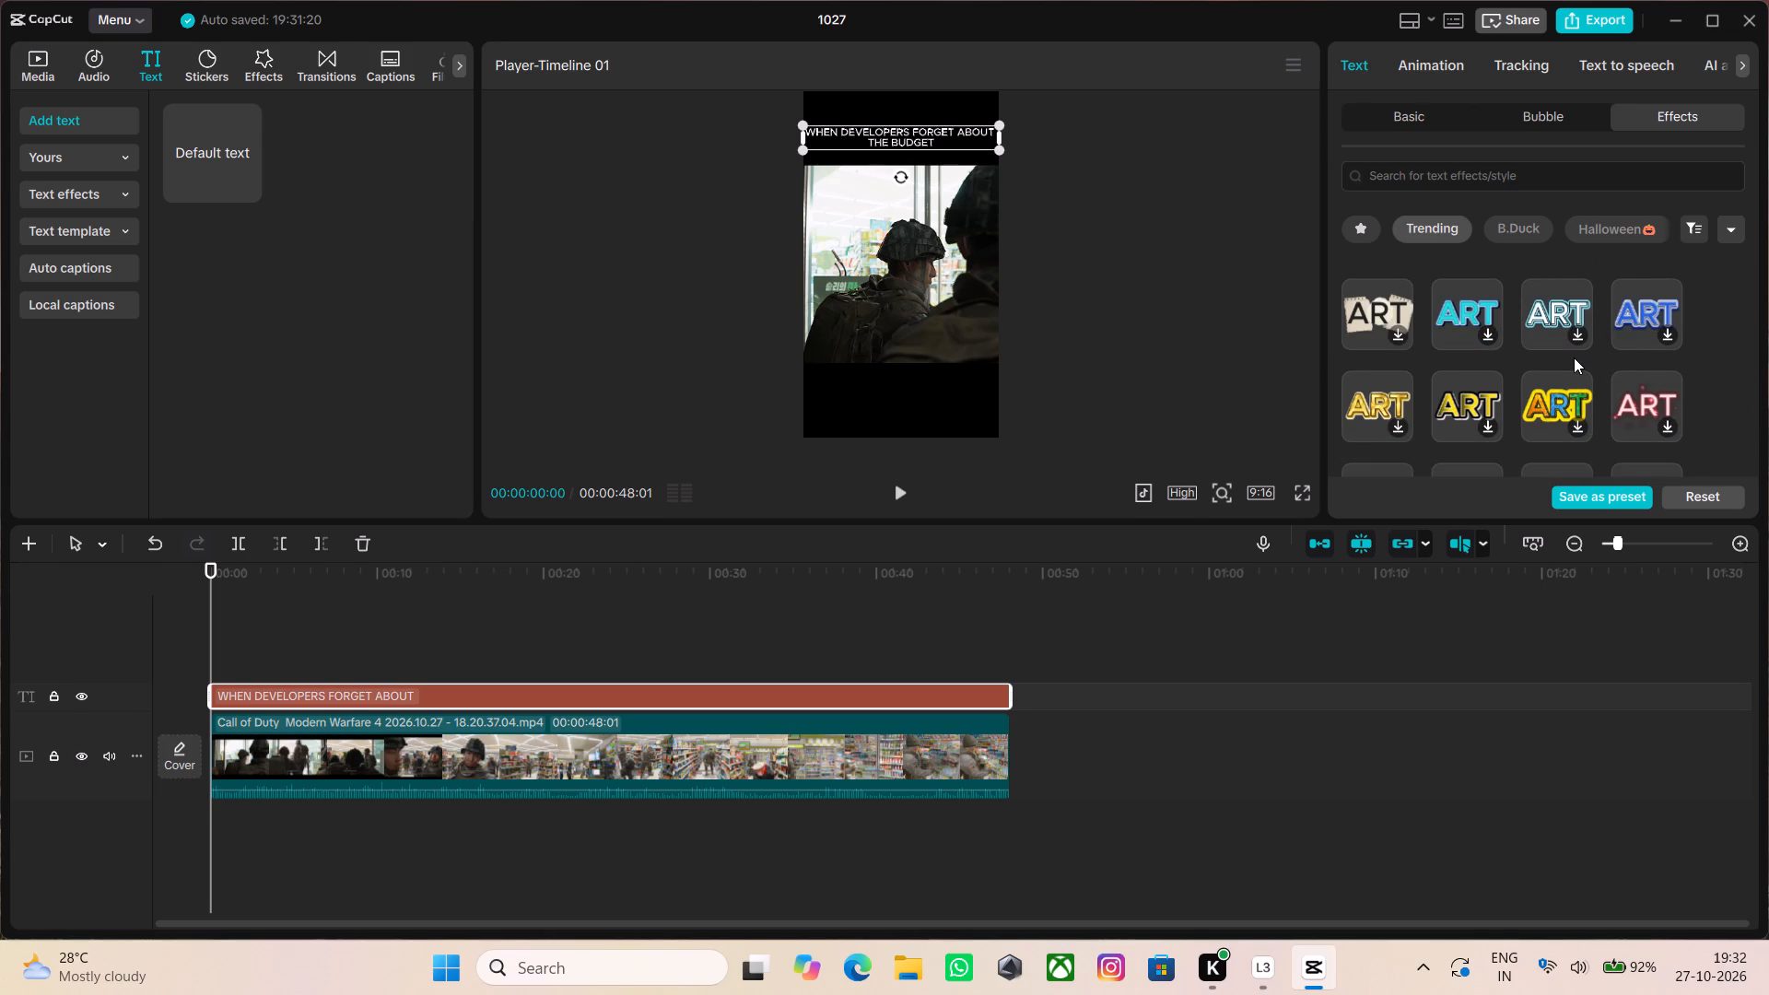
pyautogui.scroll(-4, 1574, 357)
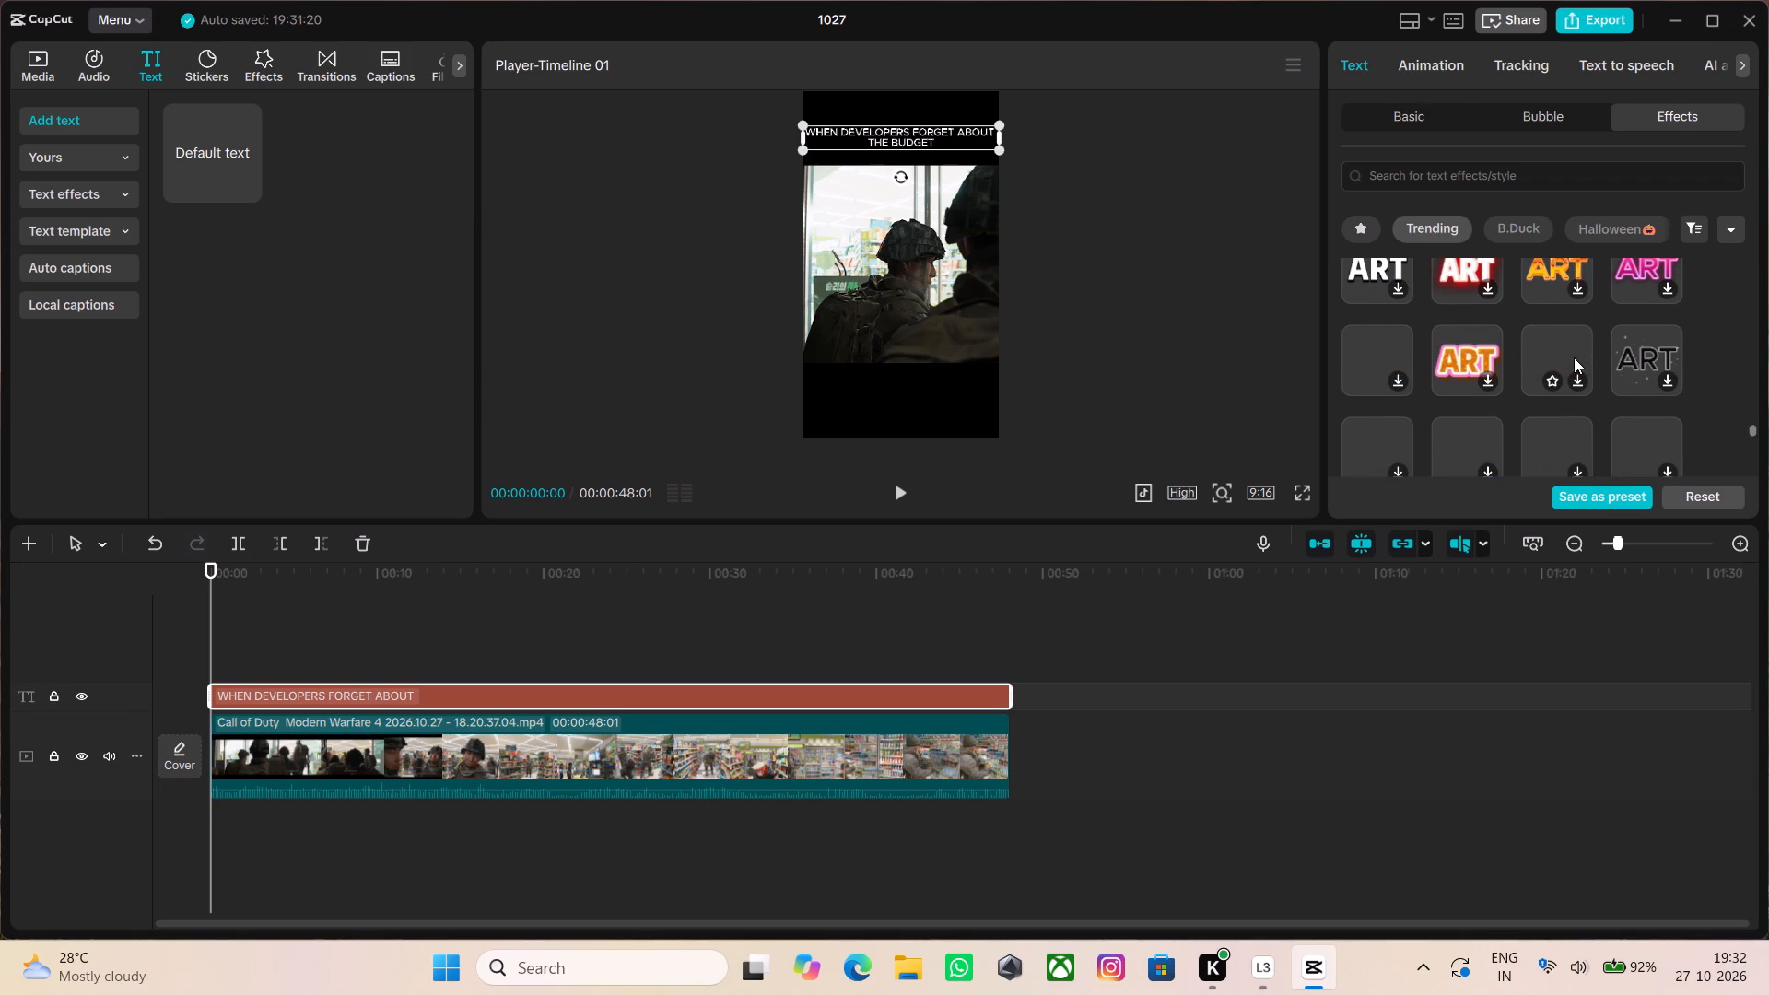
pyautogui.scroll(-1, 1574, 357)
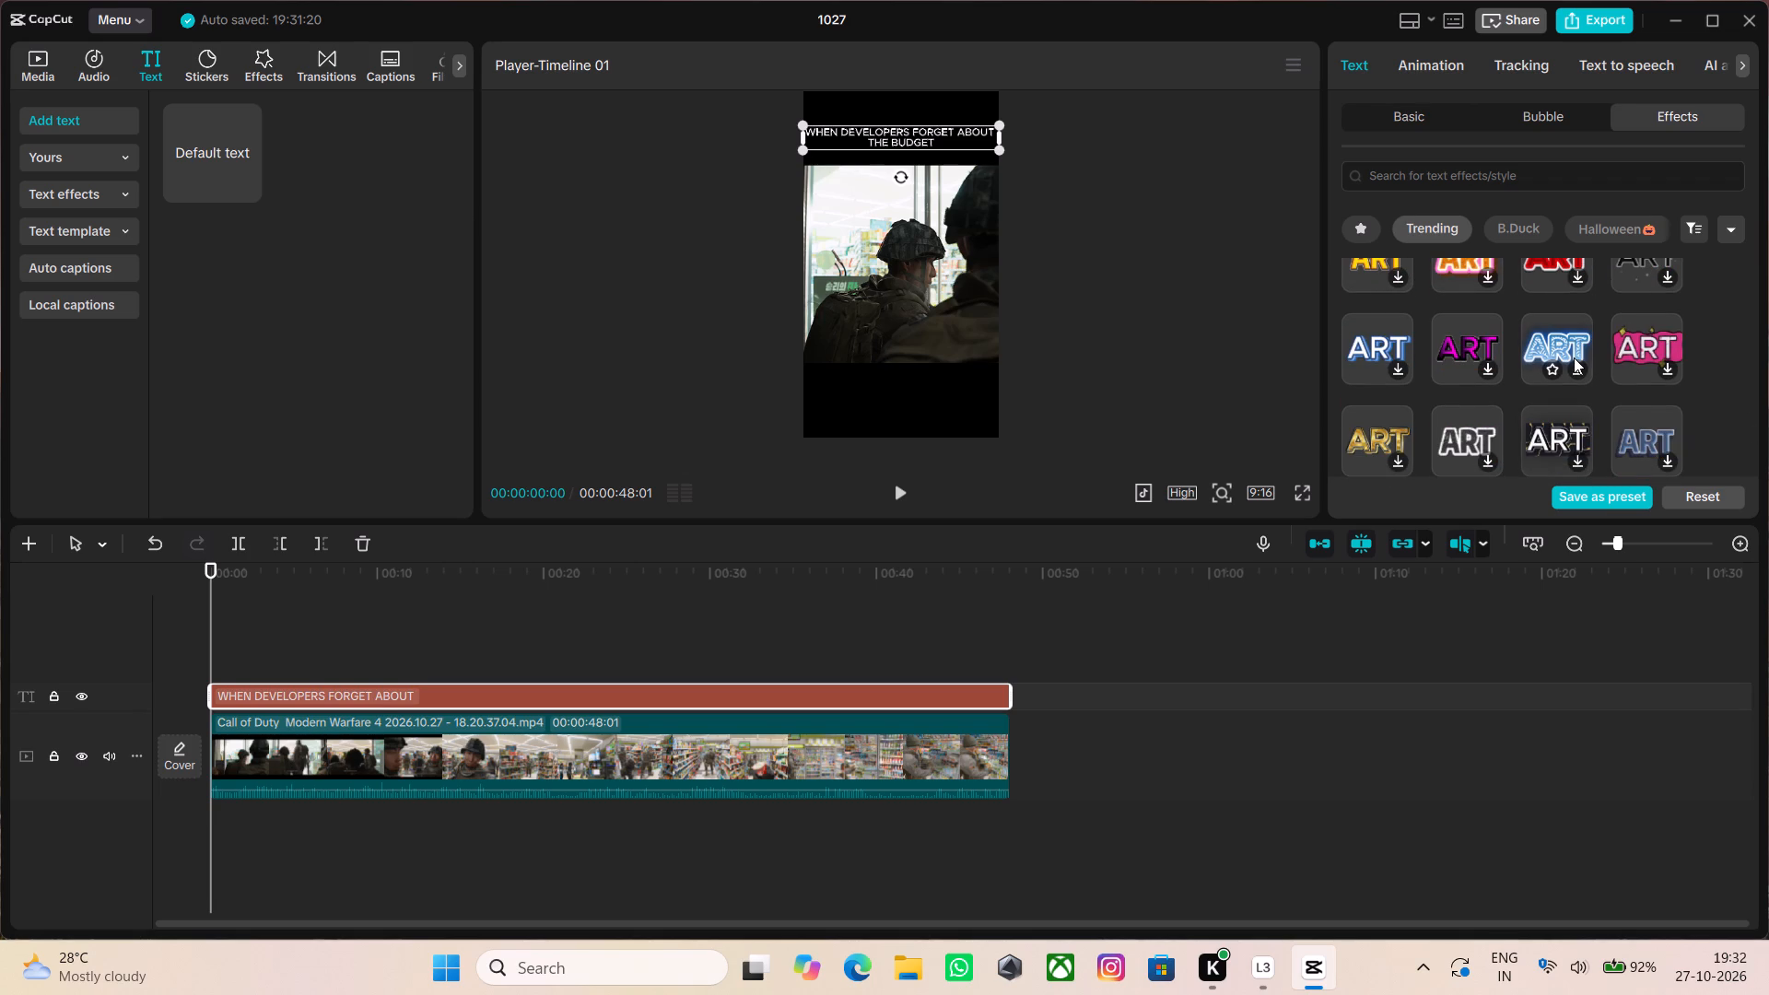
pyautogui.scroll(-1, 1574, 357)
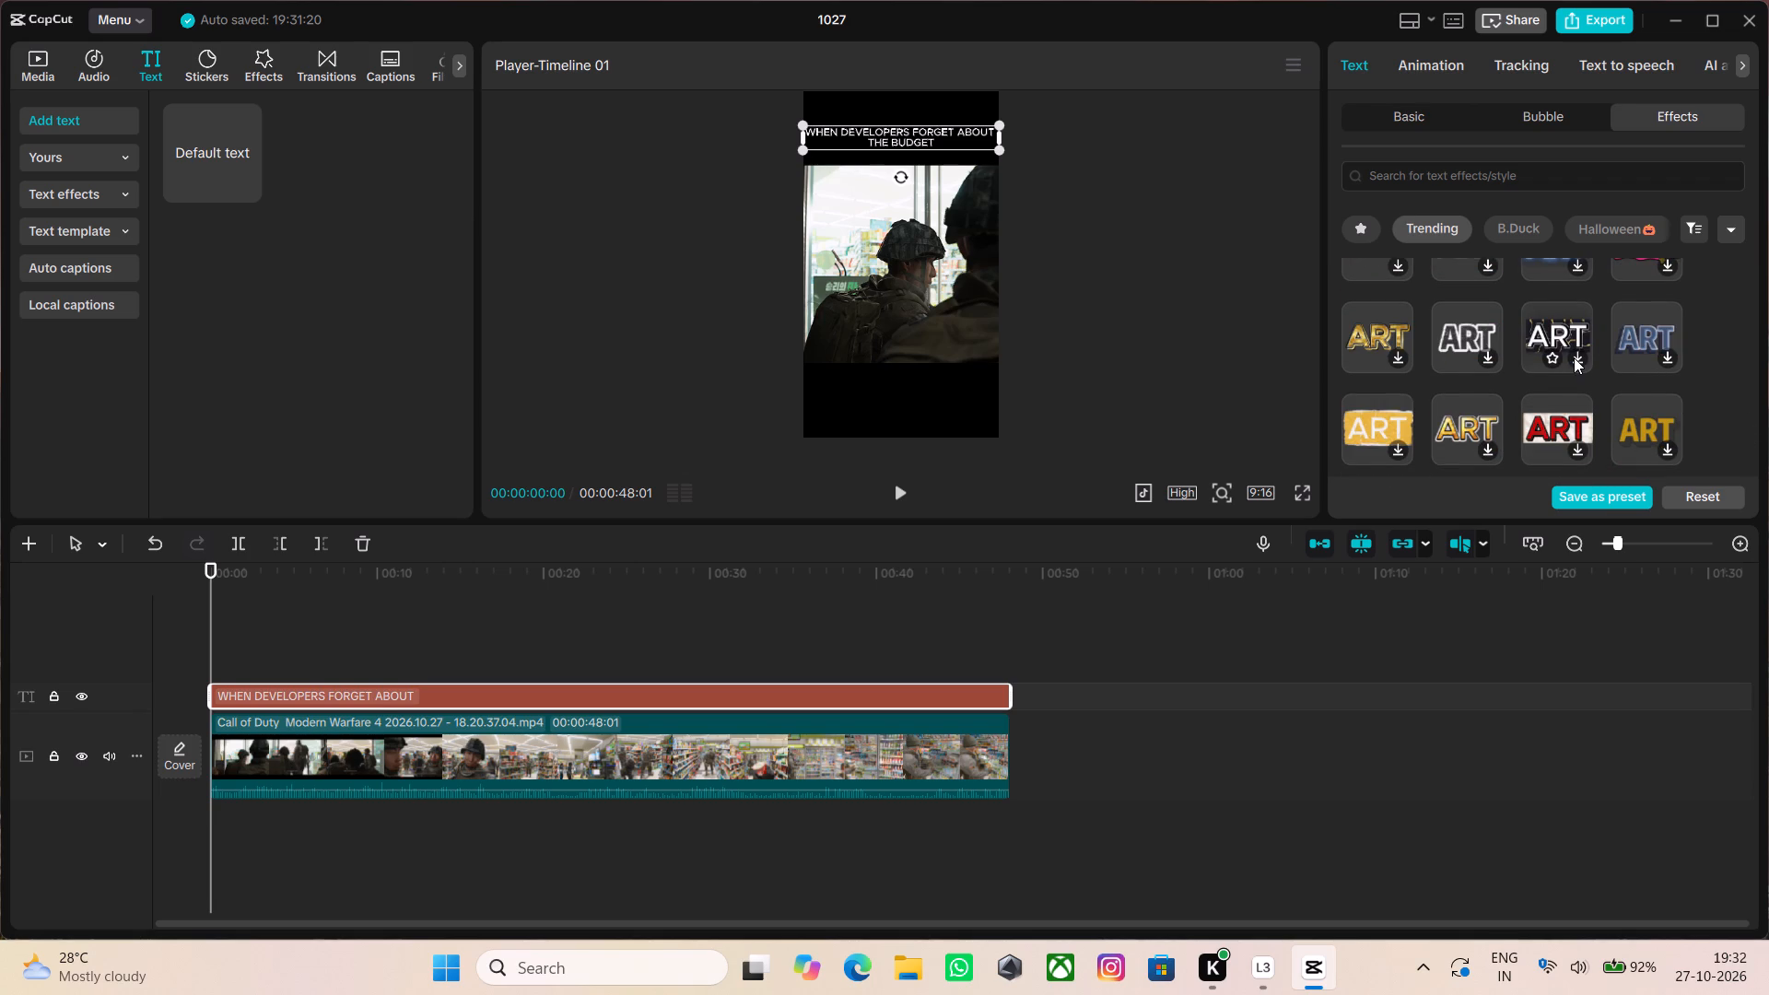
pyautogui.scroll(-3, 1574, 357)
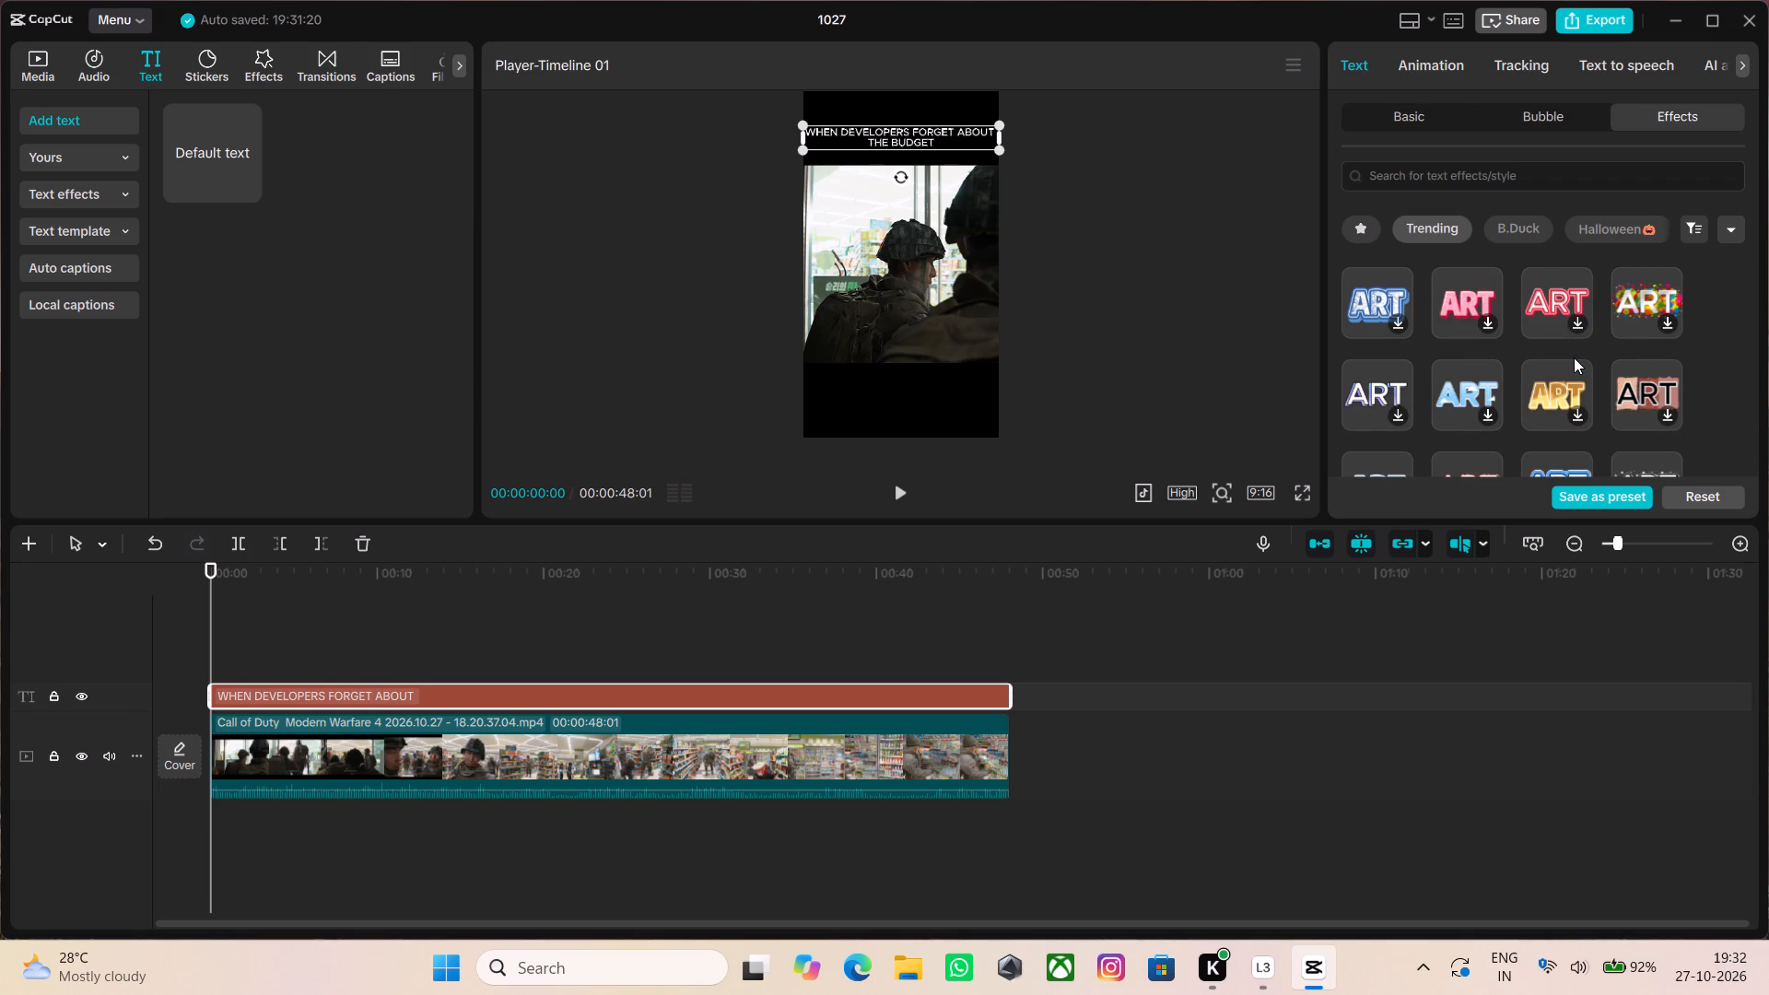
pyautogui.scroll(-2, 1574, 357)
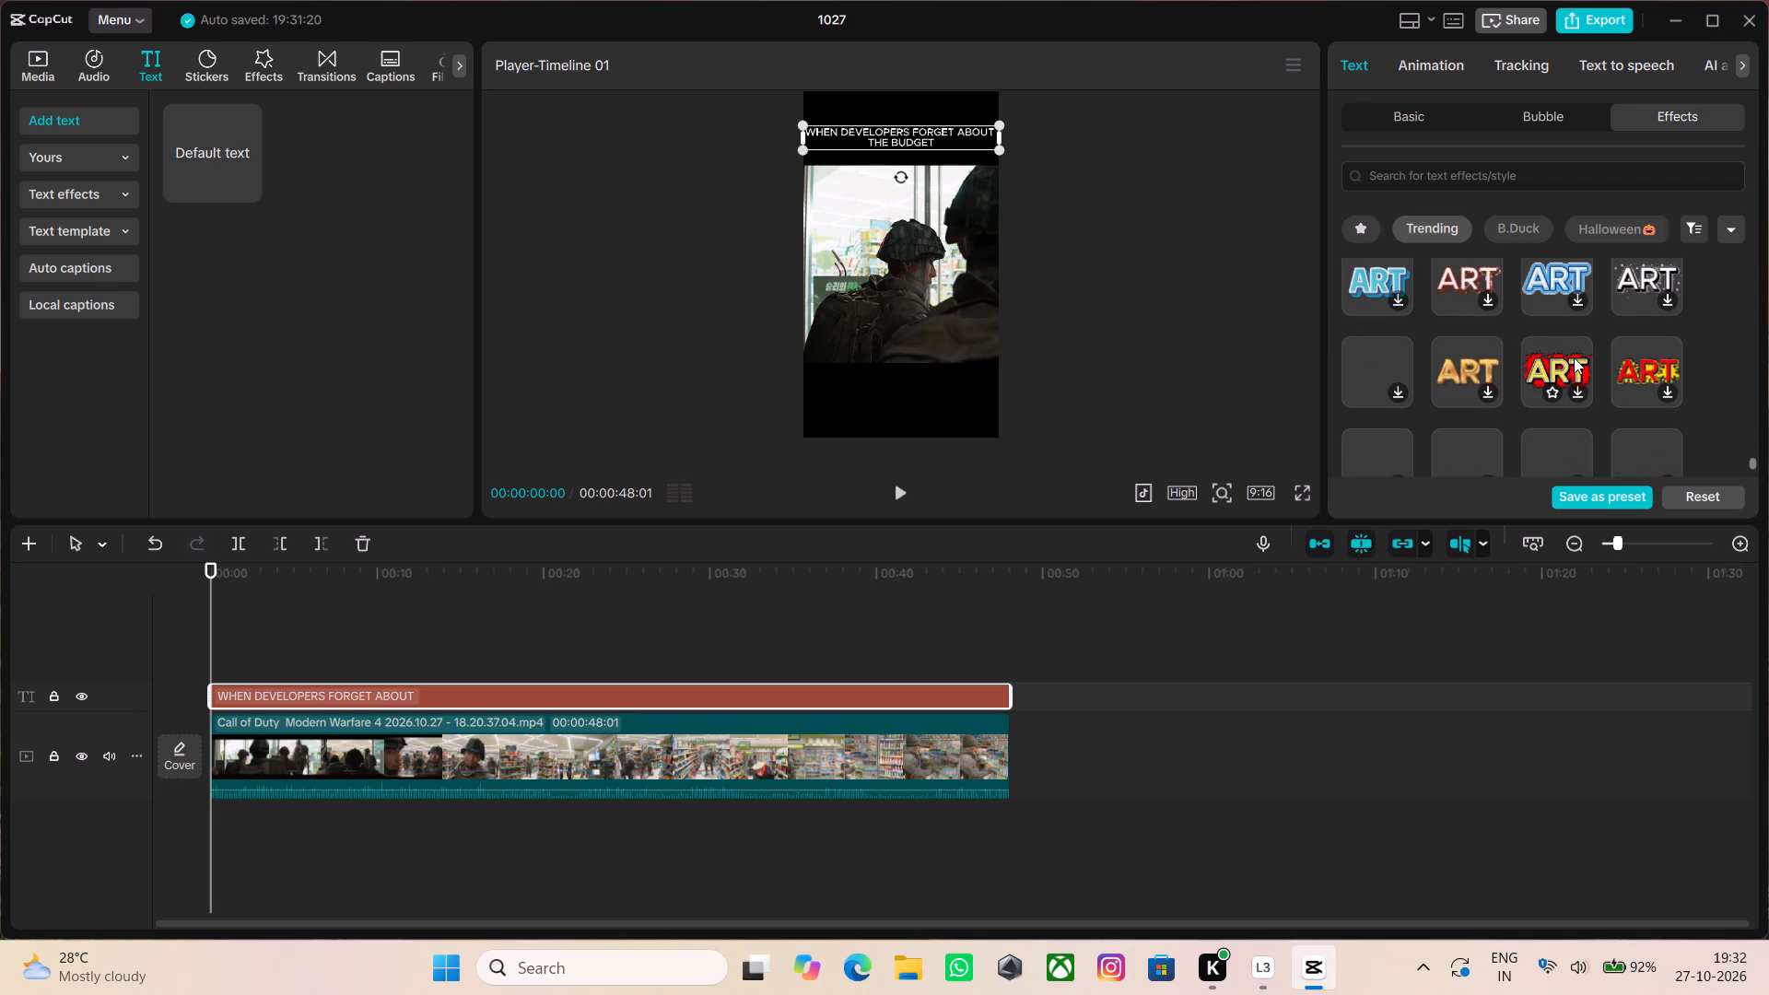
pyautogui.scroll(-2, 1574, 357)
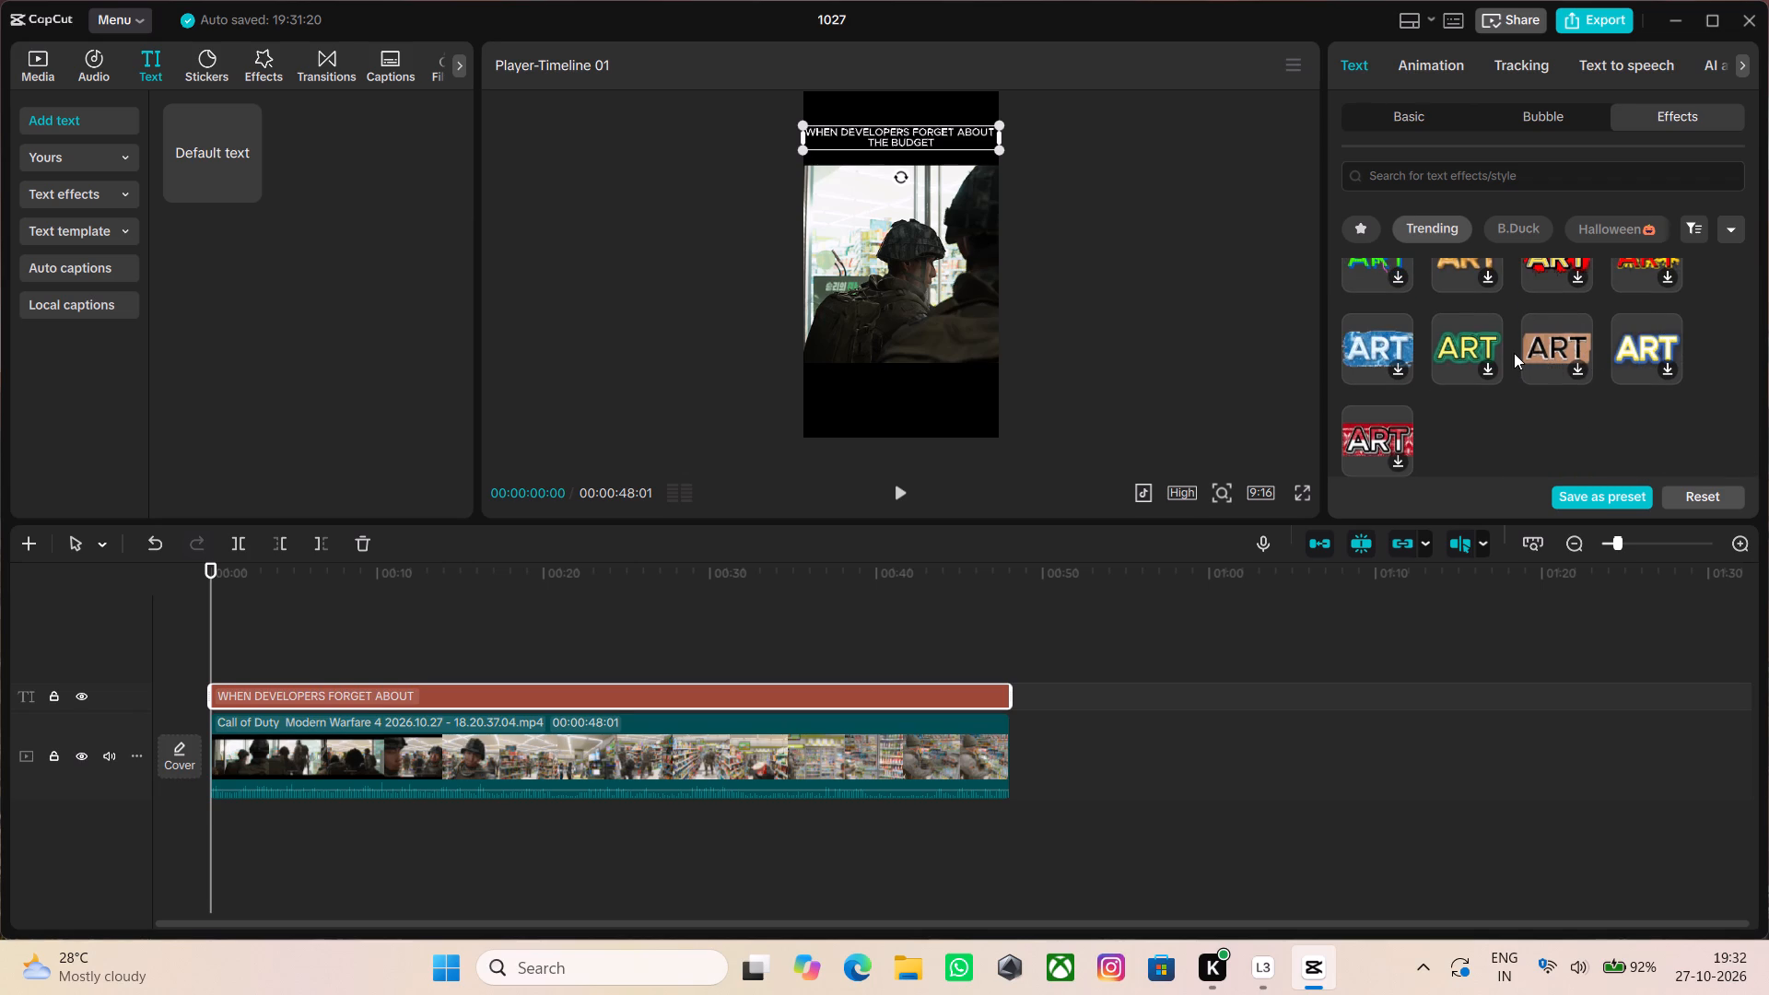
pyautogui.scroll(2, 1500, 351)
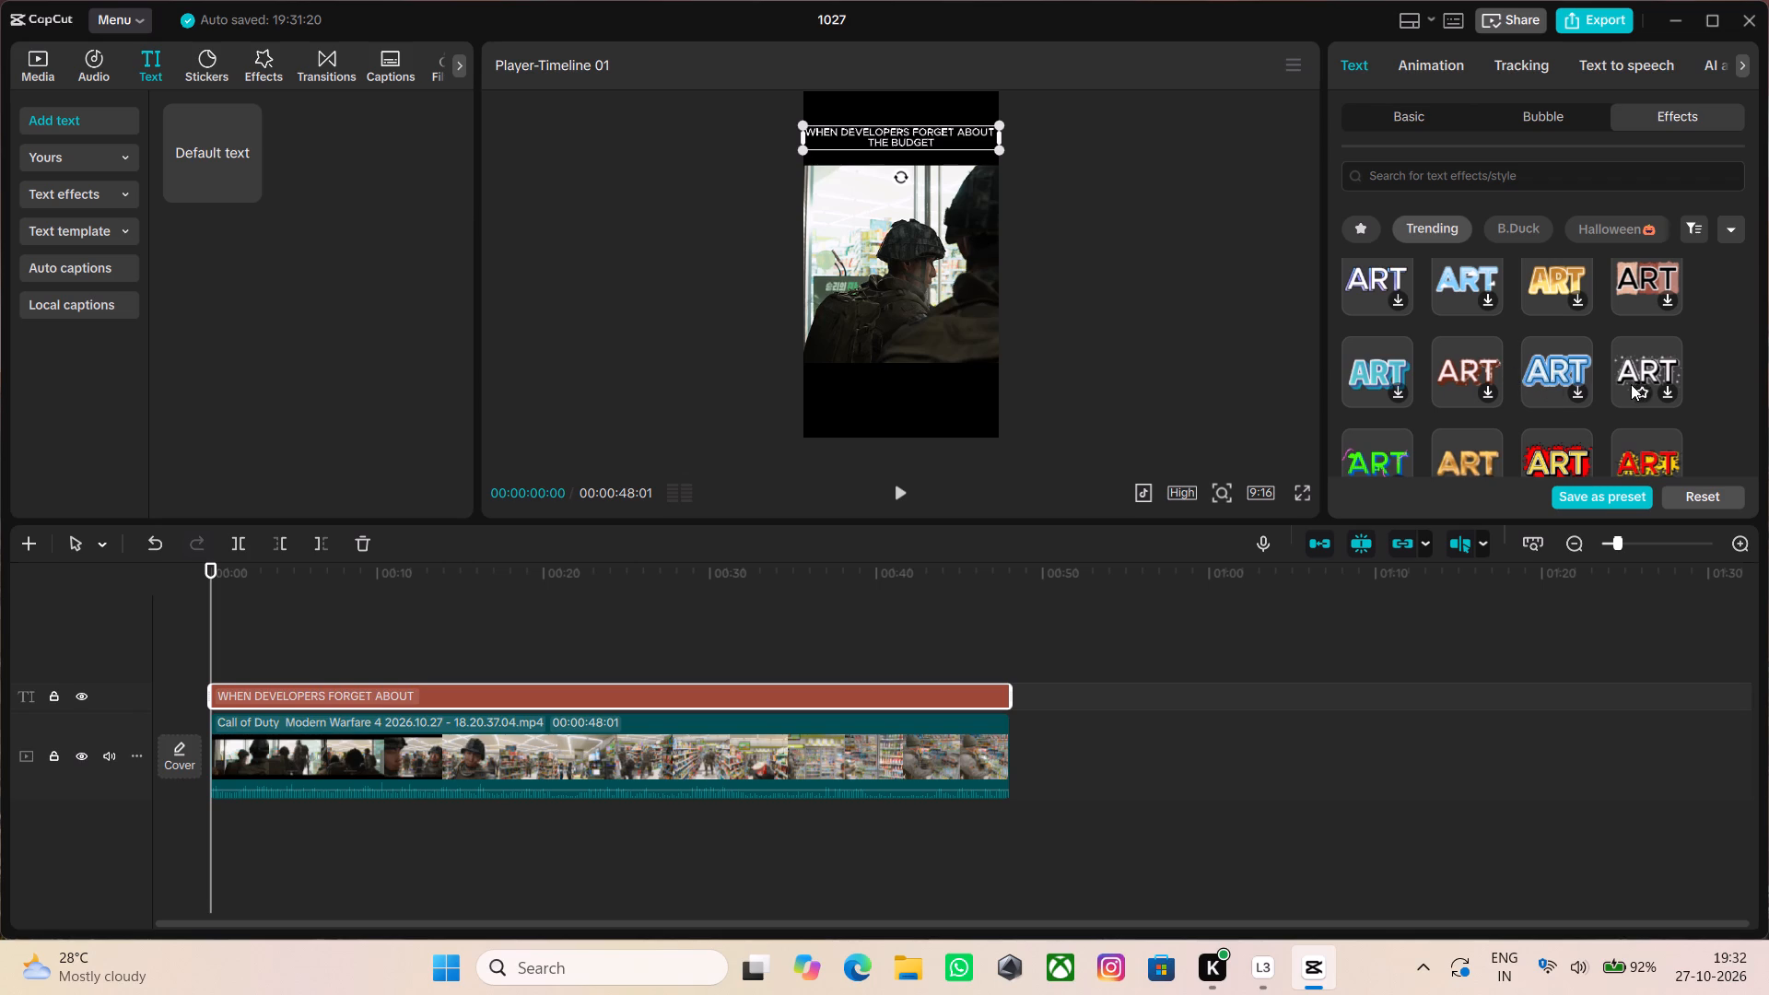
# Choose the Trending text effect with pale yellow letters on a red splatter and save the caption's style as a preset.
pyautogui.click(1574, 449)
pyautogui.click(1623, 498)
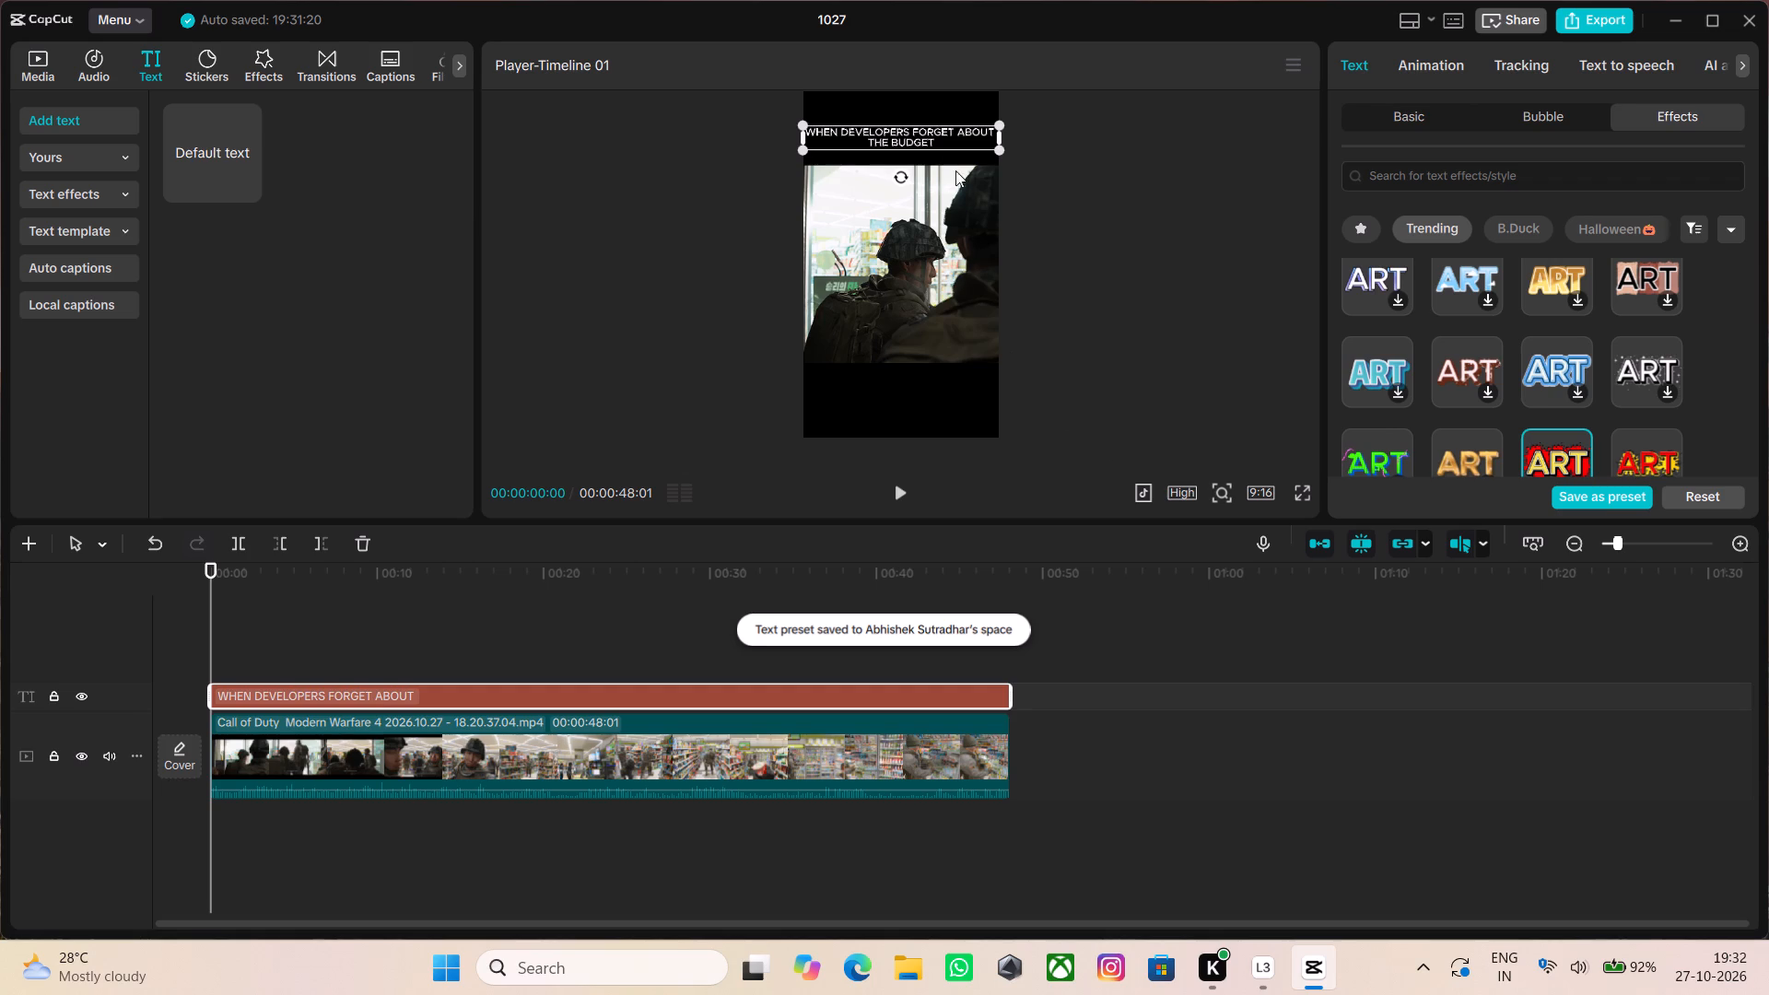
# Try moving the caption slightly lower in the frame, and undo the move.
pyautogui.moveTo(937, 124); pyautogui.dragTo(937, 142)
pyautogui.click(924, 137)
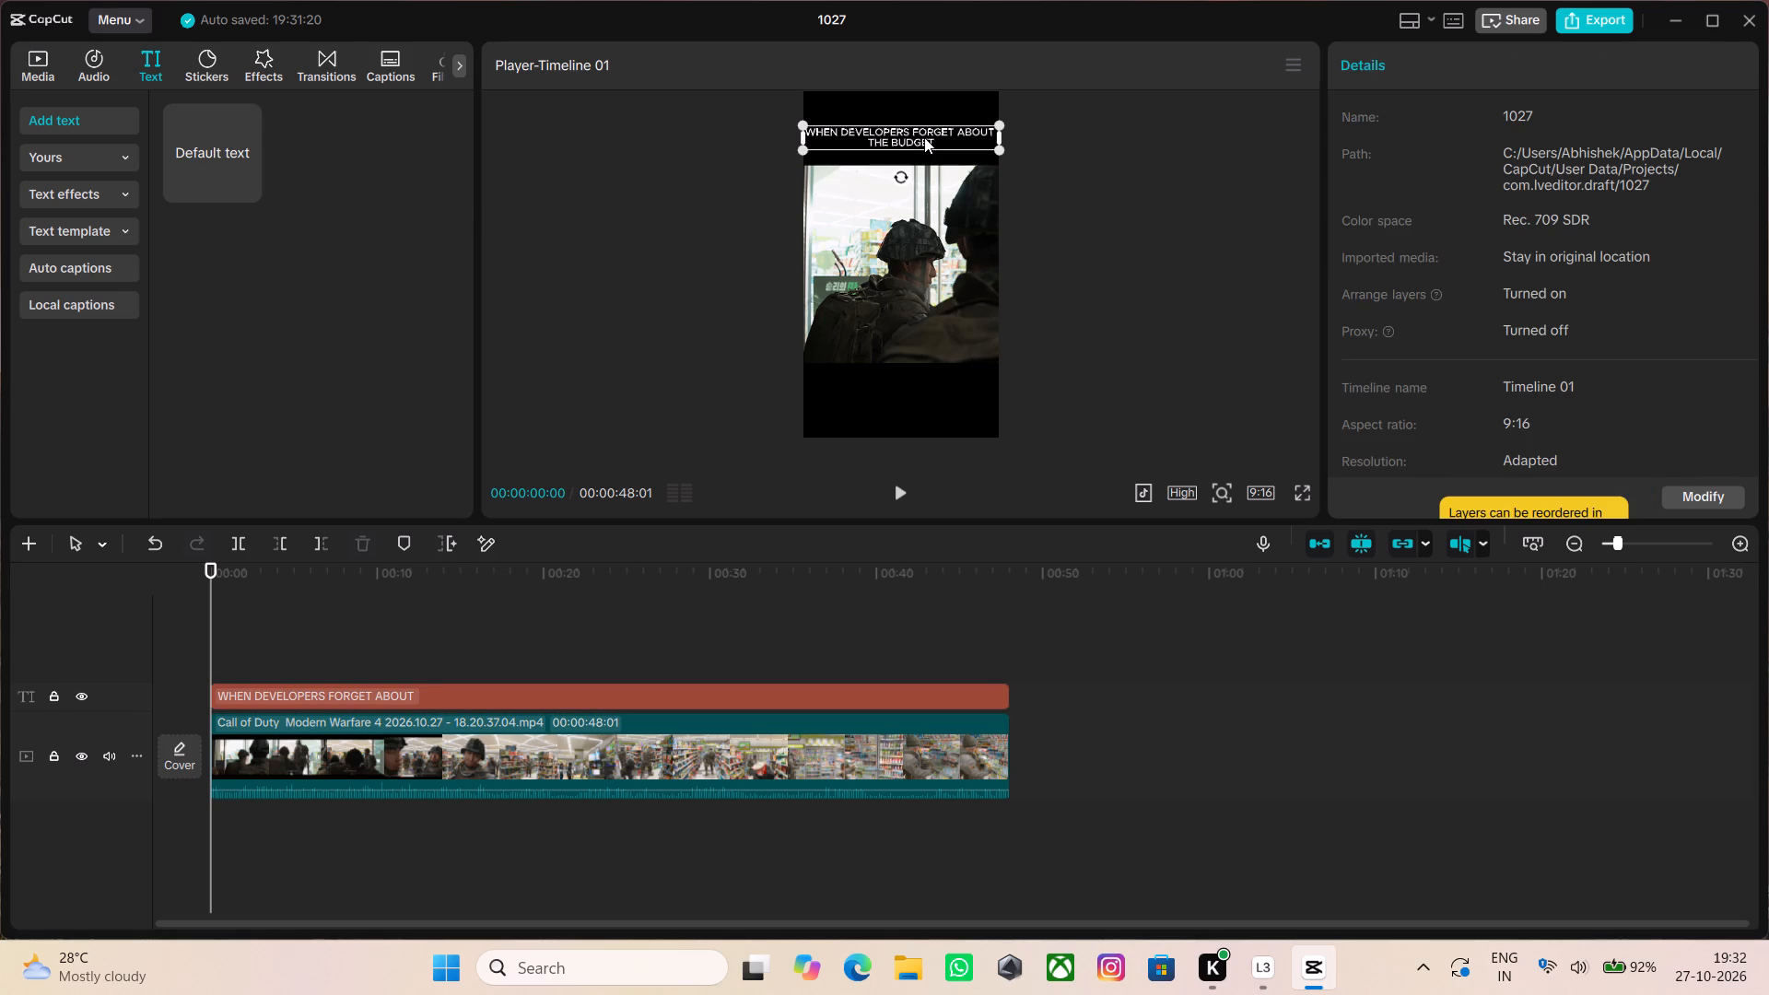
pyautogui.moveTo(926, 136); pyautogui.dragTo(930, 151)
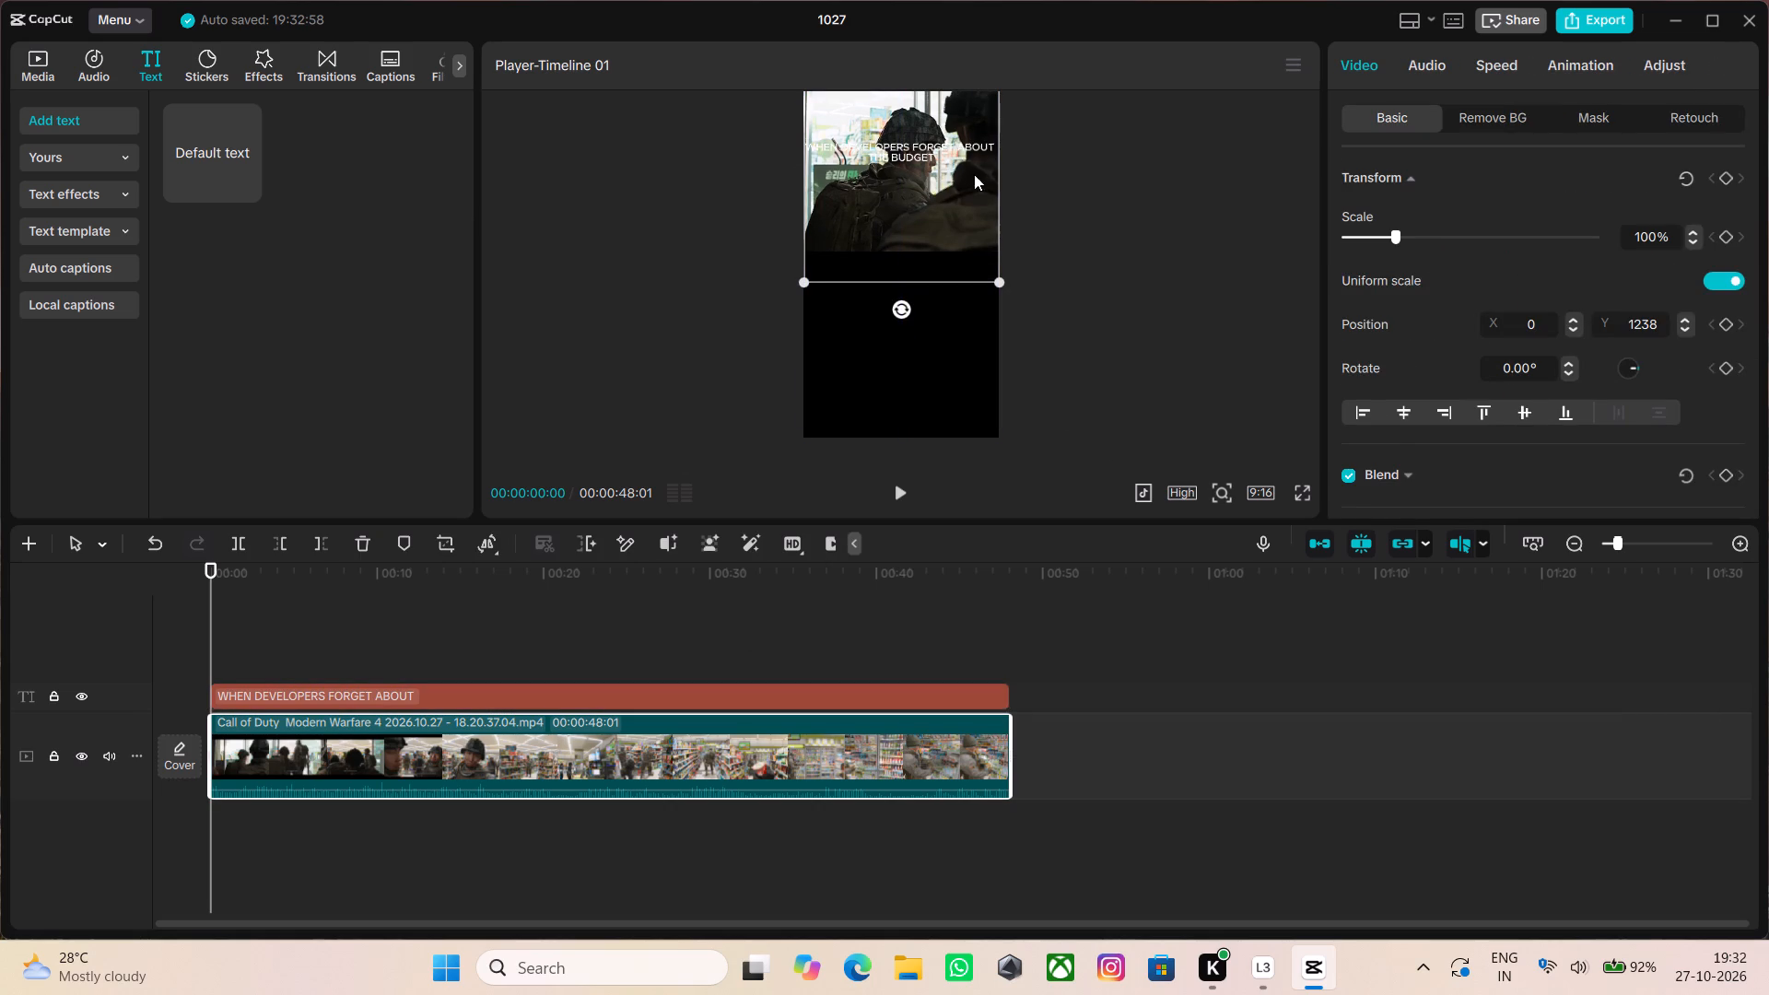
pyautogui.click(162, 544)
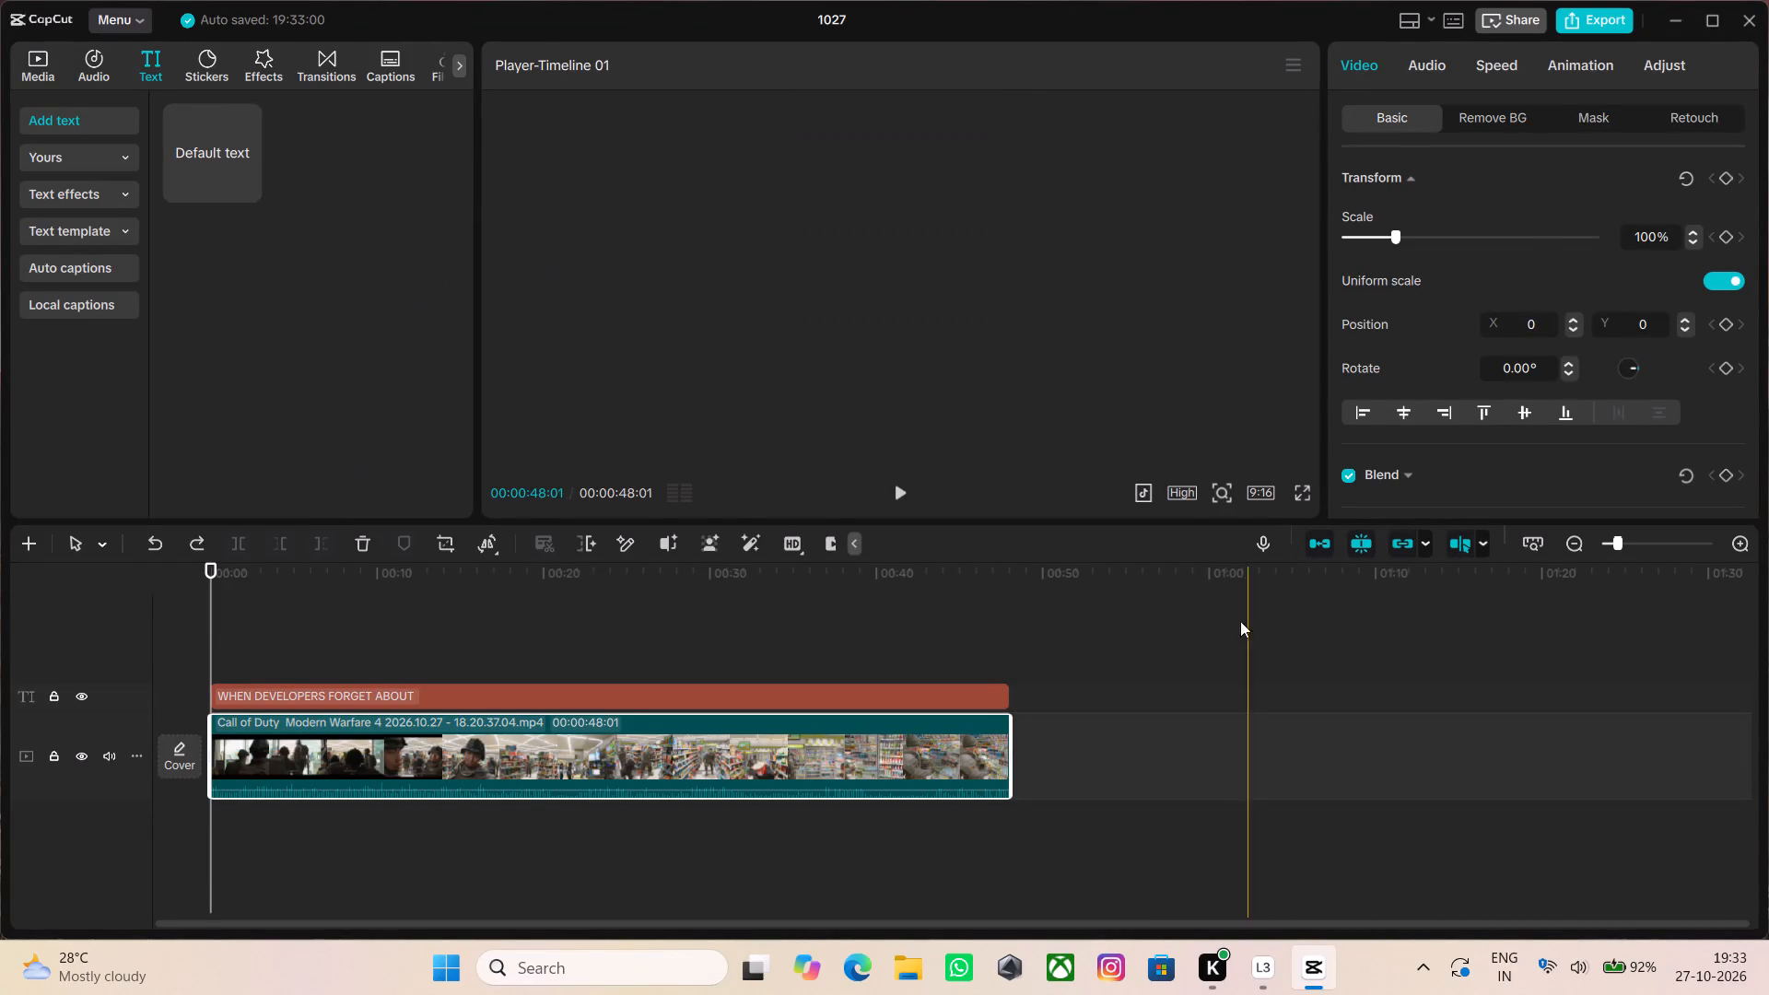
# Apply the Trending text effect with white-to-yellow letters and a black outline to the caption clip.
pyautogui.click(1237, 670)
pyautogui.click(967, 700)
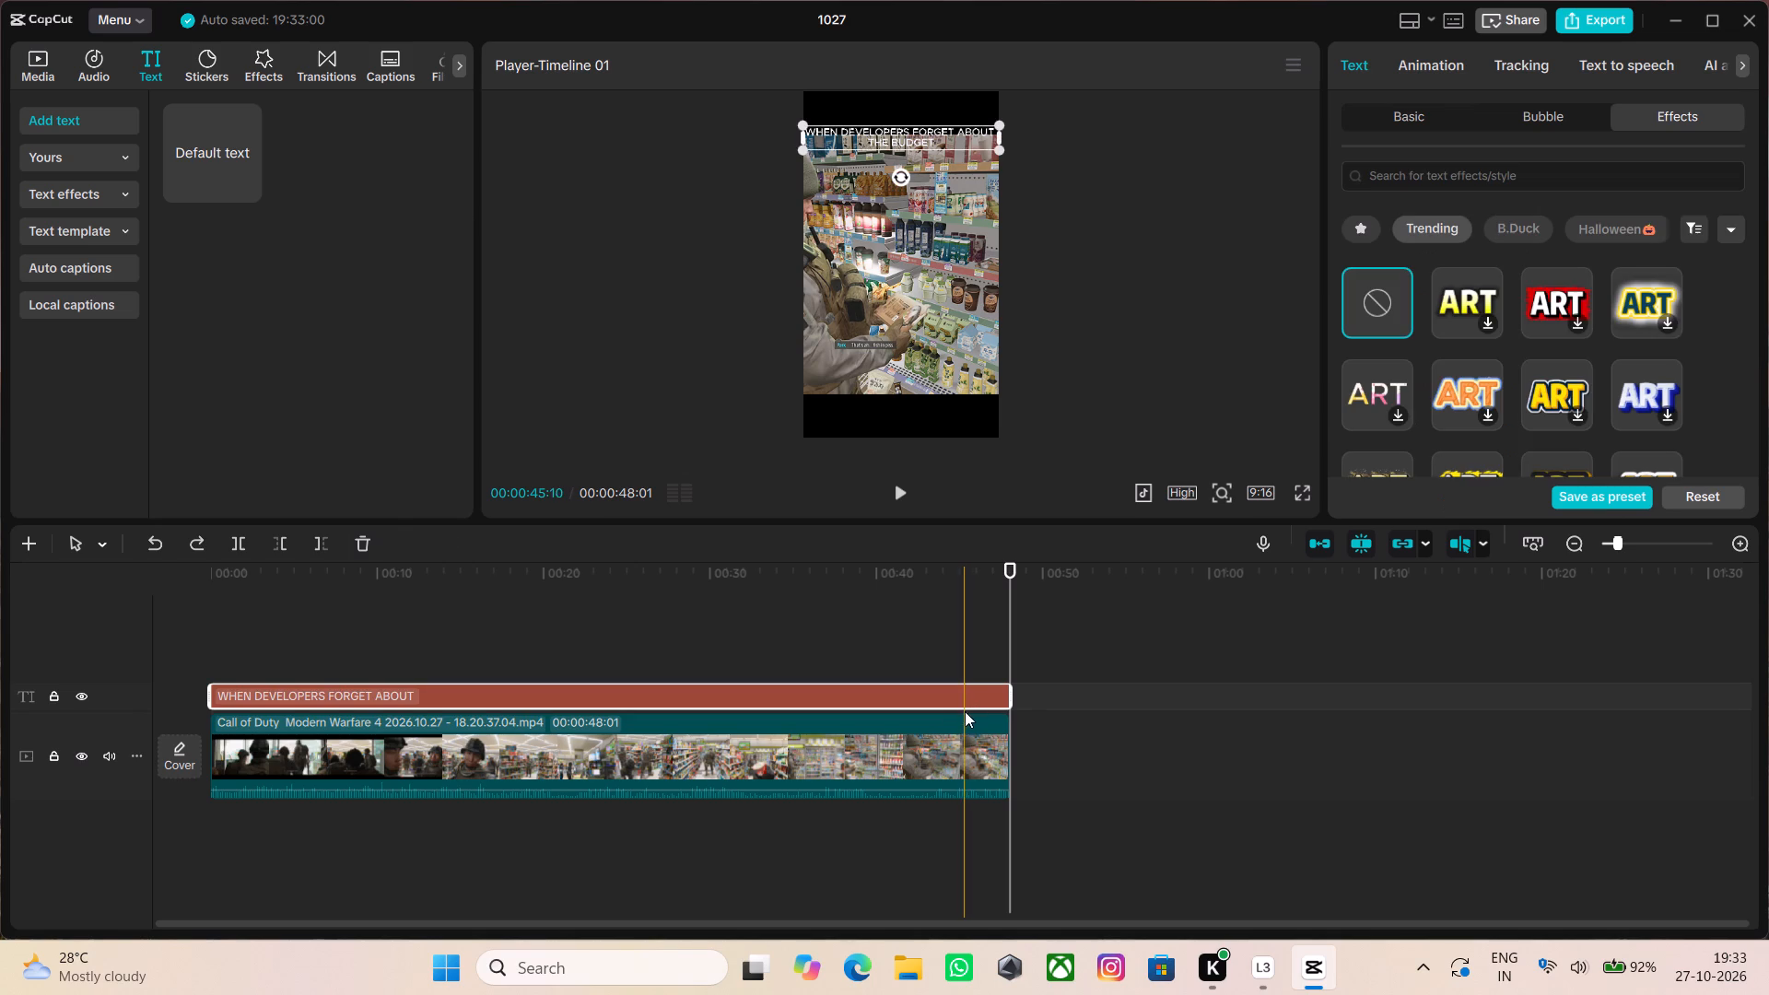
pyautogui.click(1459, 319)
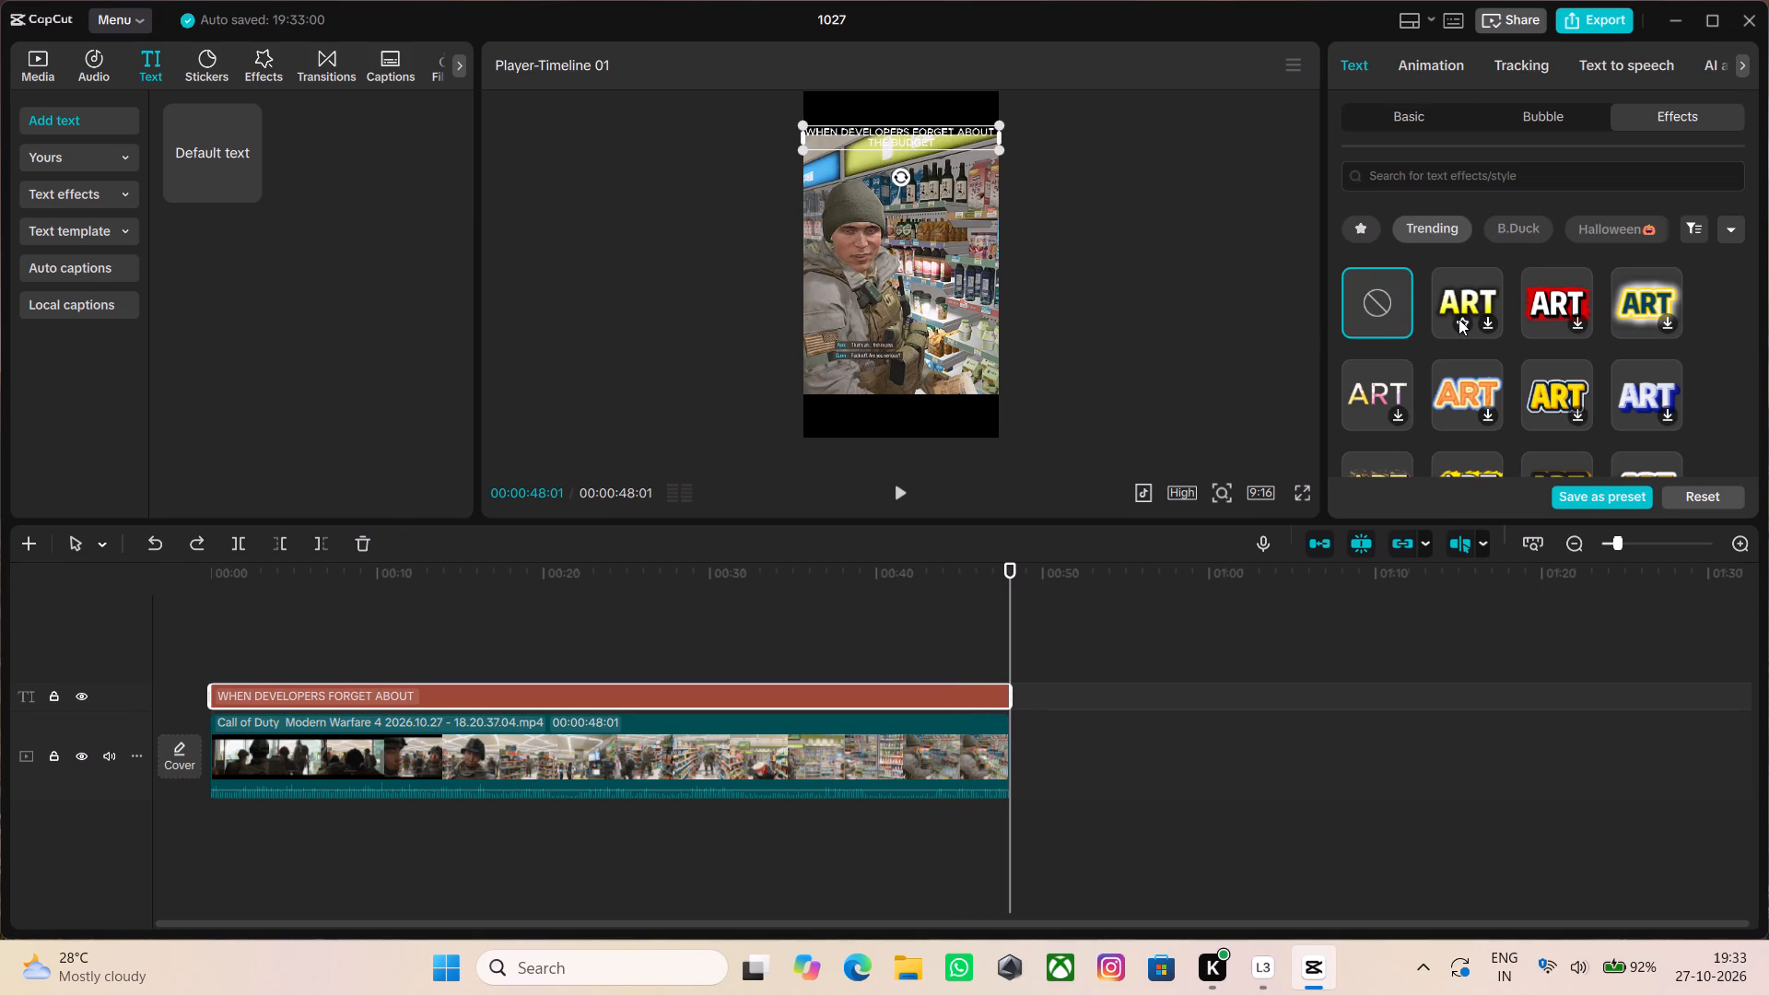
pyautogui.click(1482, 319)
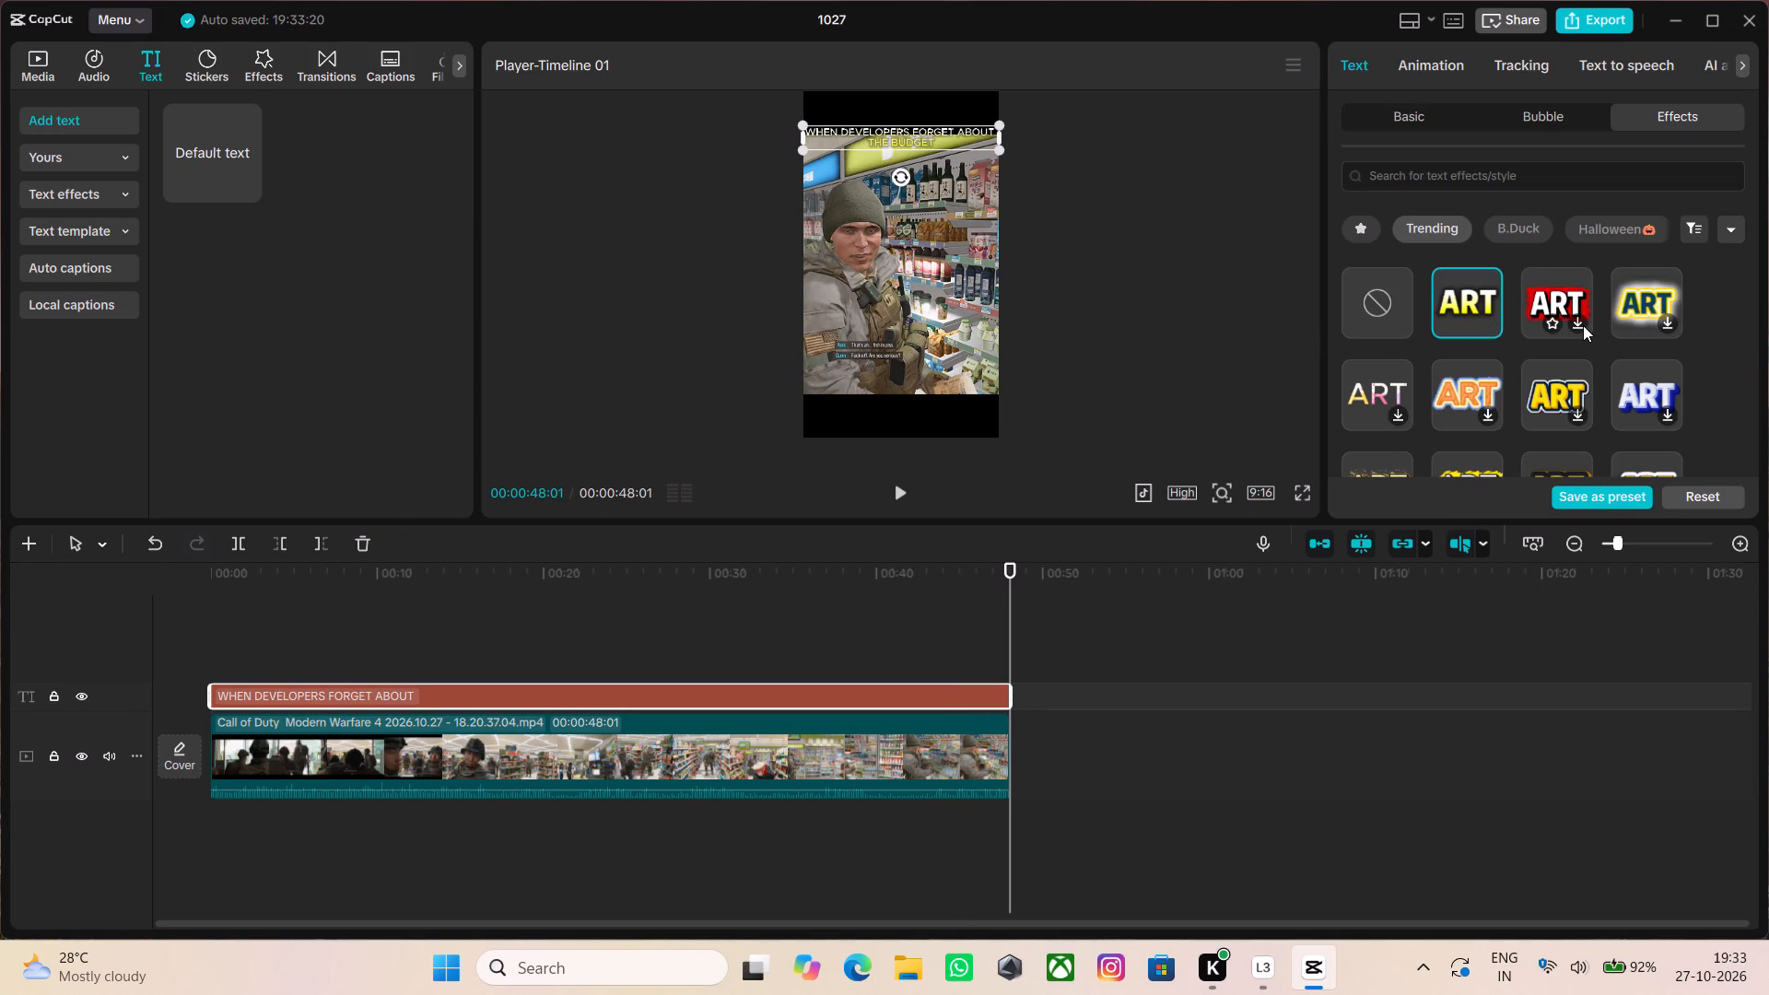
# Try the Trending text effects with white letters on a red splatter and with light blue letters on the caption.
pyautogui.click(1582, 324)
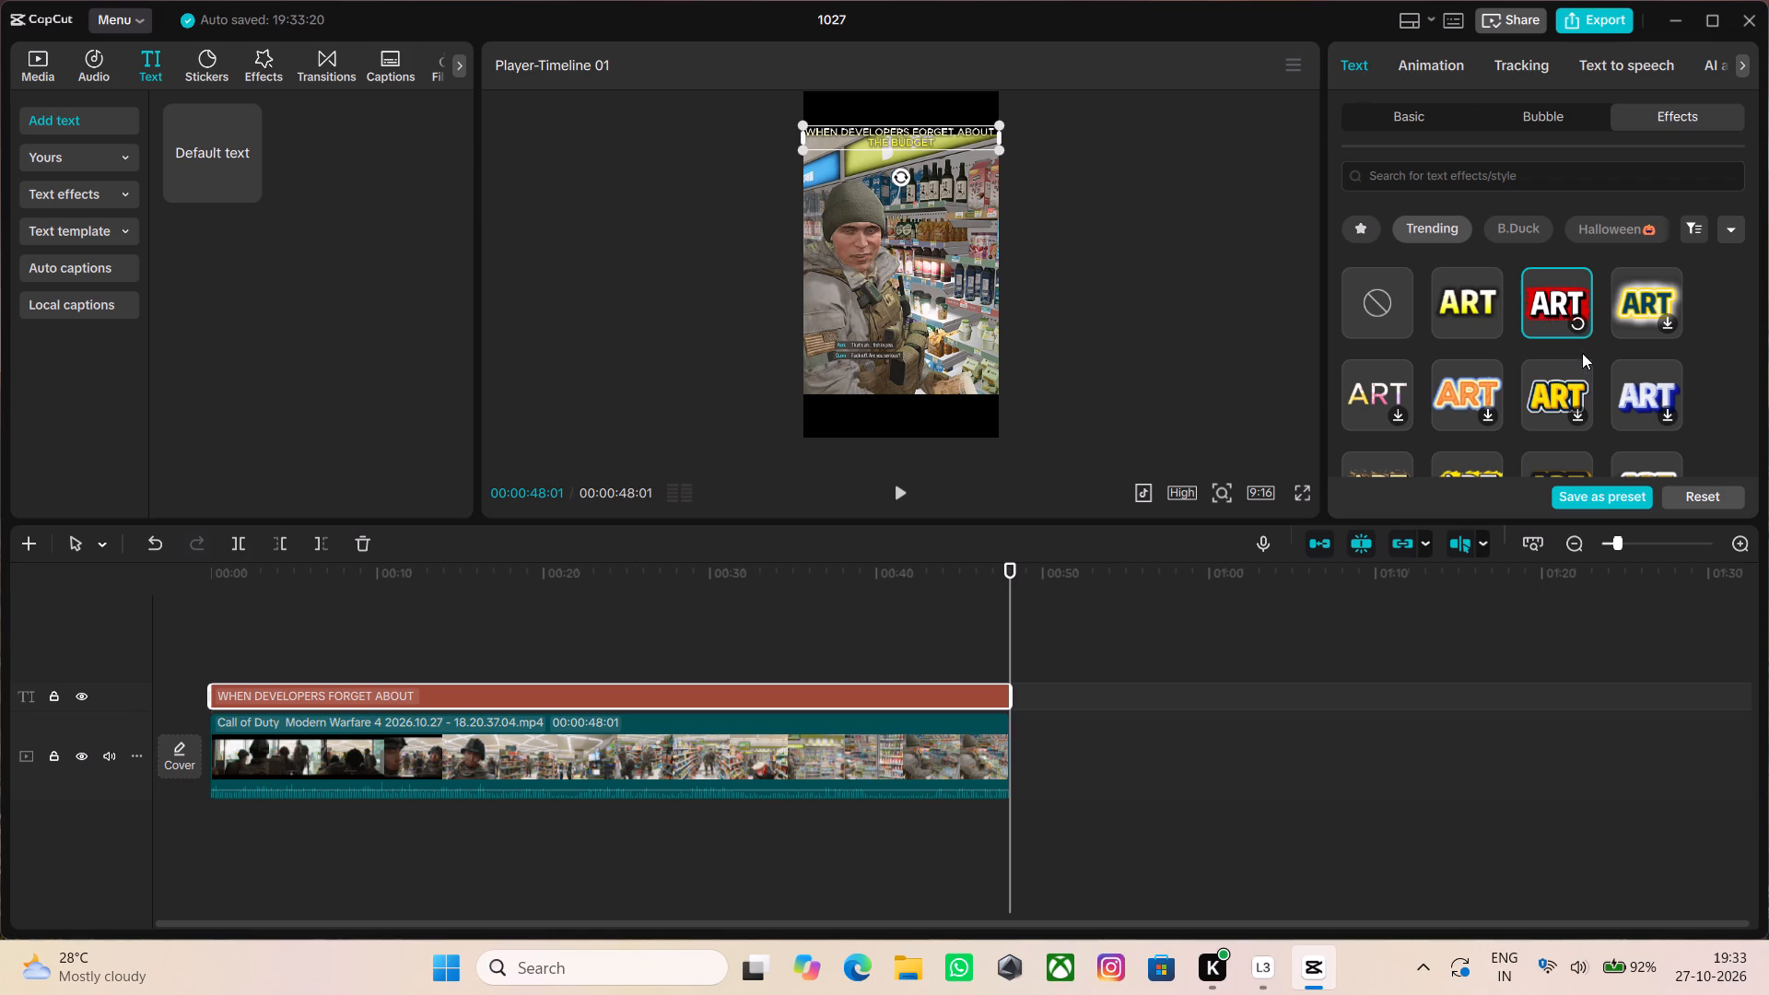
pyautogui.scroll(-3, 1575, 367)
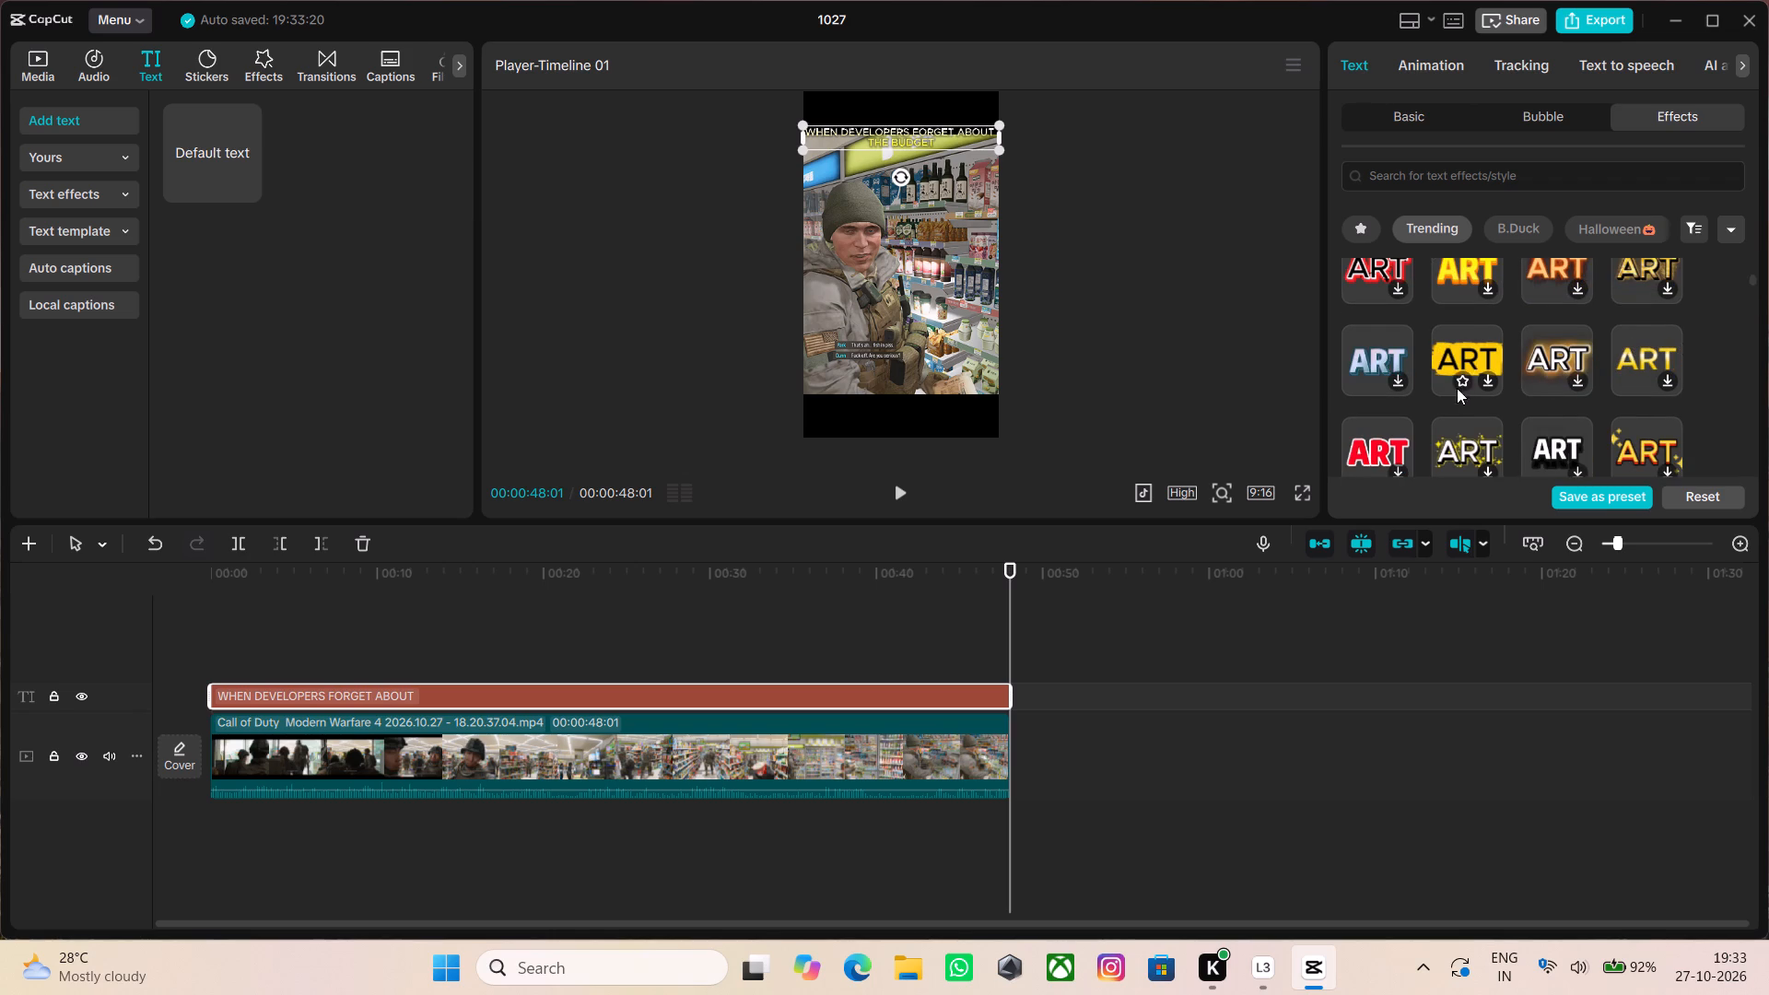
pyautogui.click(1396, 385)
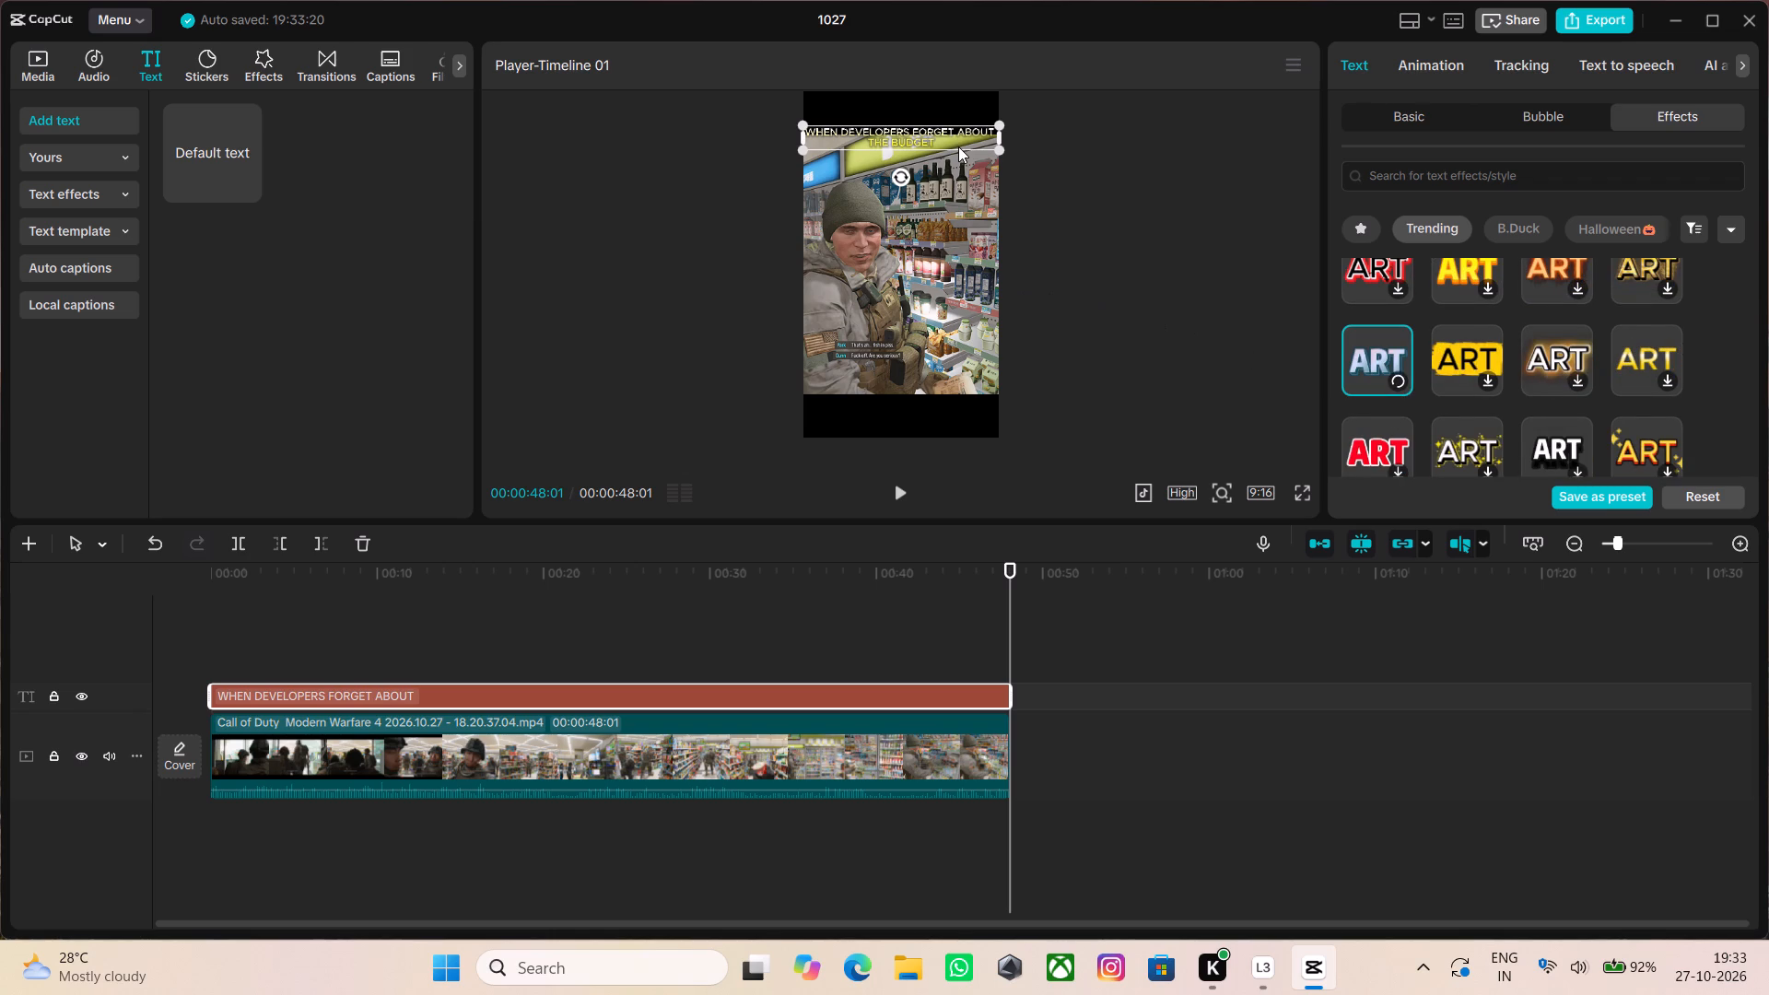
# Move the caption up into the black bar above the gameplay footage, keeping it centred horizontally.
pyautogui.moveTo(955, 142); pyautogui.dragTo(955, 123)
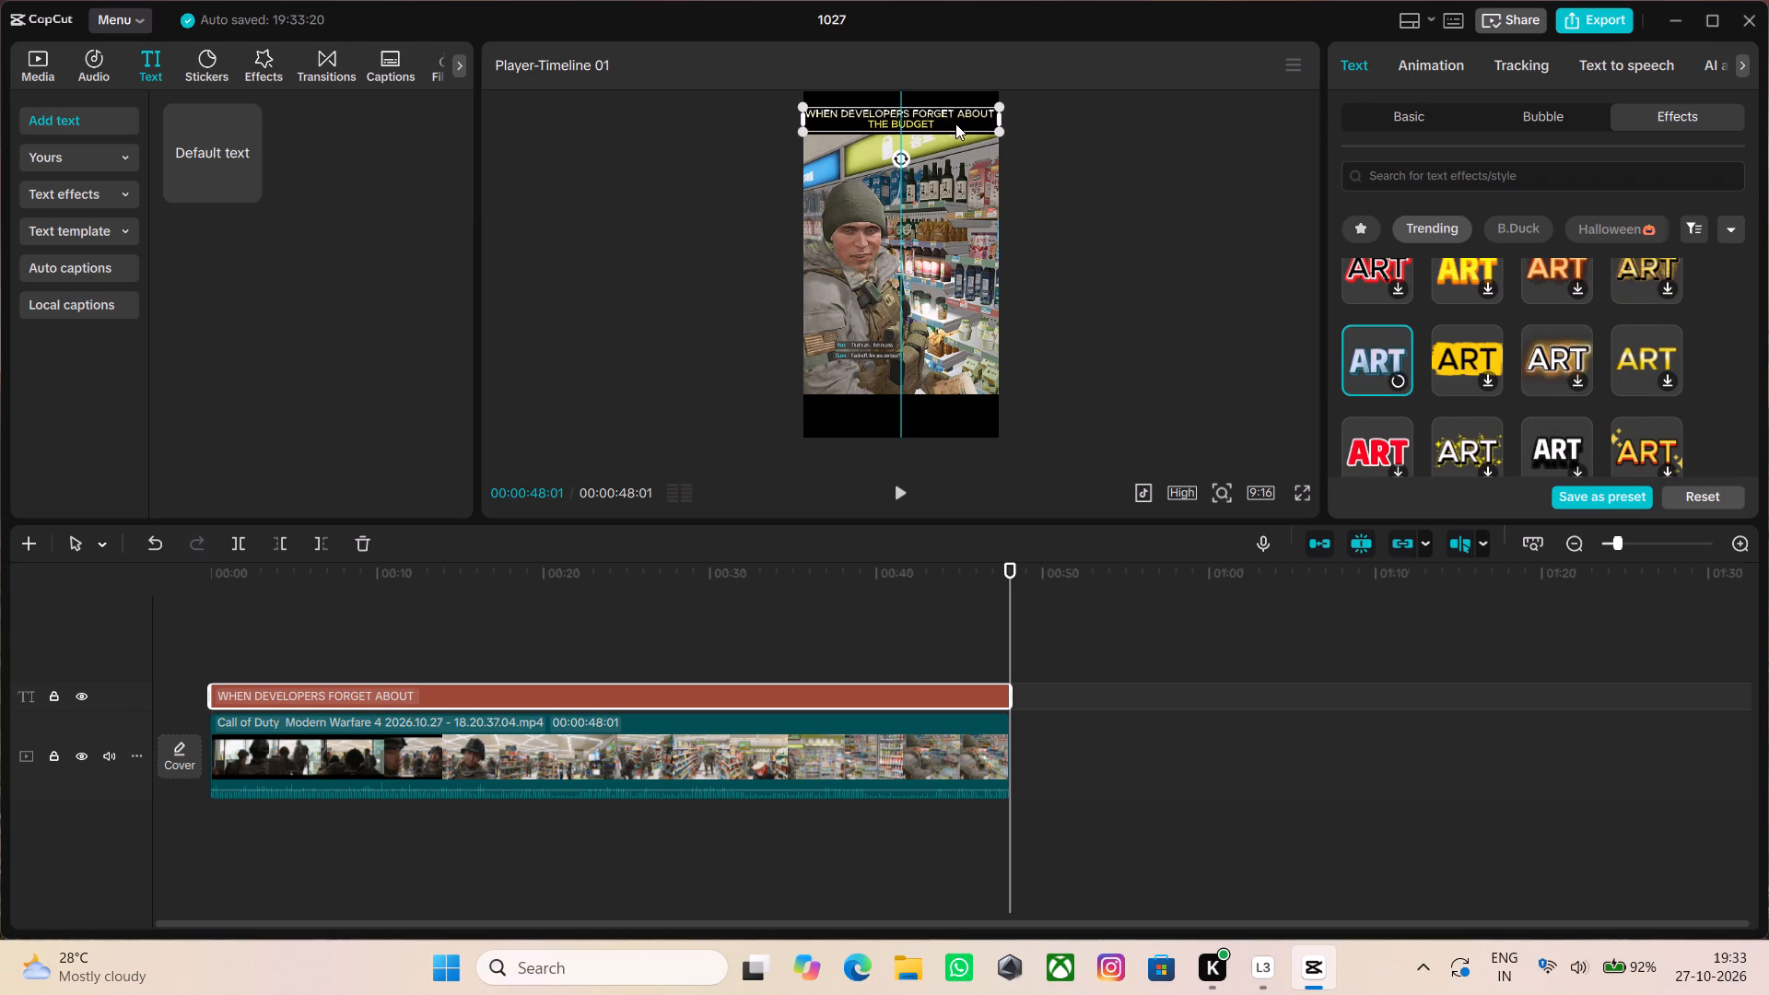
pyautogui.moveTo(955, 123); pyautogui.dragTo(956, 123)
# Apply the Trending text effect with plain red letters and a white outline to the caption.
pyautogui.scroll(-1, 1494, 349)
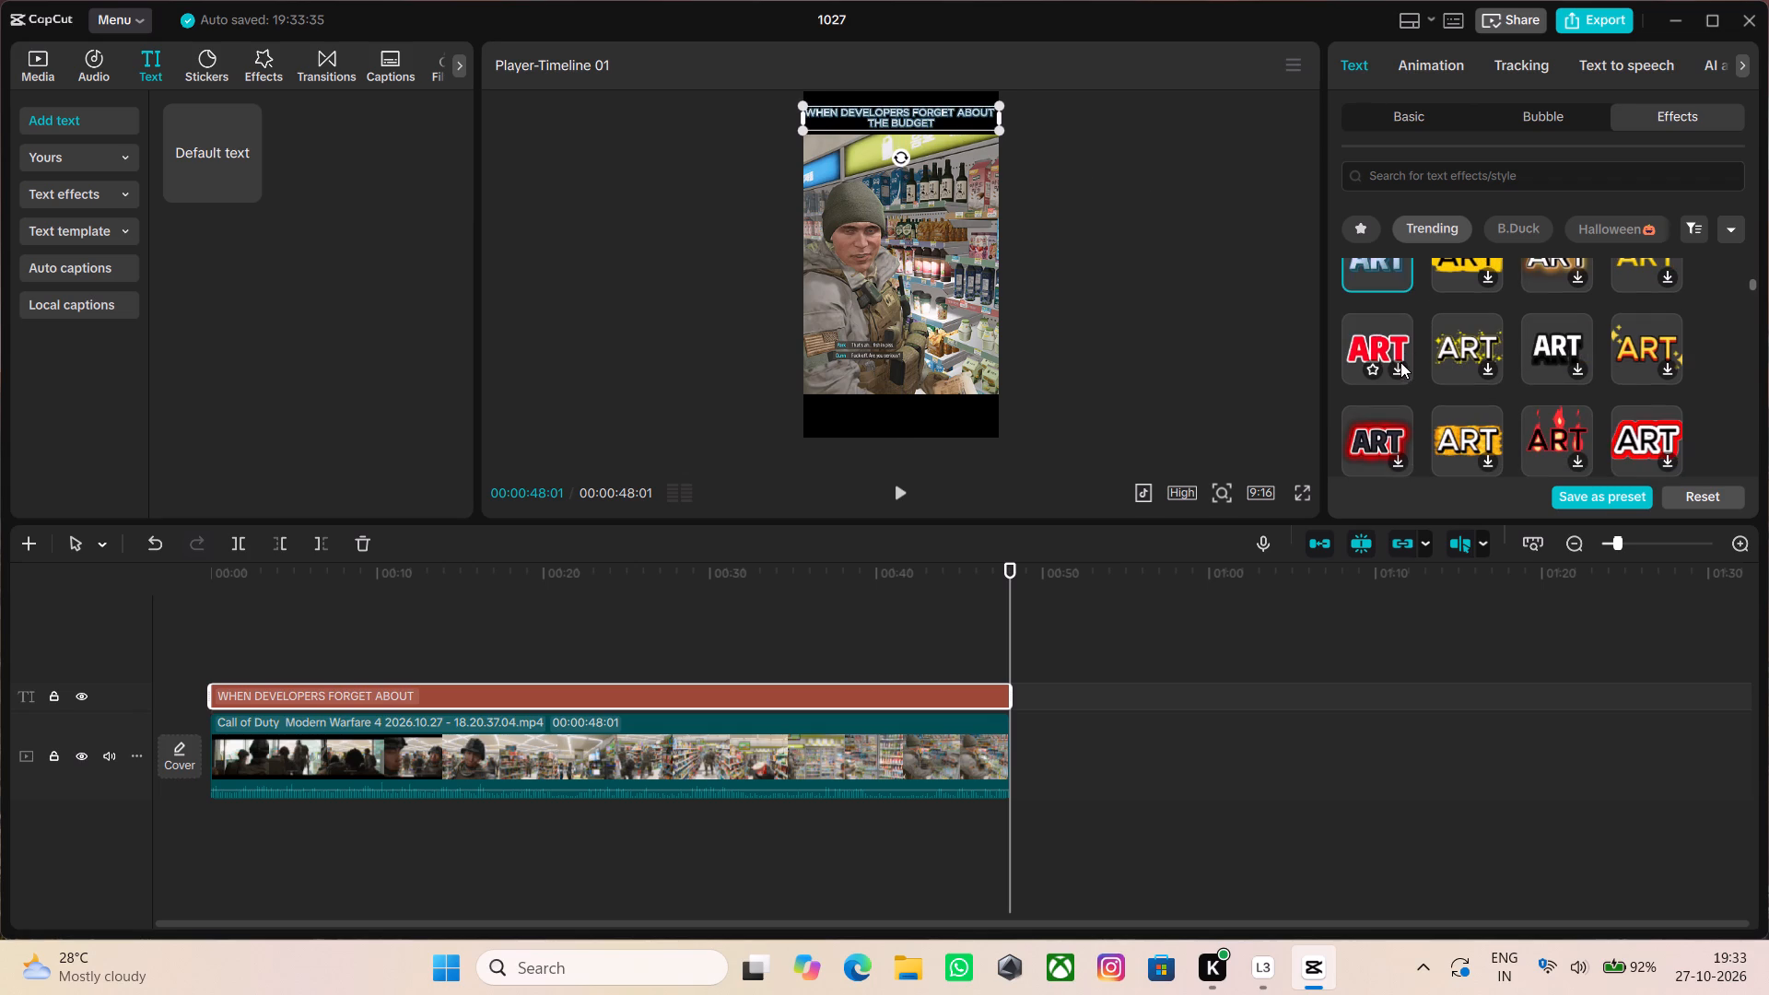
pyautogui.click(1398, 368)
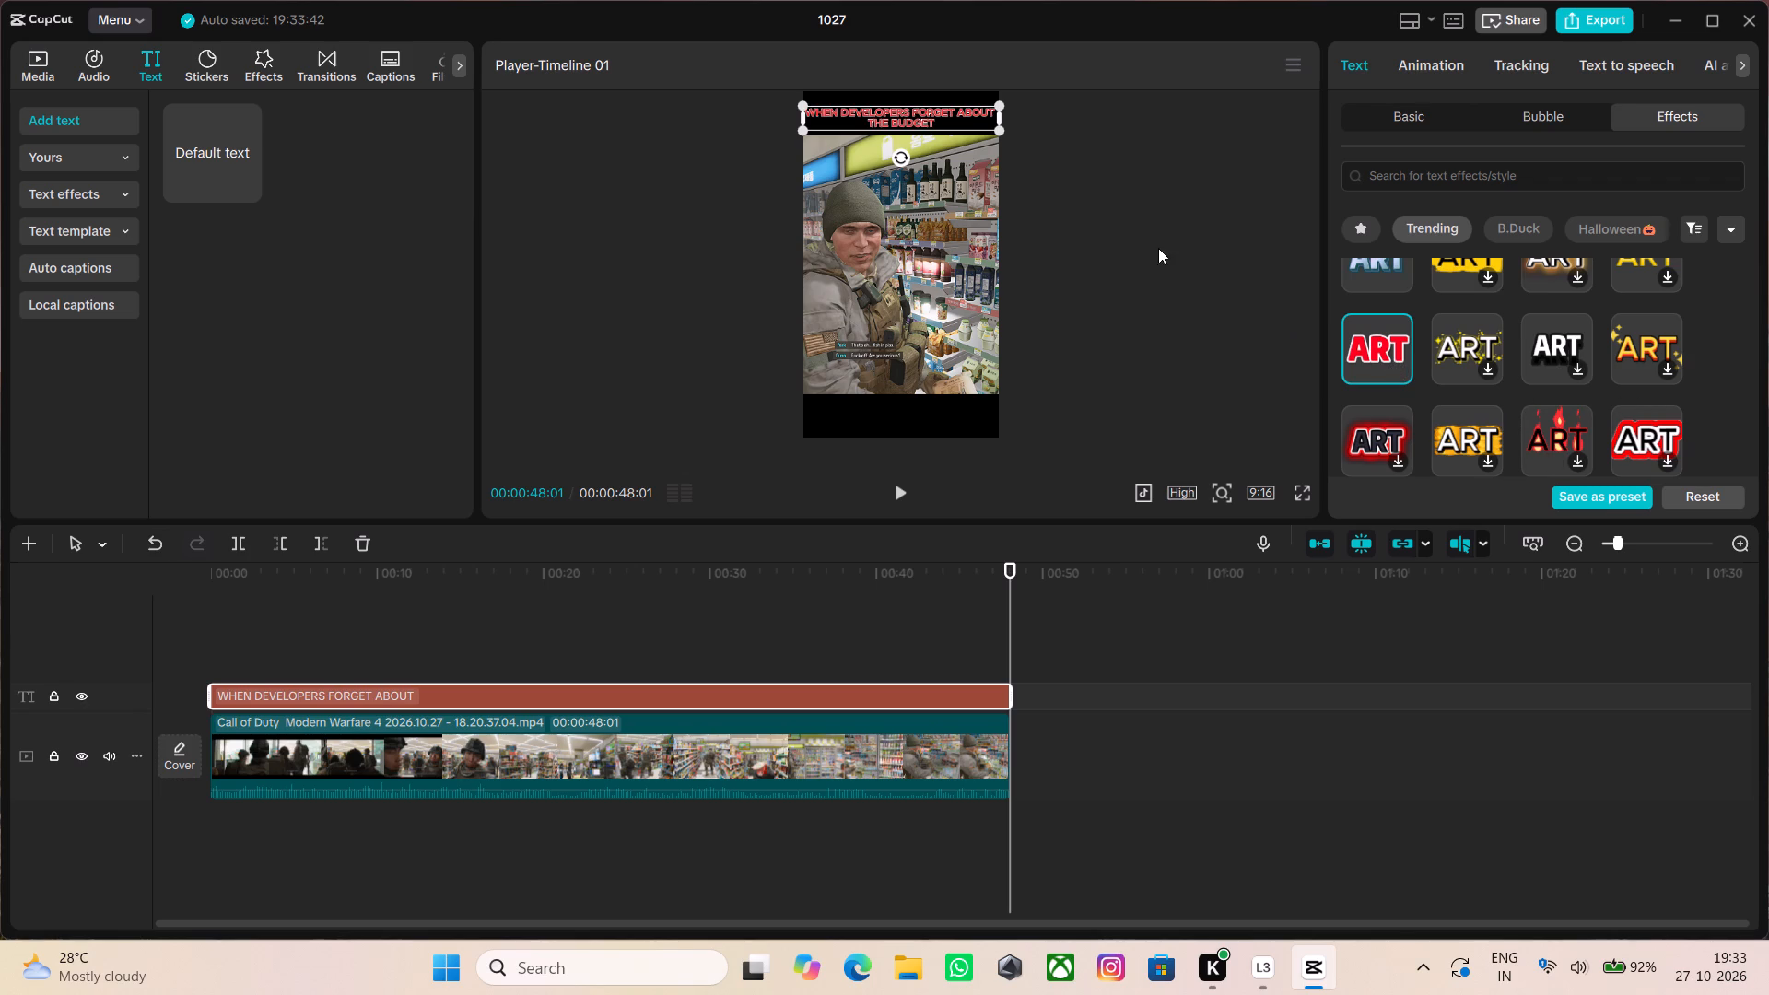
# Shrink the caption slightly so both of its lines sit inside the frame's side edges, and deselect it.
pyautogui.moveTo(995, 130); pyautogui.dragTo(989, 131)
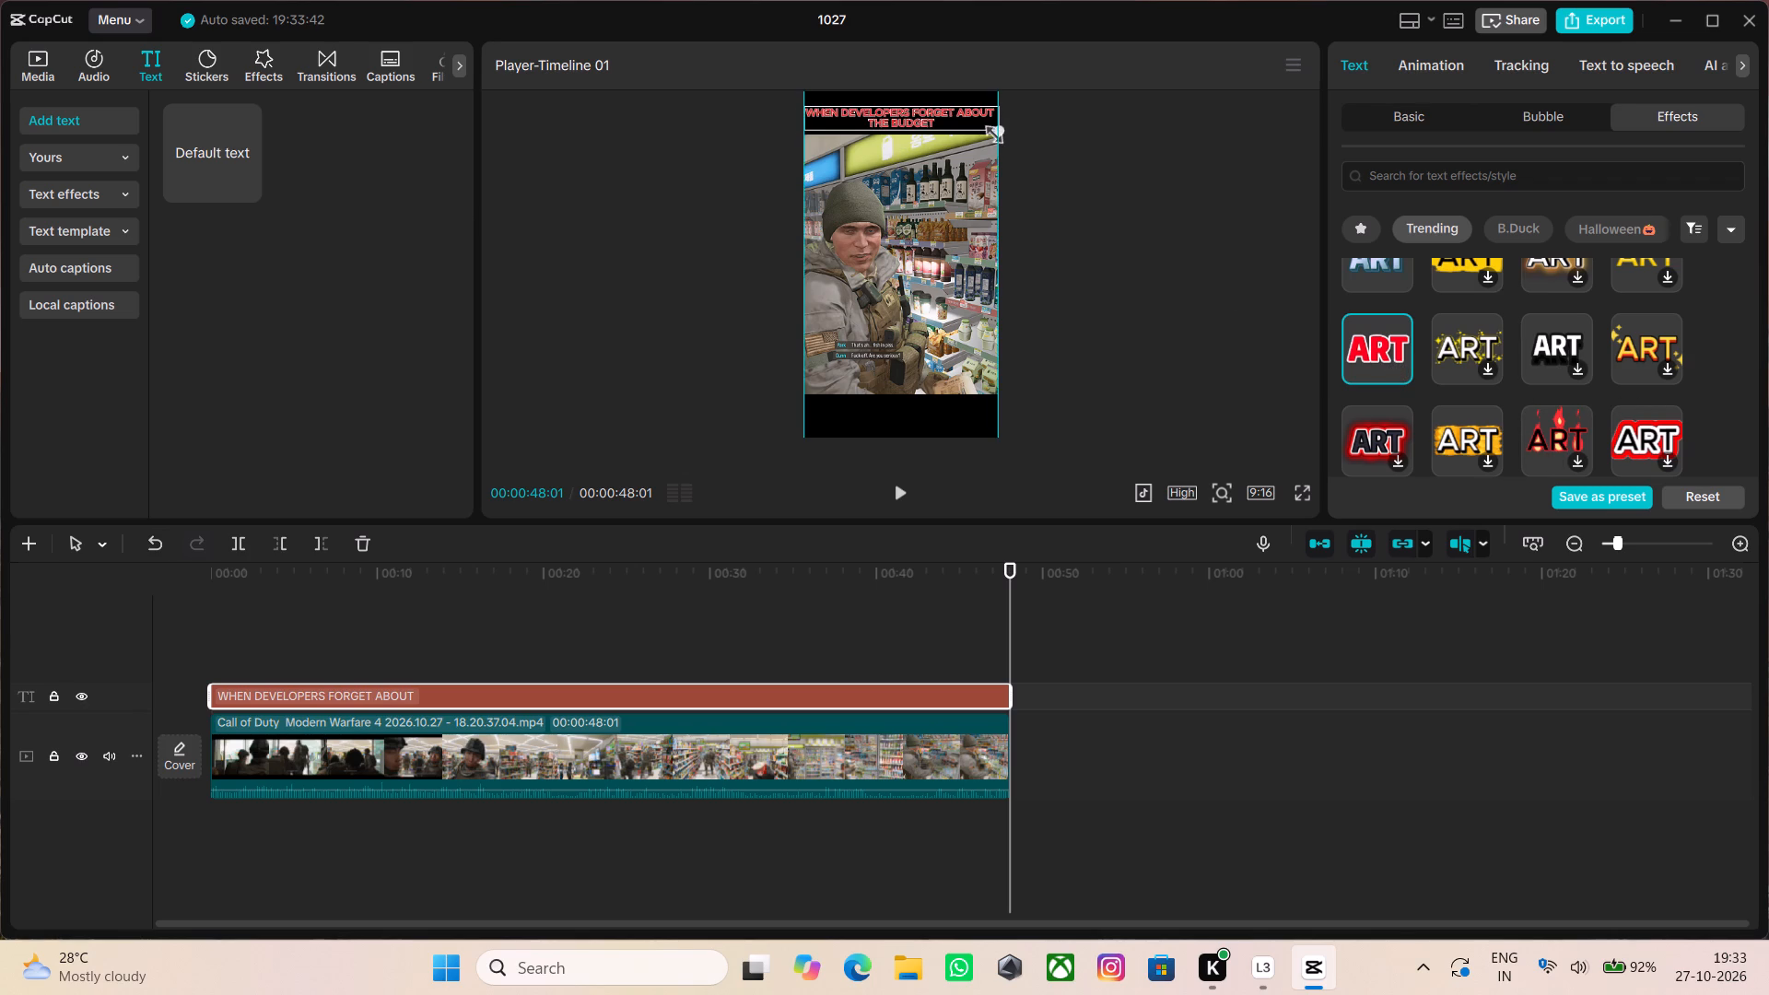
pyautogui.moveTo(989, 131); pyautogui.dragTo(981, 127)
pyautogui.click(1079, 205)
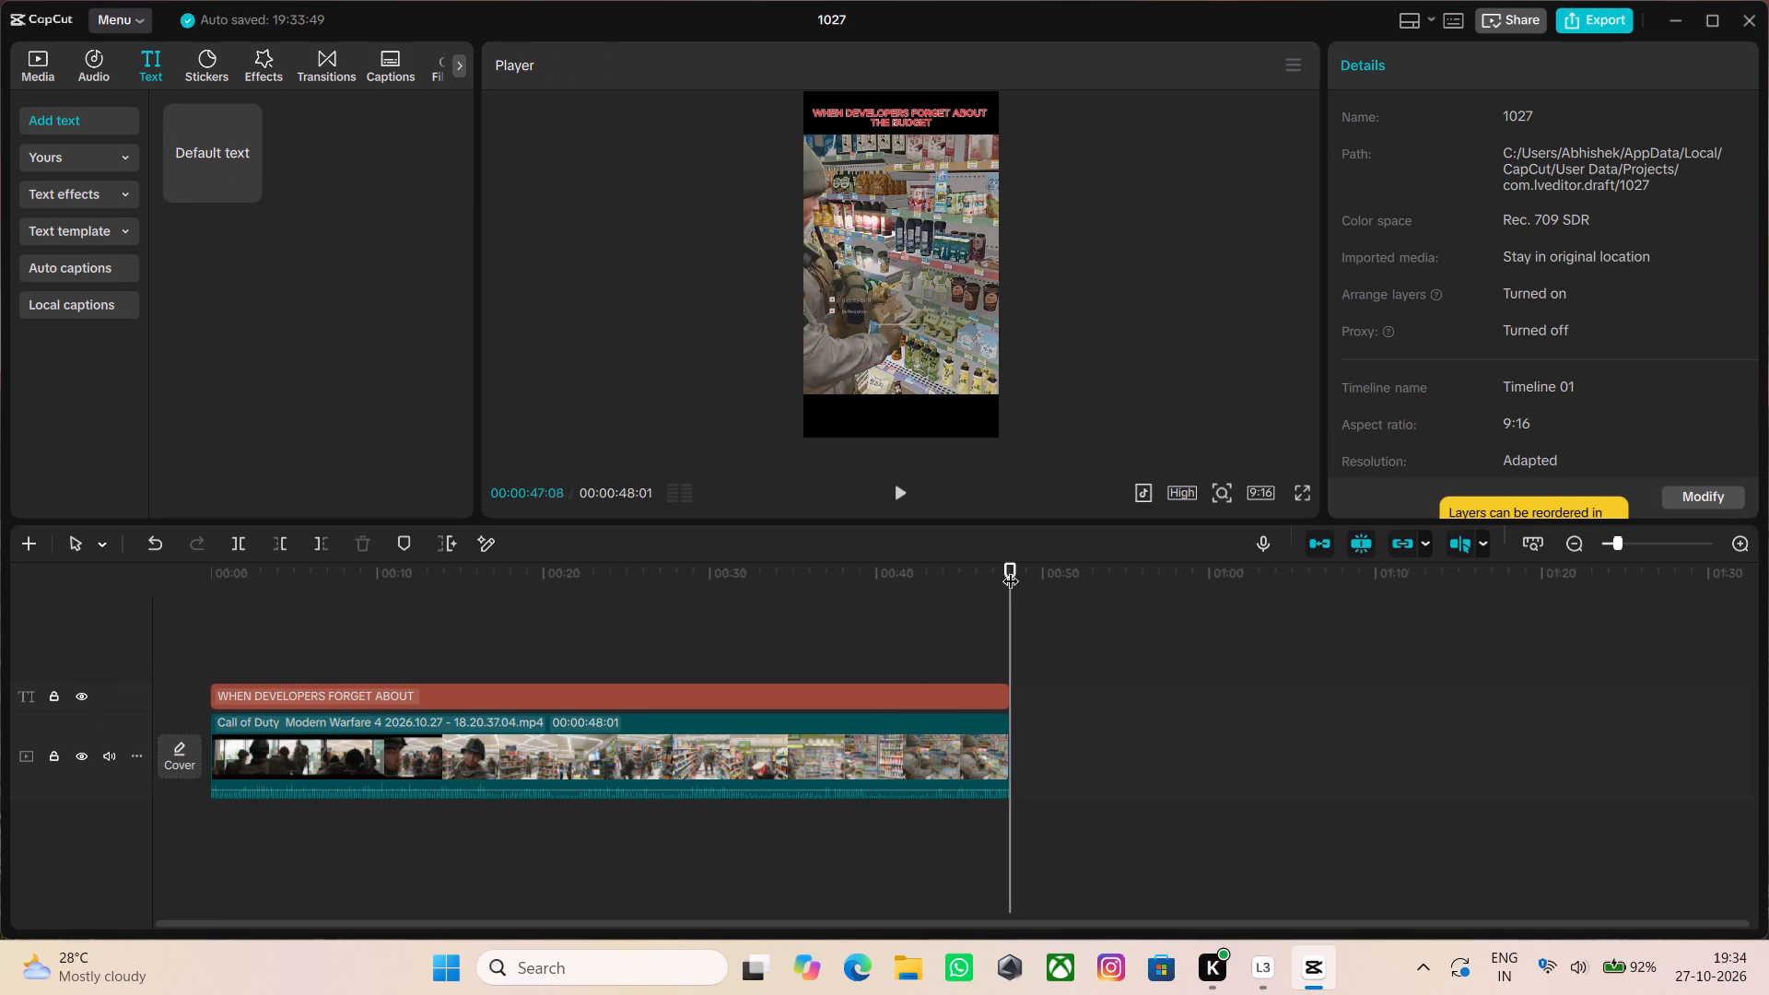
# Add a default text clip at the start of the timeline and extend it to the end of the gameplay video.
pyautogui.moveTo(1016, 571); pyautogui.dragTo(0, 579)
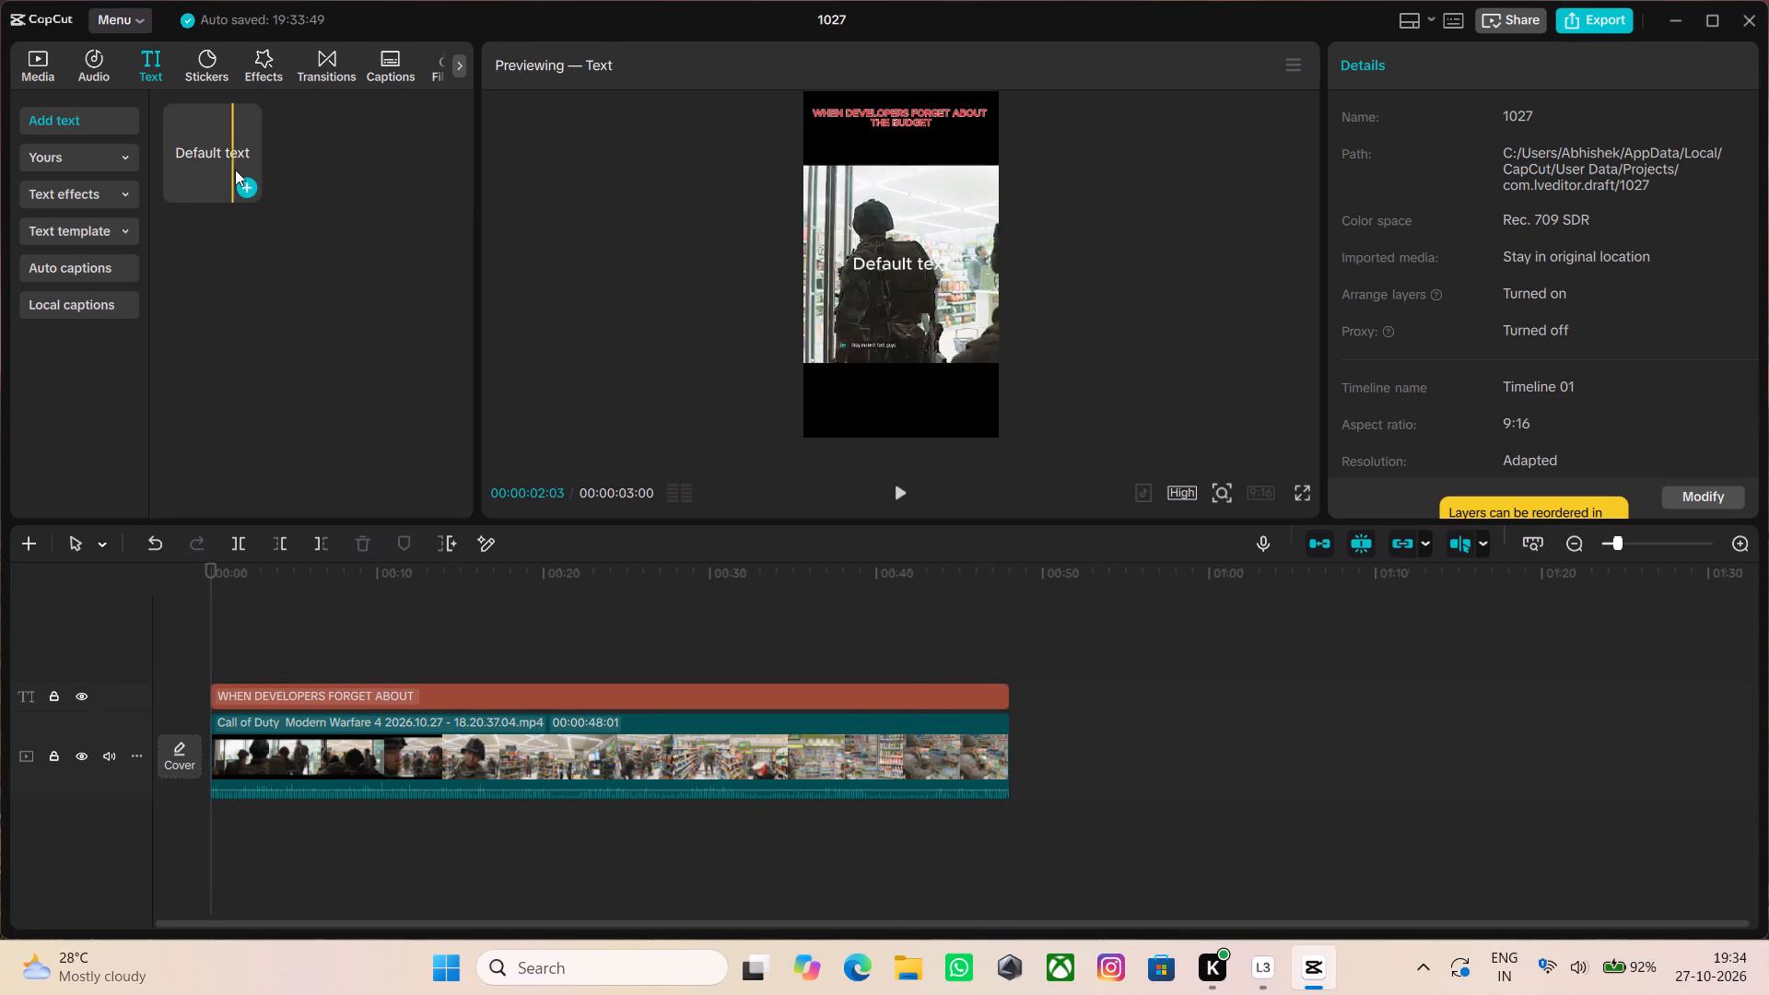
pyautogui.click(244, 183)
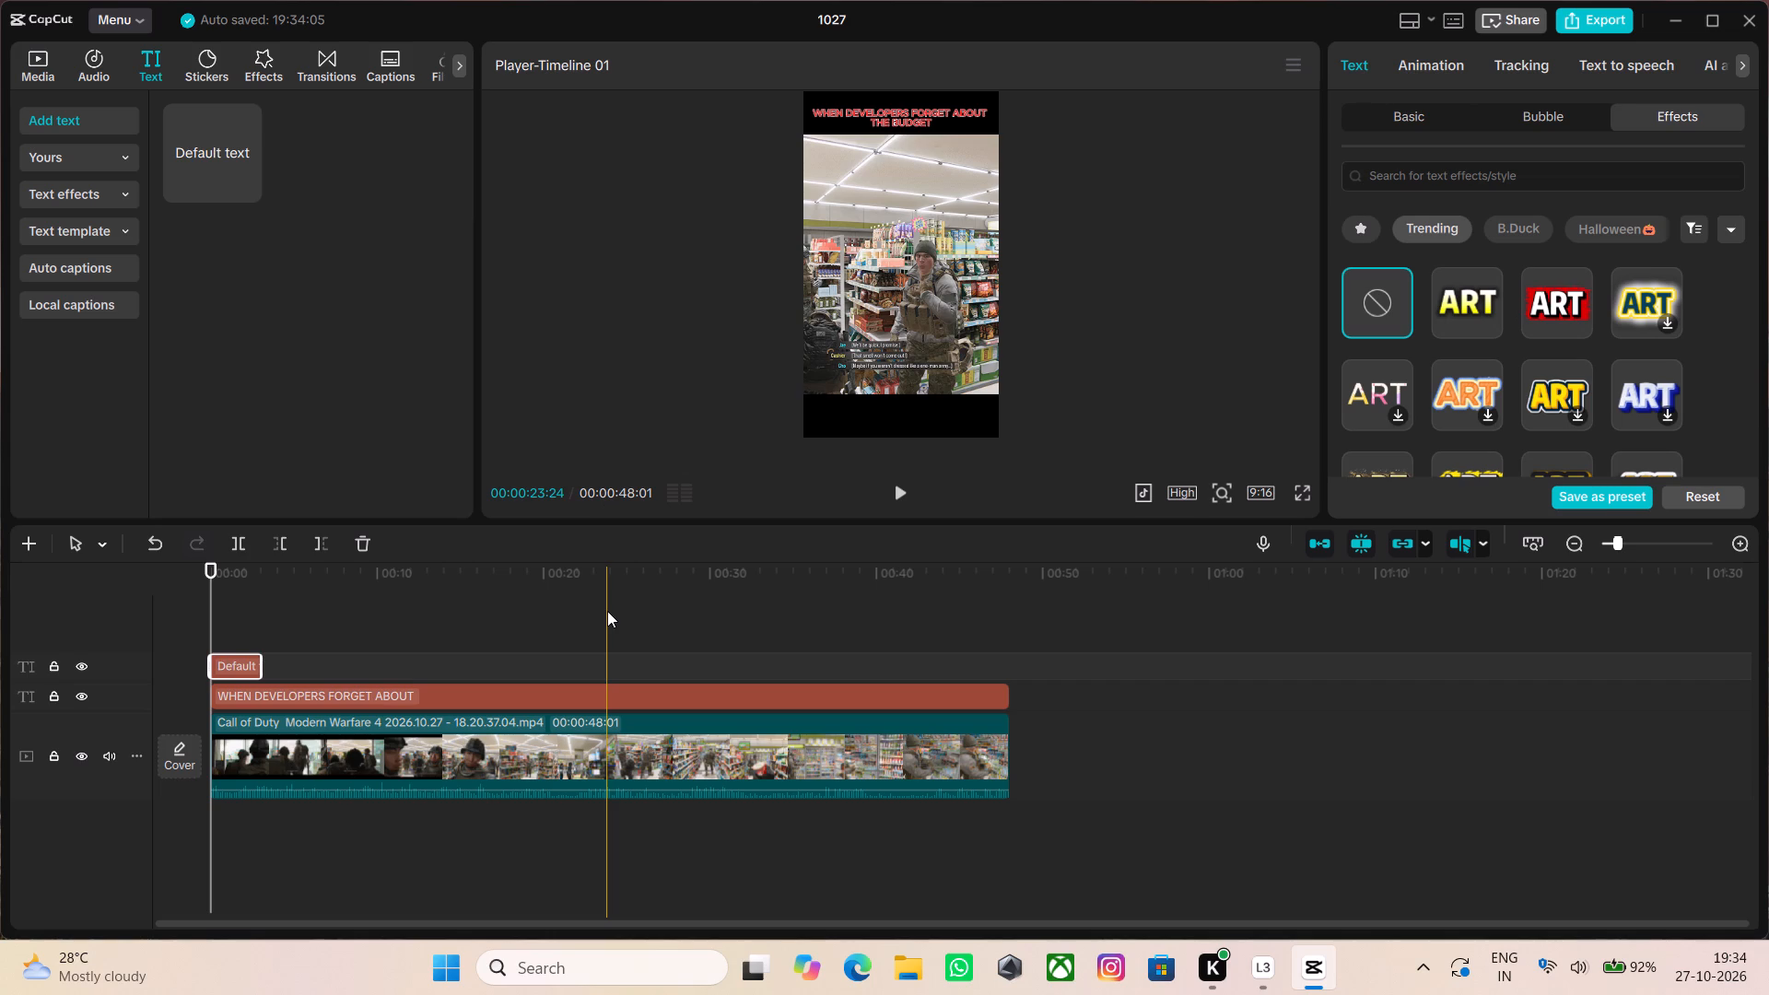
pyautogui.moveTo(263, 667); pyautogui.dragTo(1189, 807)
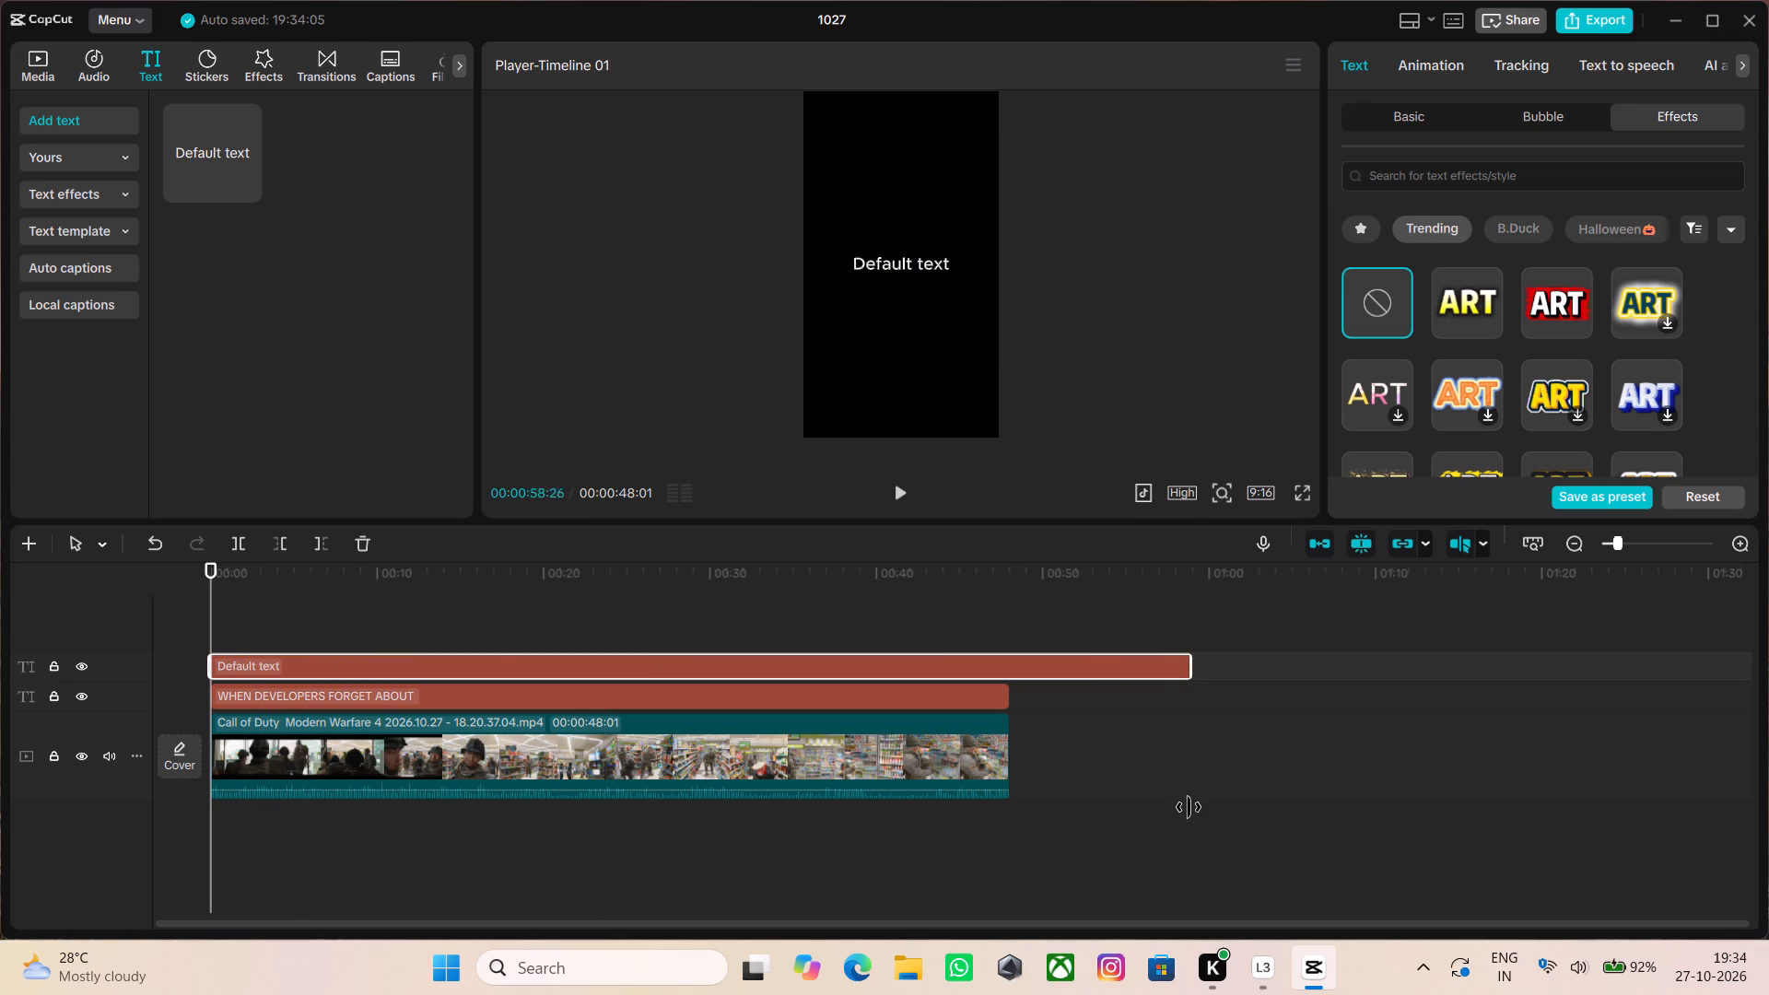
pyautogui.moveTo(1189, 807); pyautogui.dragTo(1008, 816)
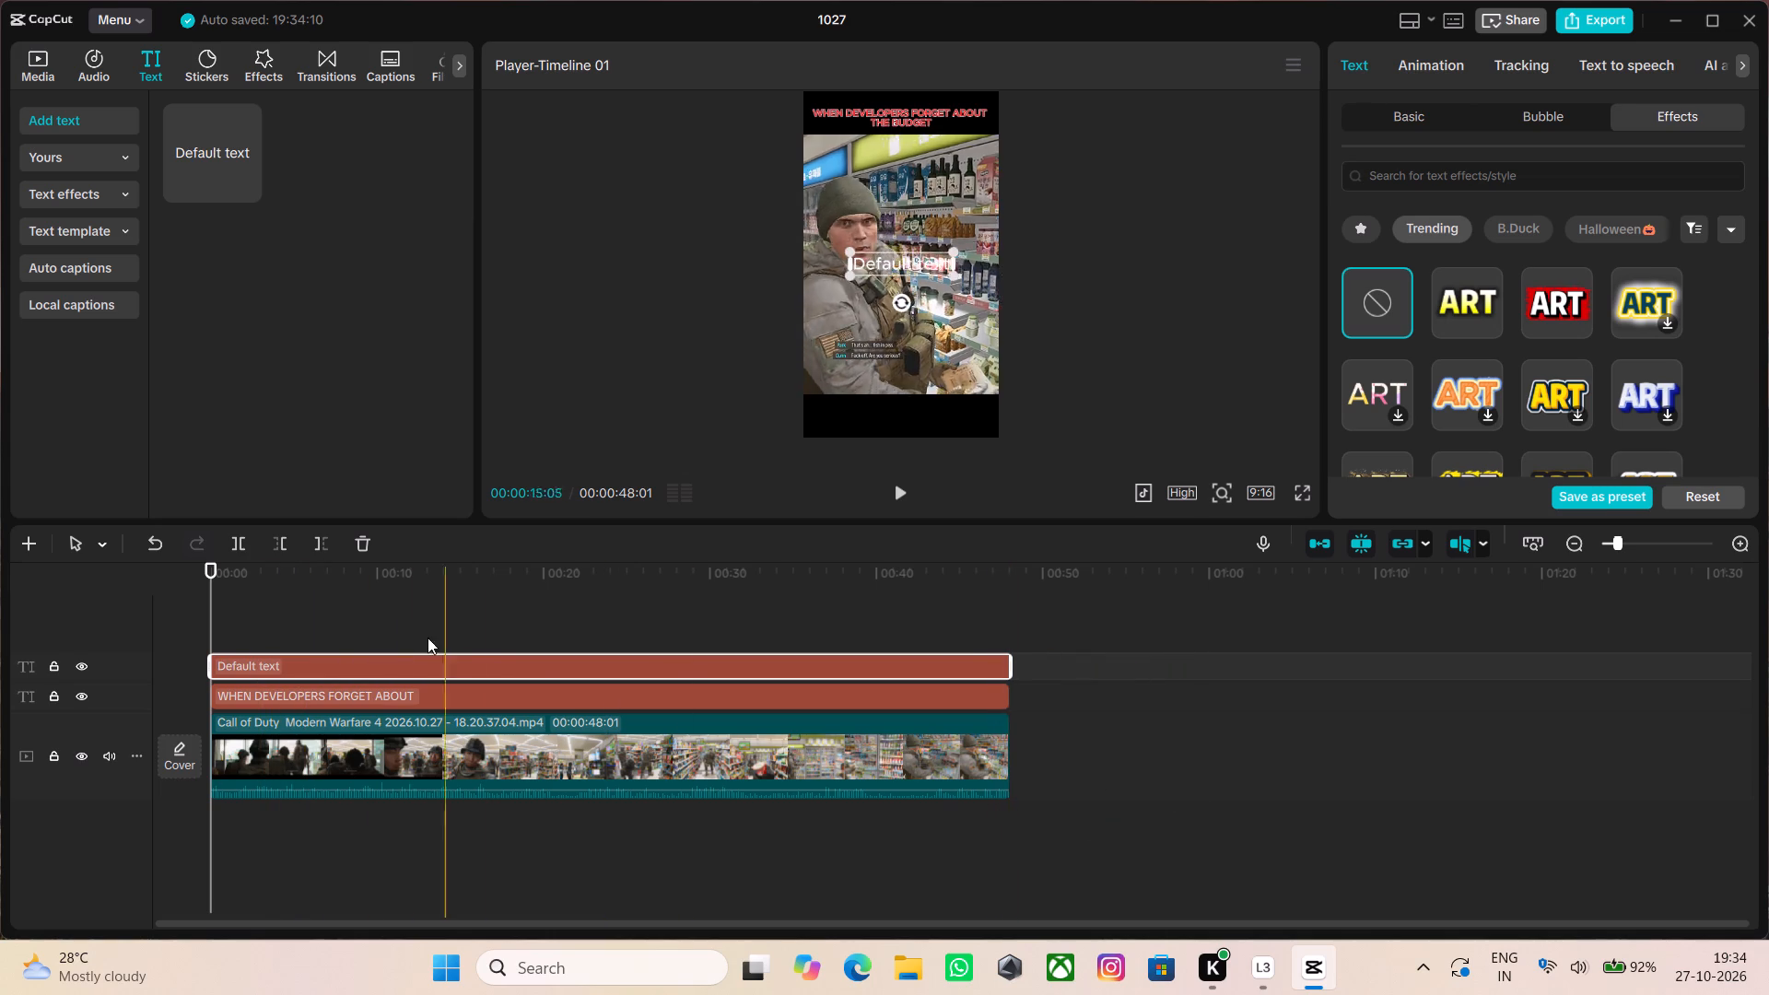
# Search the text effects for "transparent", examine the styles offered for the new text, and clear the search.
pyautogui.click(1394, 173)
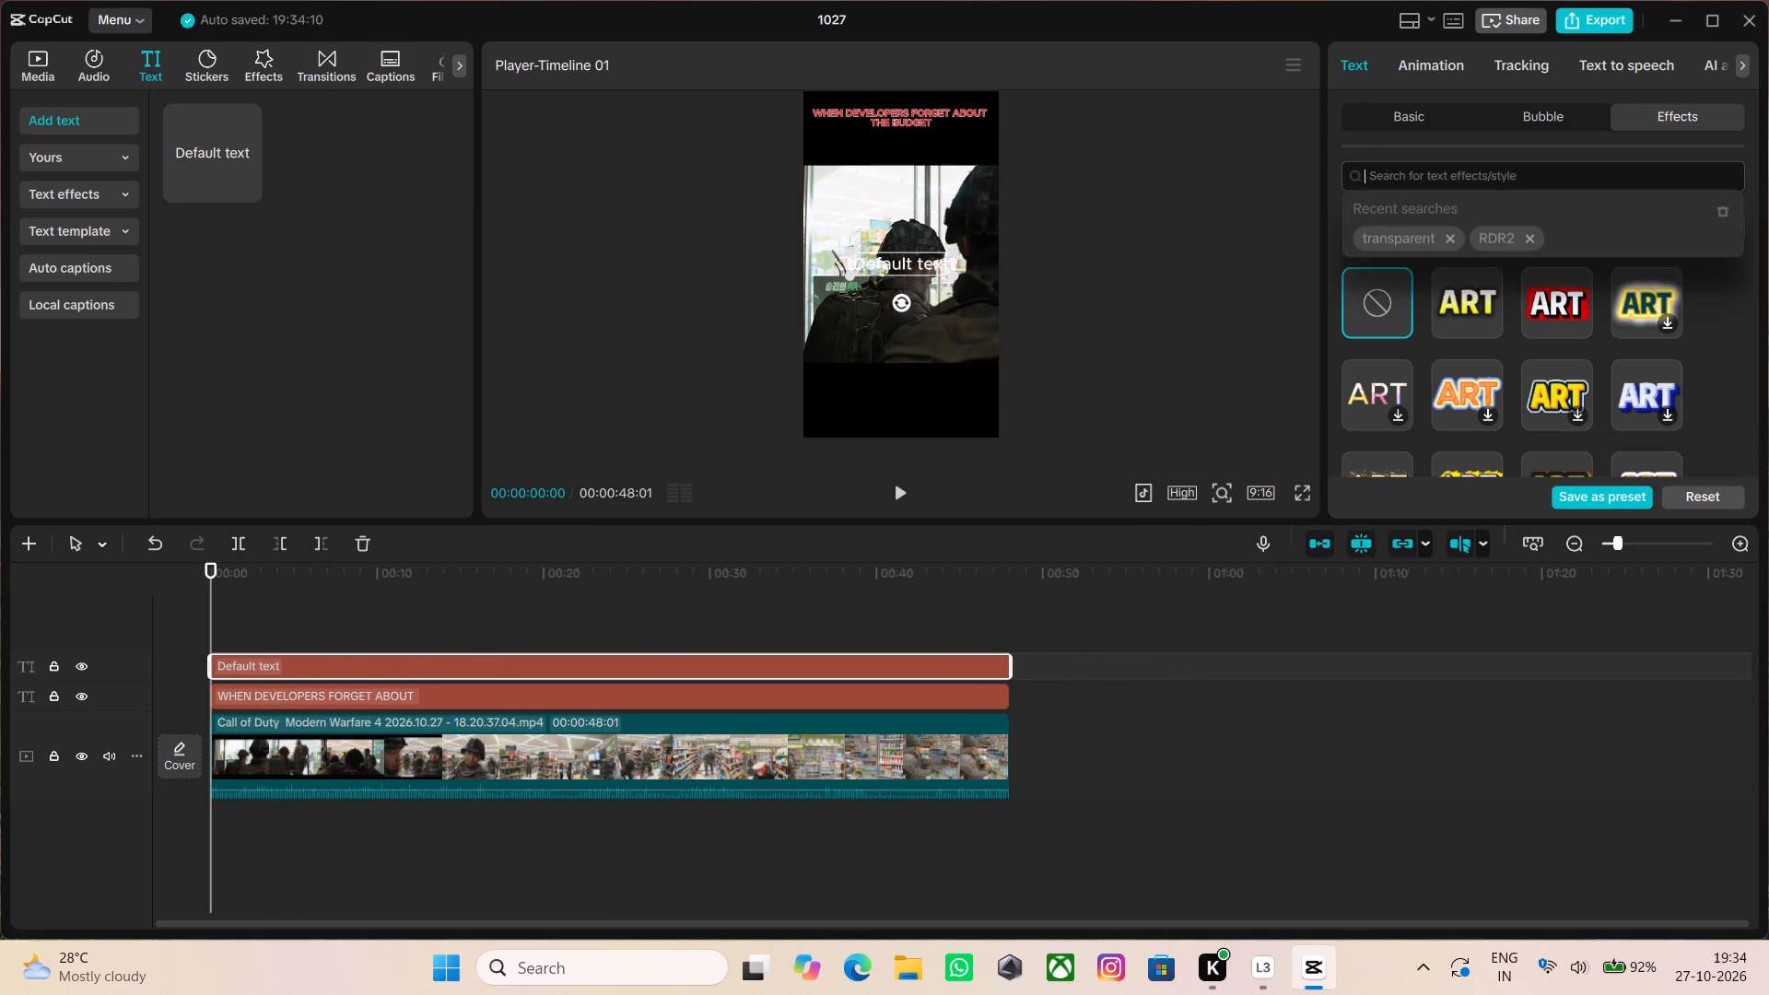
pyautogui.moveTo(1430, 232); pyautogui.dragTo(1439, 233)
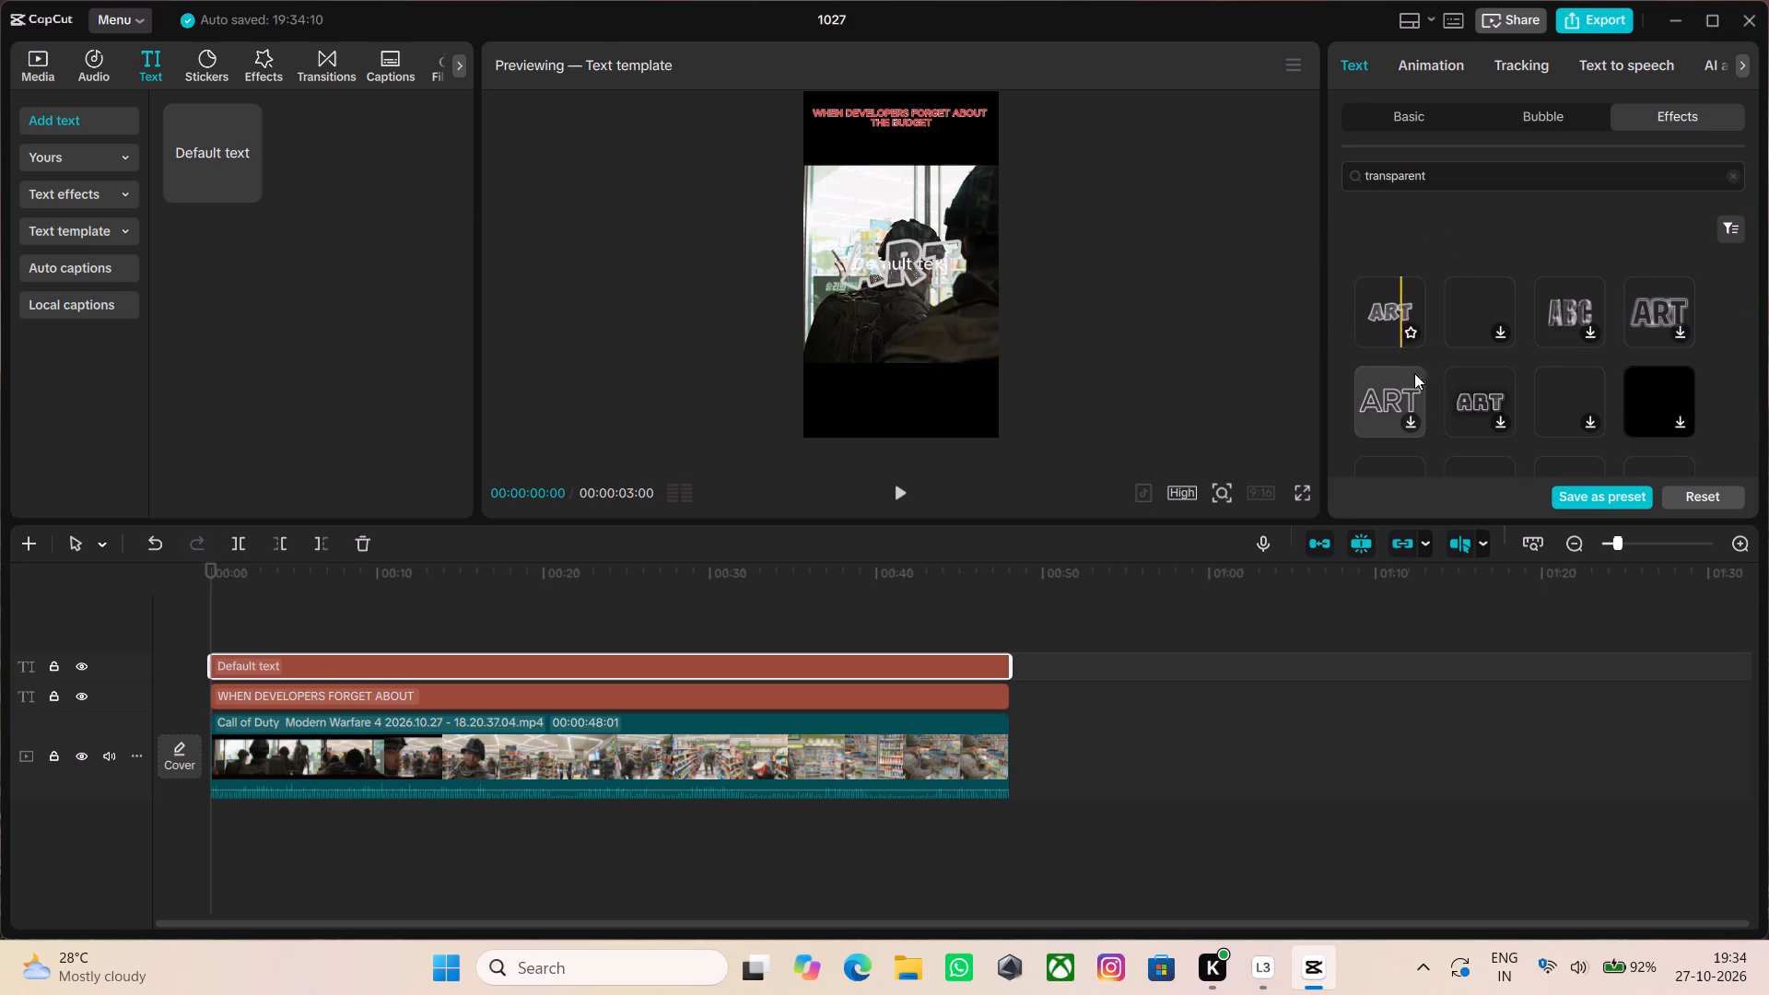
pyautogui.scroll(-1, 1505, 372)
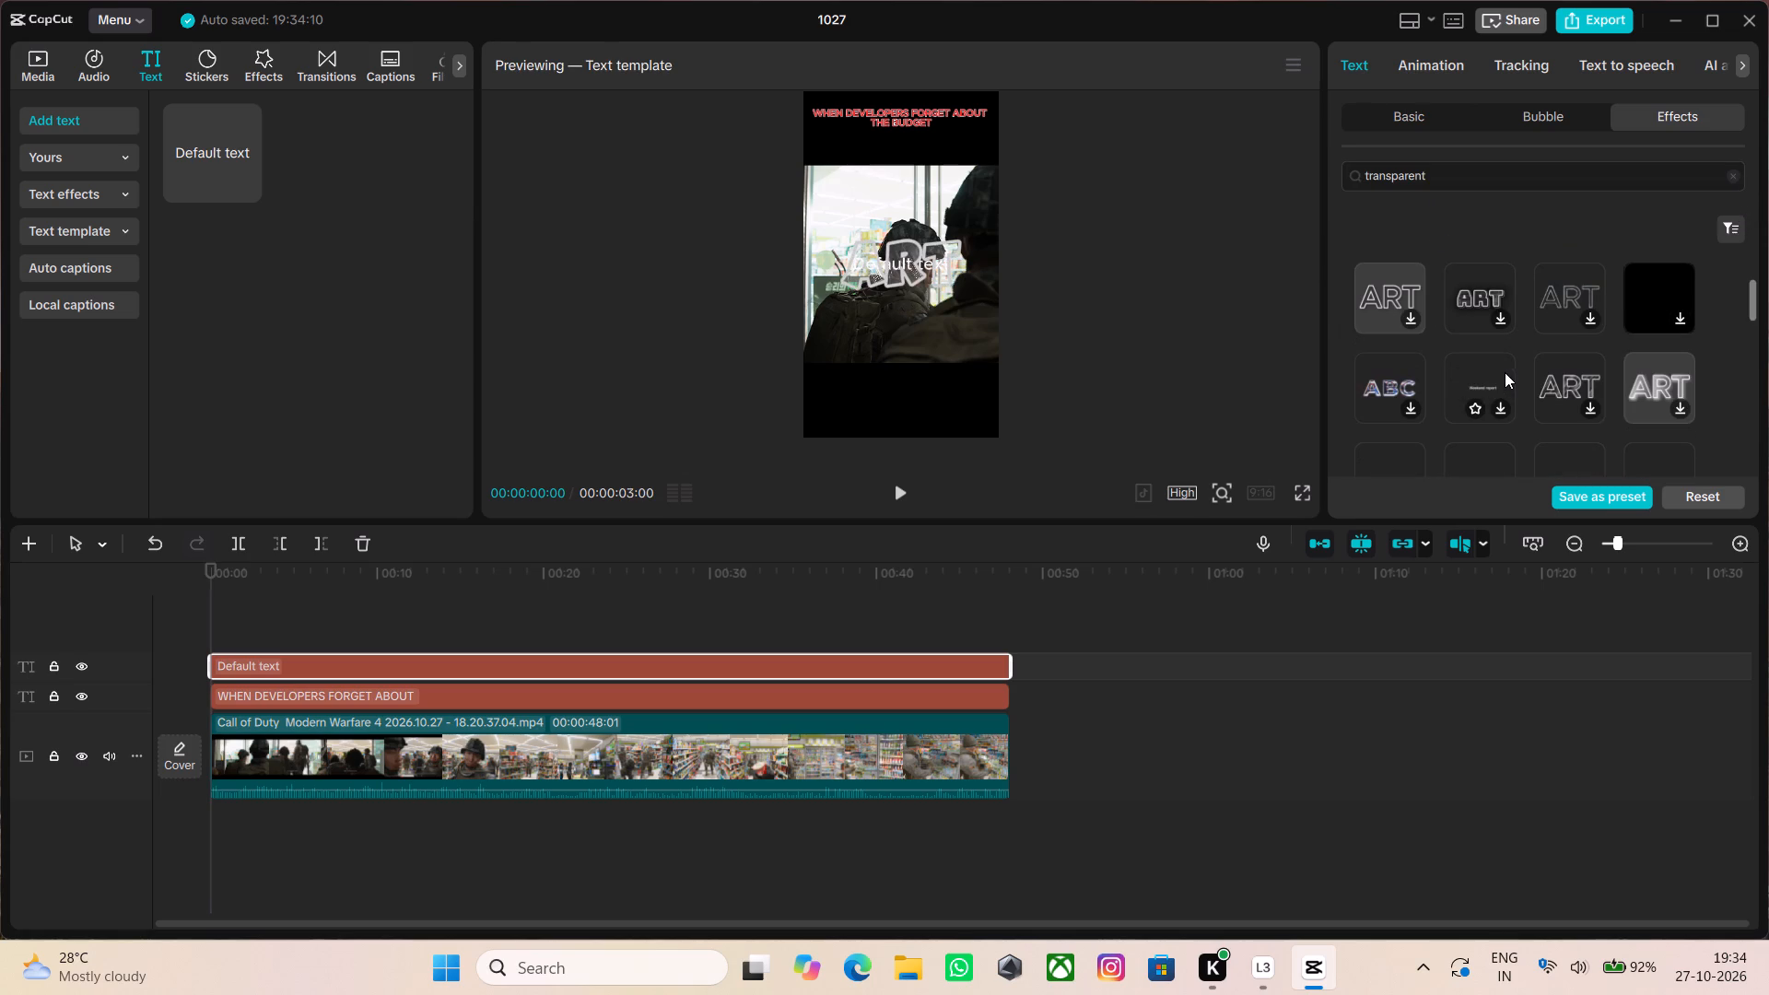
pyautogui.scroll(-1, 1541, 376)
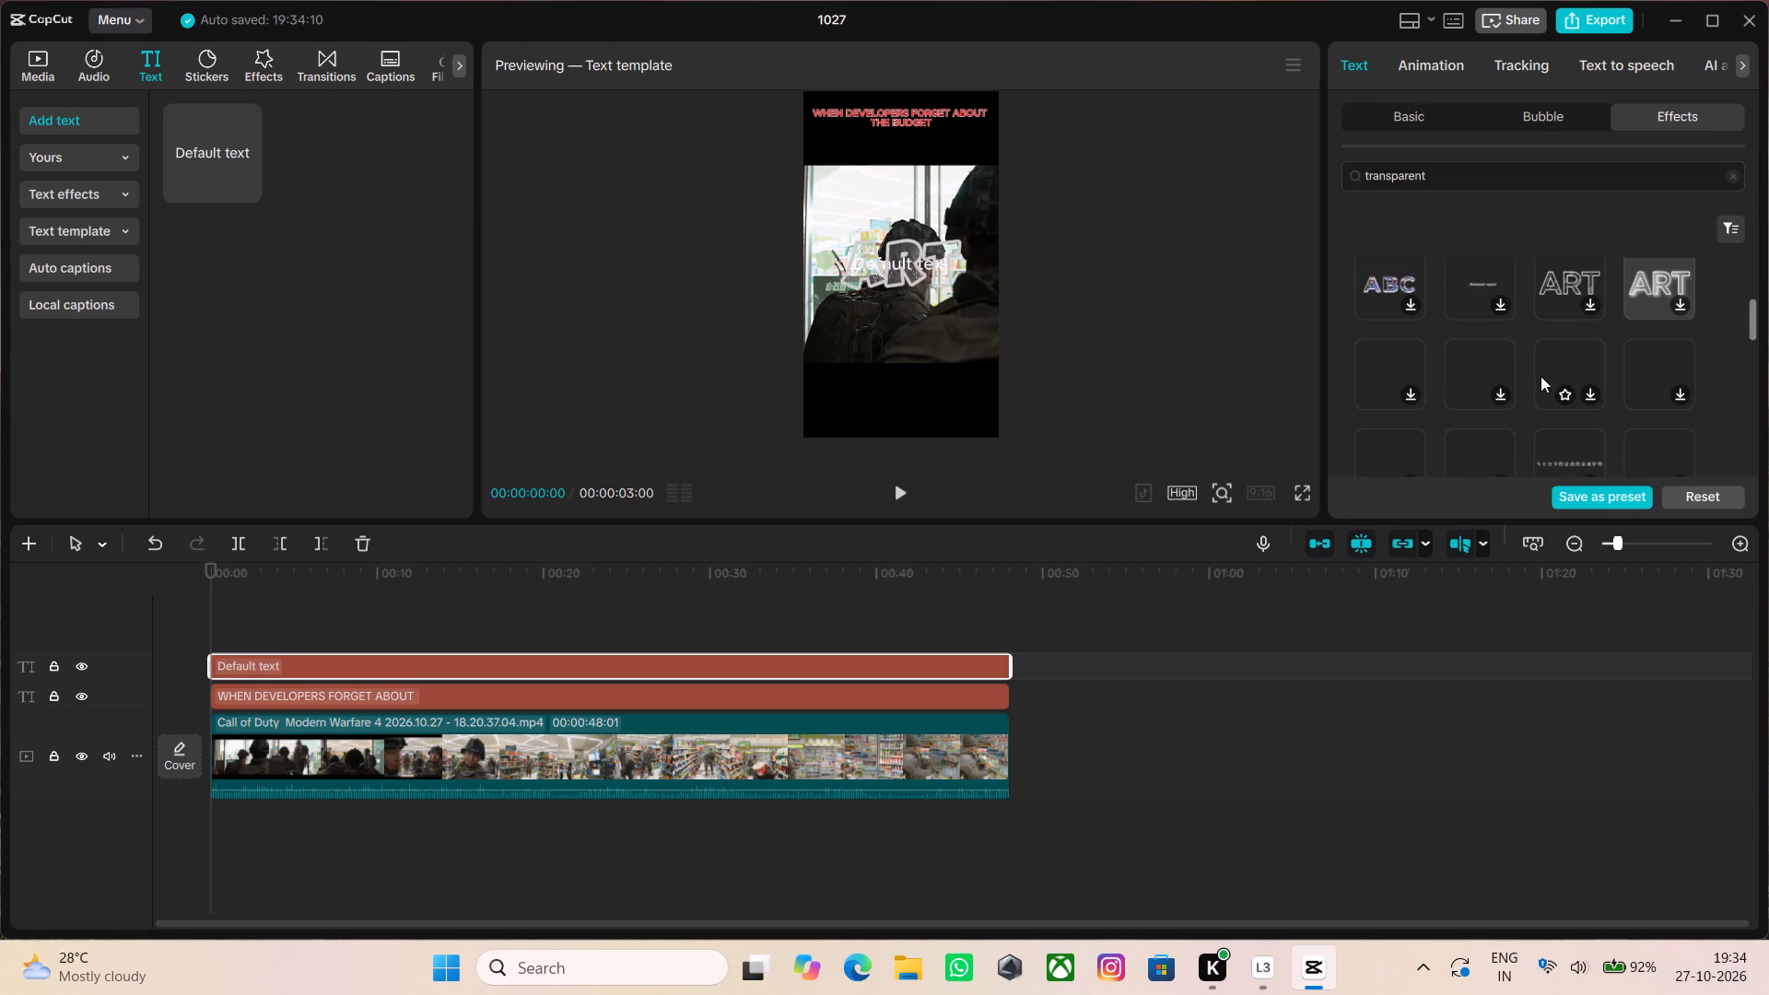
pyautogui.scroll(1, 1542, 374)
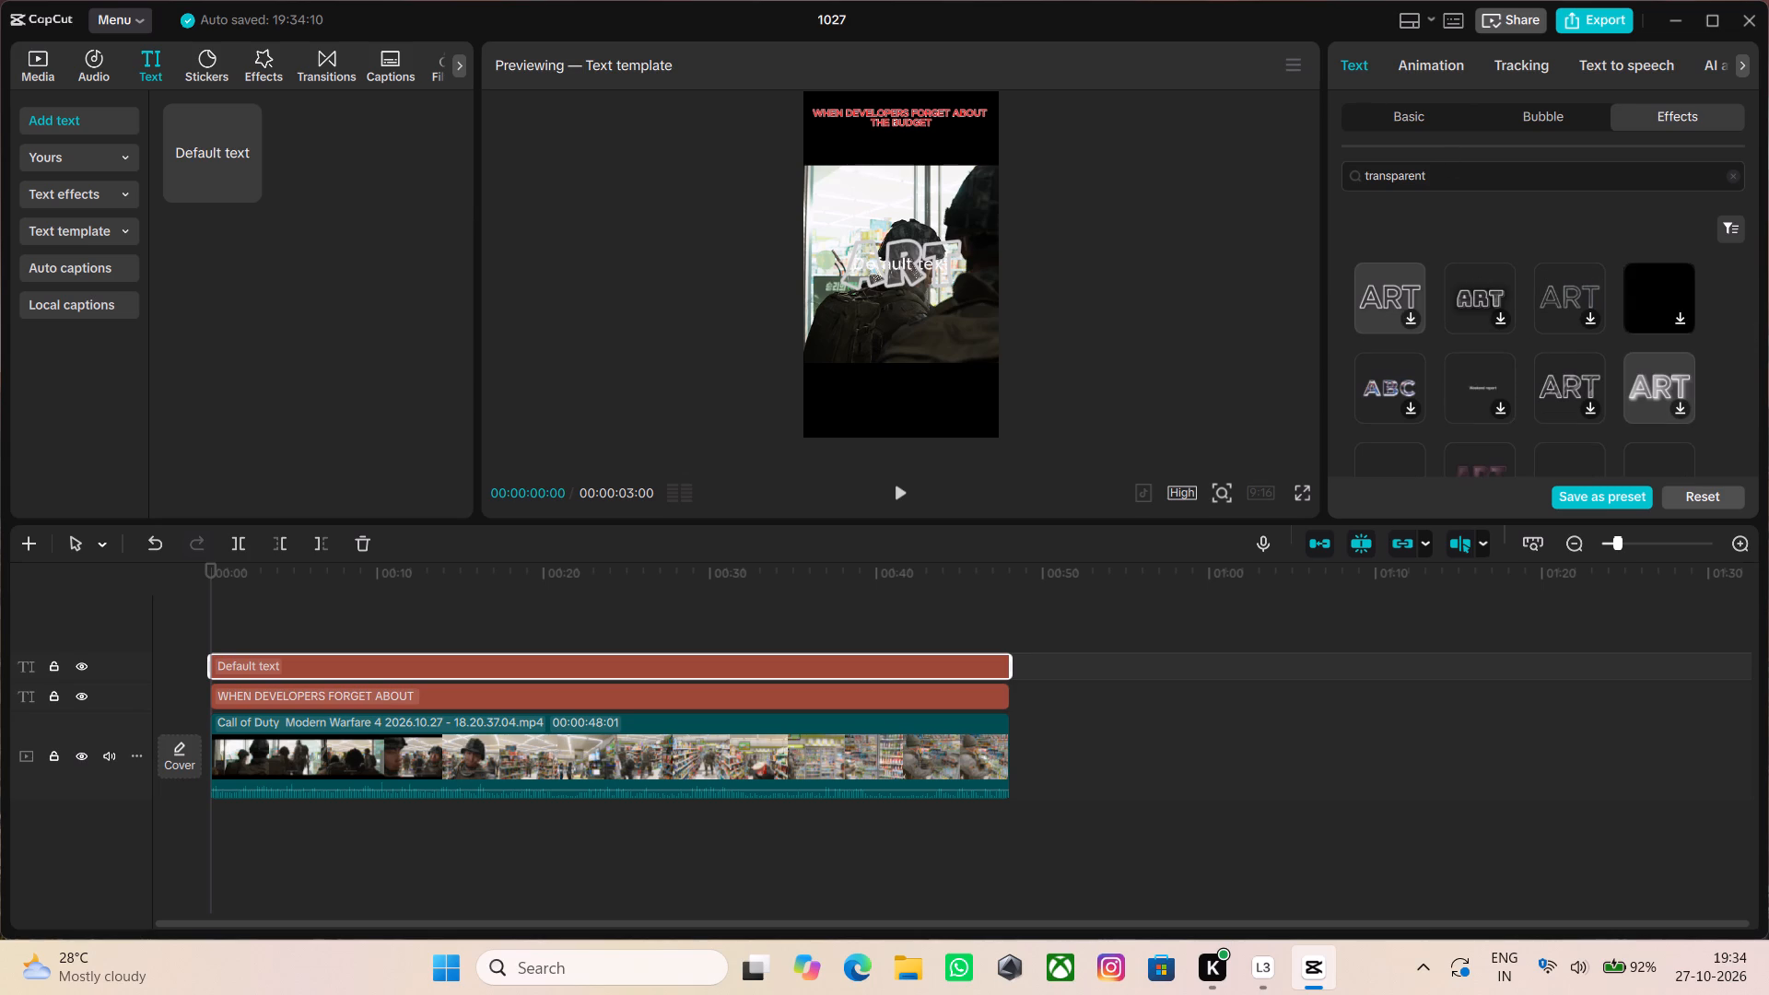
pyautogui.click(901, 263)
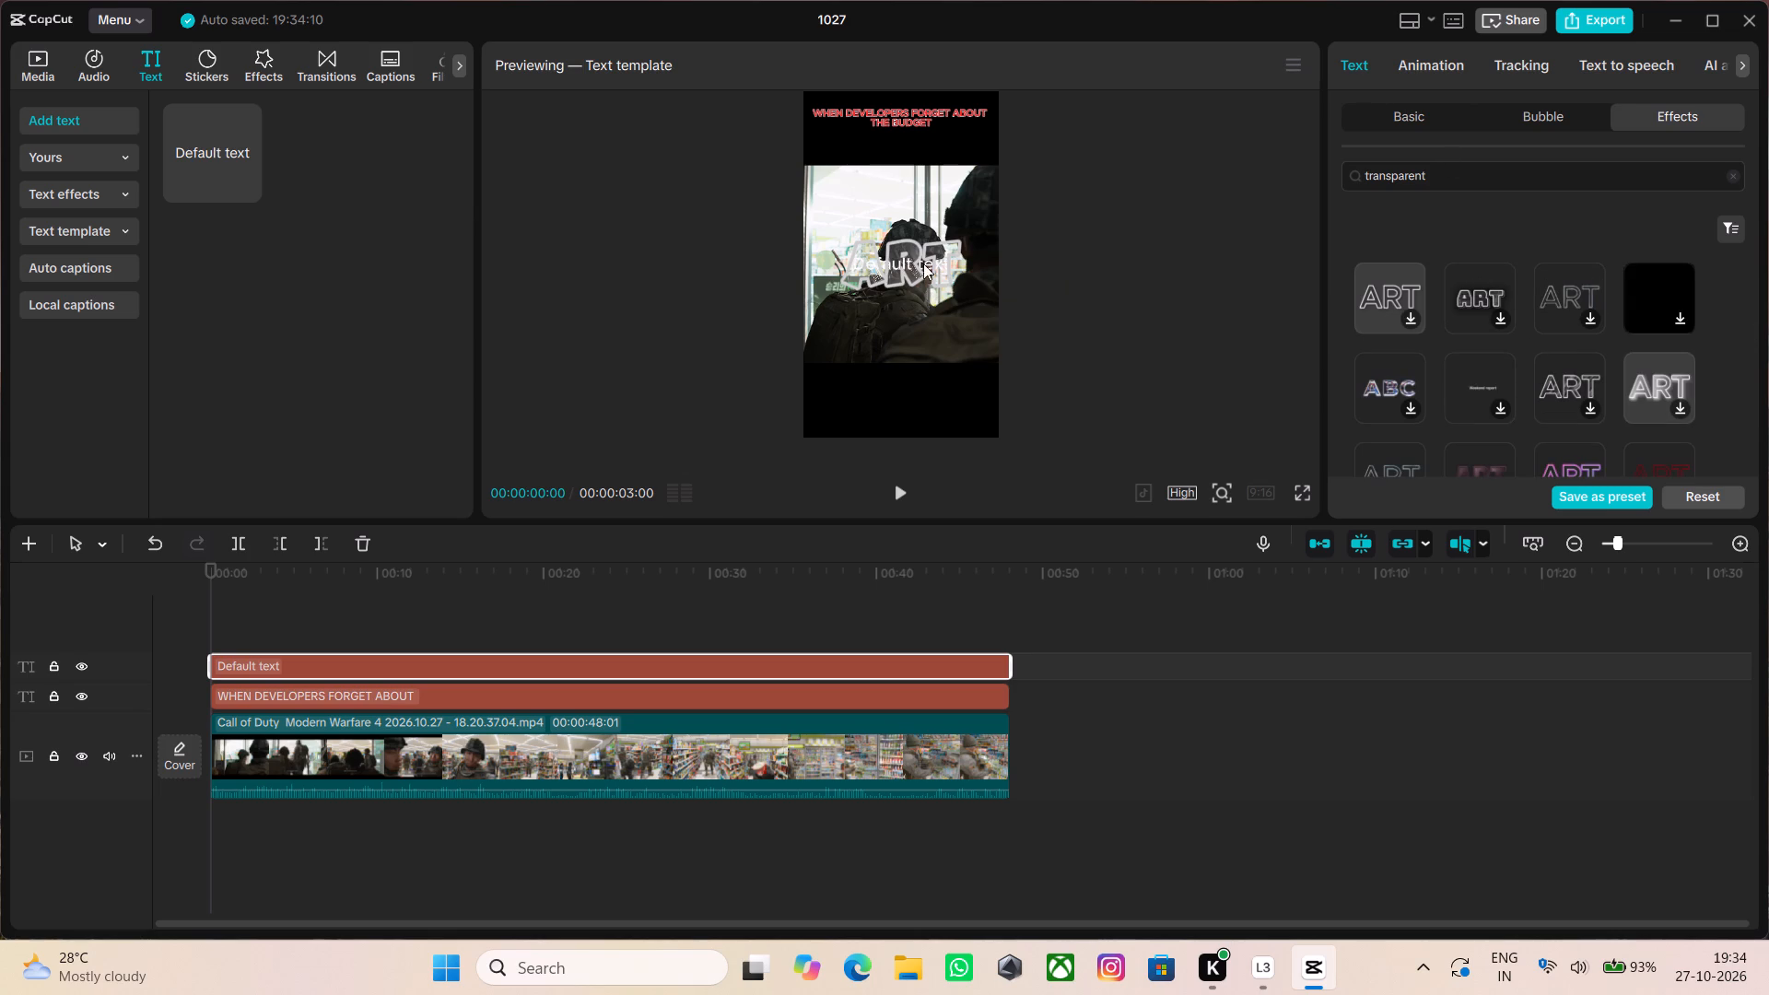
pyautogui.click(933, 263)
pyautogui.click(1449, 178)
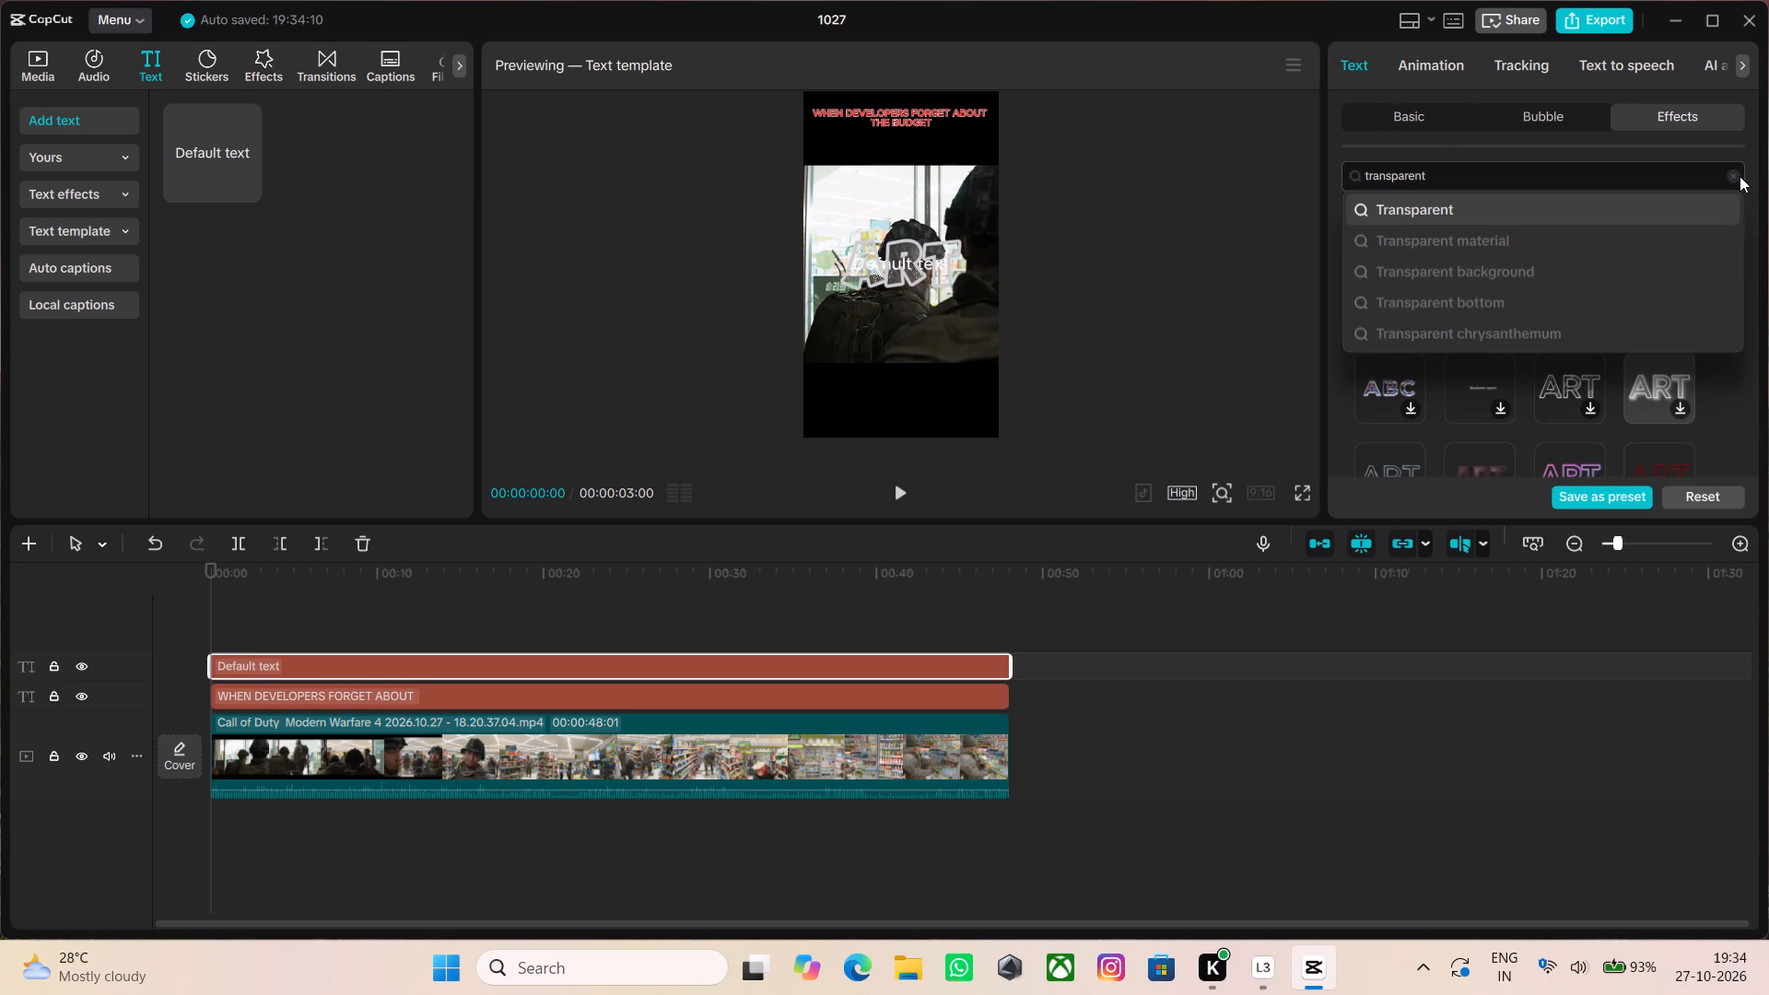
pyautogui.click(1728, 173)
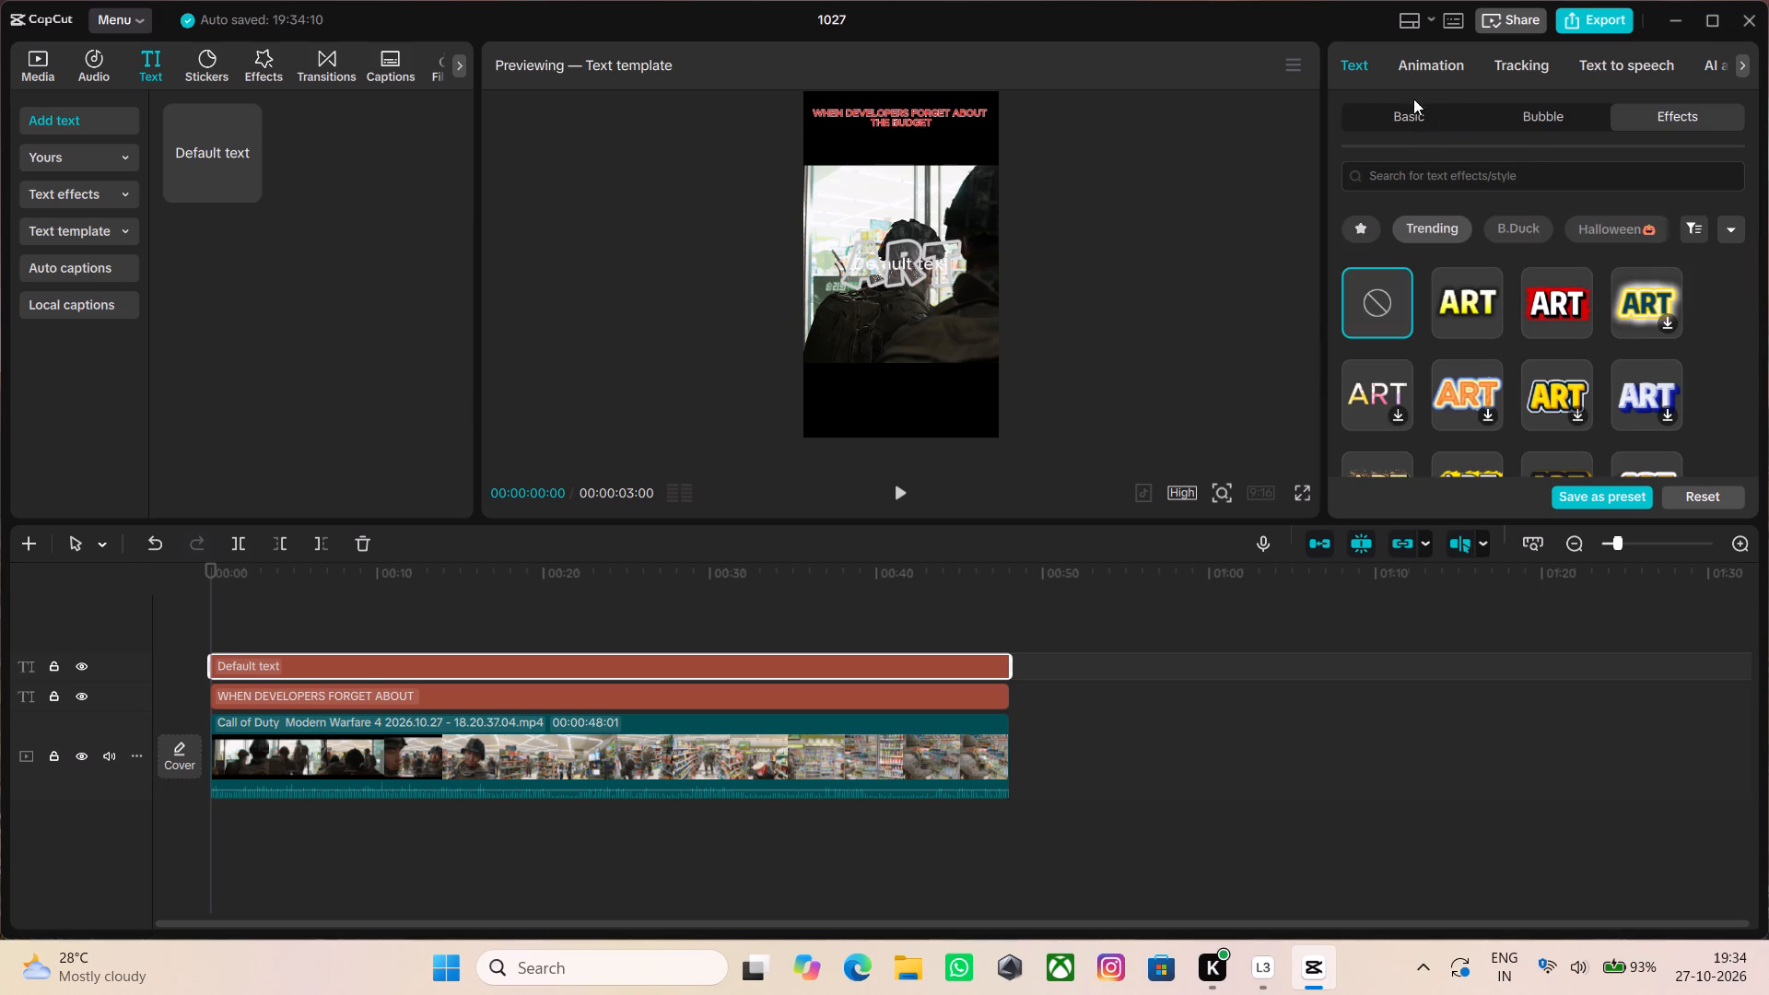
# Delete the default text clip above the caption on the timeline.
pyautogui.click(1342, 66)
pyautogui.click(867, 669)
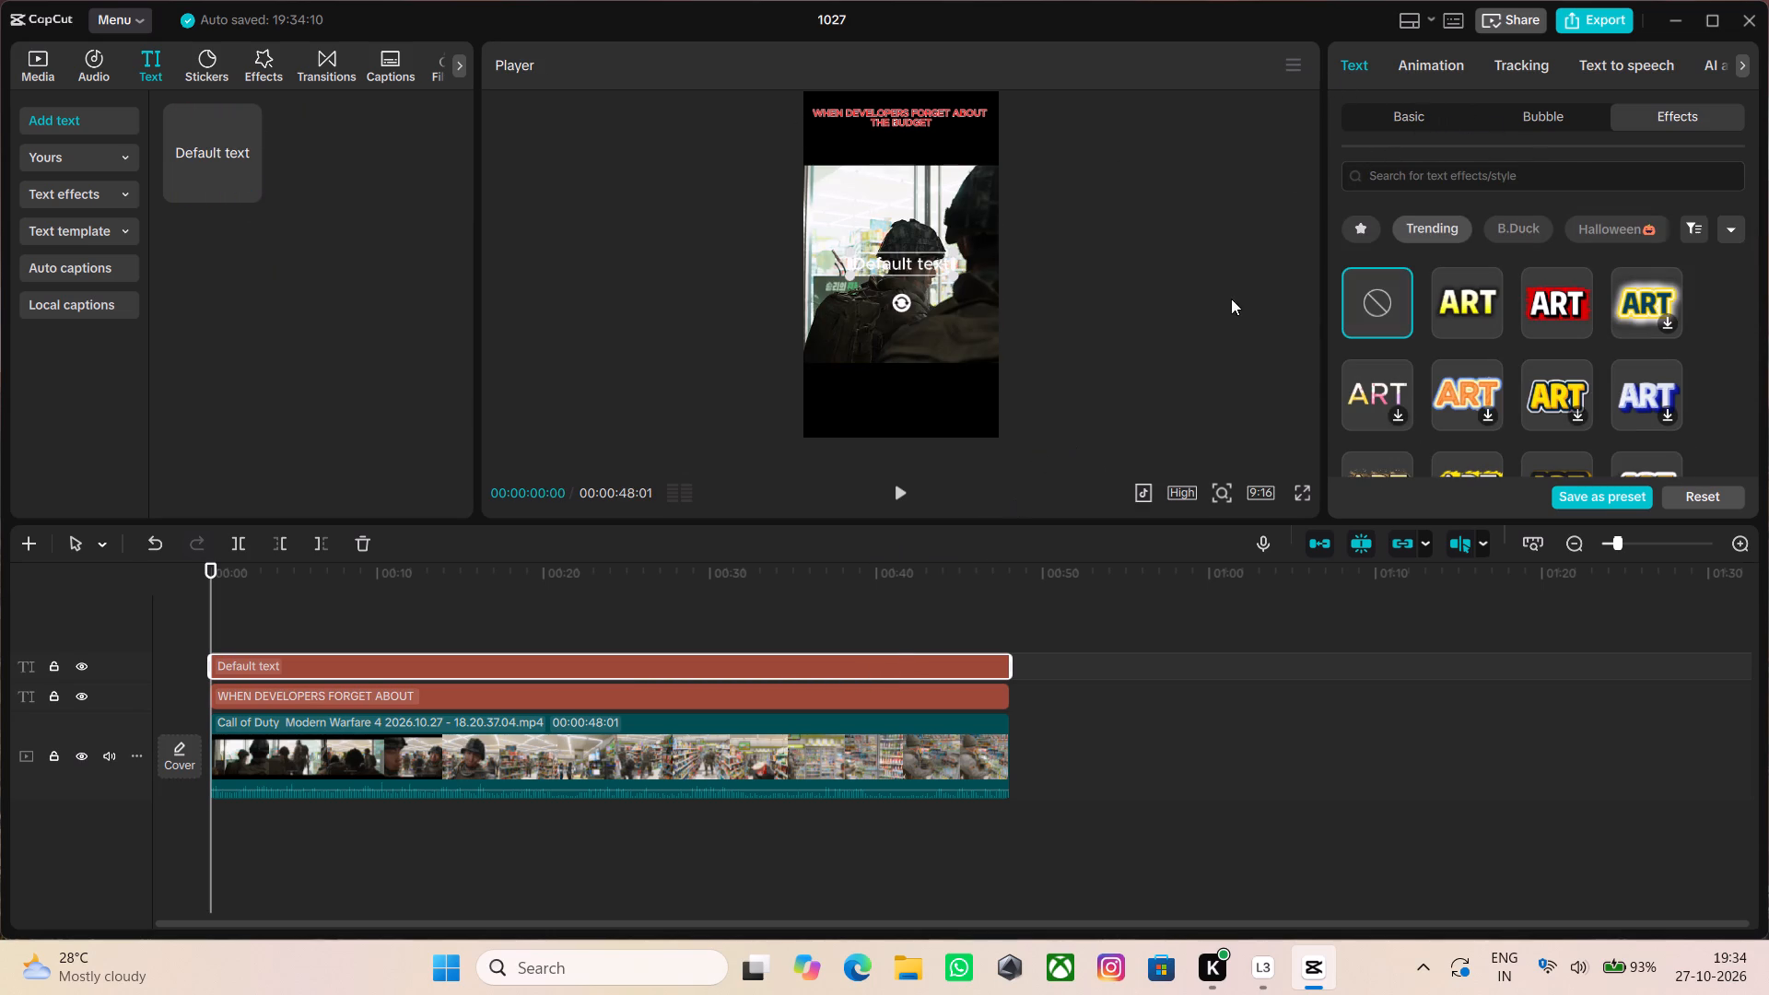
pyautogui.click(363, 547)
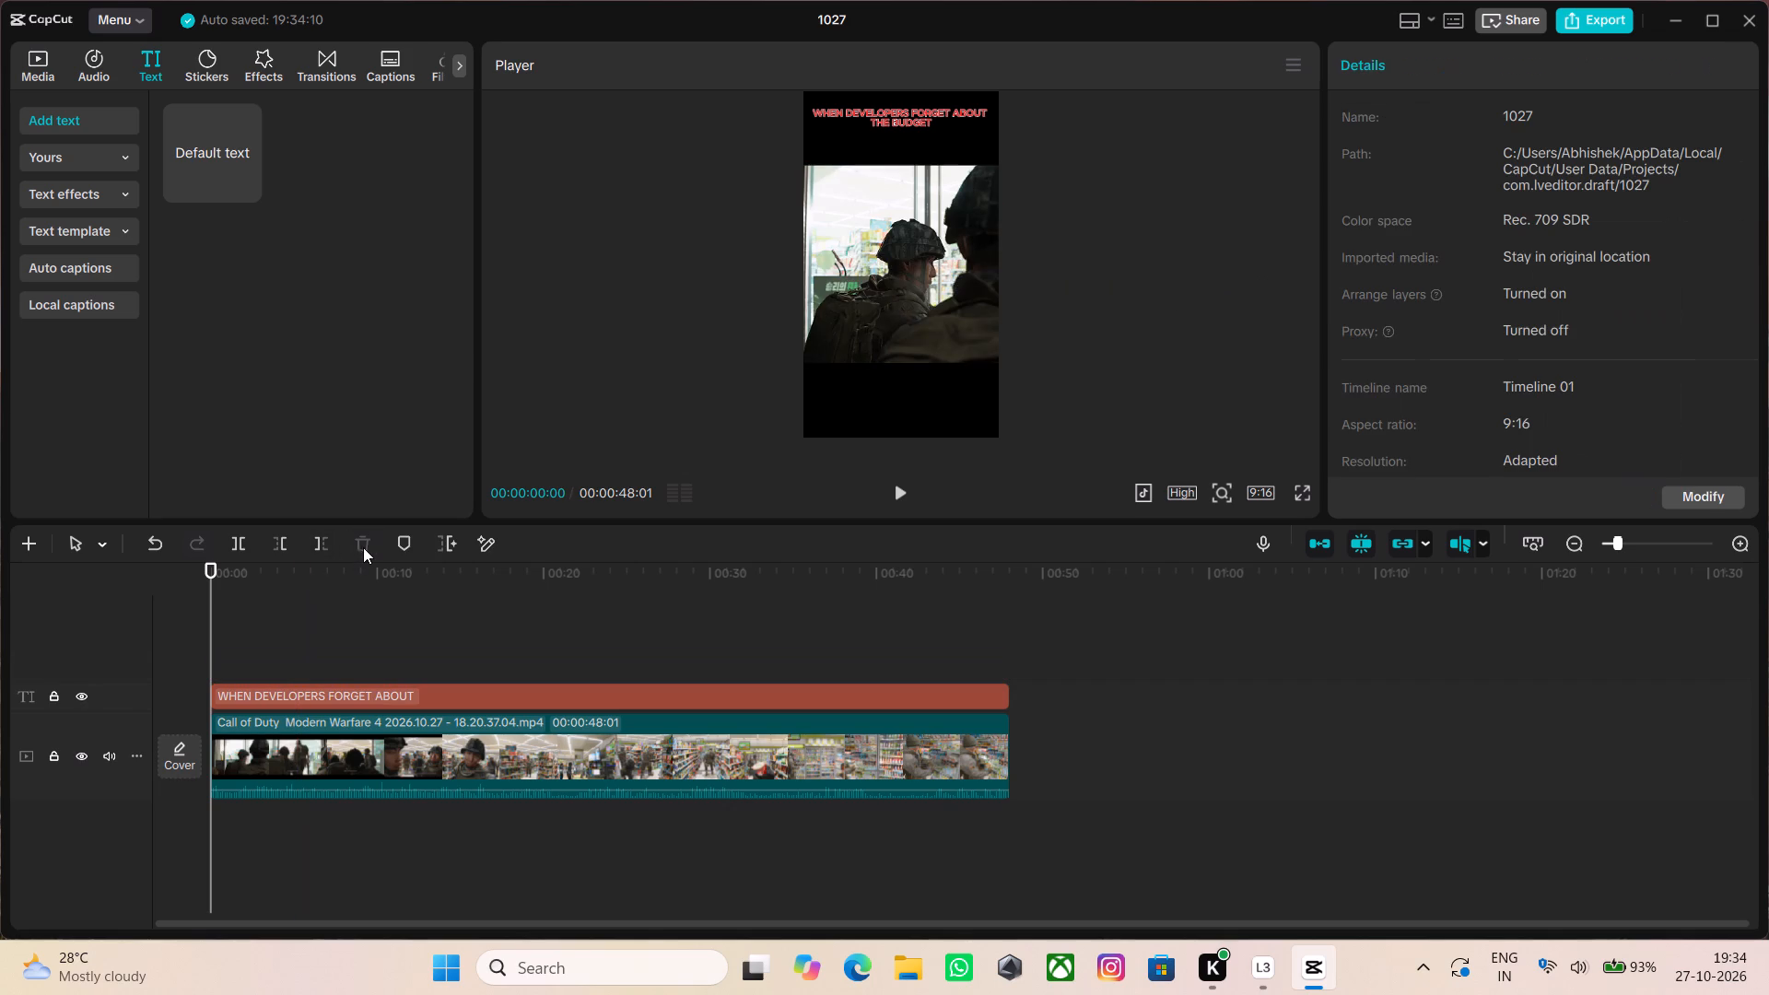
# Add a new default text clip at the start of the timeline and replace its wording with "DREAM GAMER".
pyautogui.click(251, 181)
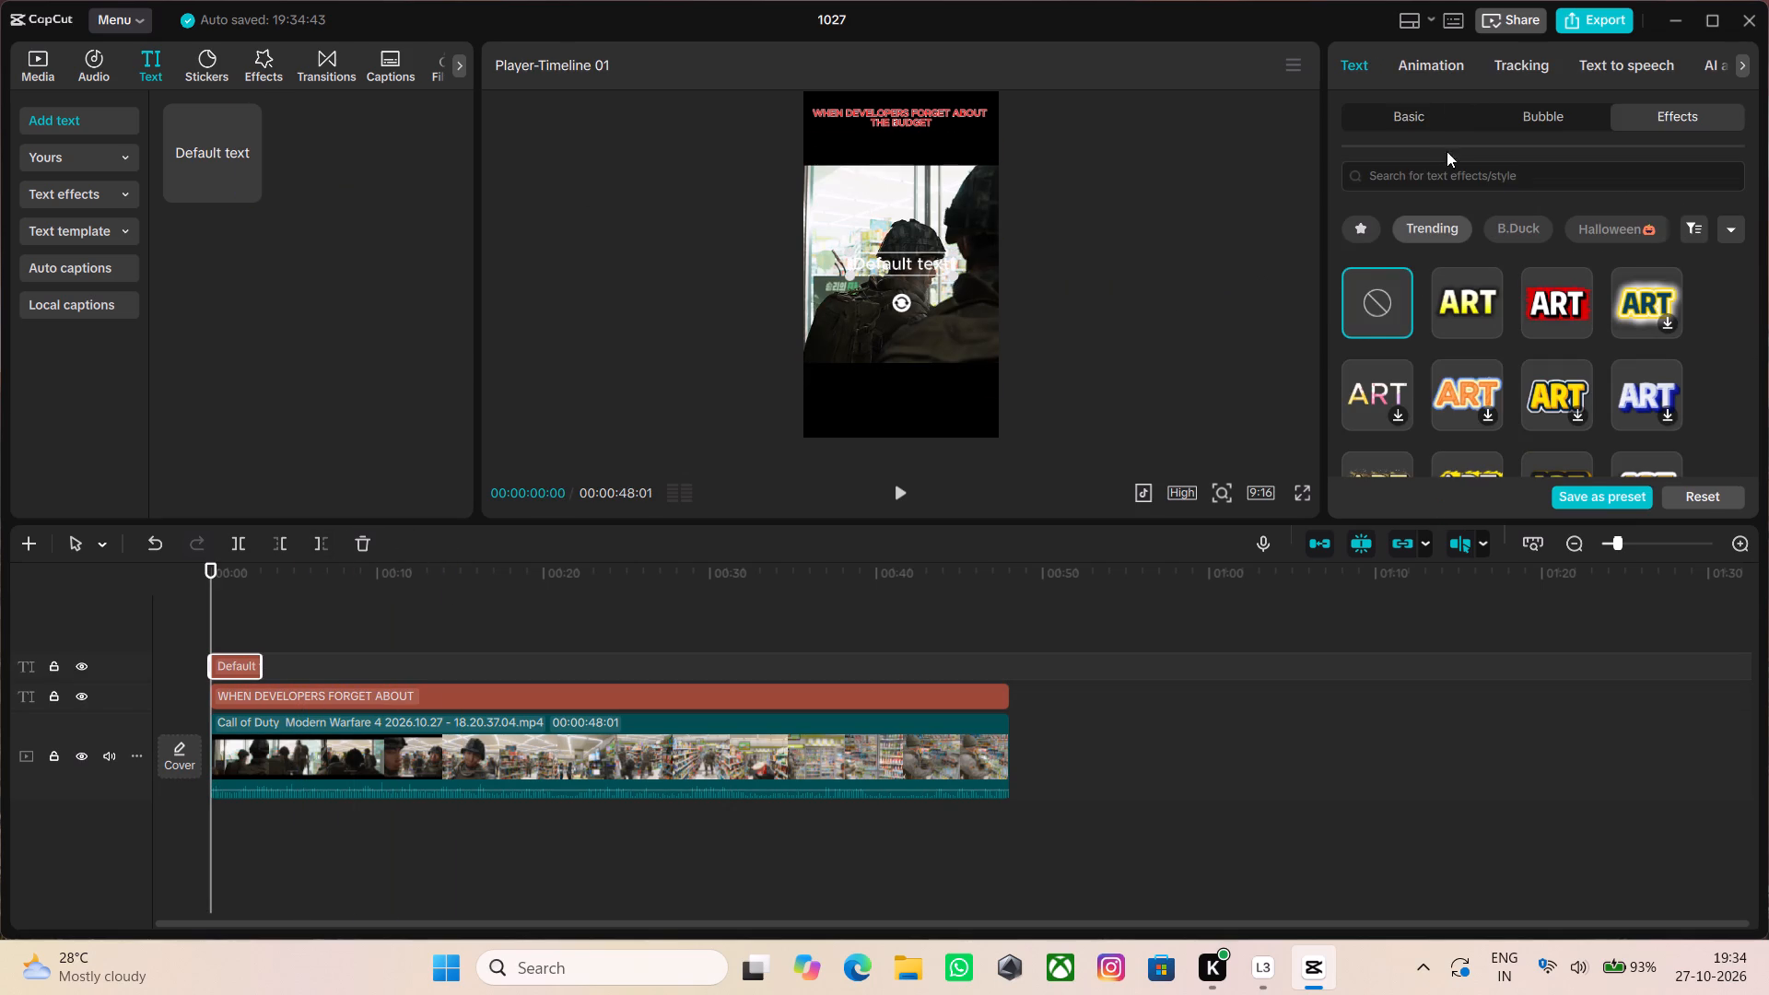
pyautogui.click(1413, 122)
pyautogui.click(1462, 182)
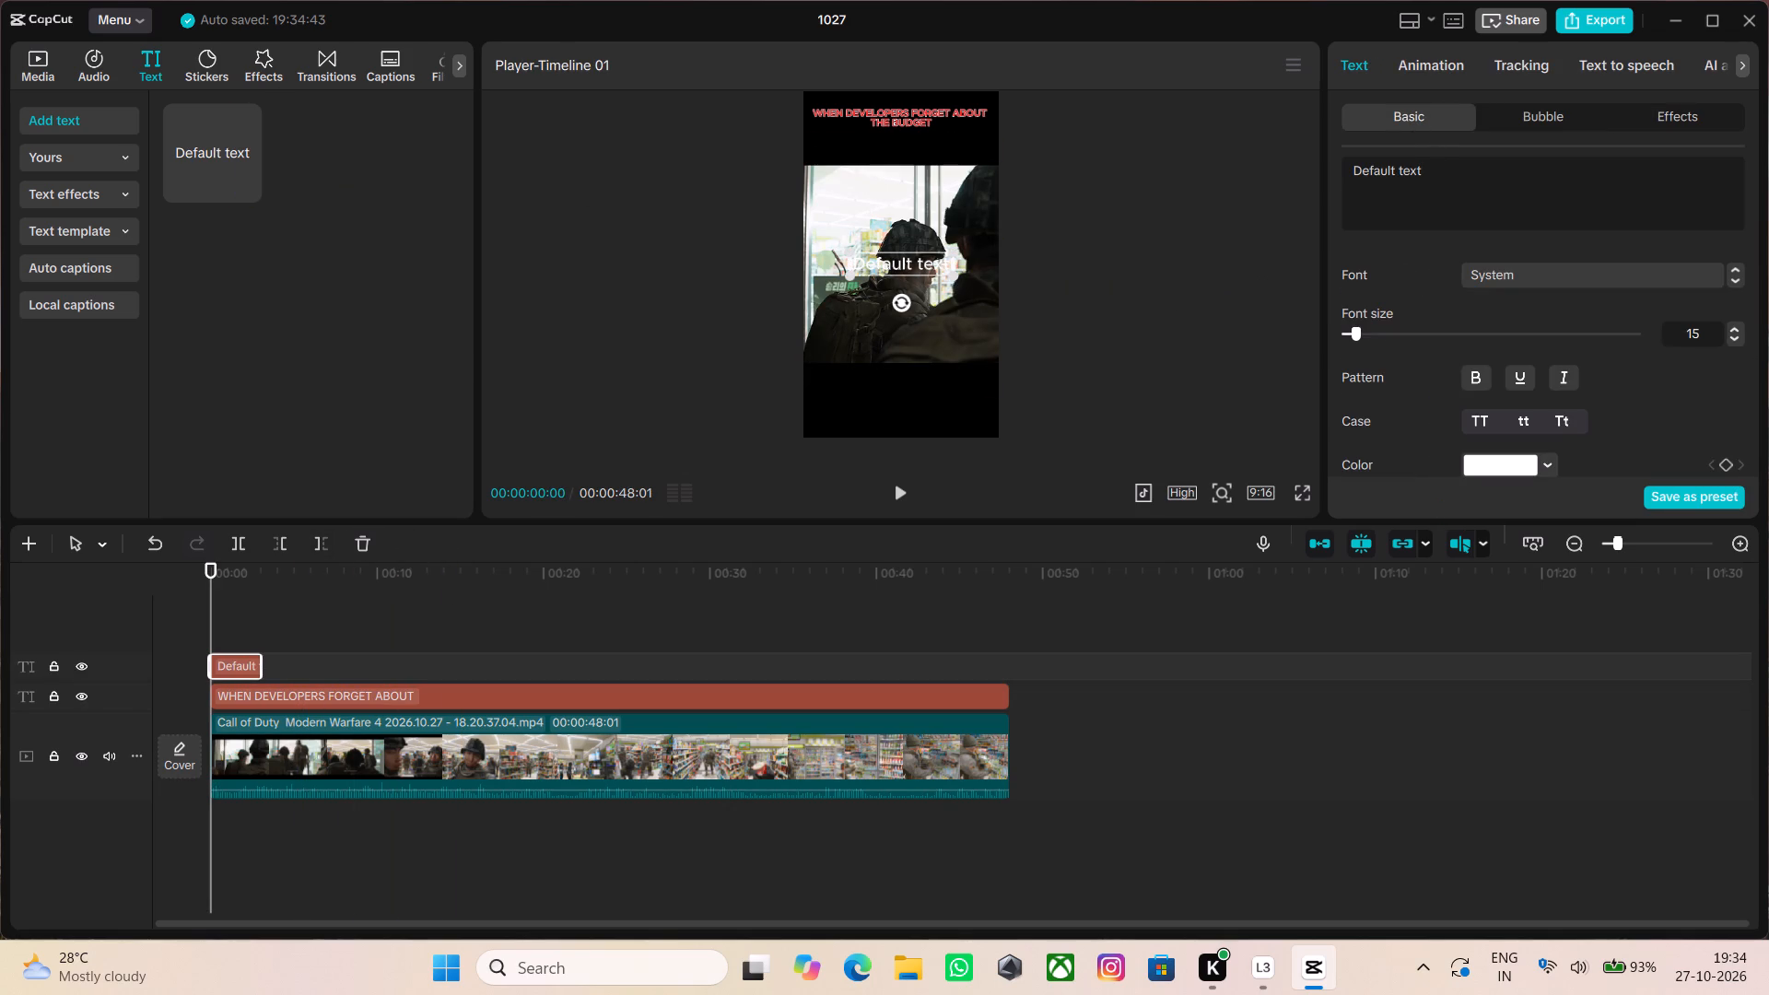
pyautogui.press('BackSpace')
pyautogui.press('BackSpace')
pyautogui.press('BackSpace')
pyautogui.press('BackSpace')
pyautogui.press('BackSpace')
pyautogui.press('BackSpace')
pyautogui.press('BackSpace')
pyautogui.press('BackSpace')
pyautogui.press('BackSpace')
pyautogui.press('BackSpace')
pyautogui.press('BackSpace')
pyautogui.press('BackSpace')
pyautogui.press('BackSpace')
pyautogui.press('BackSpace')
pyautogui.press('BackSpace')
pyautogui.press('BackSpace')
pyautogui.press('BackSpace')
pyautogui.press('BackSpace')
pyautogui.press('BackSpace')
pyautogui.press('BackSpace')
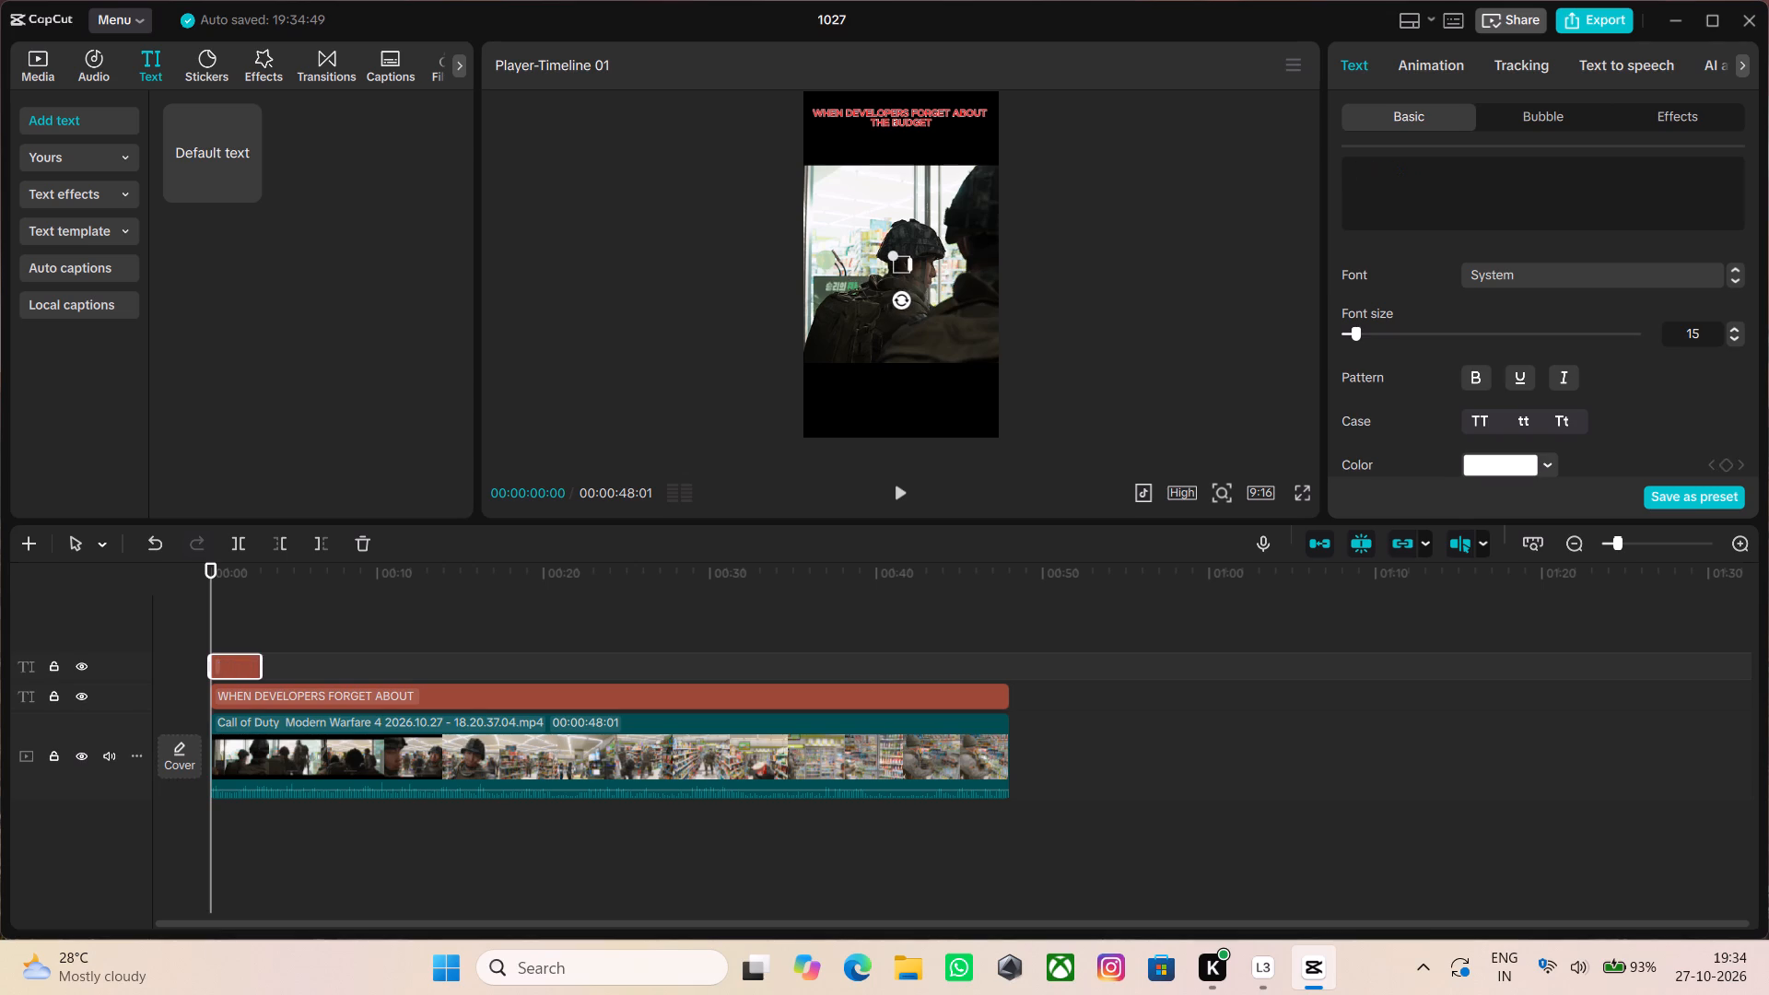
pyautogui.write('DREAM GAMER')
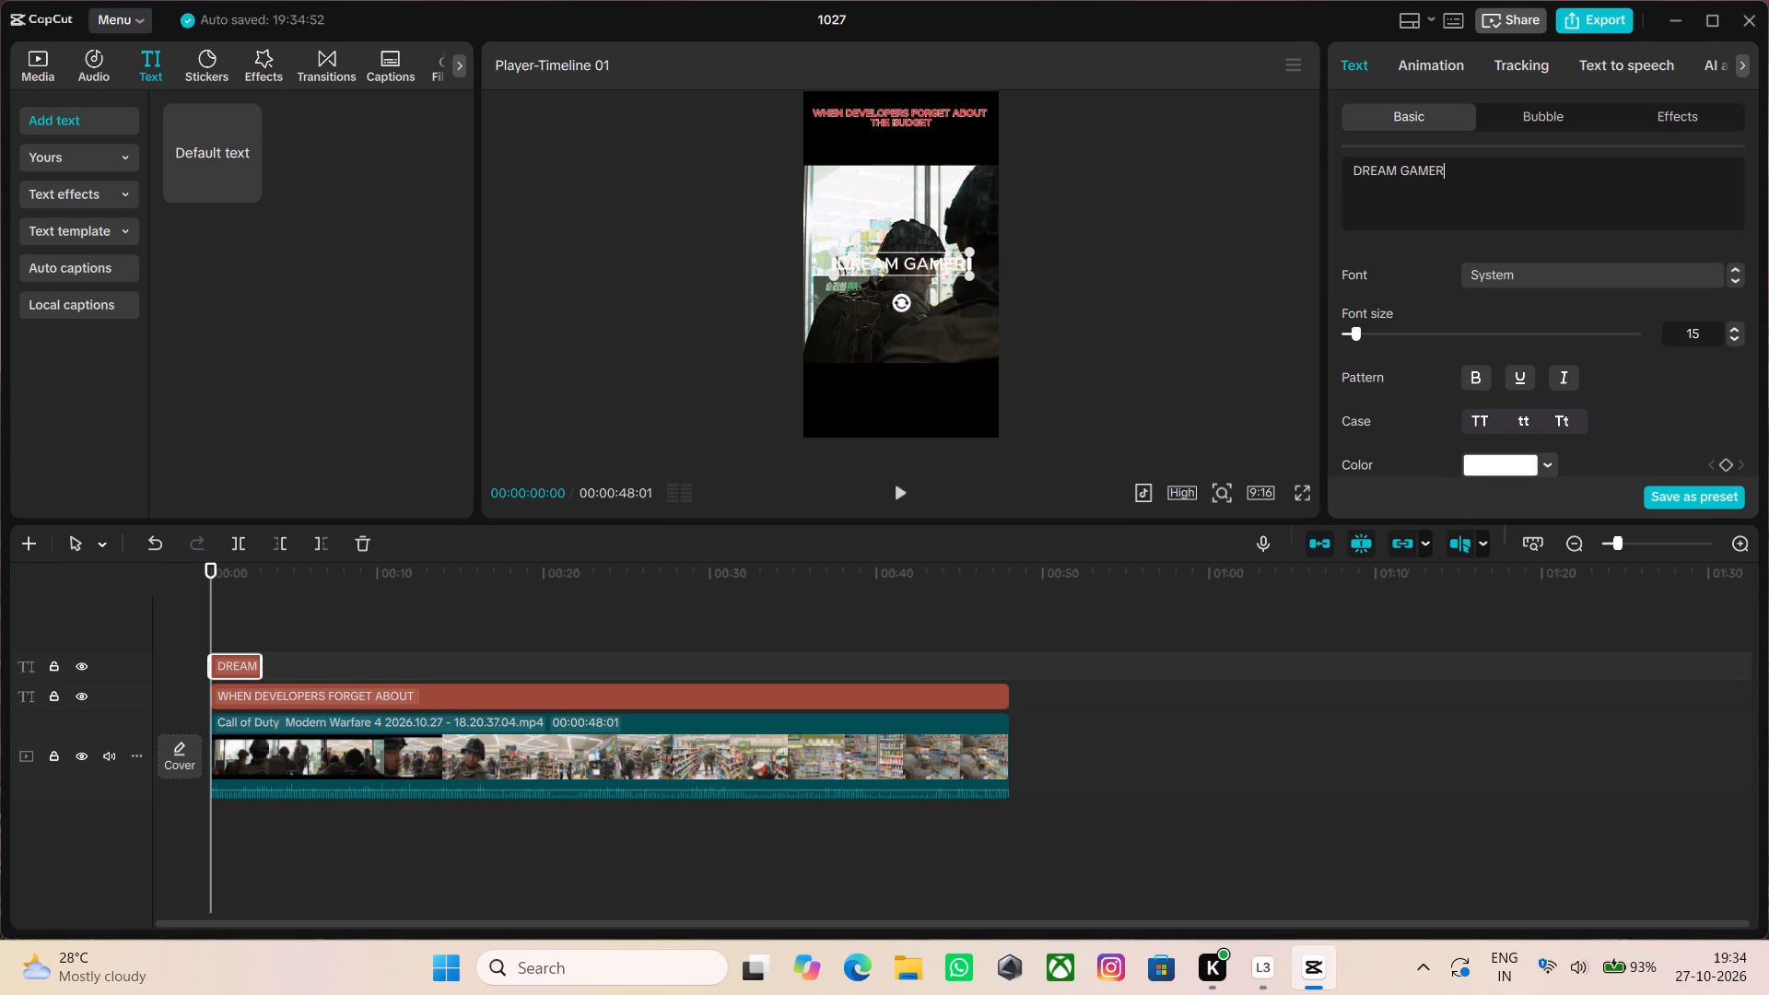
# Search the text effects for "transparent" for the DREAM GAMER text.
pyautogui.click(1666, 111)
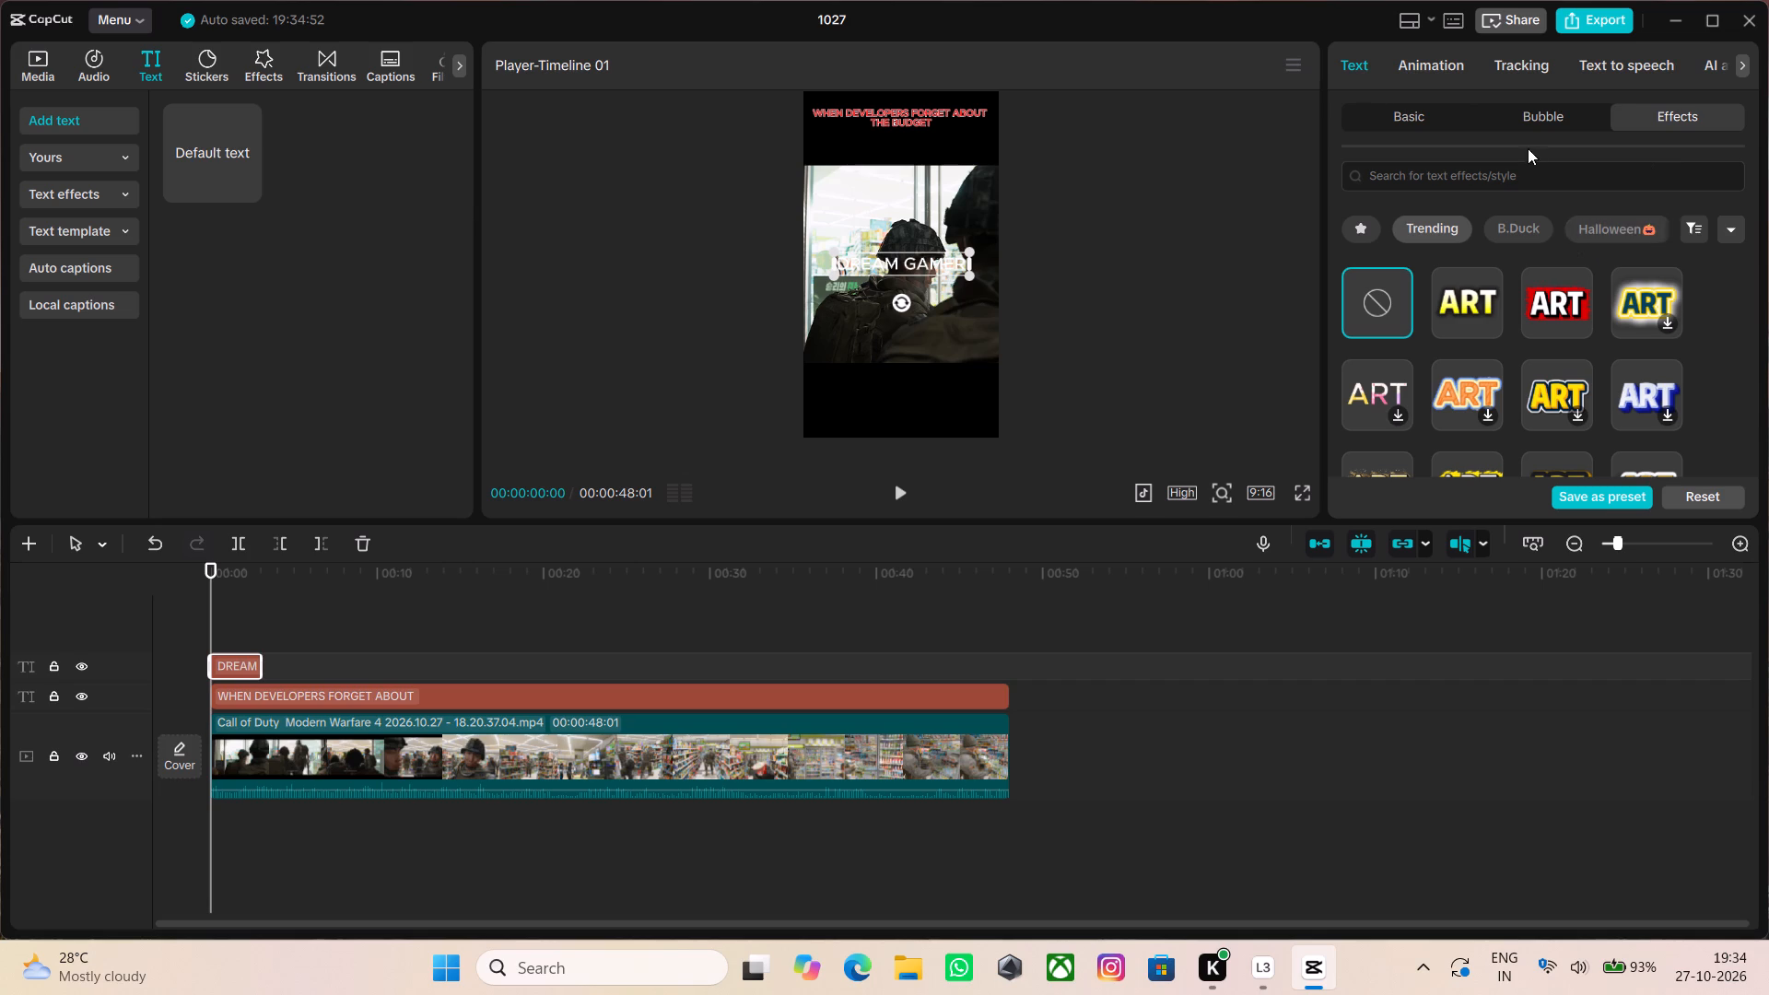
pyautogui.click(1535, 182)
pyautogui.click(1433, 240)
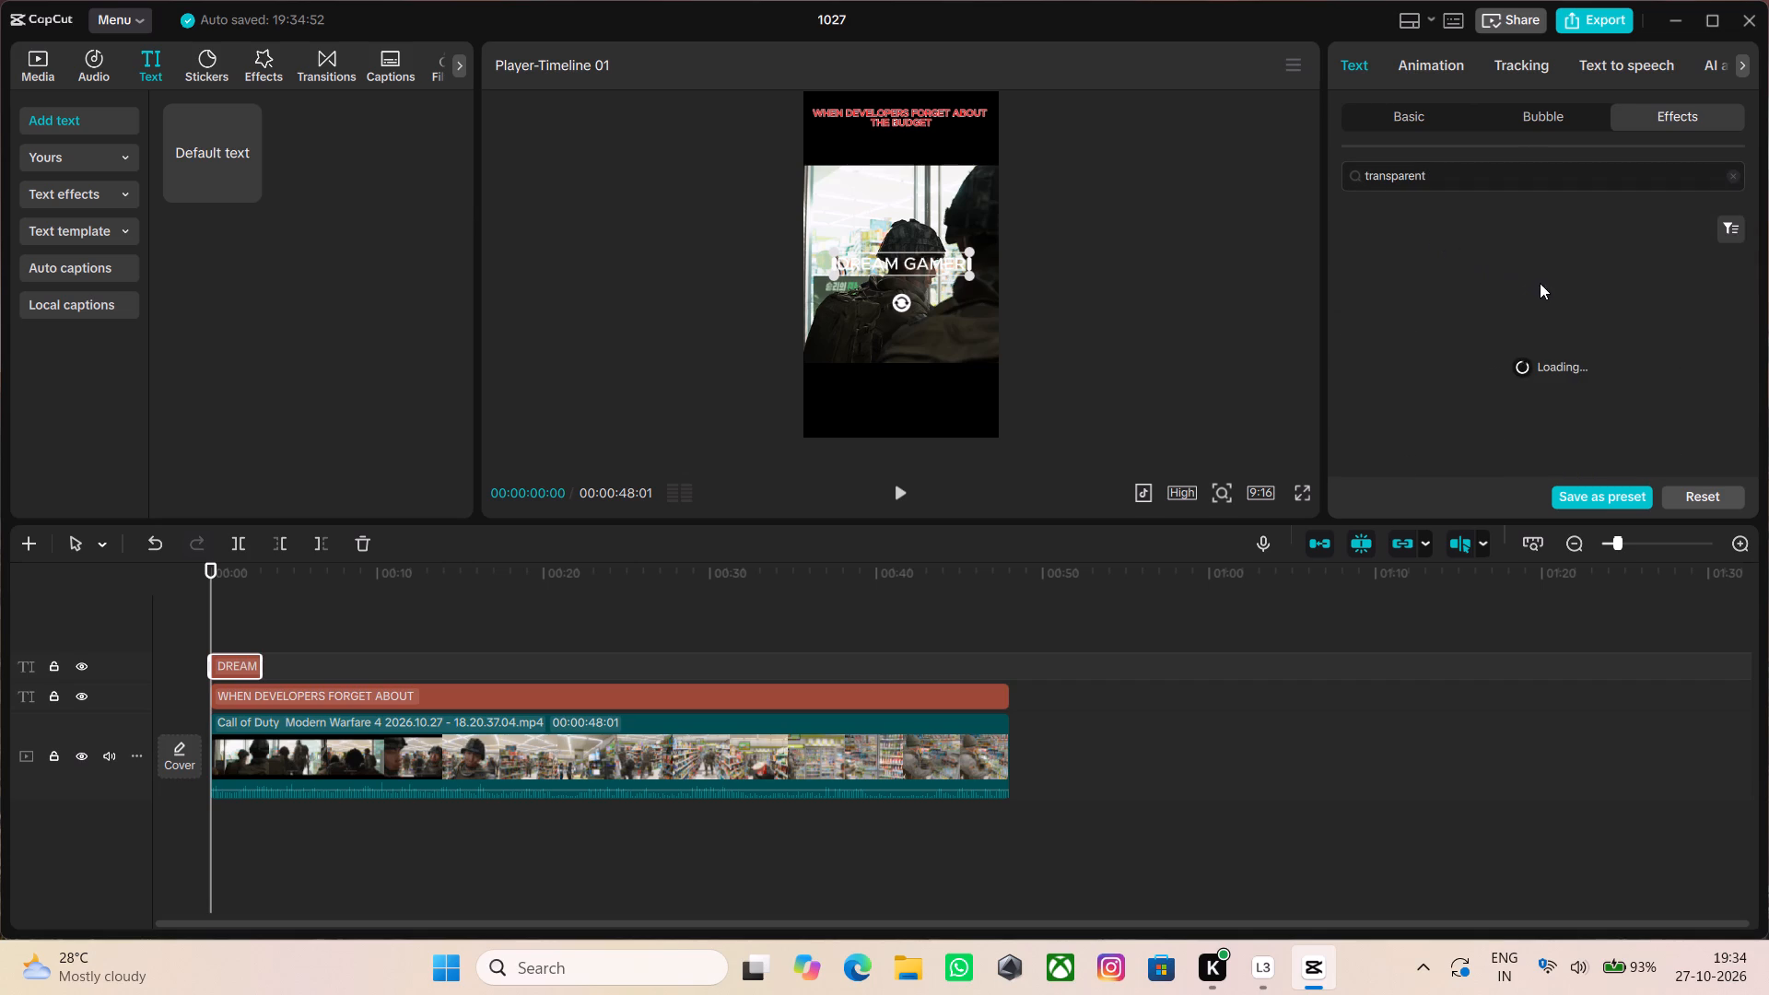
# Extend the DREAM GAMER text clip to the end of the gameplay video.
pyautogui.moveTo(254, 666); pyautogui.dragTo(381, 688)
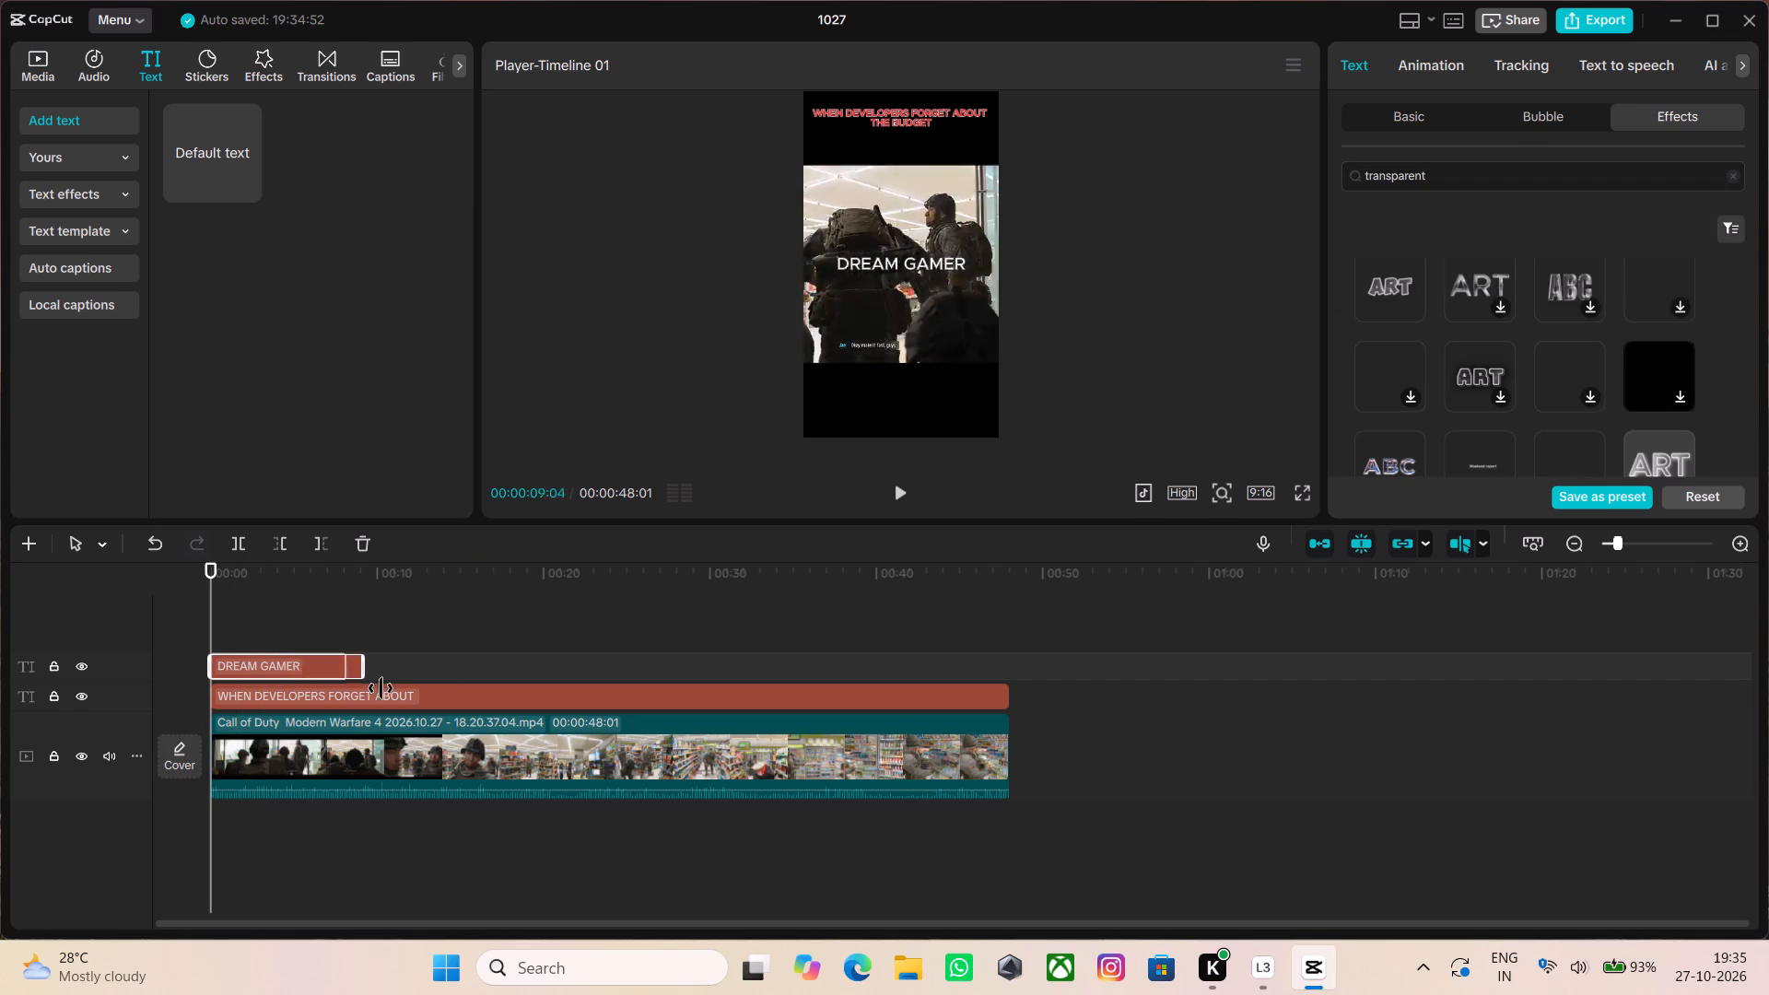
pyautogui.moveTo(381, 688); pyautogui.dragTo(1006, 791)
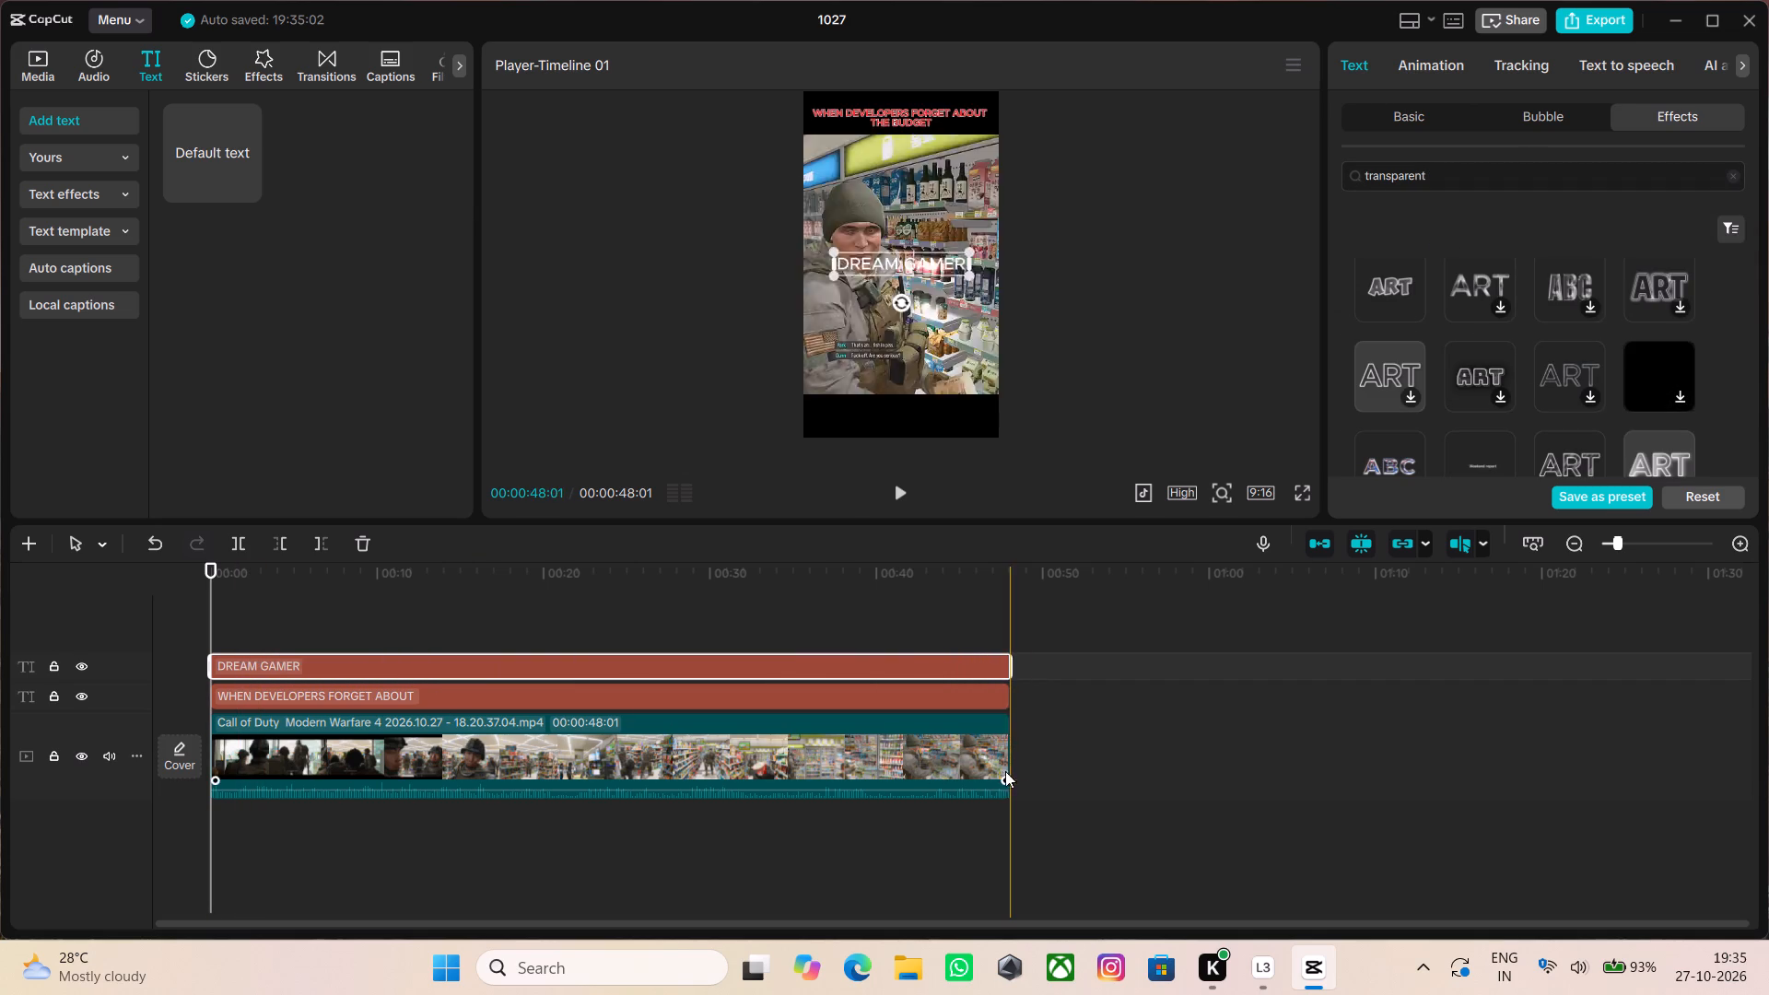
# Try the OLD DAYS style, and apply the "transparent" search result with black letters and a thin grey outline to DREAM GAMER.
pyautogui.scroll(-1, 1386, 424)
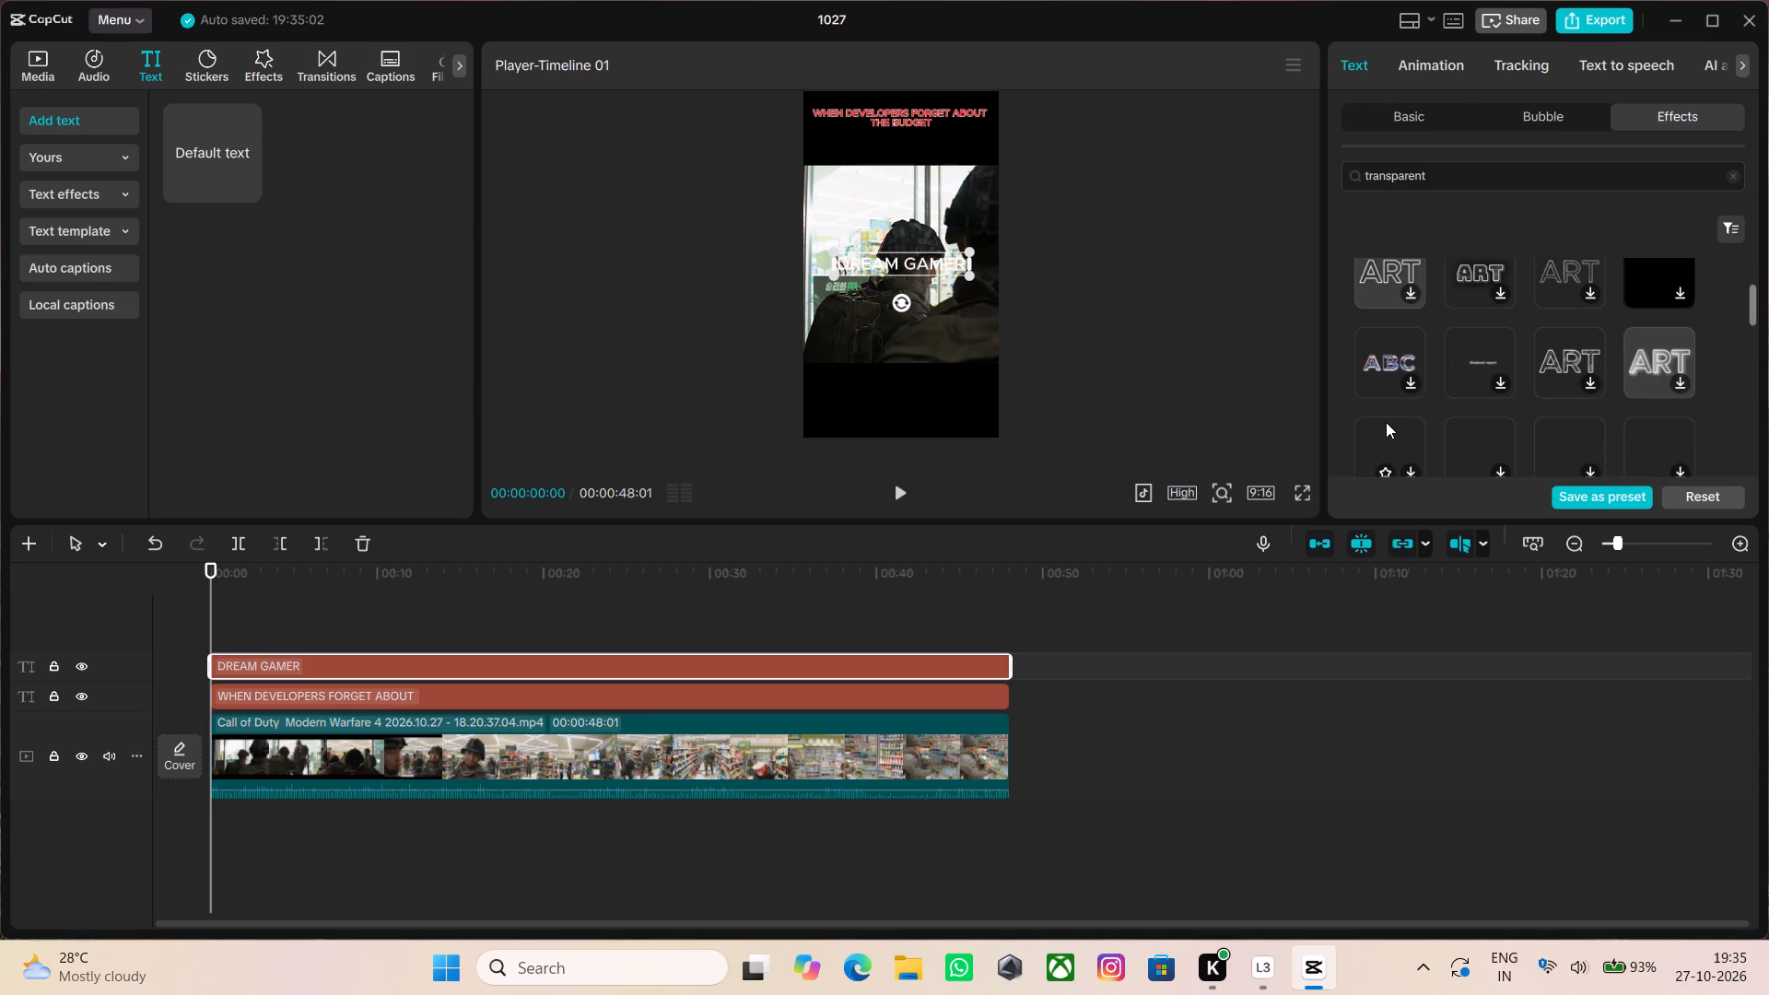
pyautogui.scroll(-5, 1386, 422)
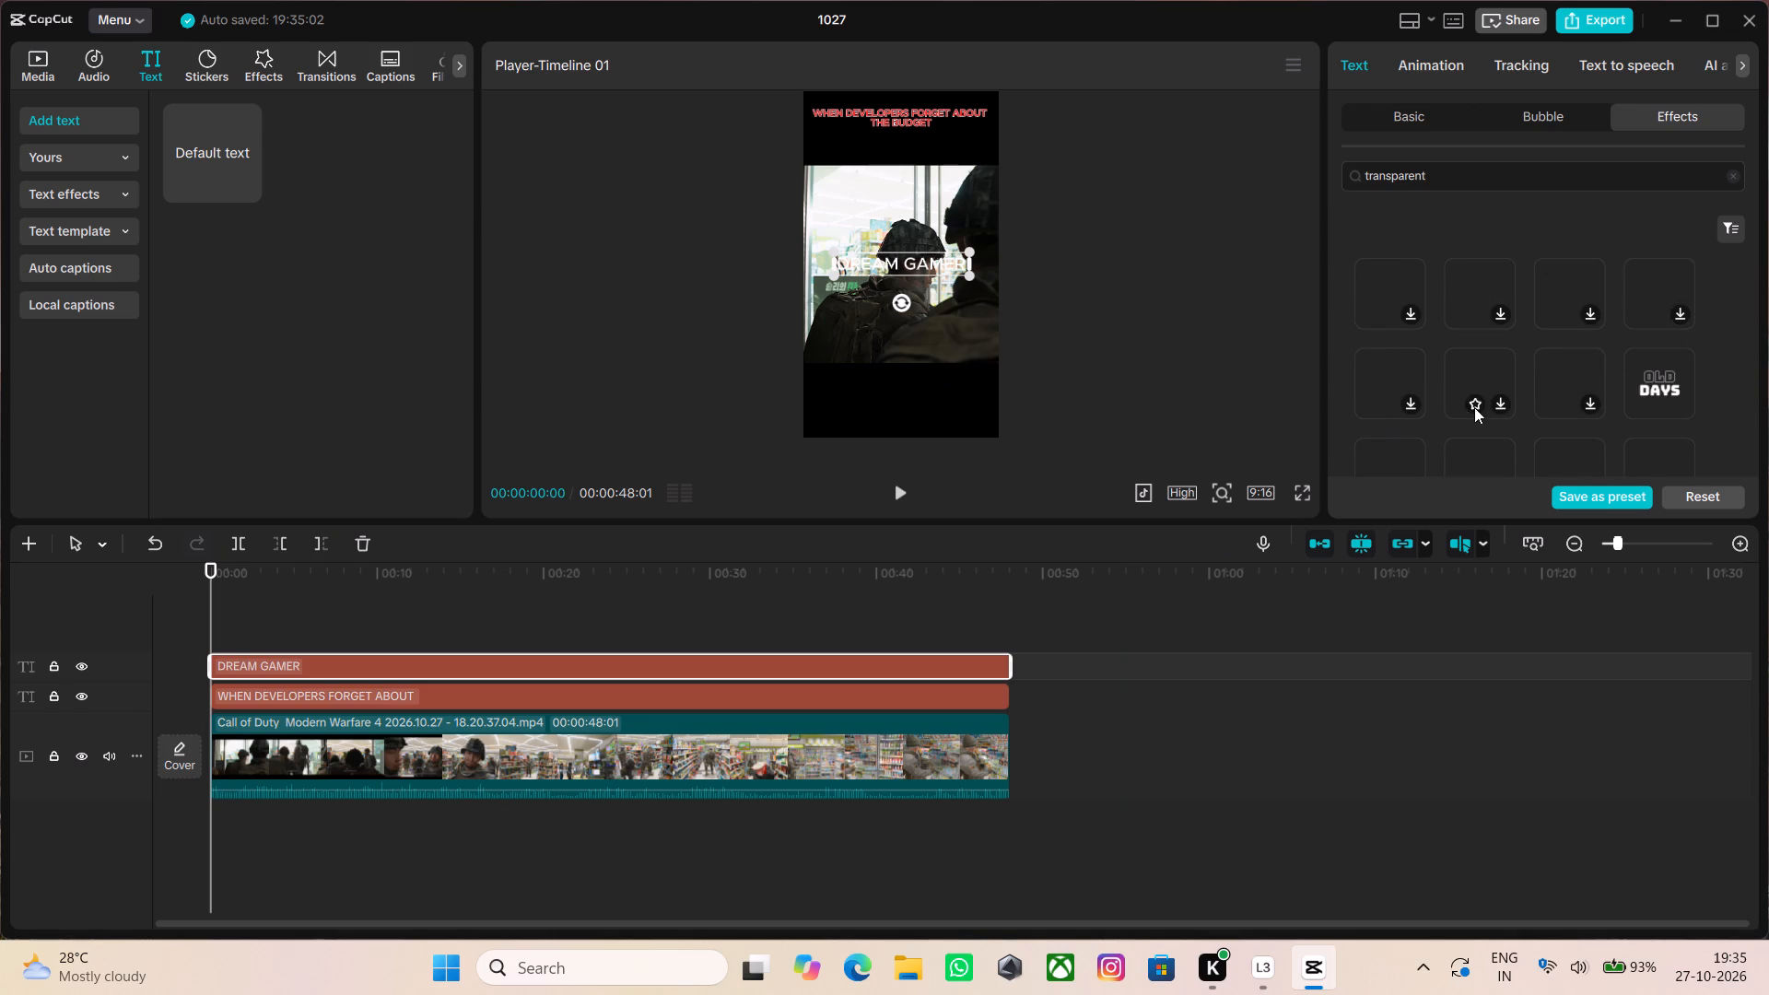
pyautogui.click(1665, 378)
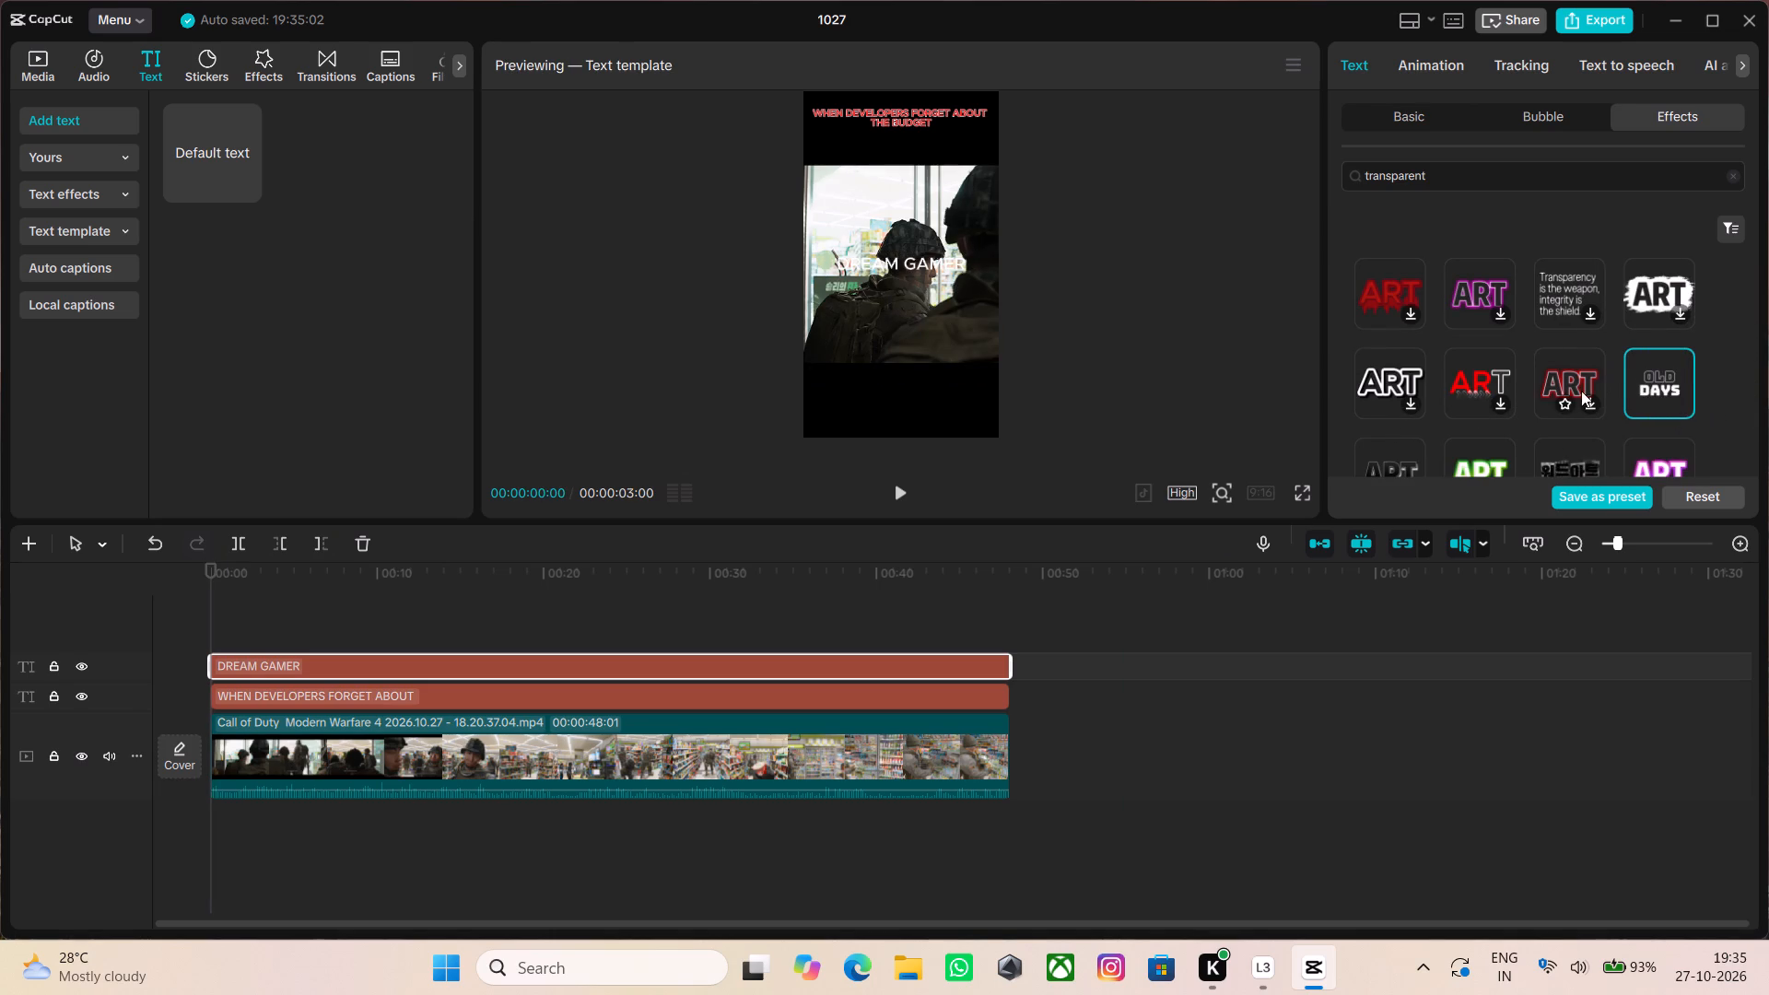
pyautogui.scroll(-1, 1520, 396)
pyautogui.click(1395, 373)
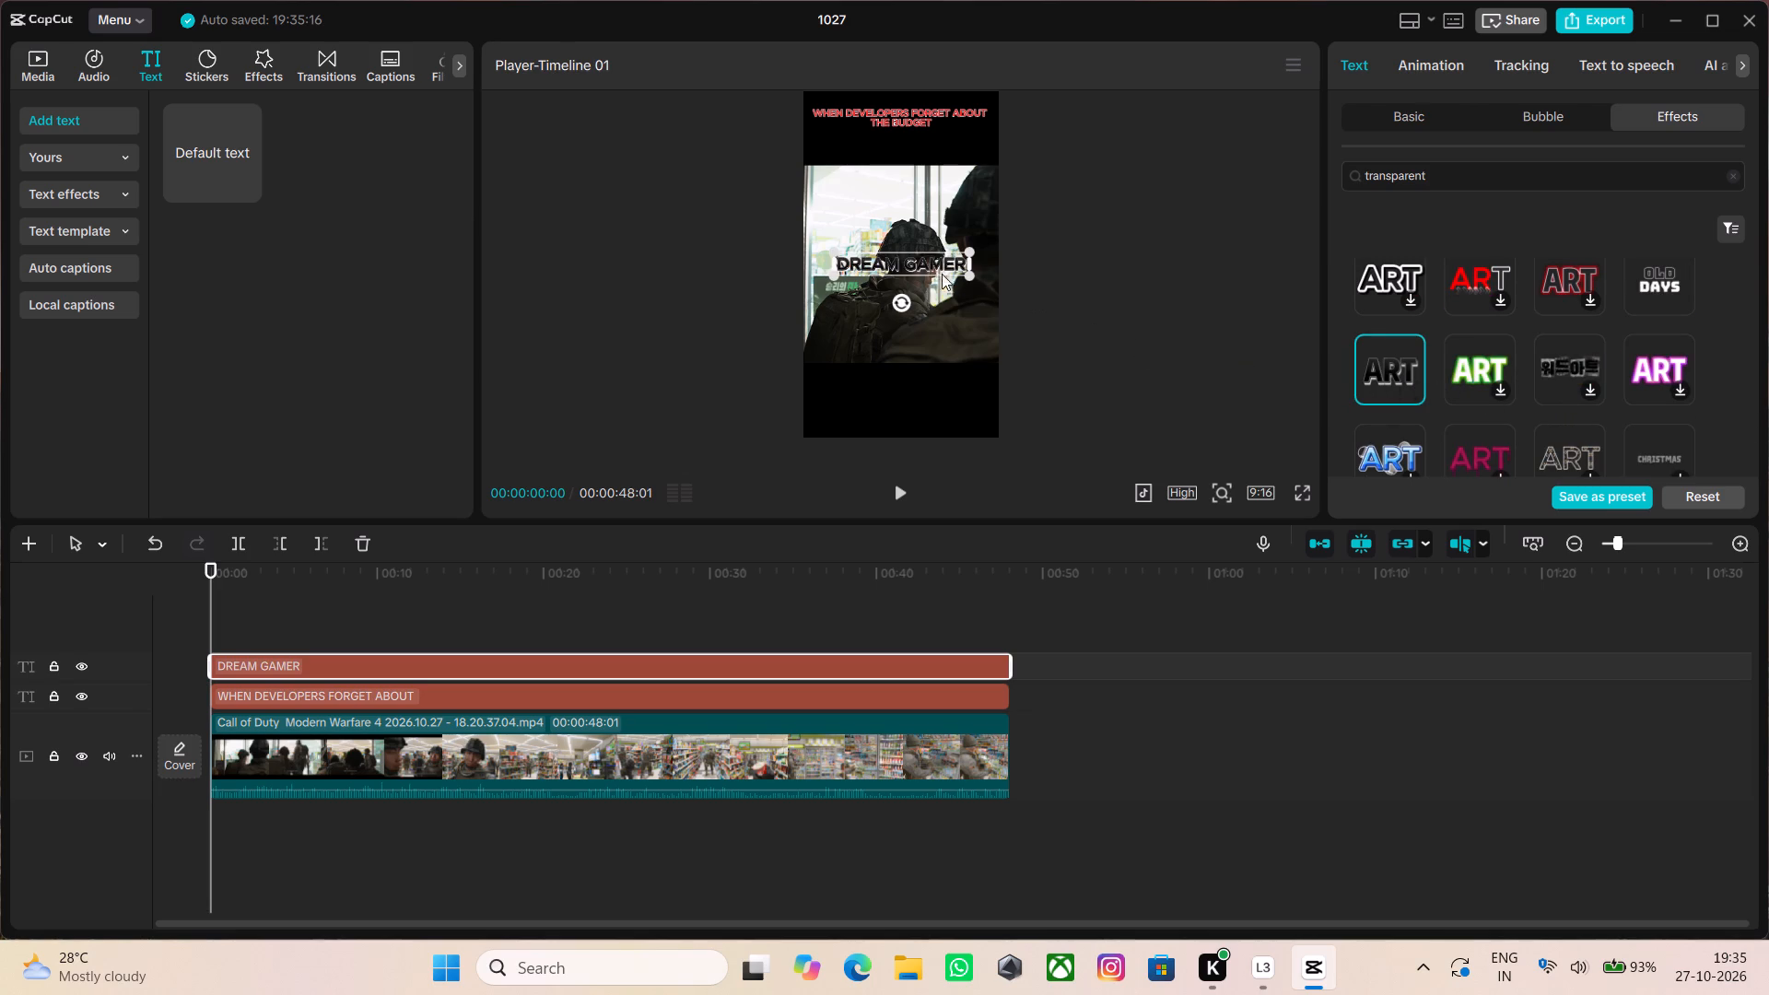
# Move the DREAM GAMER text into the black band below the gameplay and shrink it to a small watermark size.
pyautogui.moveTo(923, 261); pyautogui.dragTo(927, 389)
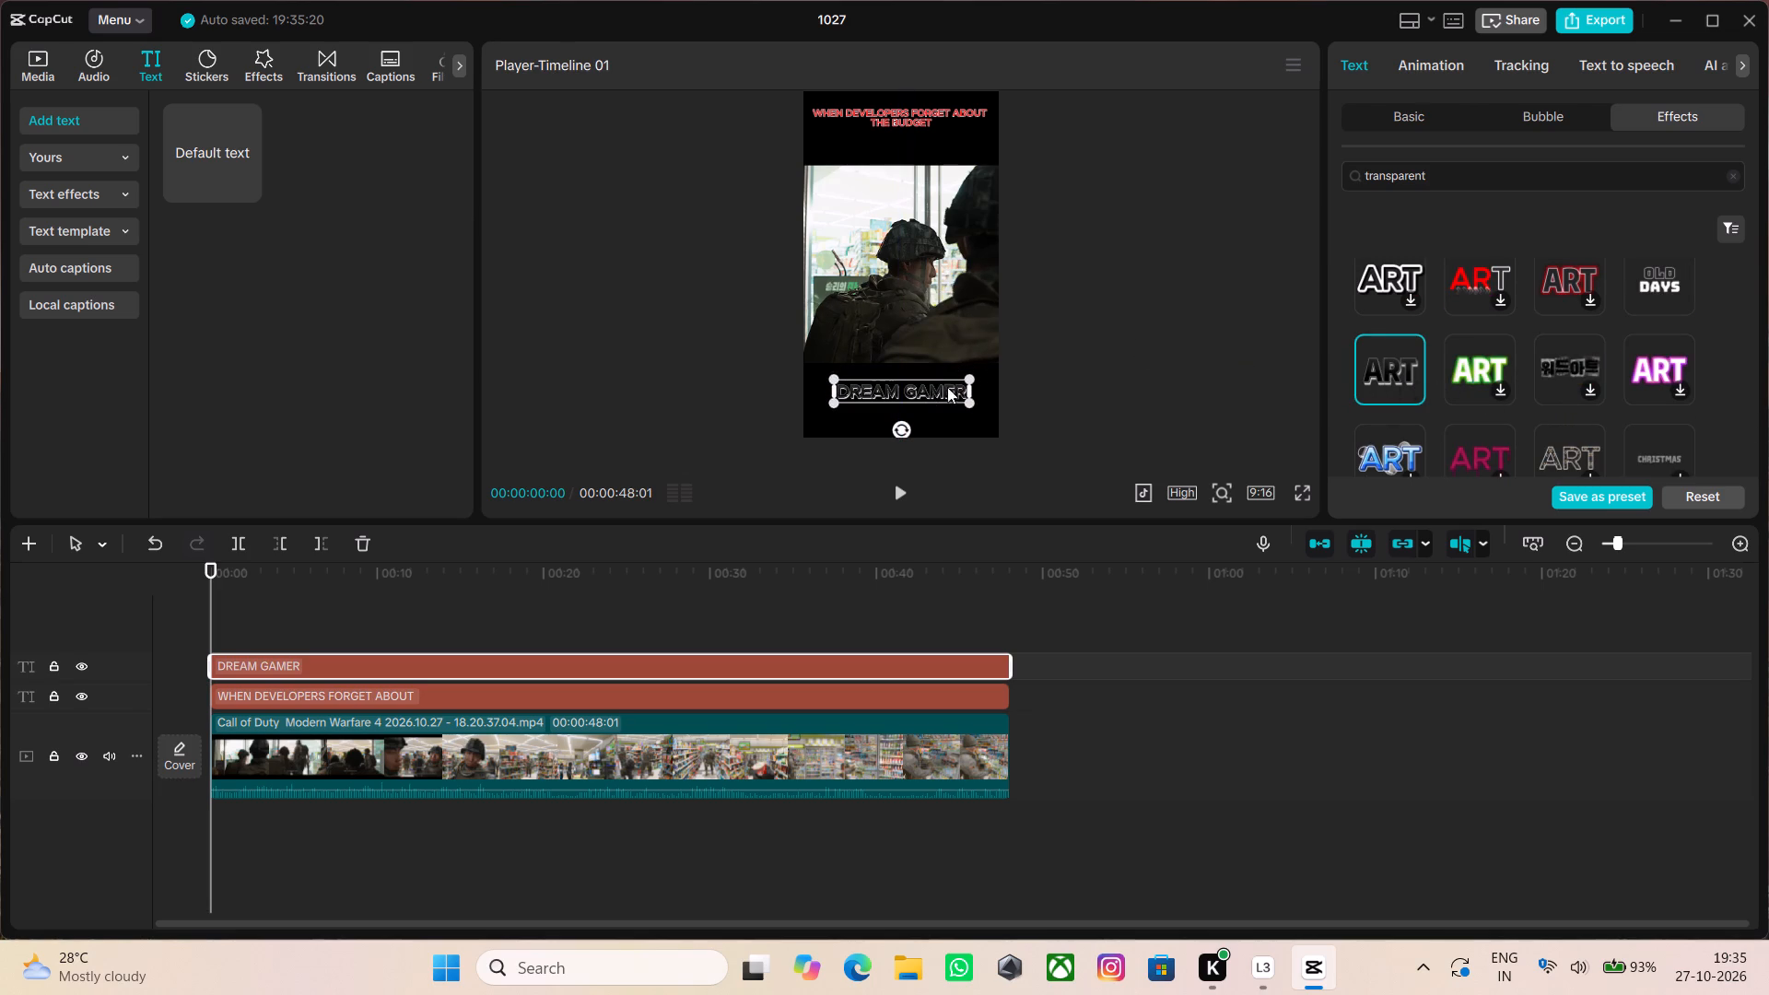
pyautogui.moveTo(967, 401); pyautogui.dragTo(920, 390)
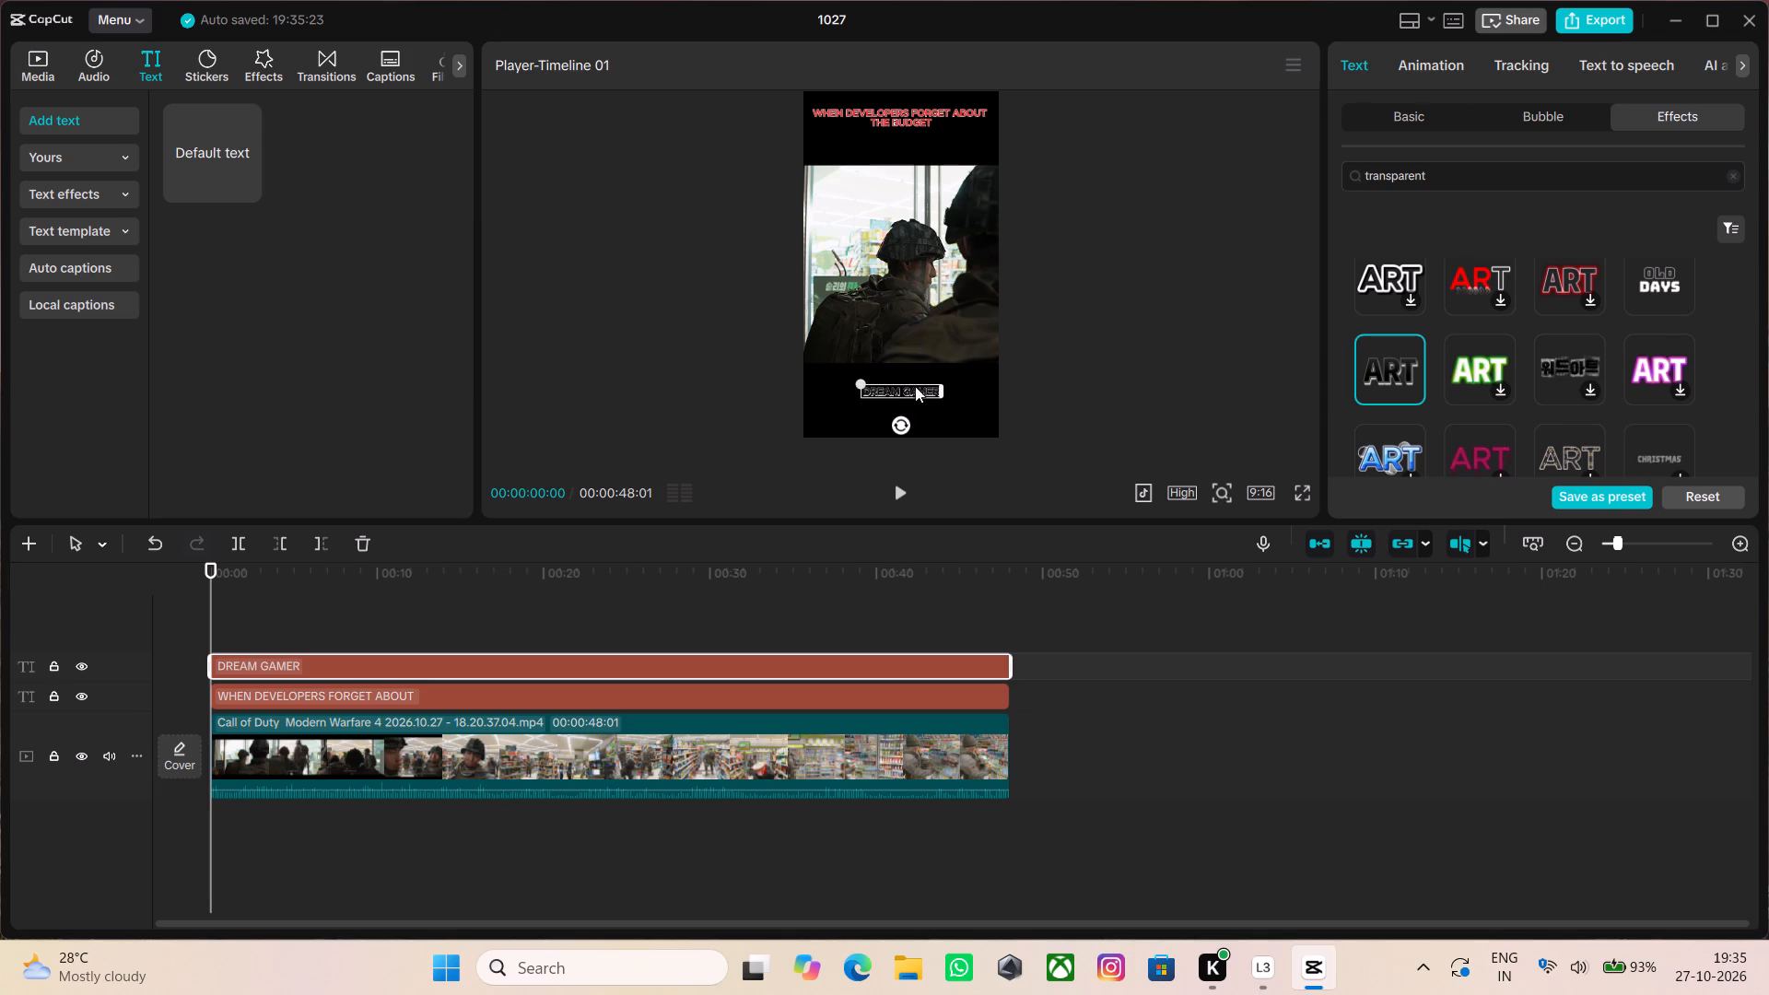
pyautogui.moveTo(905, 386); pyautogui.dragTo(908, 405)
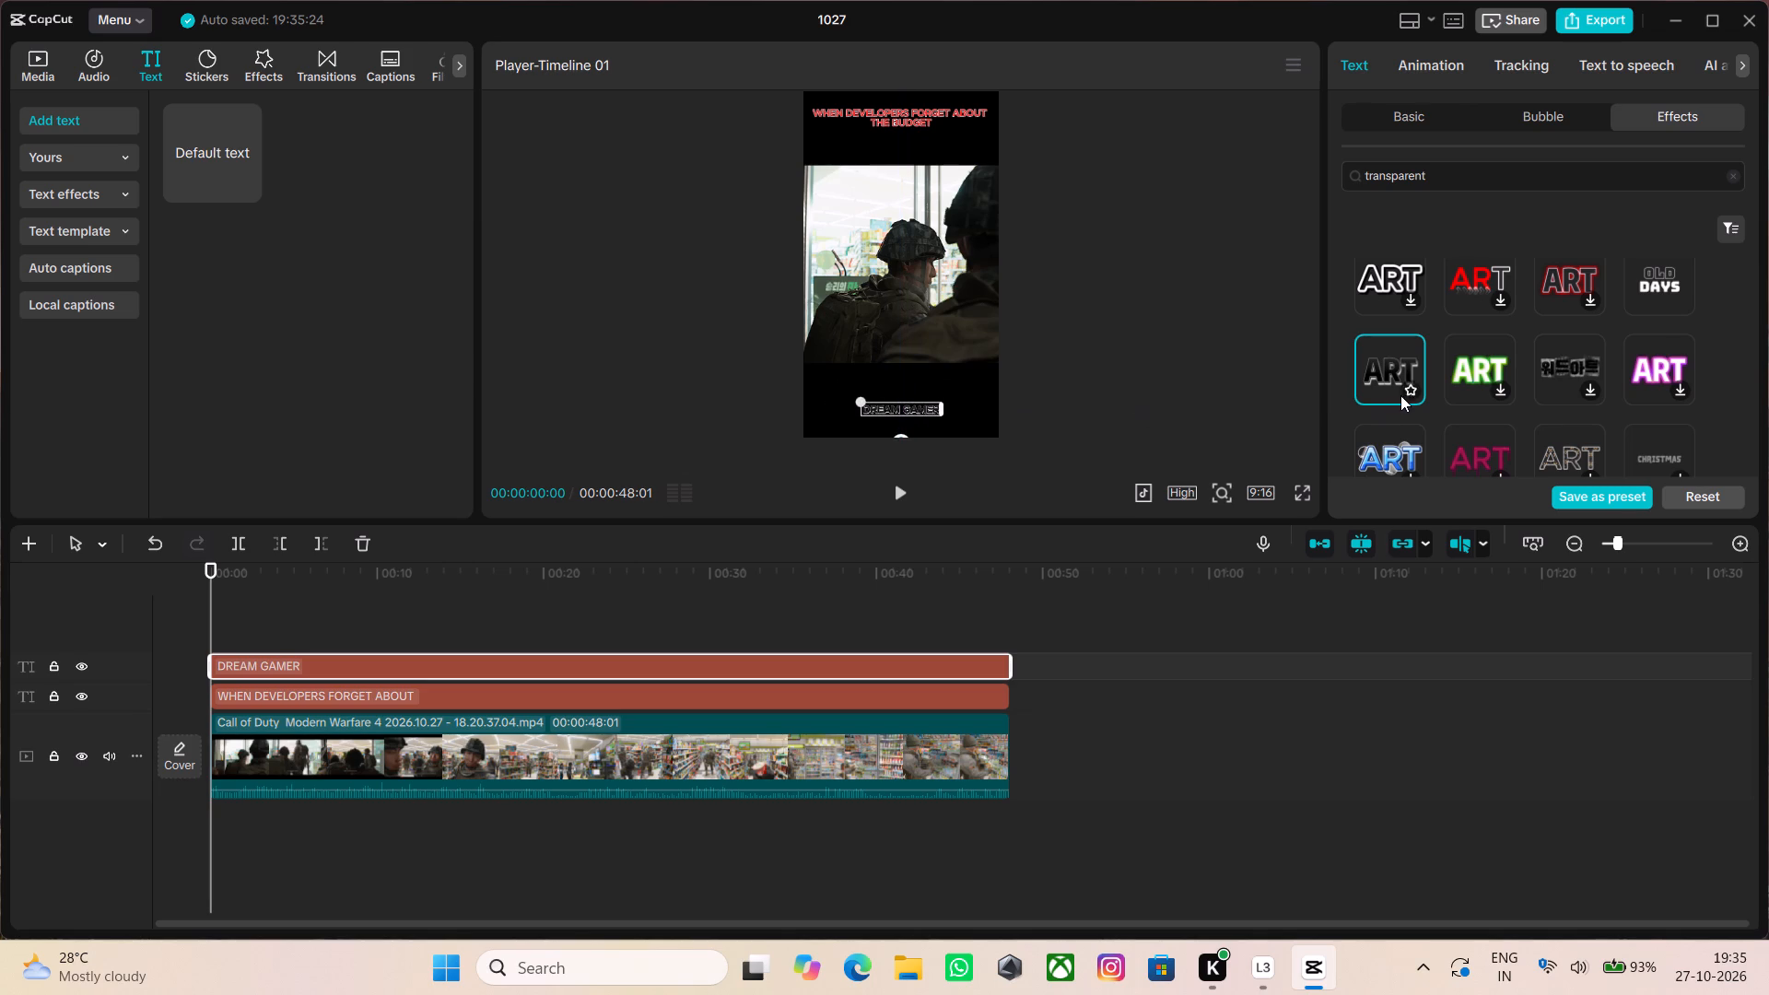
# Try the white-lettered style from the "transparent" results, and apply the hollow outlined SALE style to DREAM GAMER.
pyautogui.scroll(-1, 1401, 395)
pyautogui.click(1558, 445)
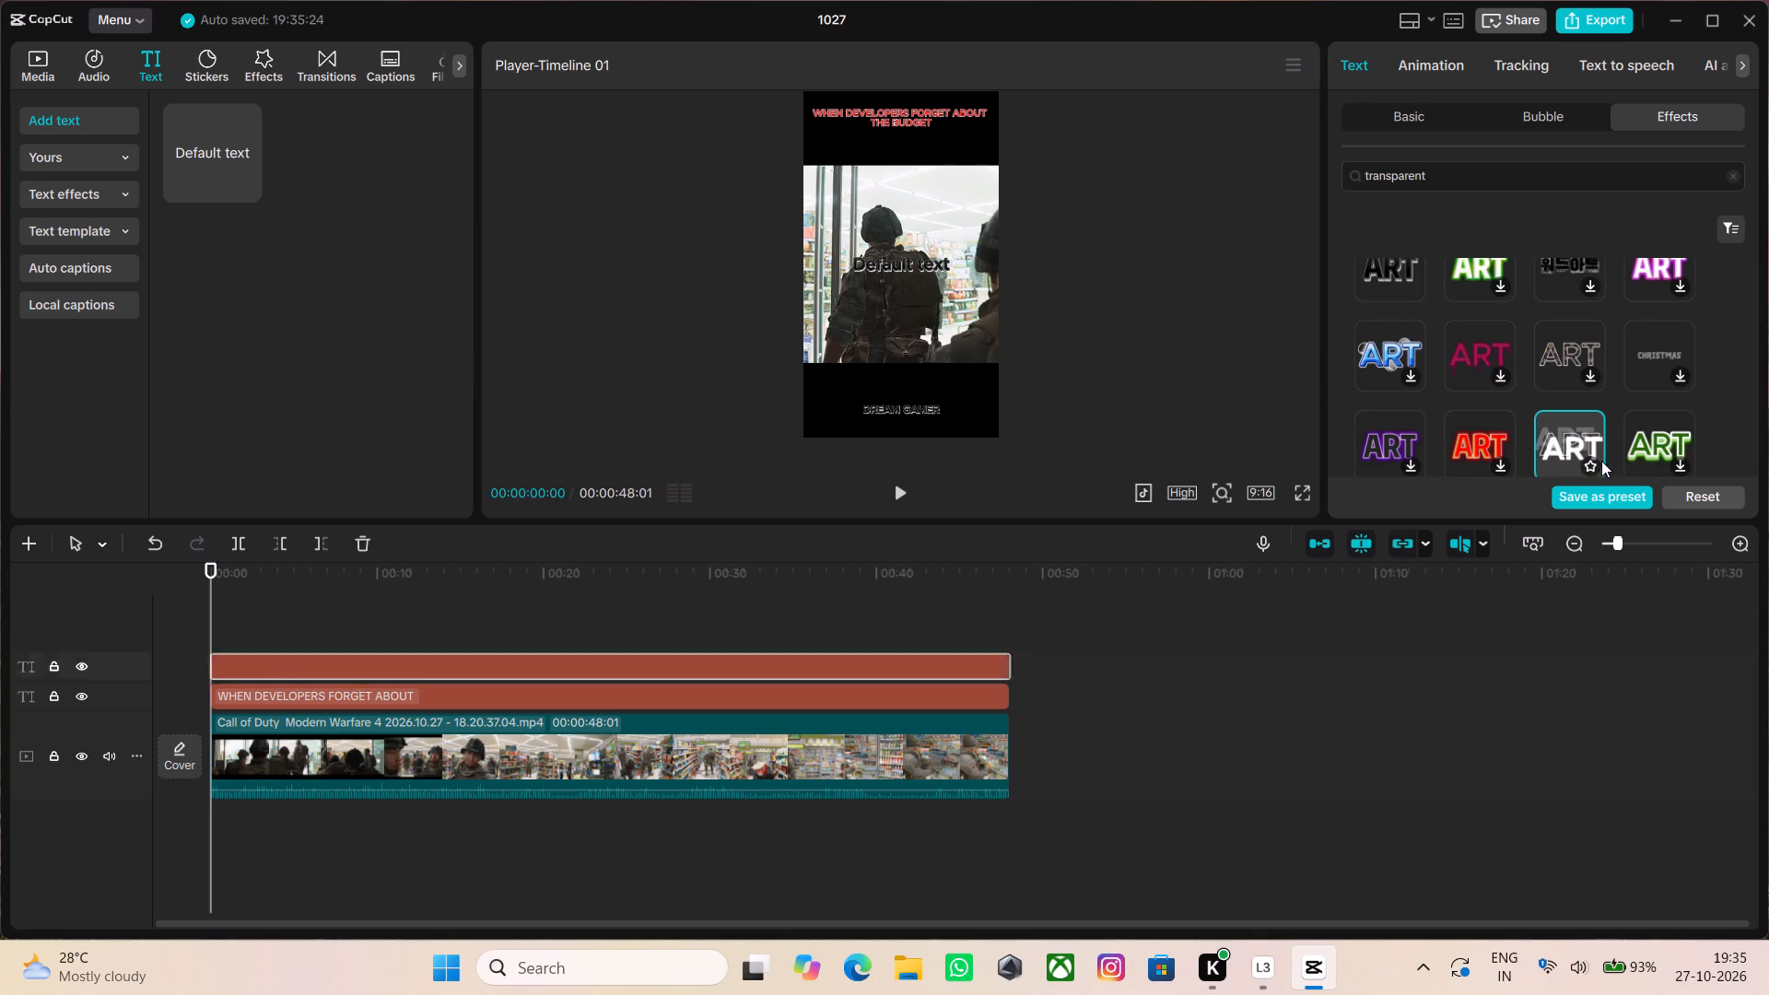
pyautogui.scroll(-1, 1609, 411)
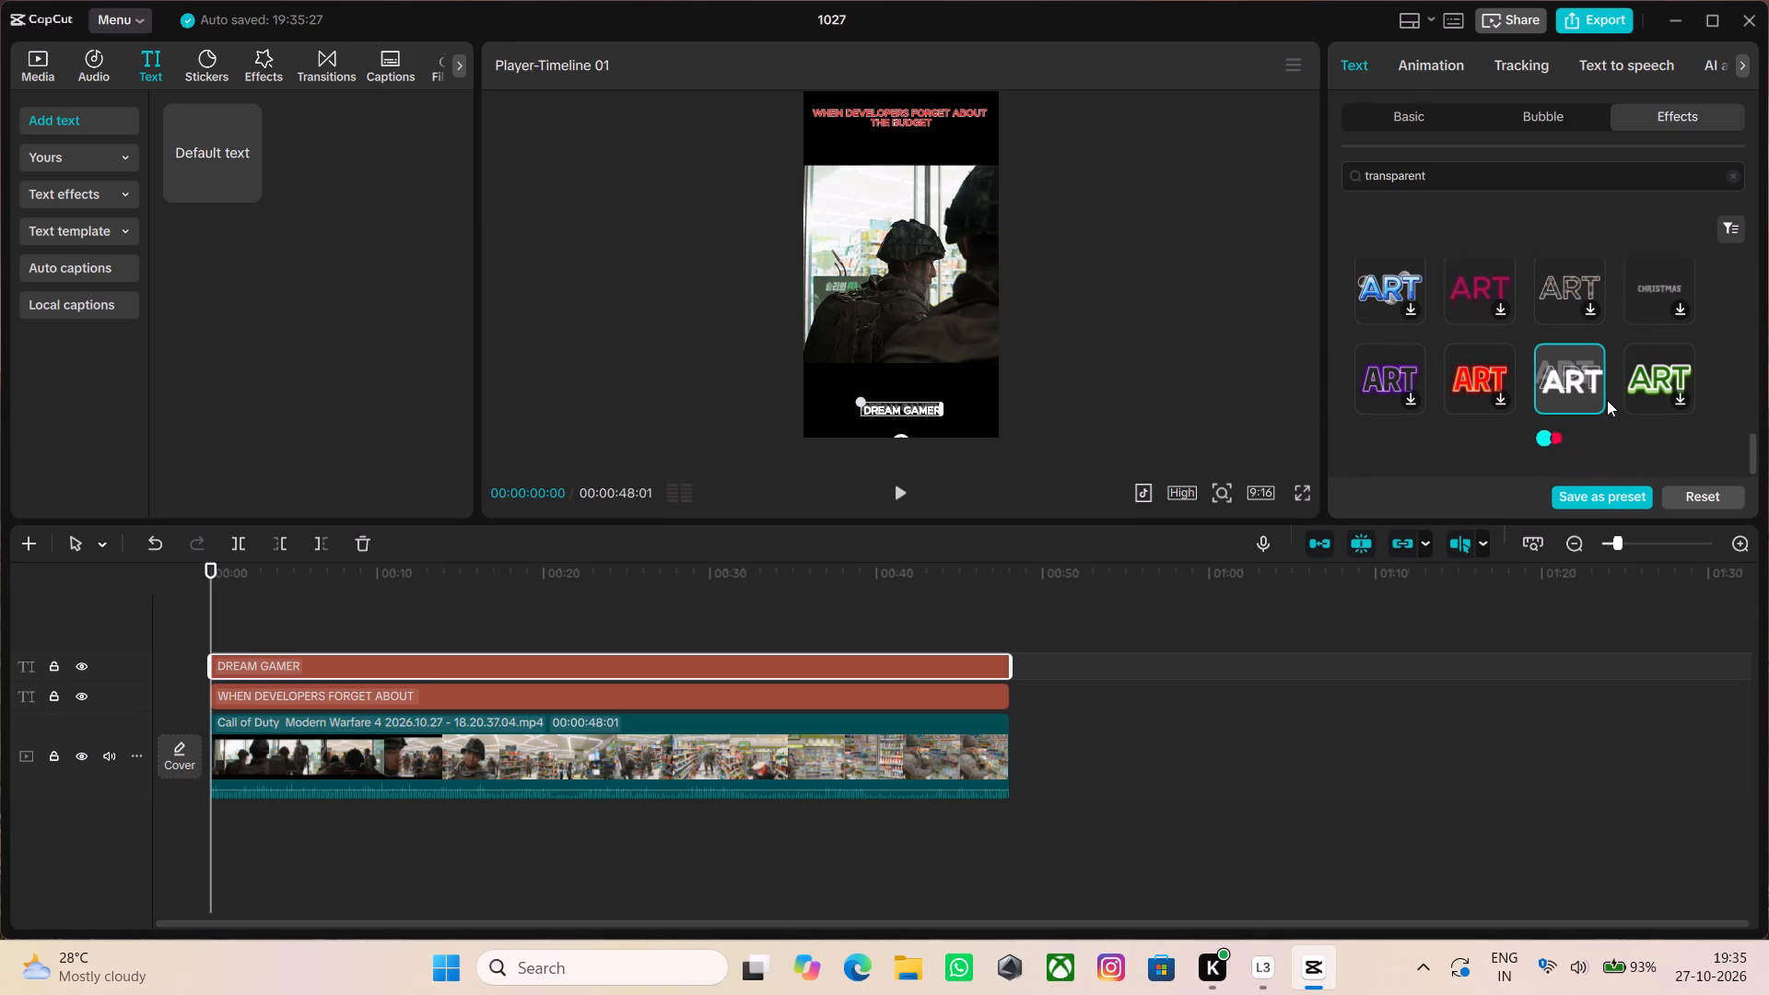
pyautogui.scroll(-1, 1585, 385)
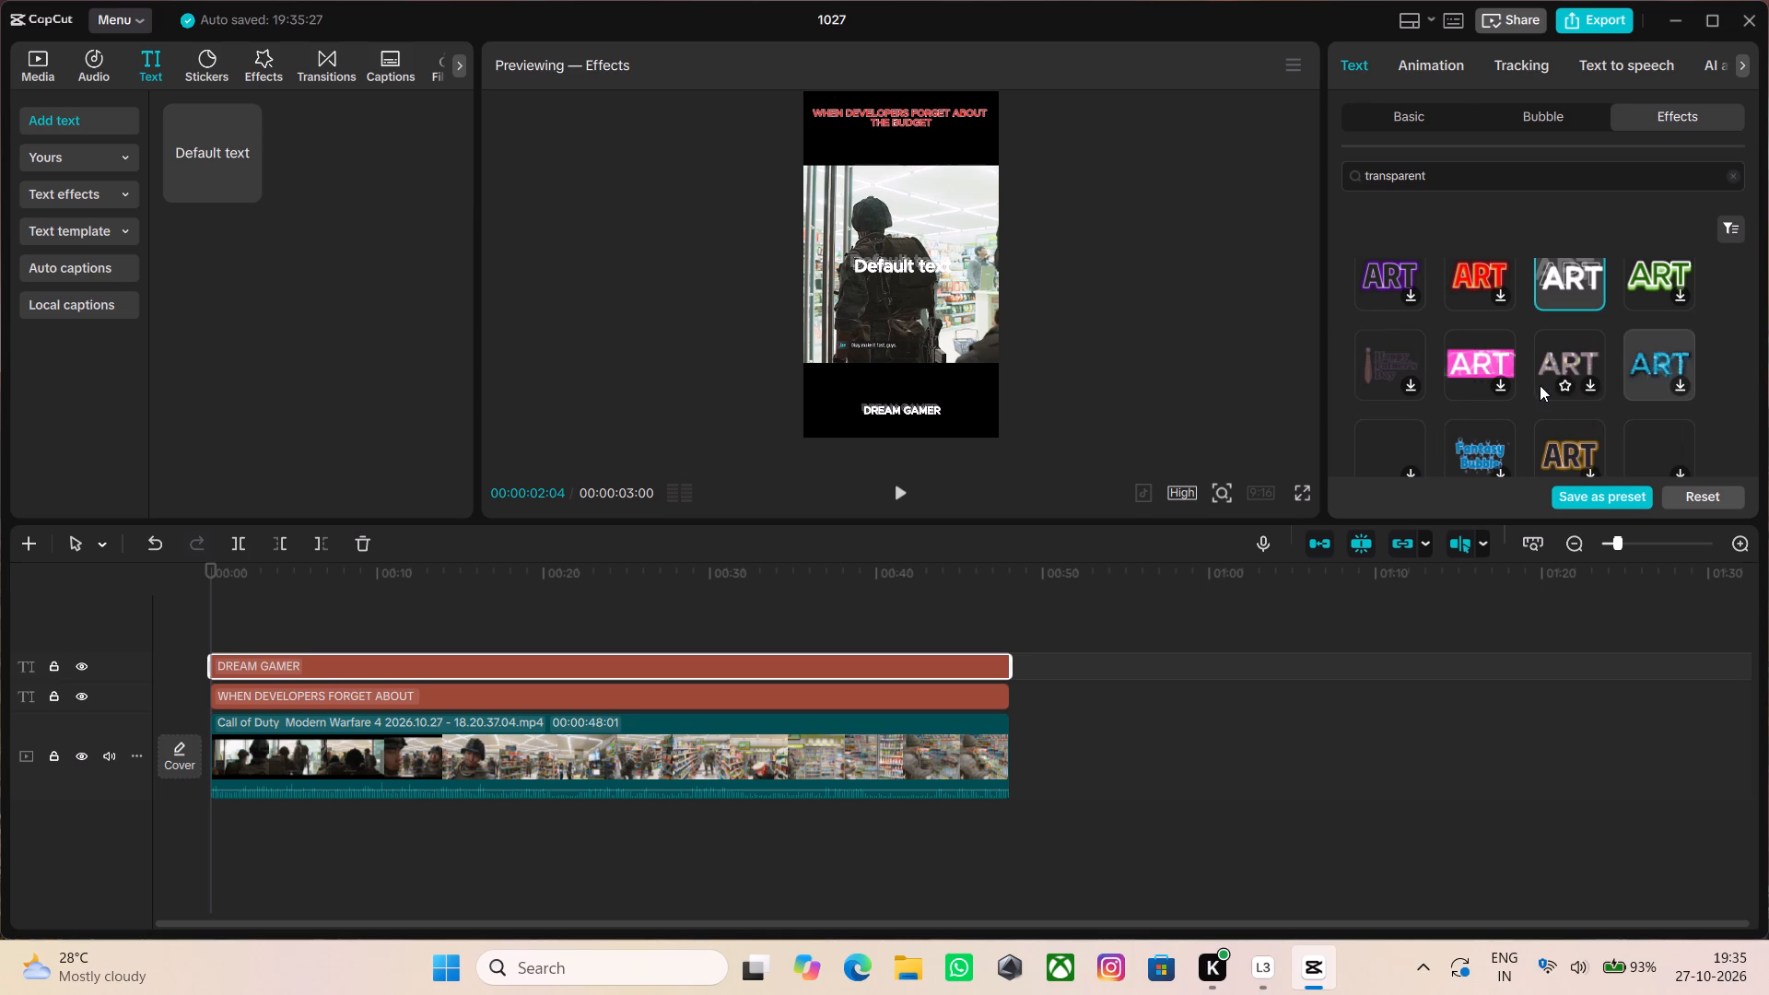
pyautogui.scroll(-1, 1540, 385)
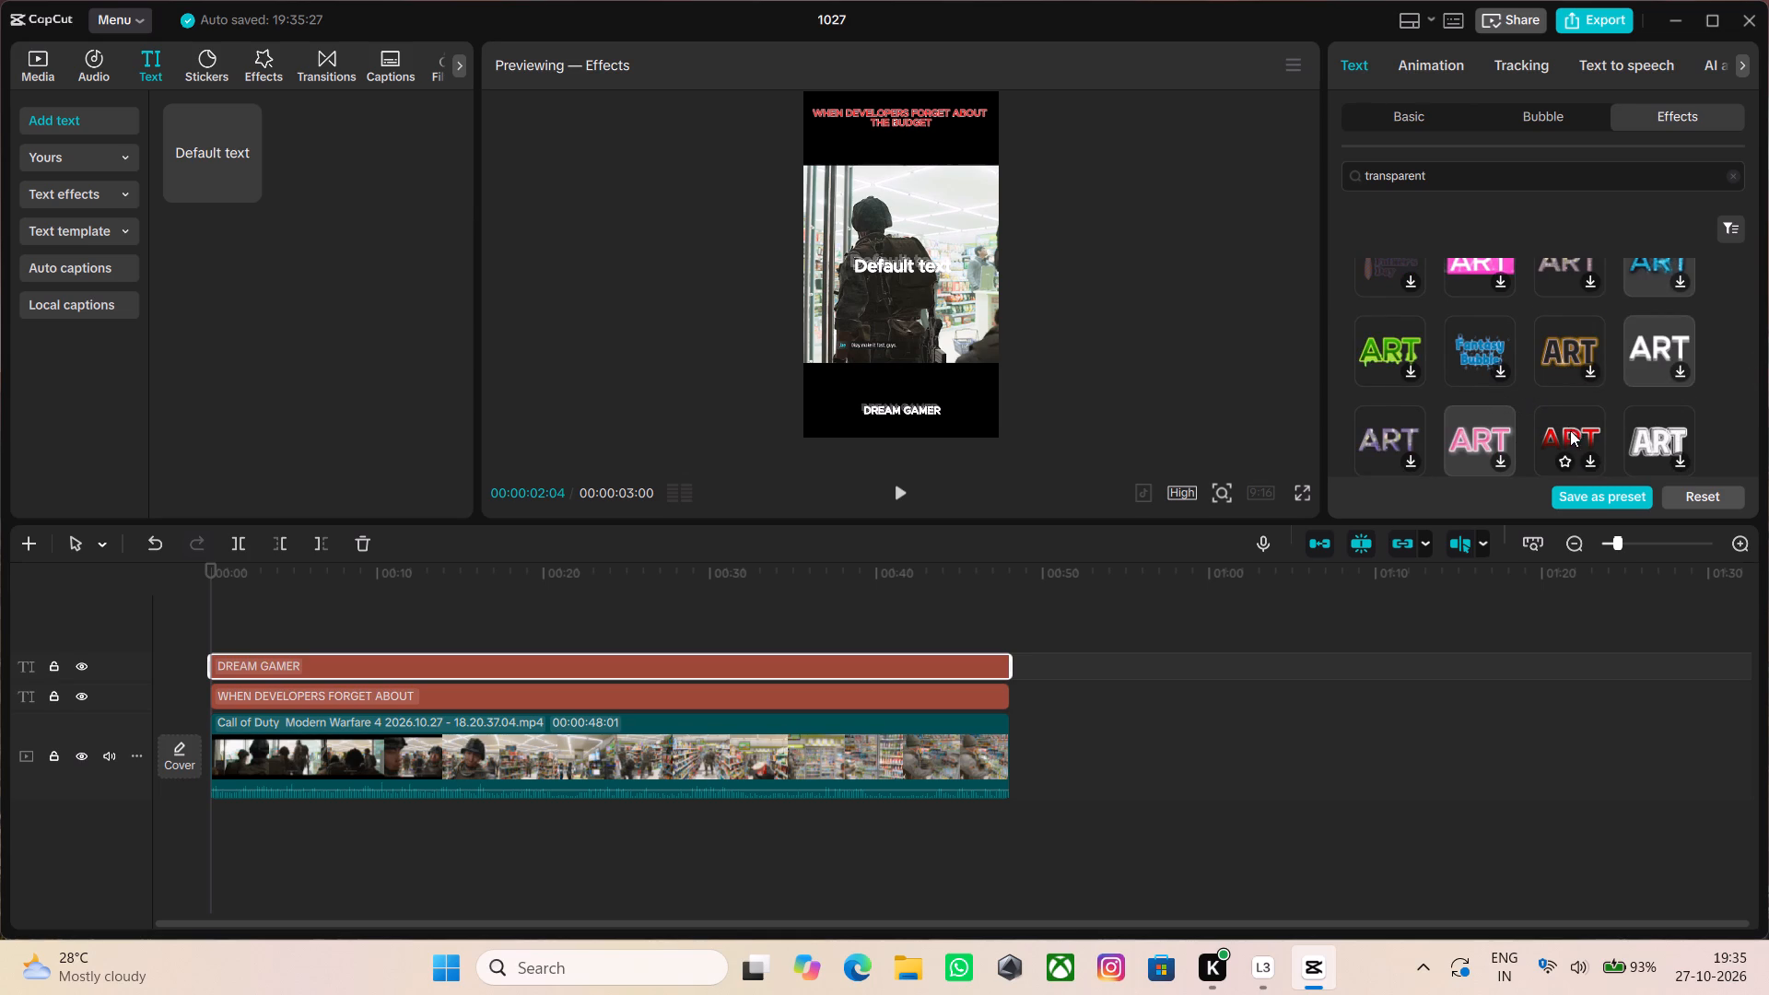
pyautogui.scroll(-1, 1579, 419)
pyautogui.click(1412, 418)
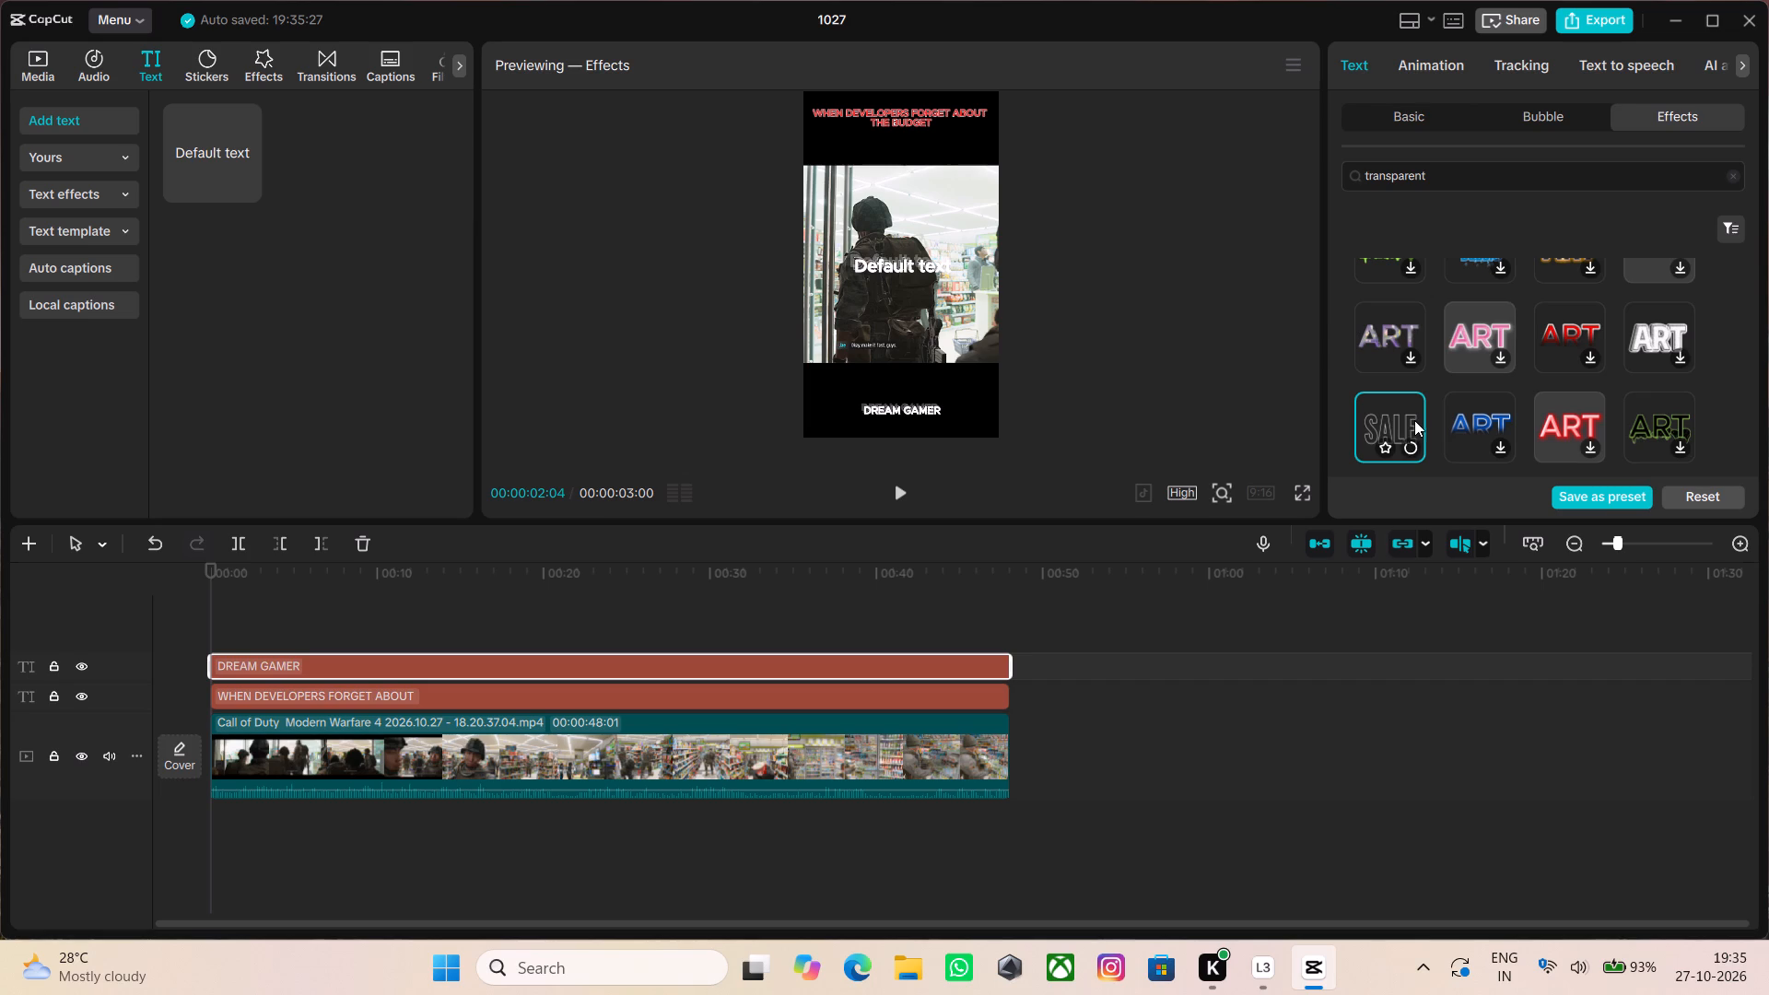
pyautogui.scroll(-1, 1438, 414)
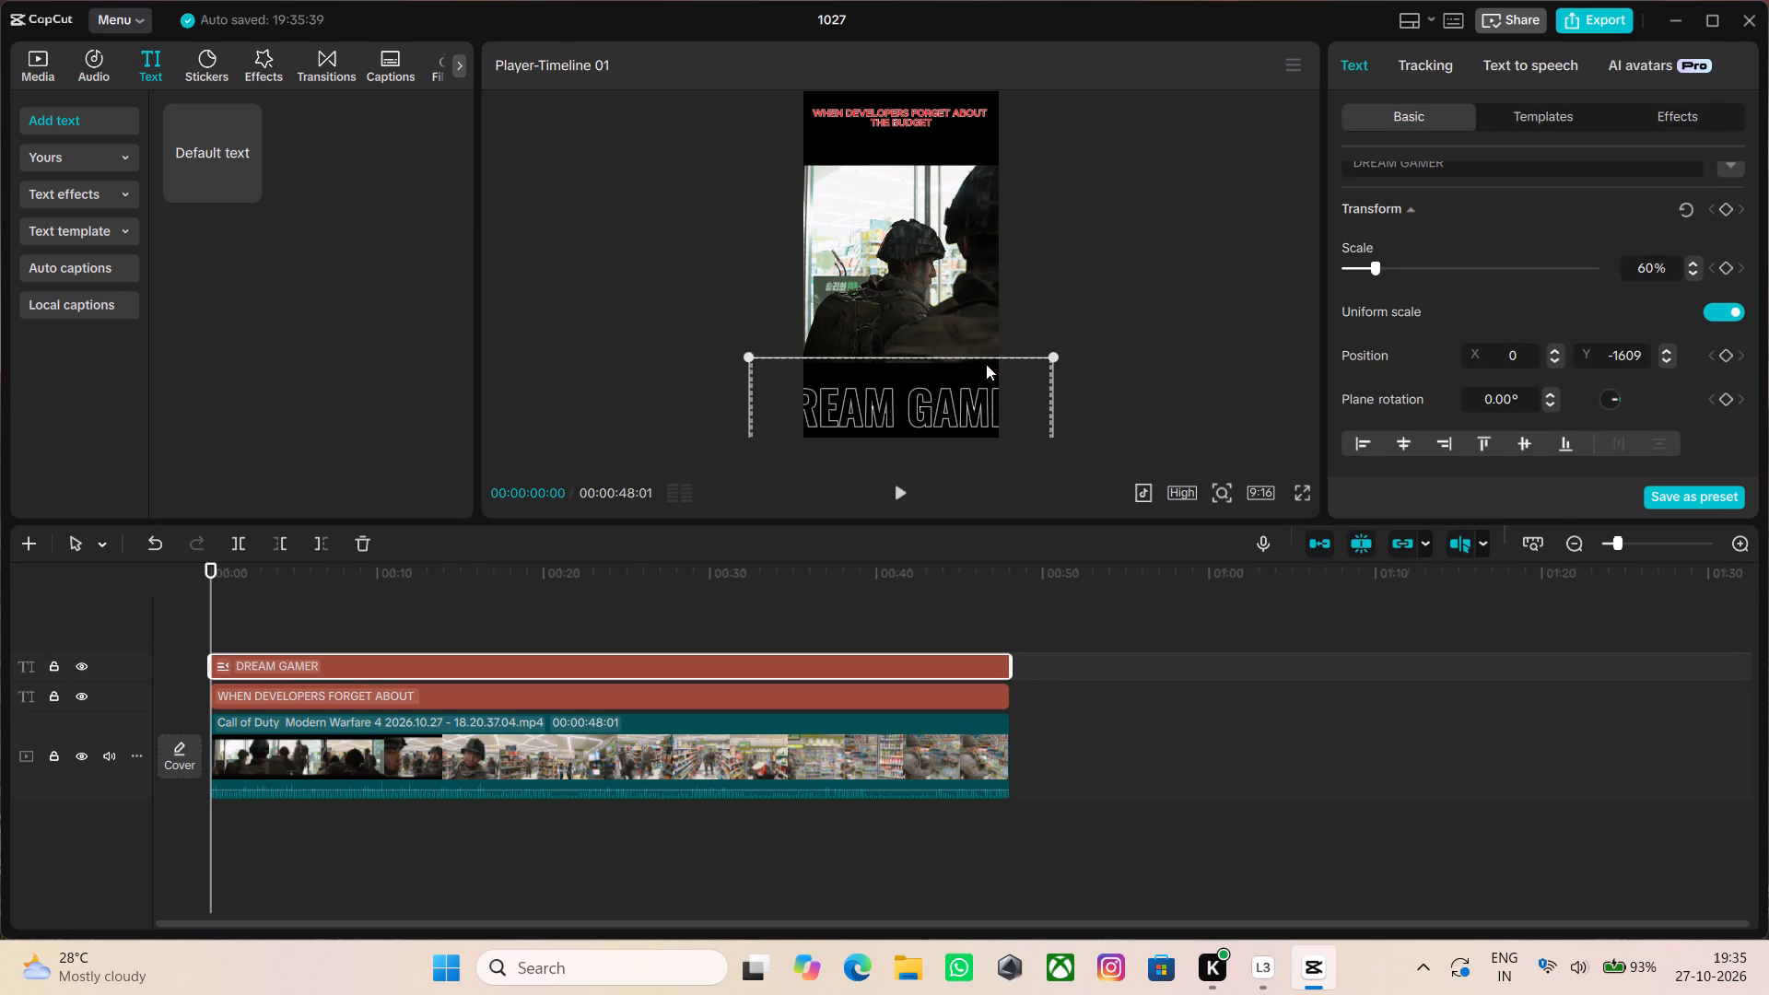
# Scale the outlined DREAM GAMER text down to 12% and centre it horizontally below the gameplay at Y -1582.
pyautogui.click(986, 364)
pyautogui.moveTo(990, 354); pyautogui.dragTo(990, 298)
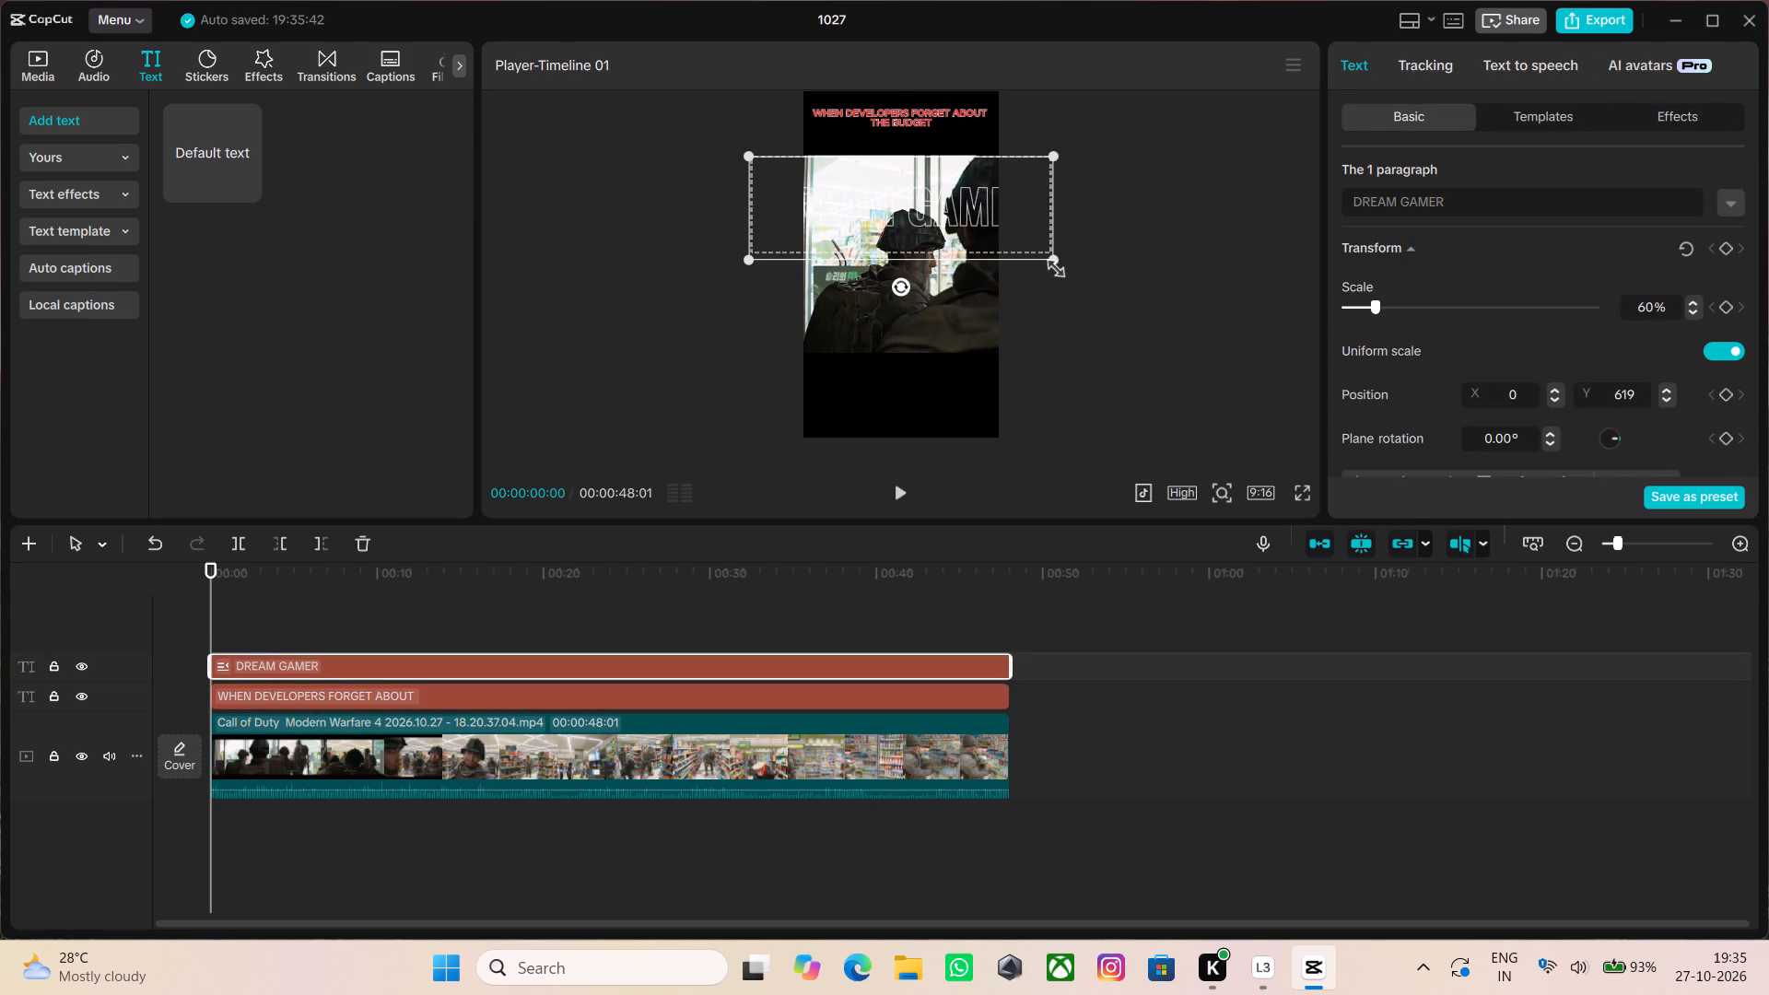
pyautogui.moveTo(1050, 264); pyautogui.dragTo(828, 257)
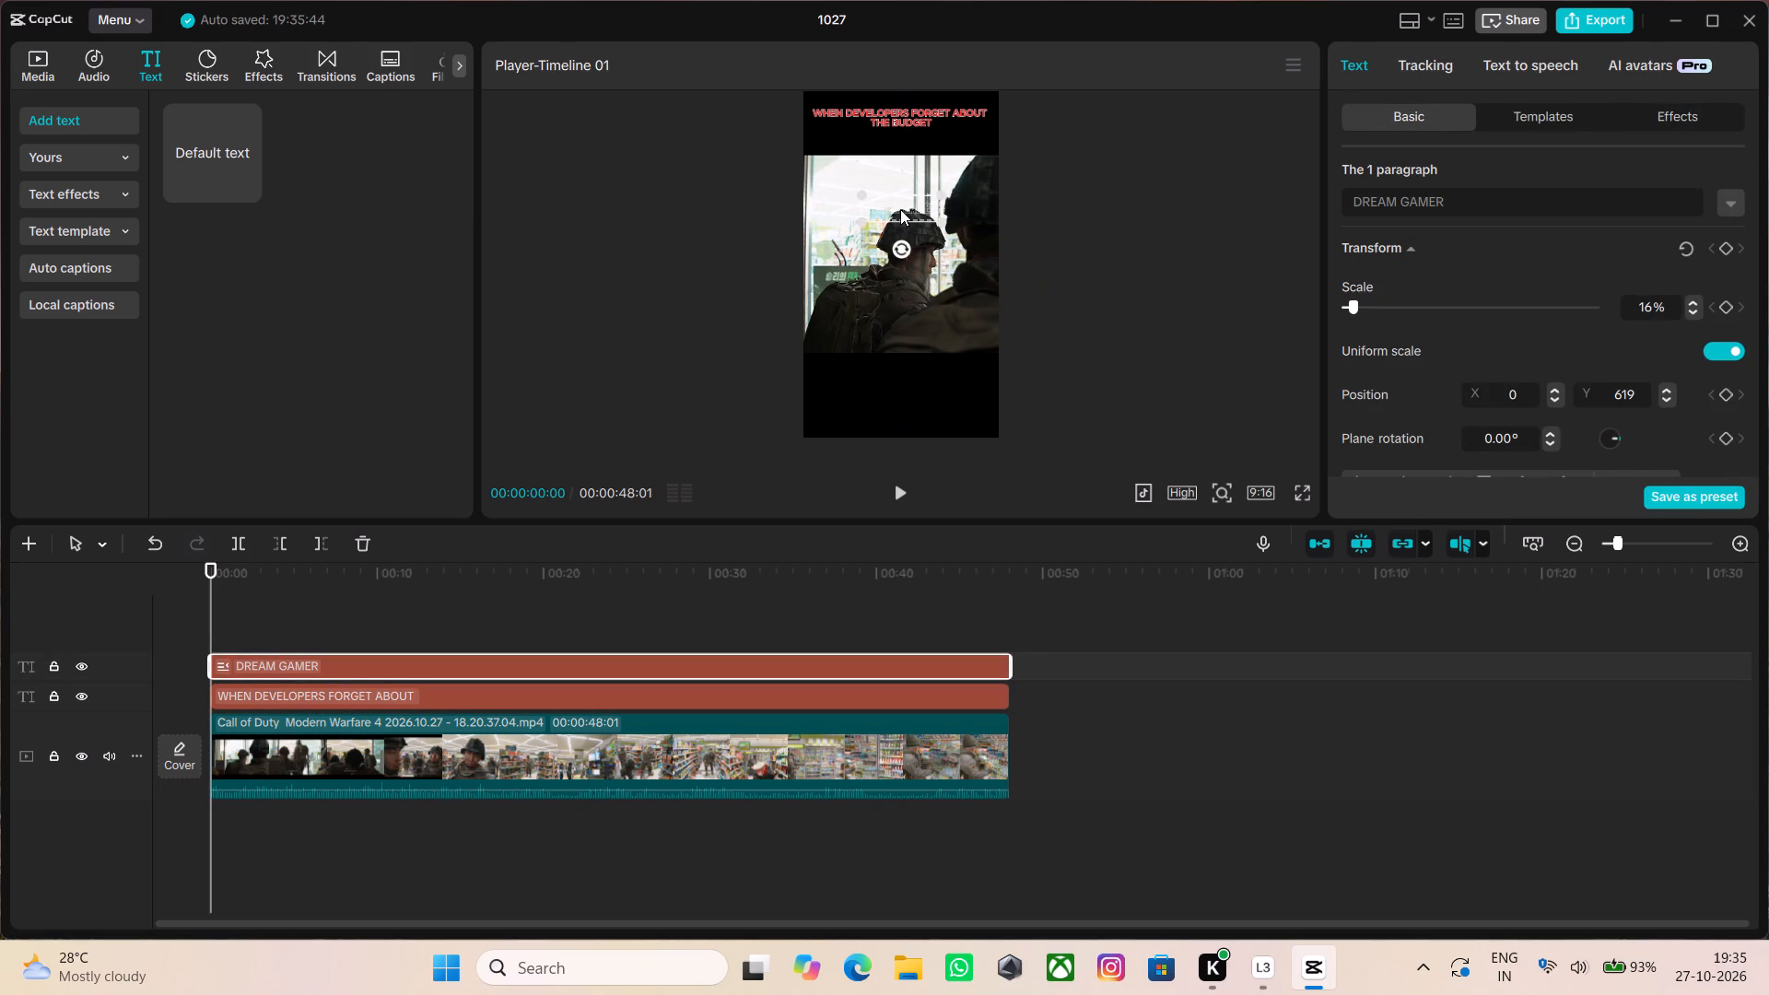
pyautogui.moveTo(901, 209); pyautogui.dragTo(908, 384)
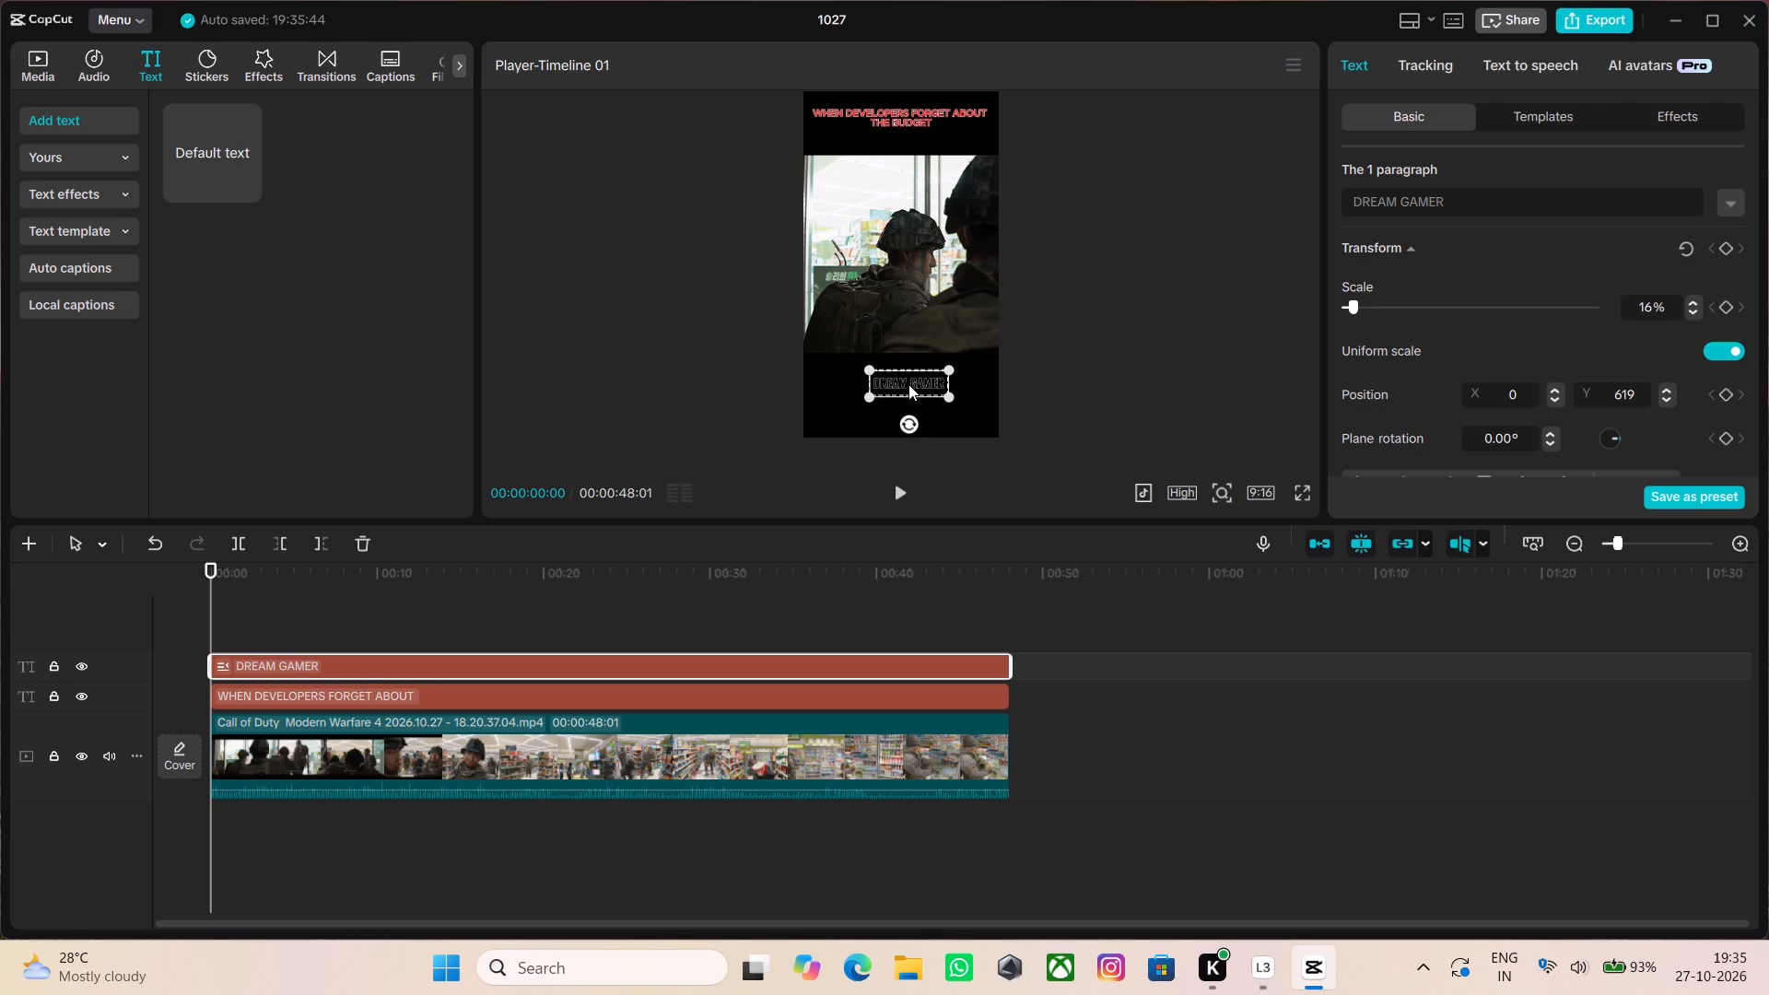
pyautogui.moveTo(908, 384); pyautogui.dragTo(908, 376)
pyautogui.moveTo(942, 384); pyautogui.dragTo(962, 400)
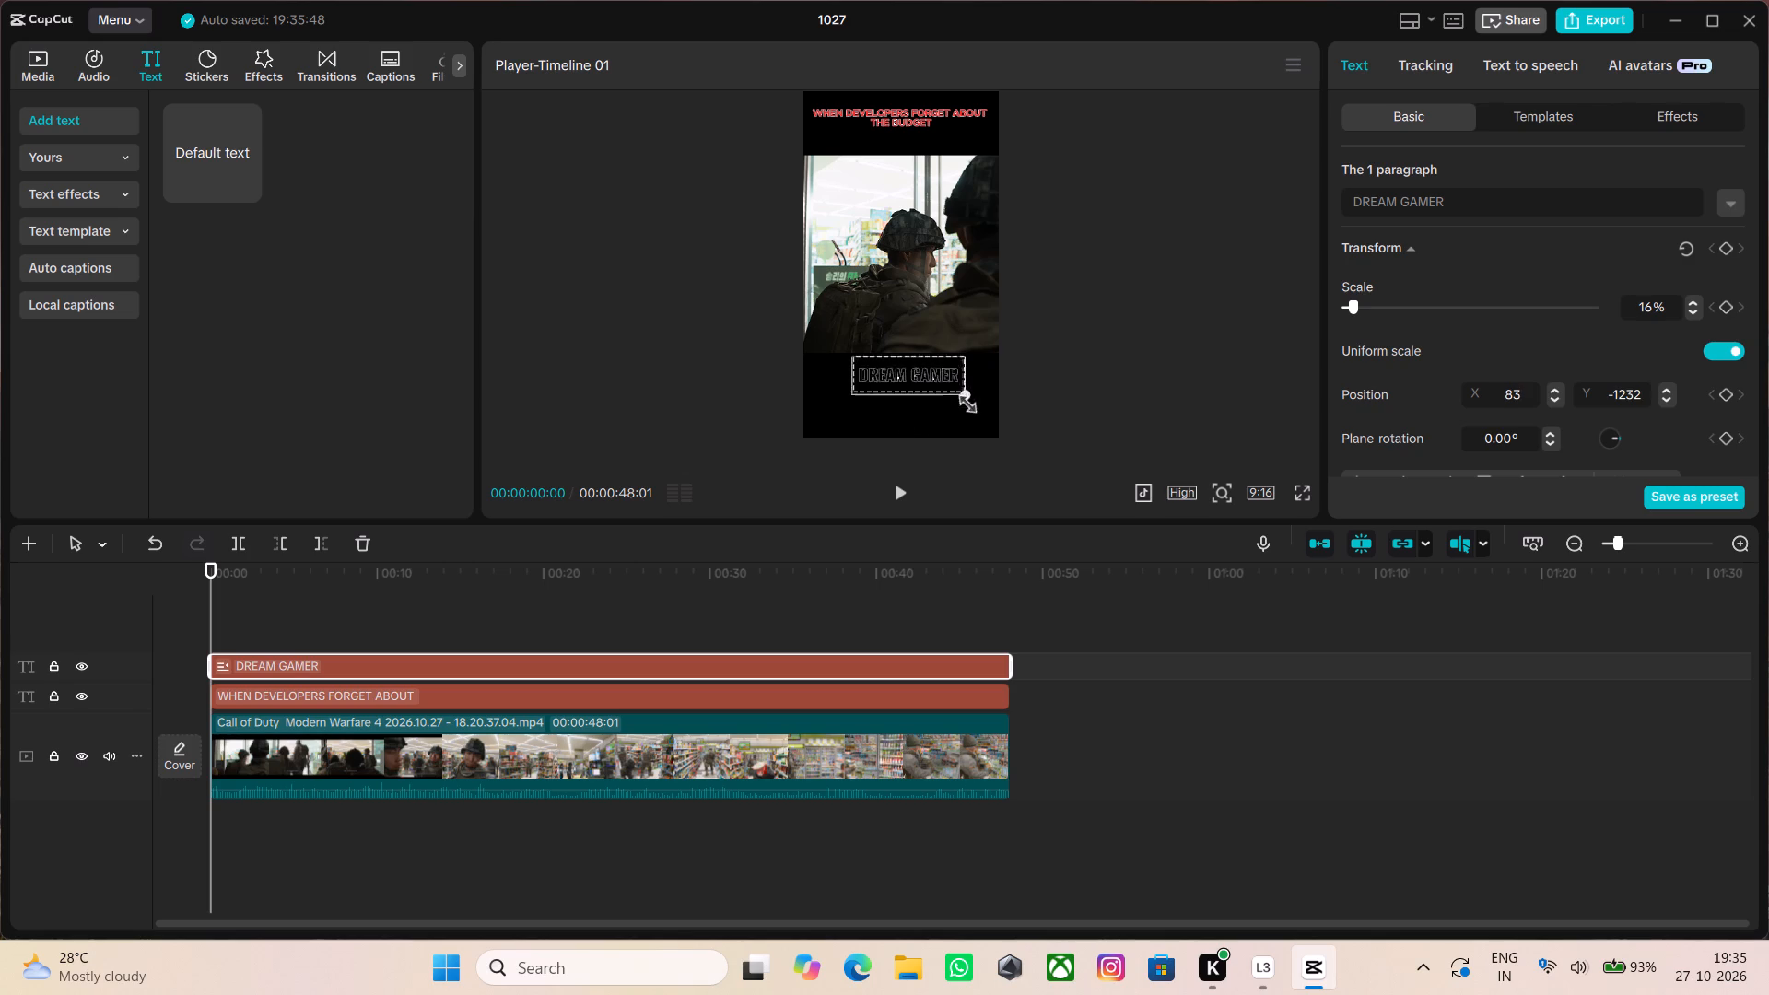
pyautogui.moveTo(962, 400); pyautogui.dragTo(994, 426)
pyautogui.moveTo(925, 380); pyautogui.dragTo(930, 415)
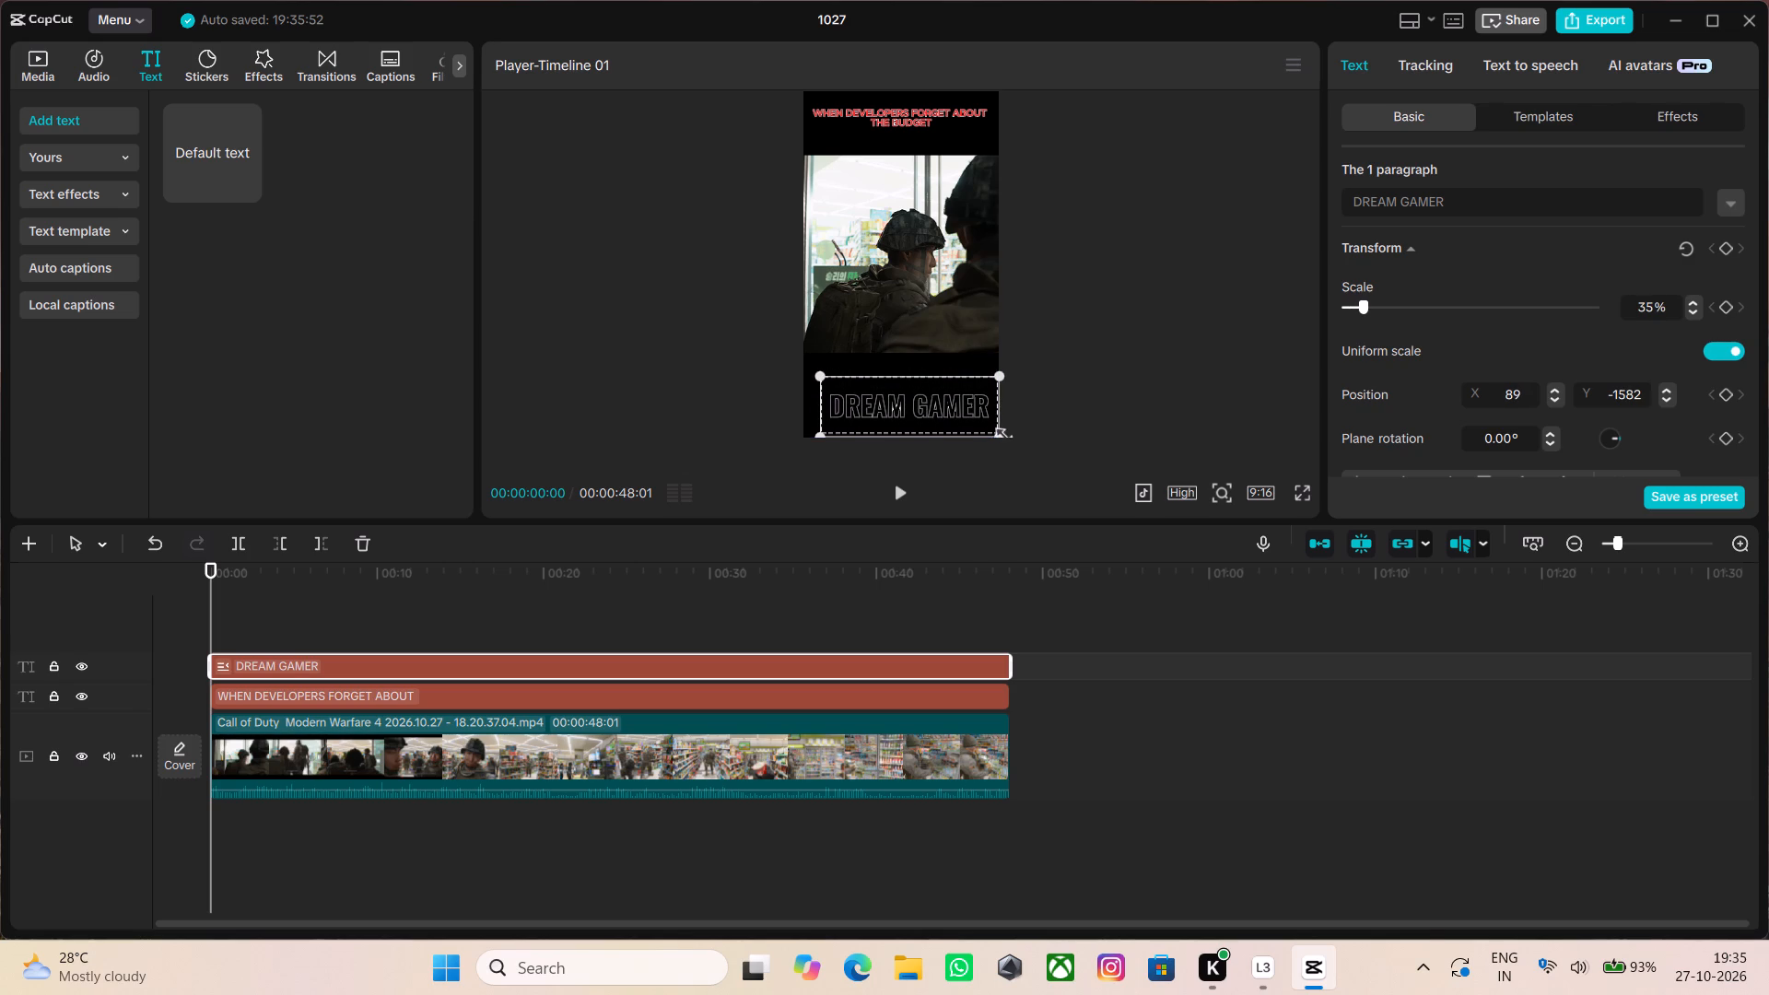
pyautogui.moveTo(959, 411); pyautogui.dragTo(946, 410)
pyautogui.moveTo(989, 427); pyautogui.dragTo(982, 427)
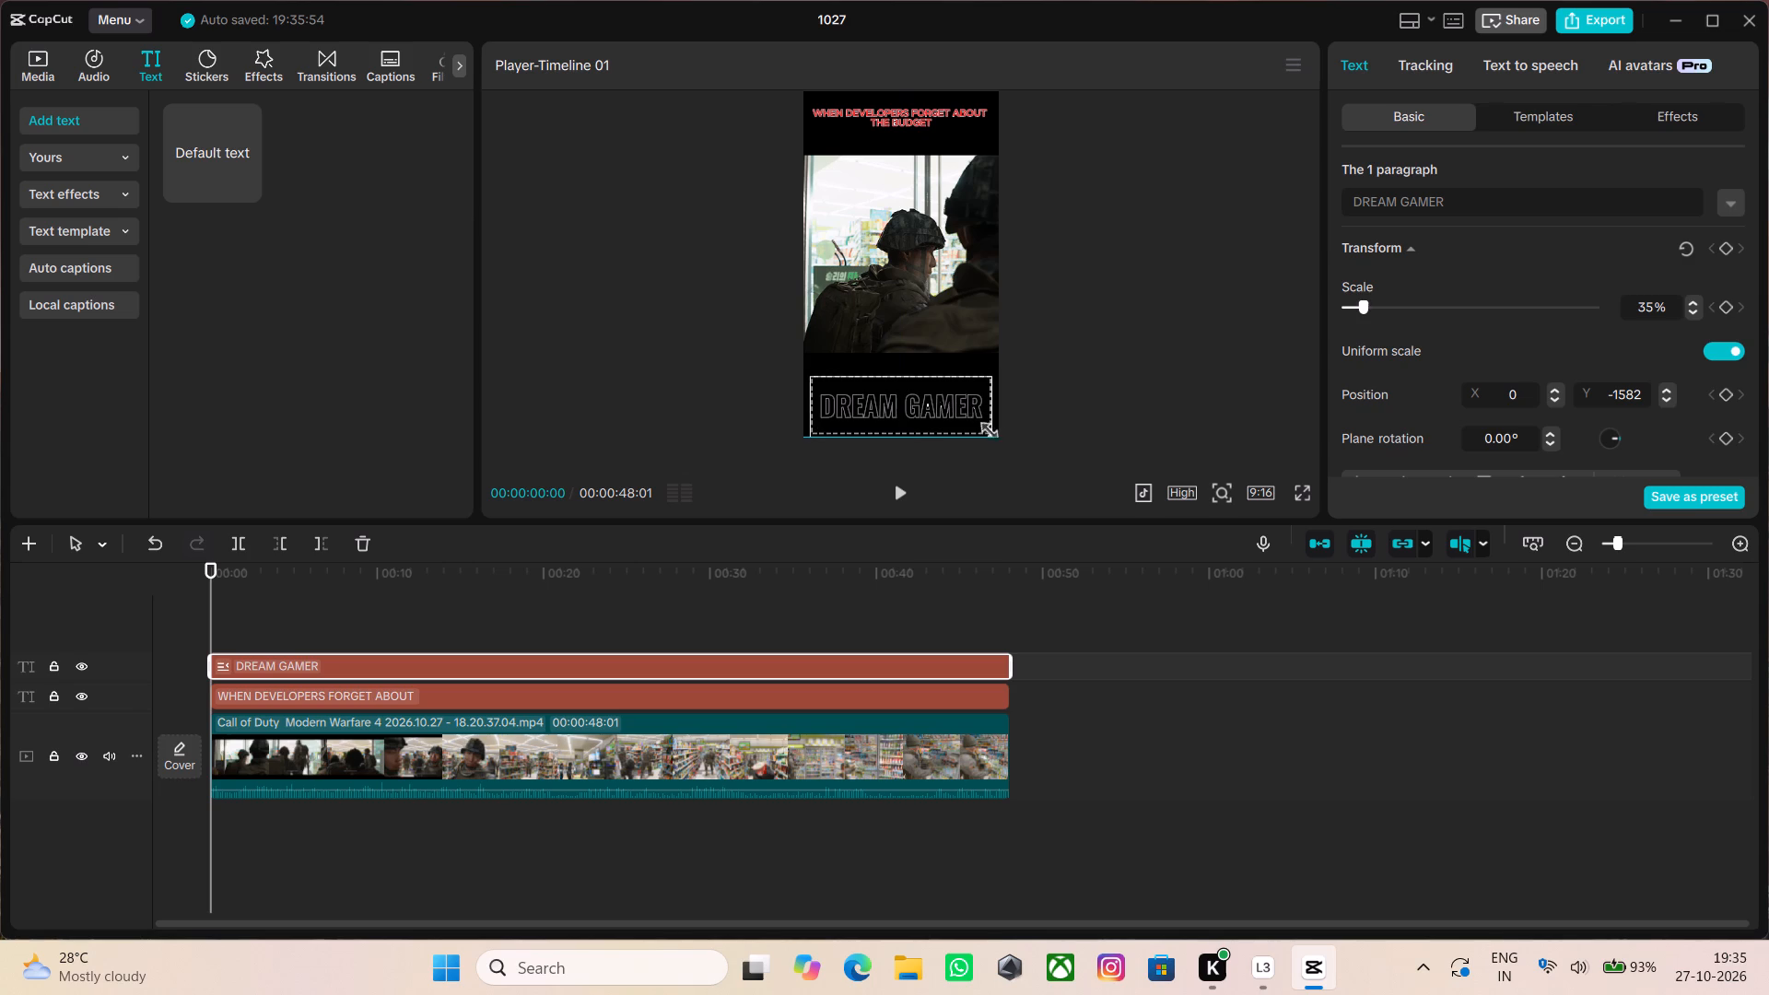
pyautogui.moveTo(982, 427); pyautogui.dragTo(963, 418)
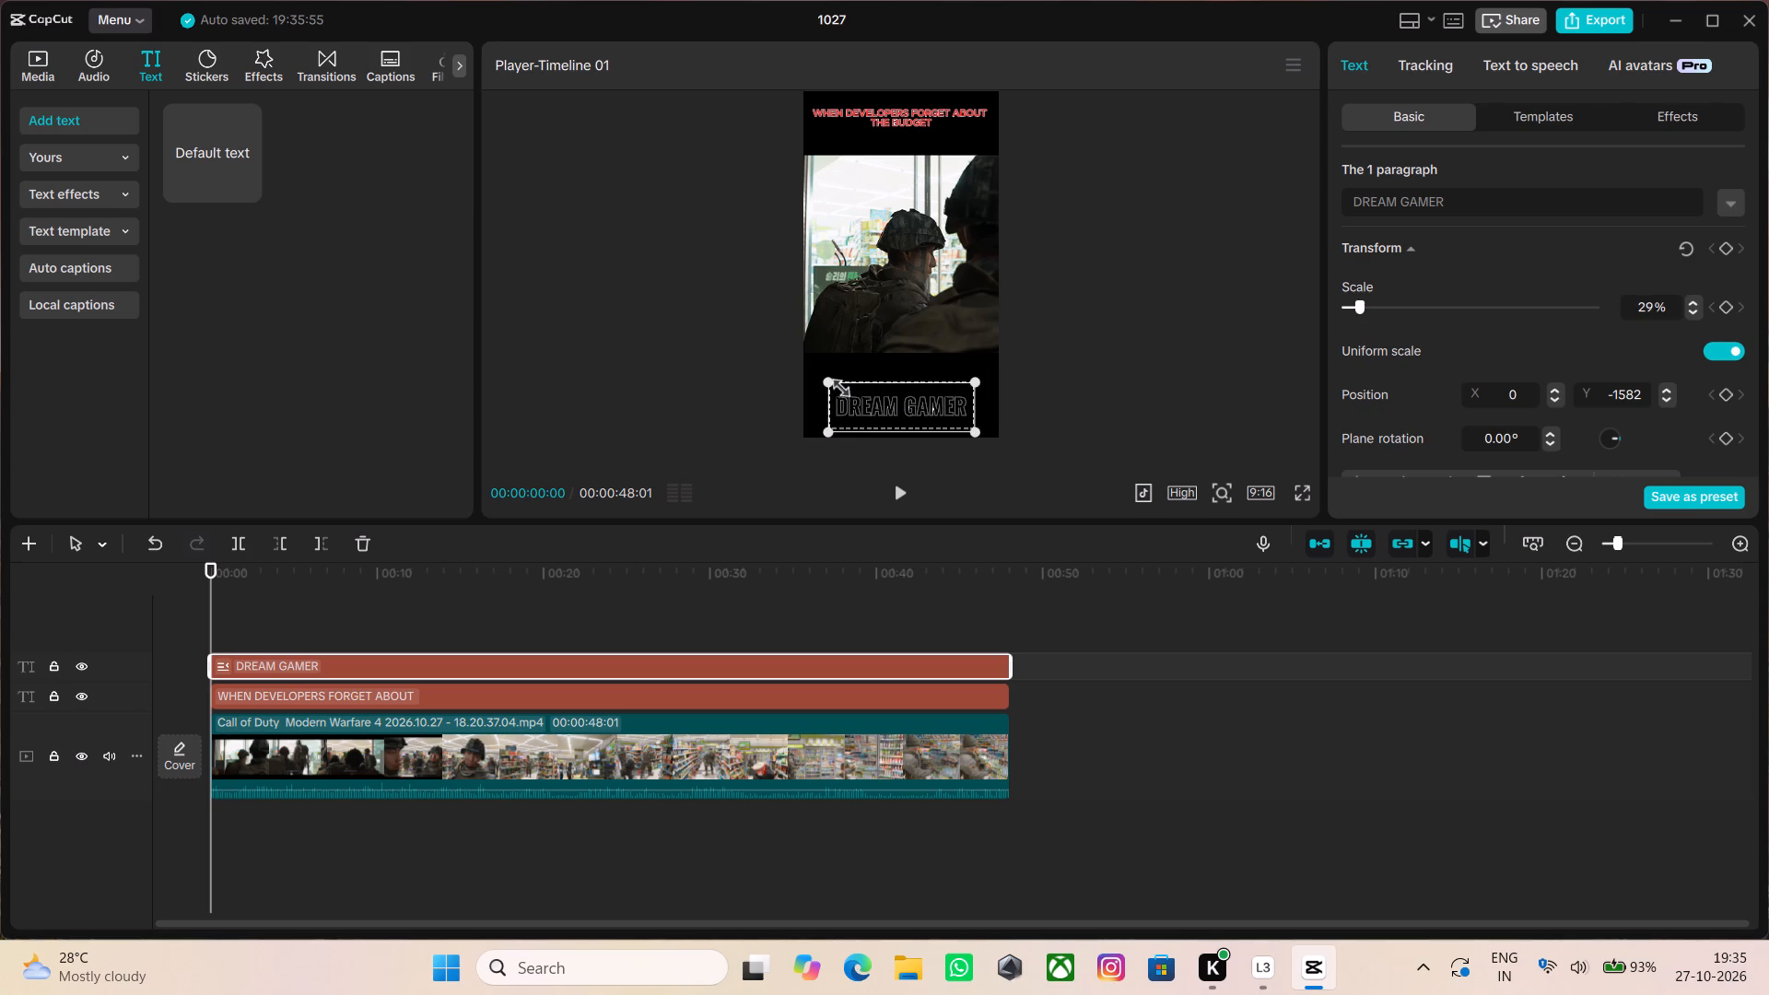
pyautogui.moveTo(832, 383); pyautogui.dragTo(873, 427)
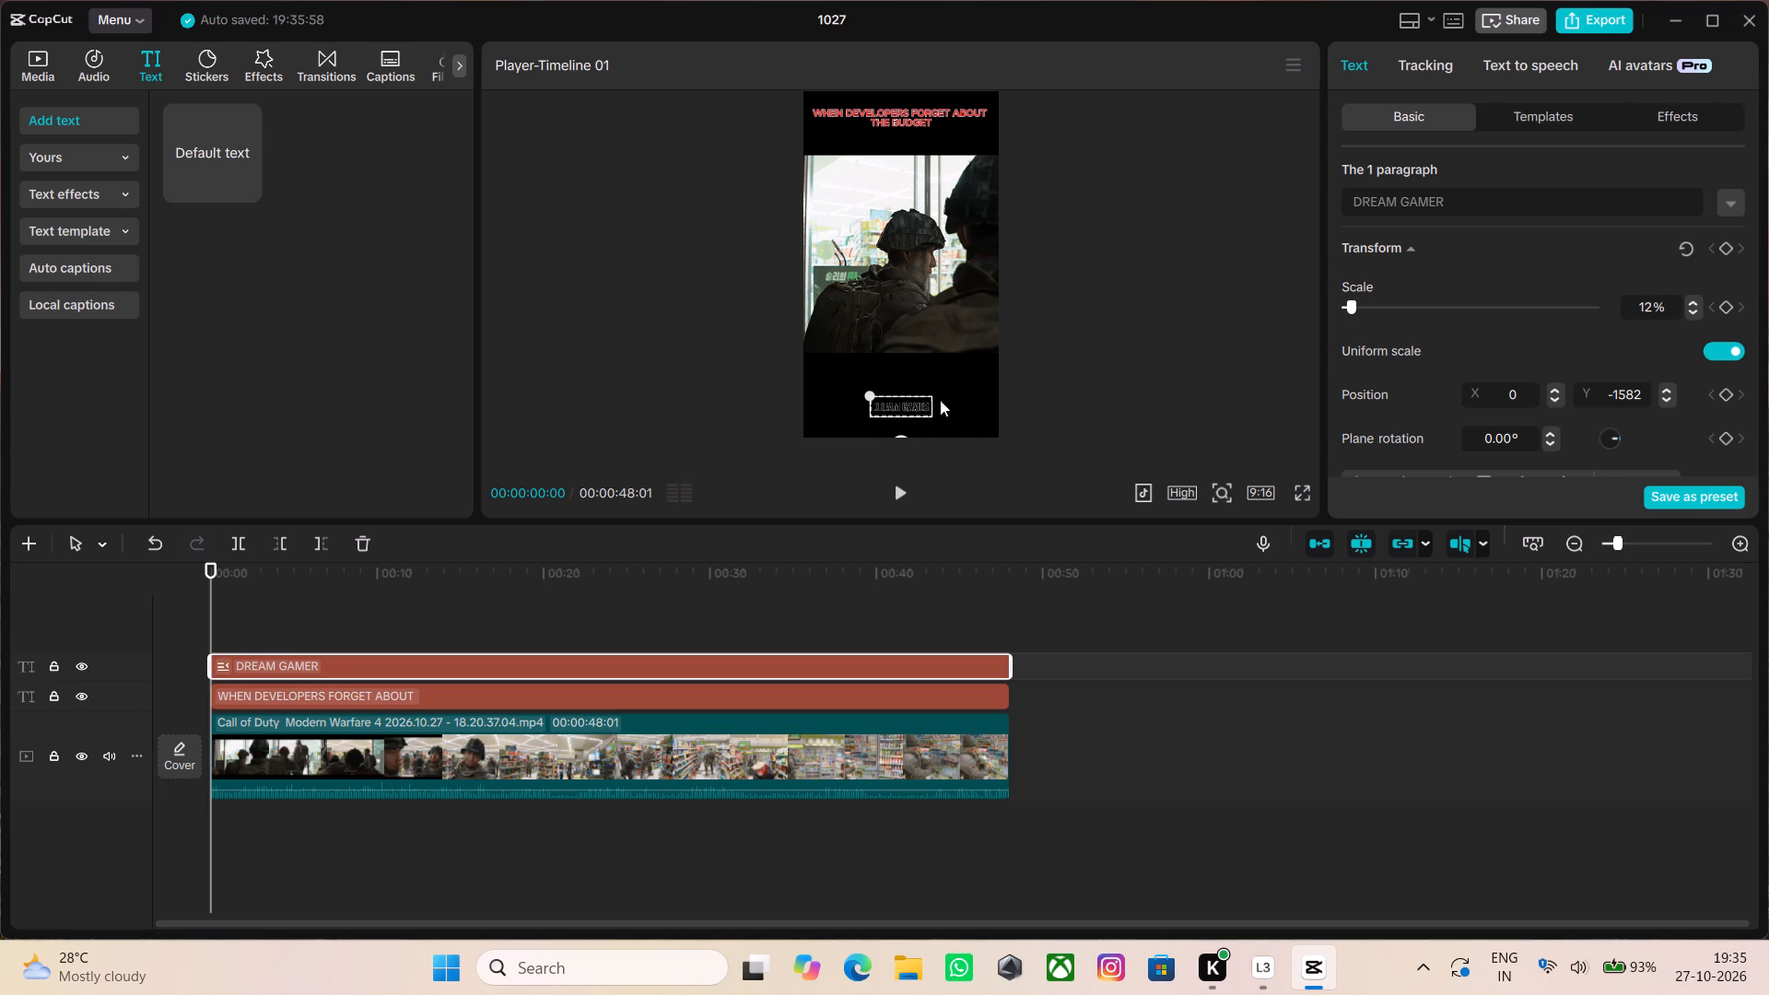
# Play the video in a full-screen preview from the start to check the caption and watermark, and return to the editor.
pyautogui.click(976, 382)
pyautogui.click(1294, 488)
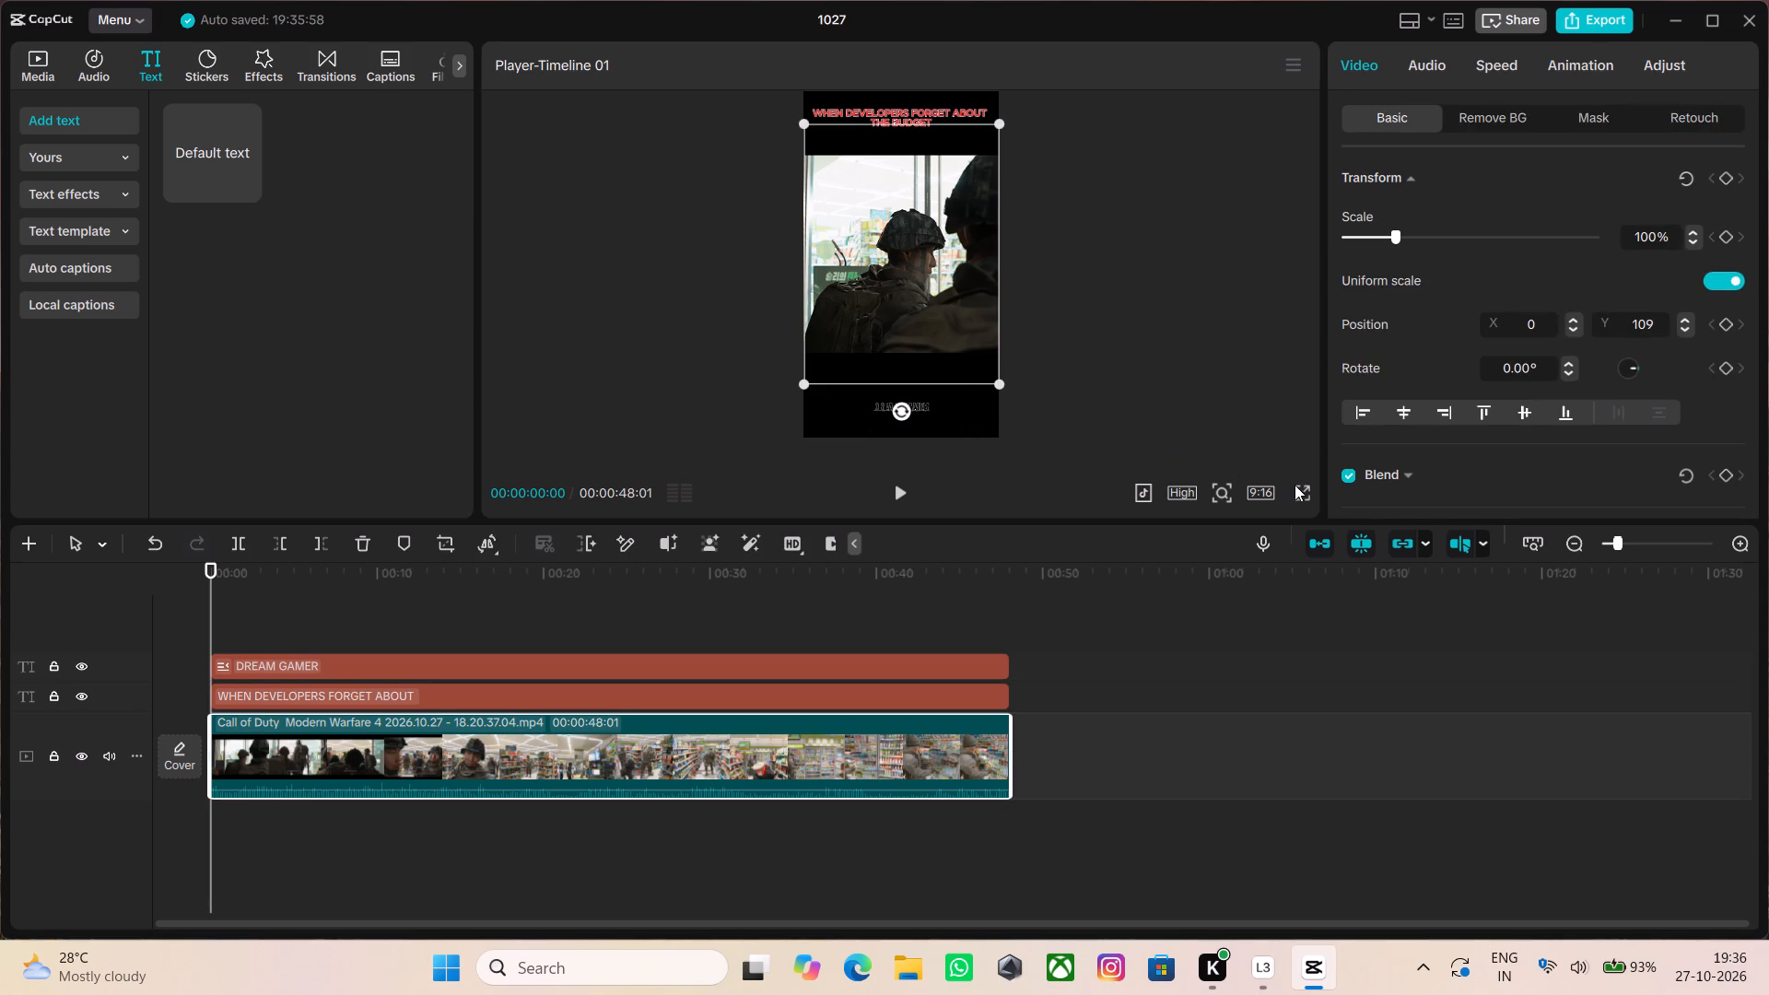
pyautogui.click(1301, 483)
pyautogui.click(1300, 486)
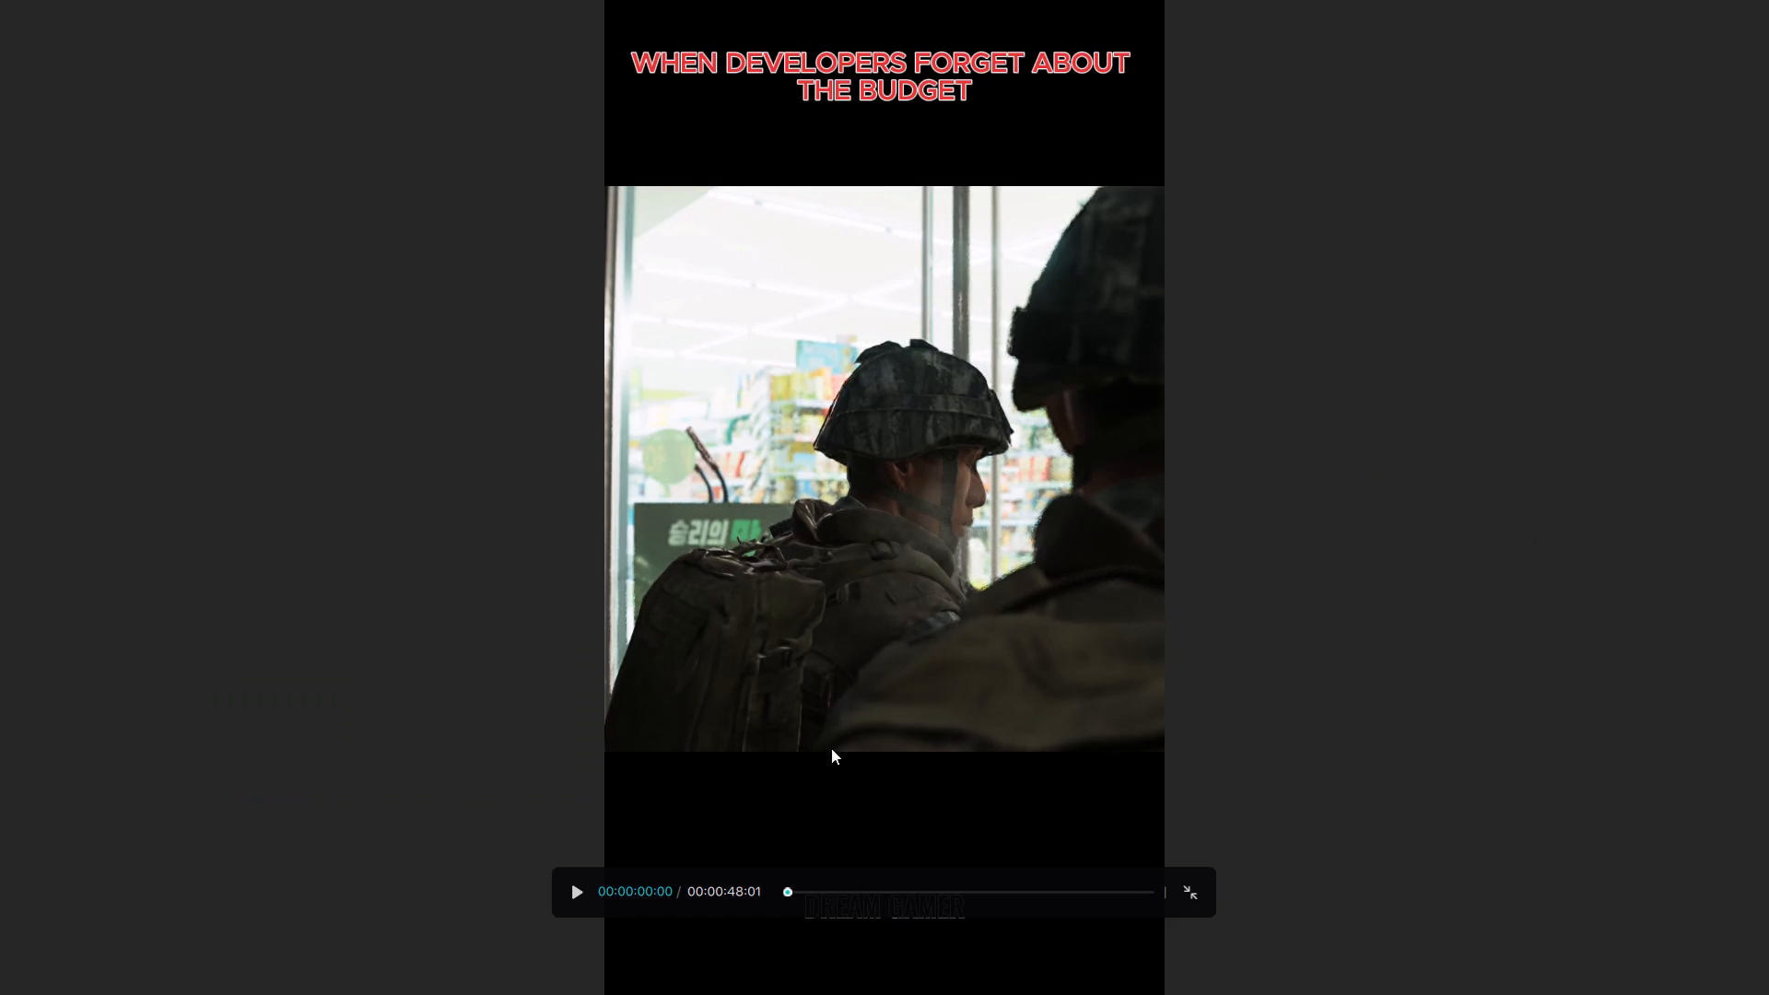
pyautogui.click(571, 895)
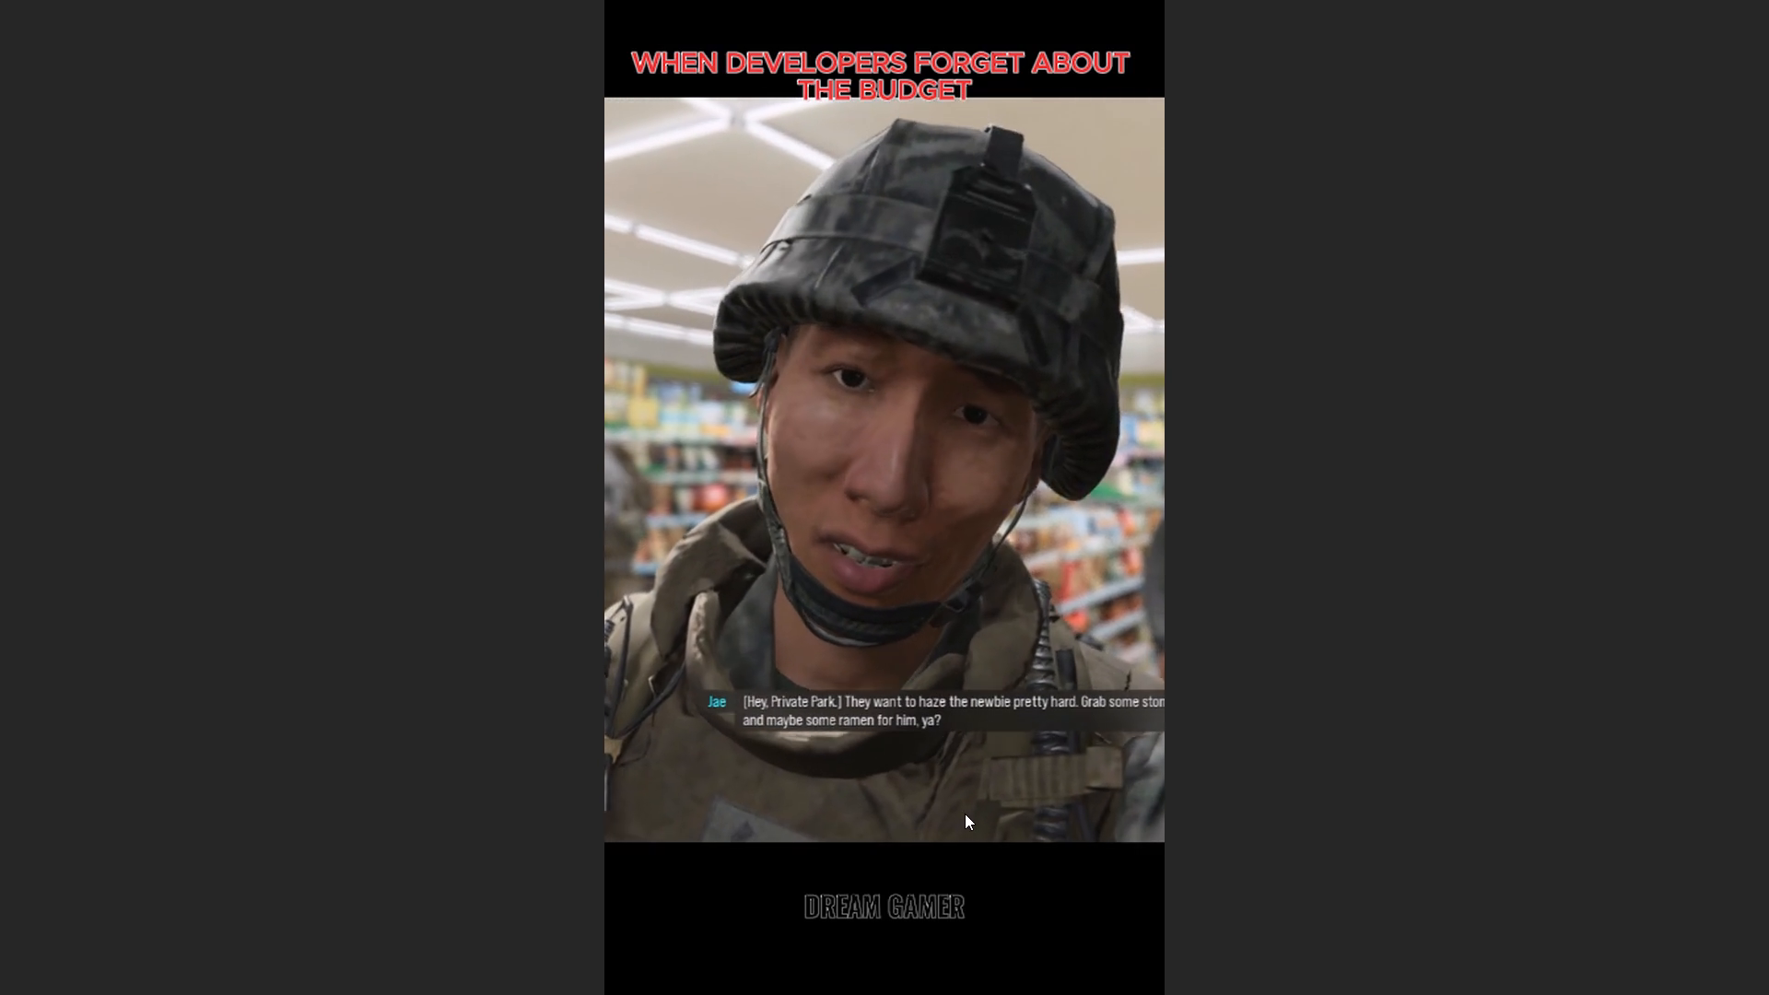
pyautogui.click(965, 814)
pyautogui.click(1200, 895)
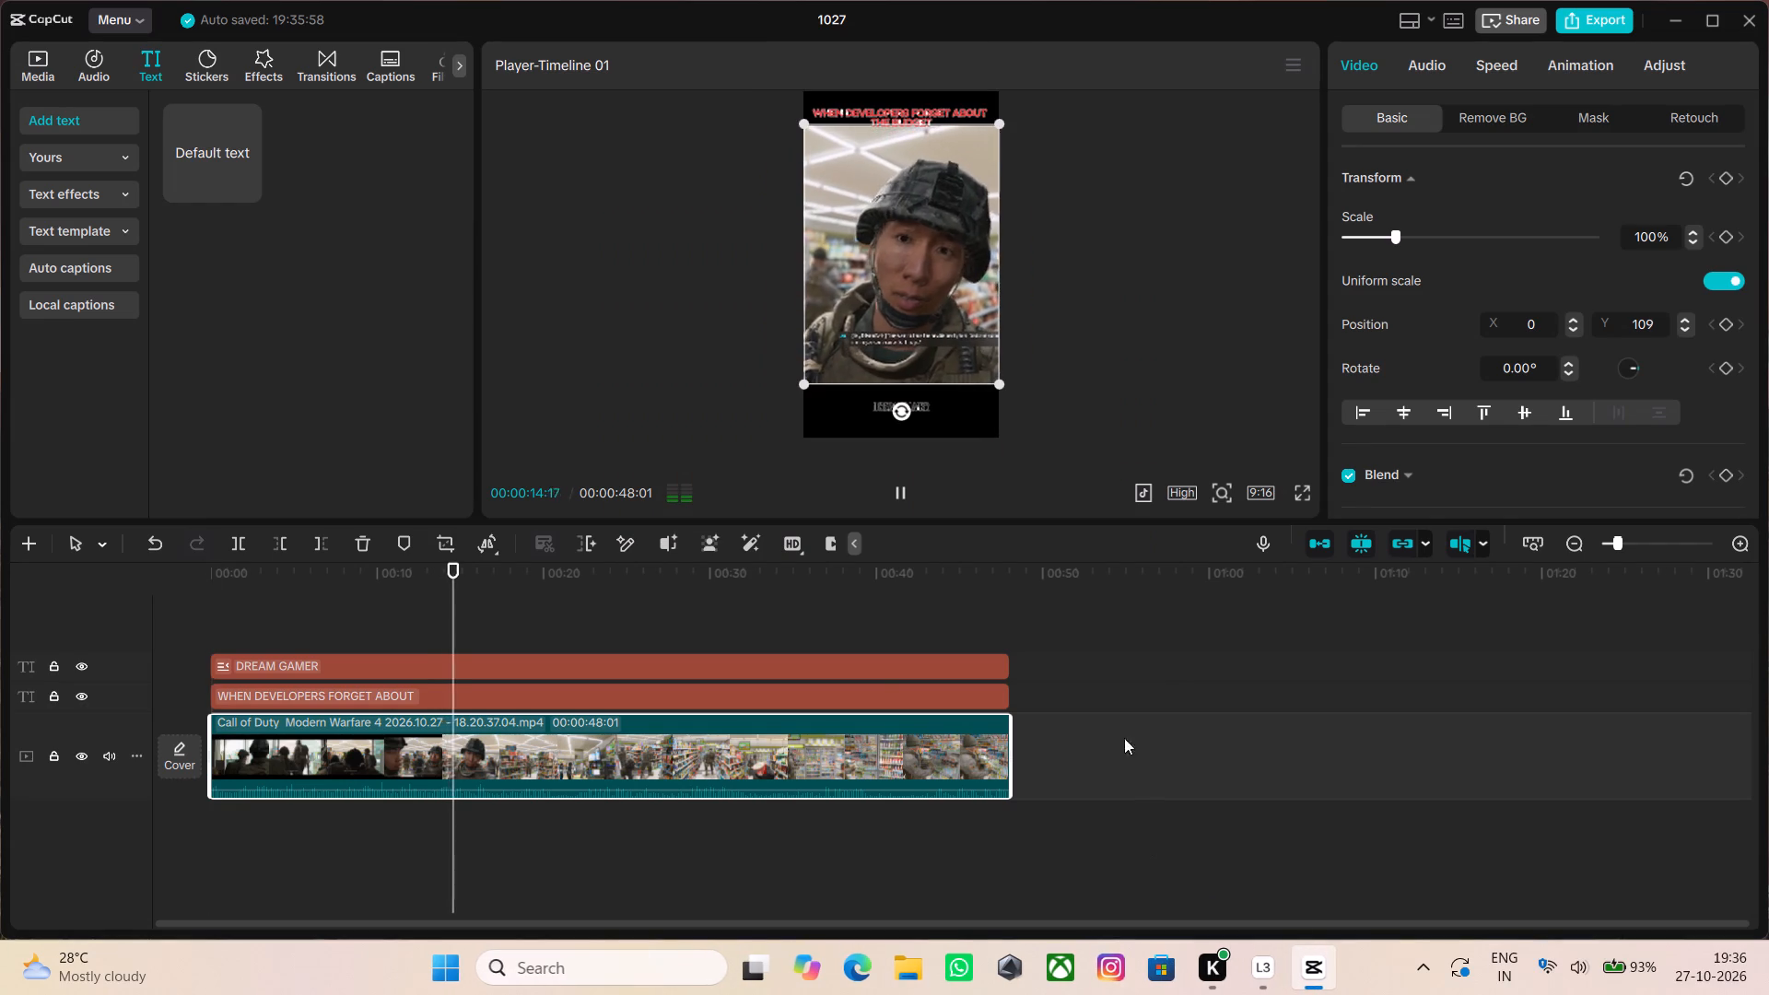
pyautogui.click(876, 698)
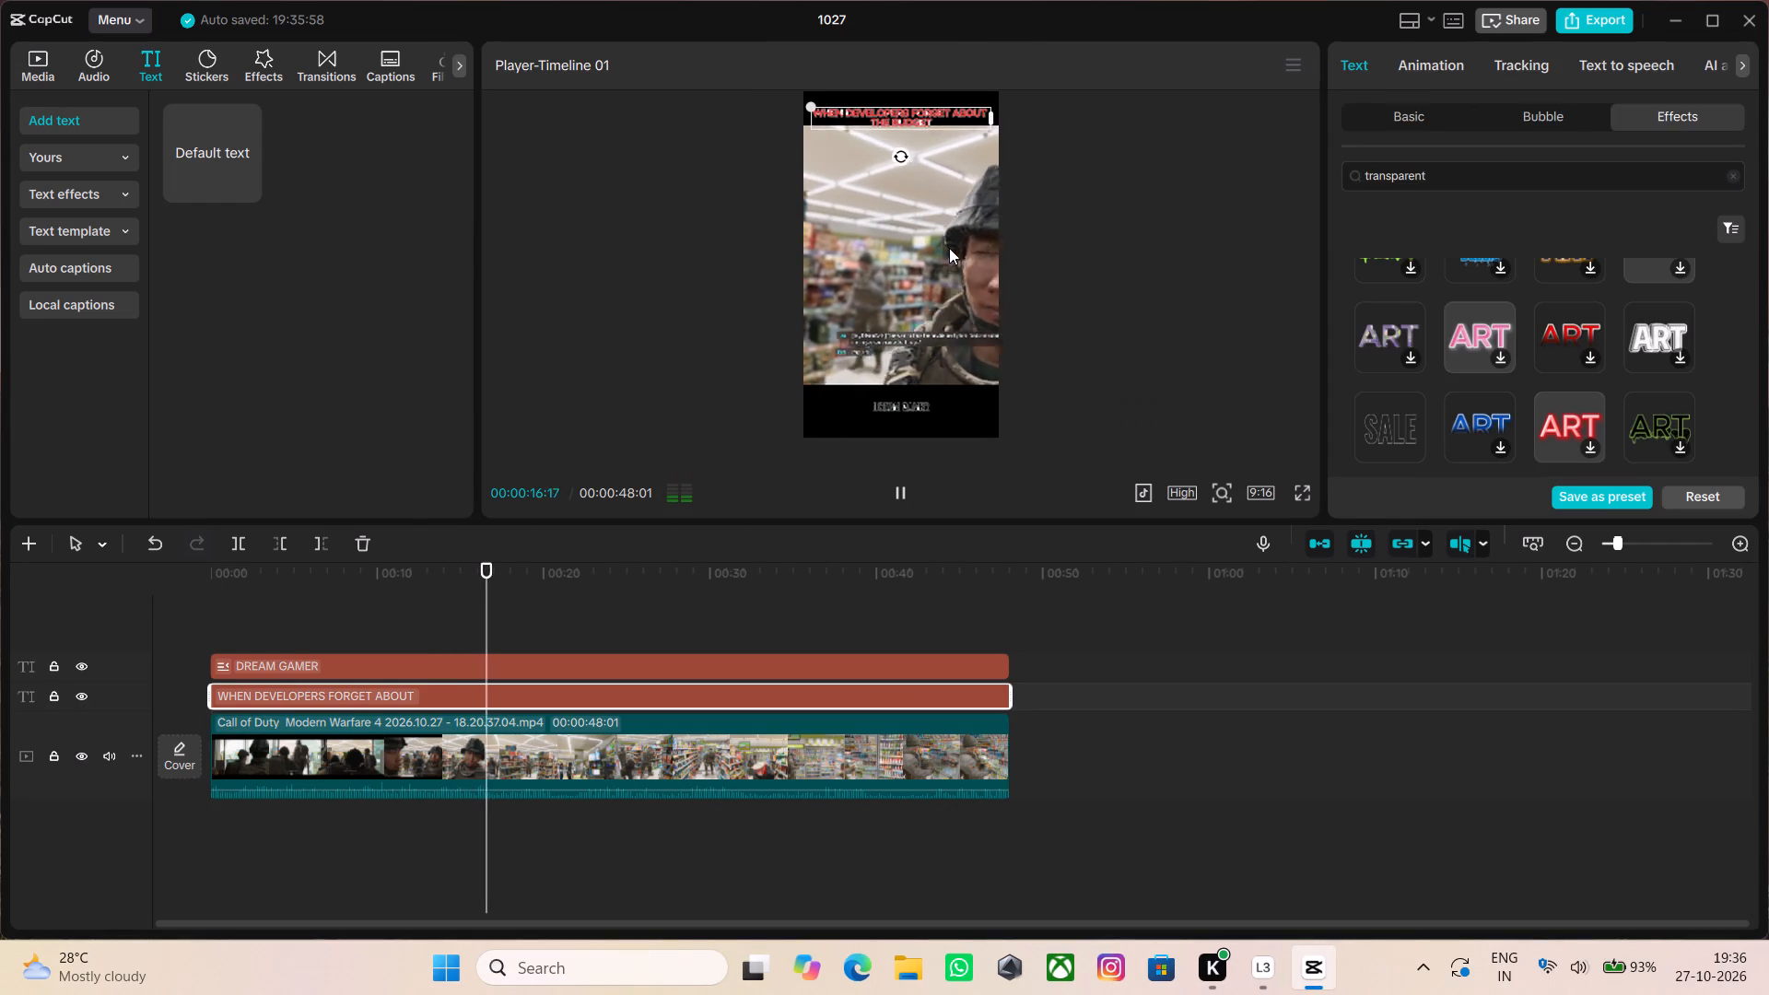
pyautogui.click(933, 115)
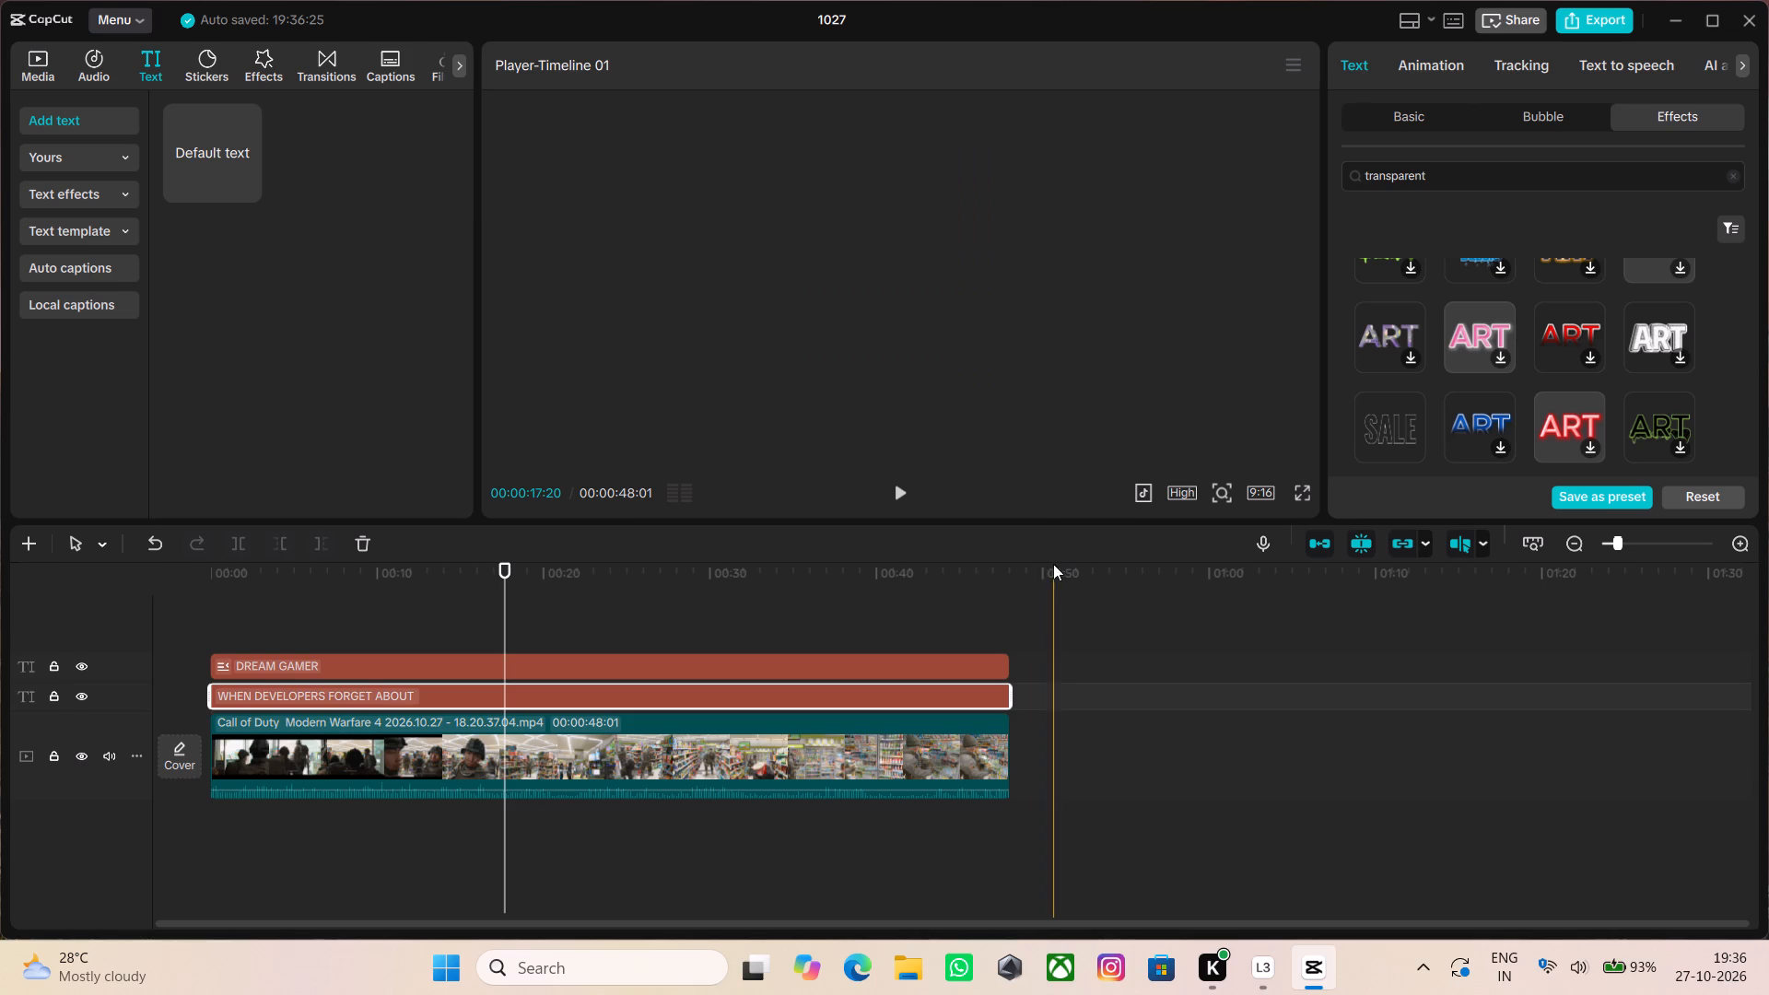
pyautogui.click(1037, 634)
# Search the video effects for "hd" for the gameplay clip, and browse the results and the trending body effects.
pyautogui.click(892, 745)
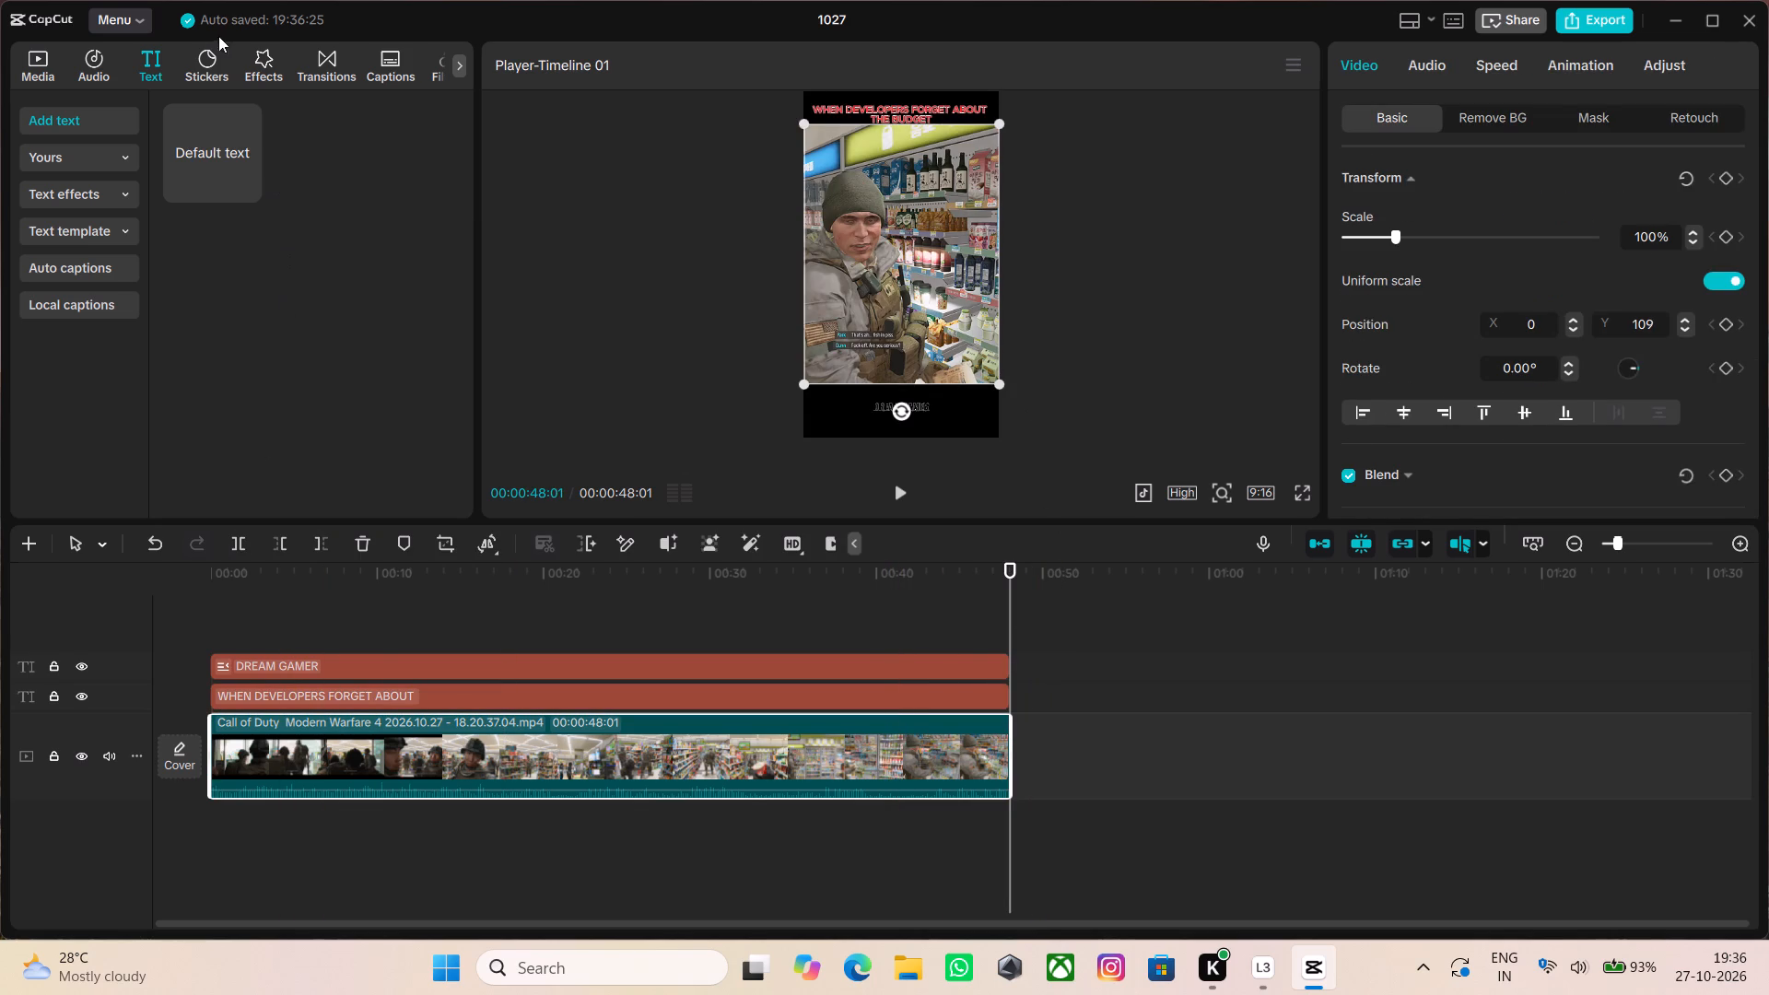
pyautogui.click(265, 56)
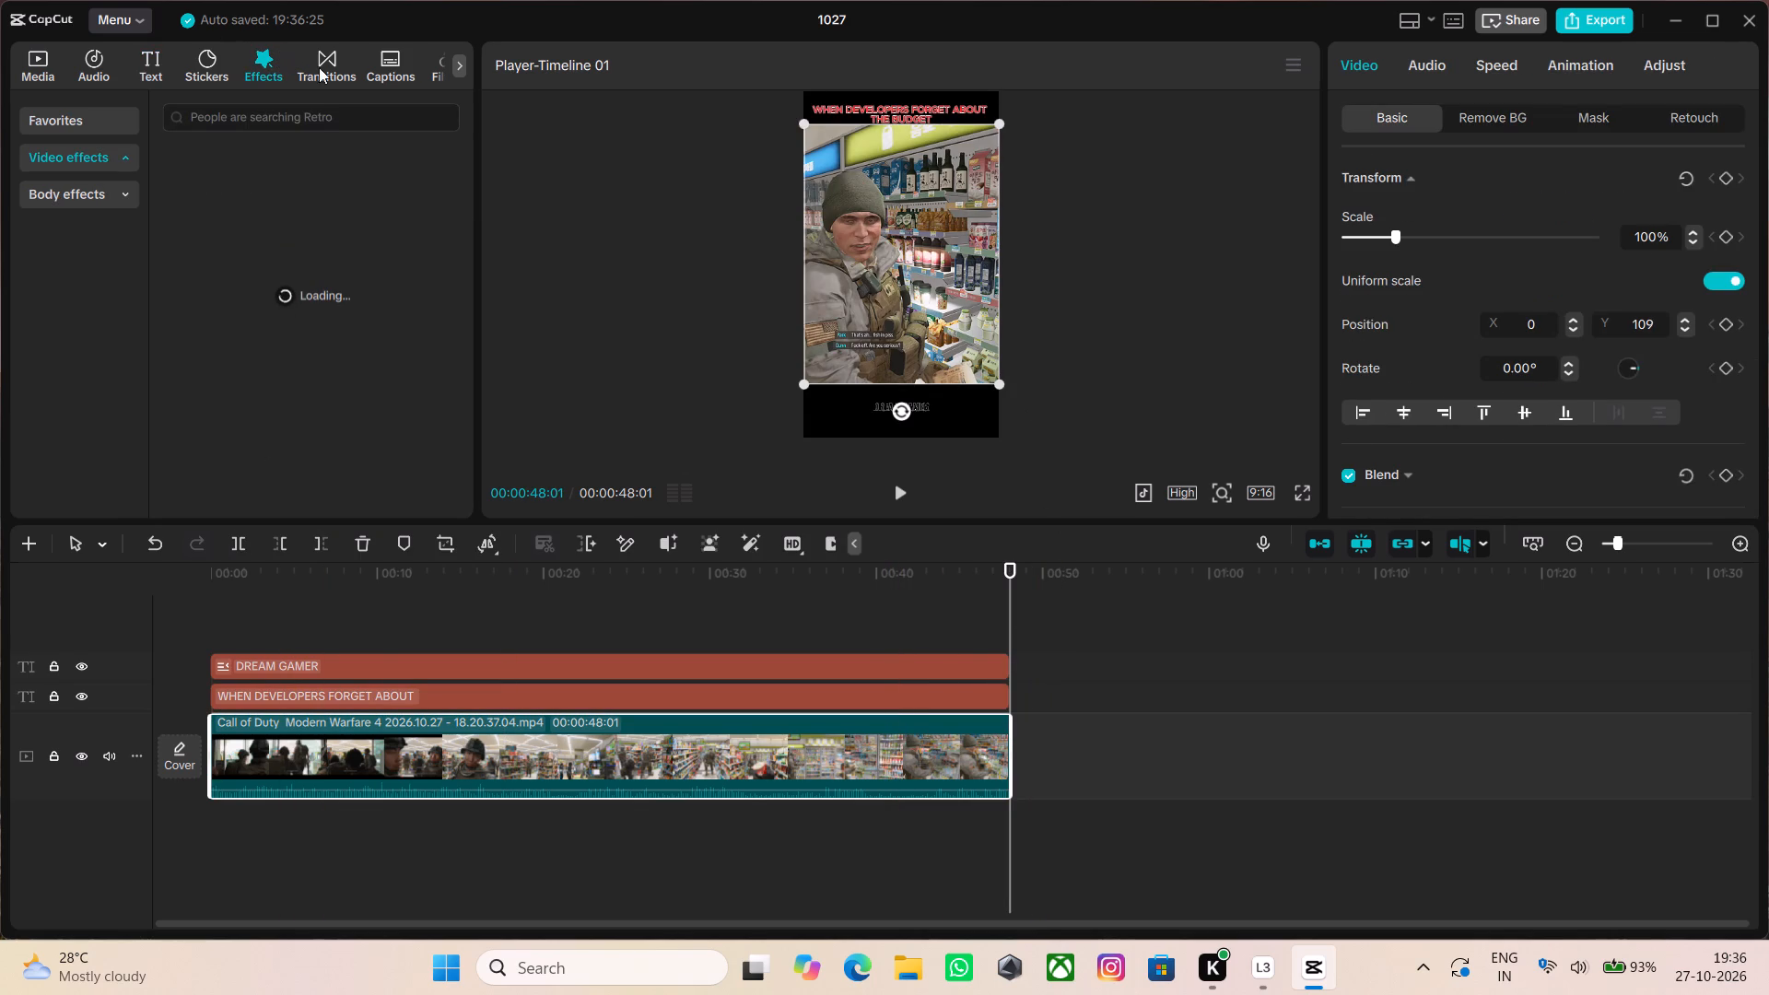
pyautogui.click(242, 123)
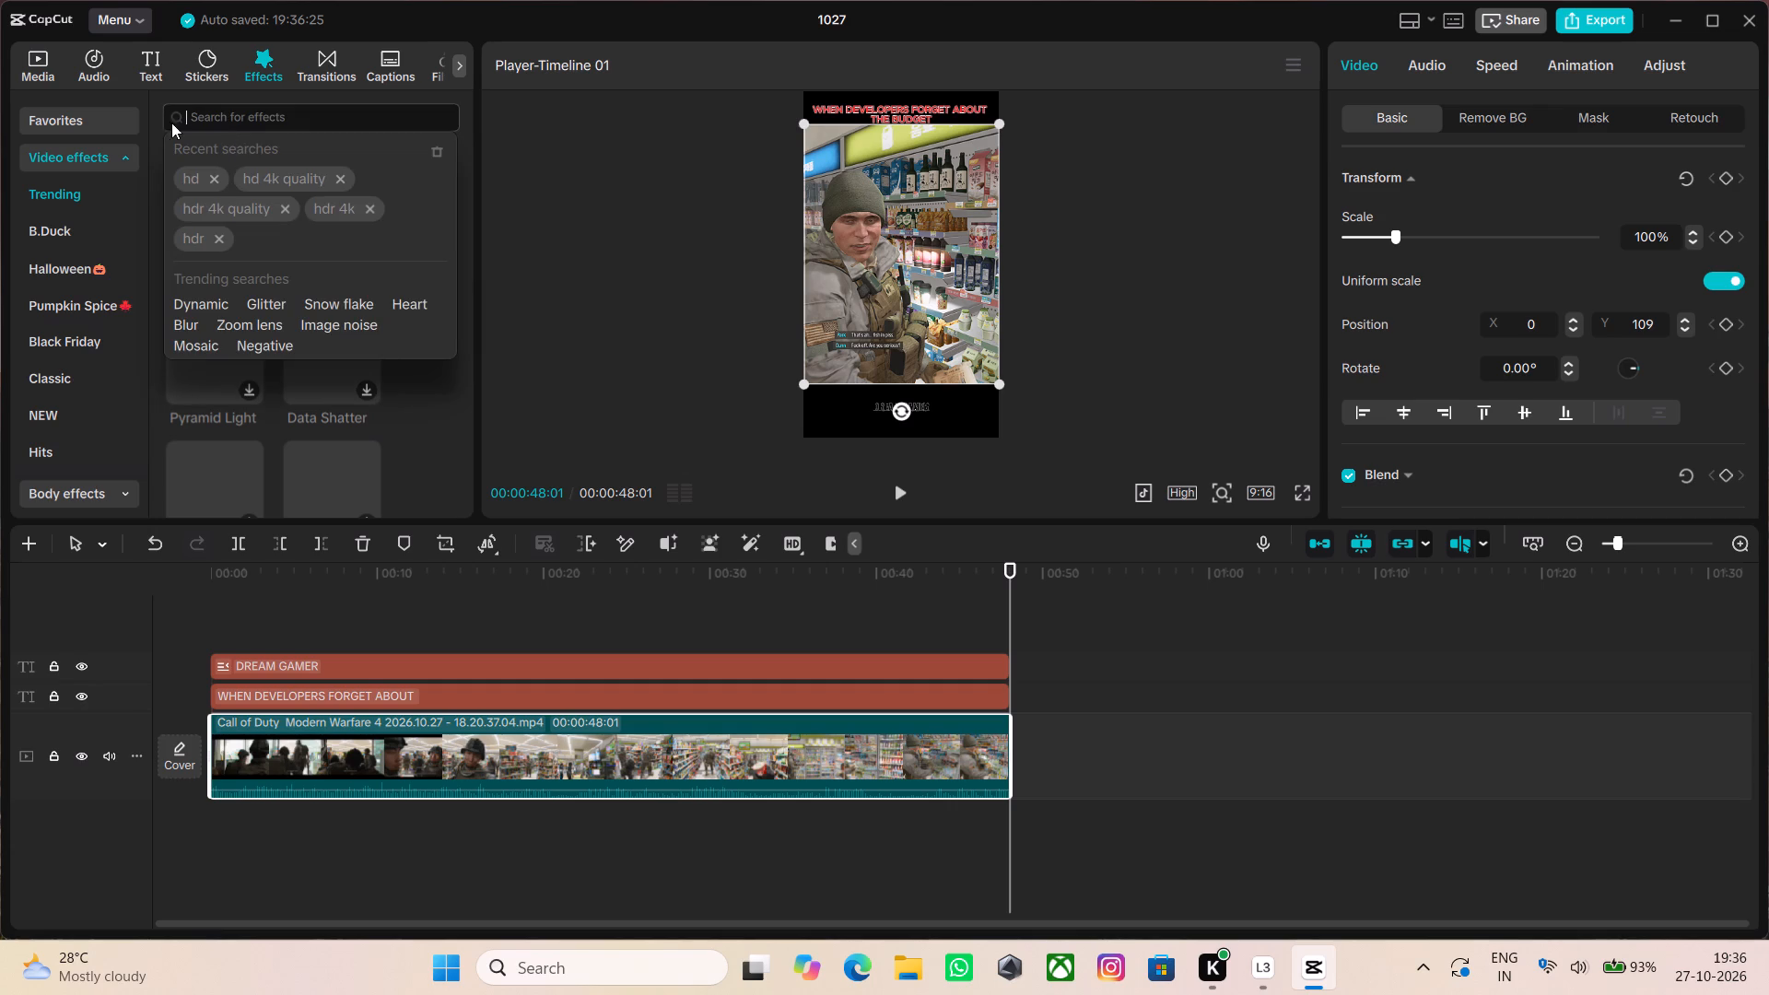
pyautogui.click(193, 178)
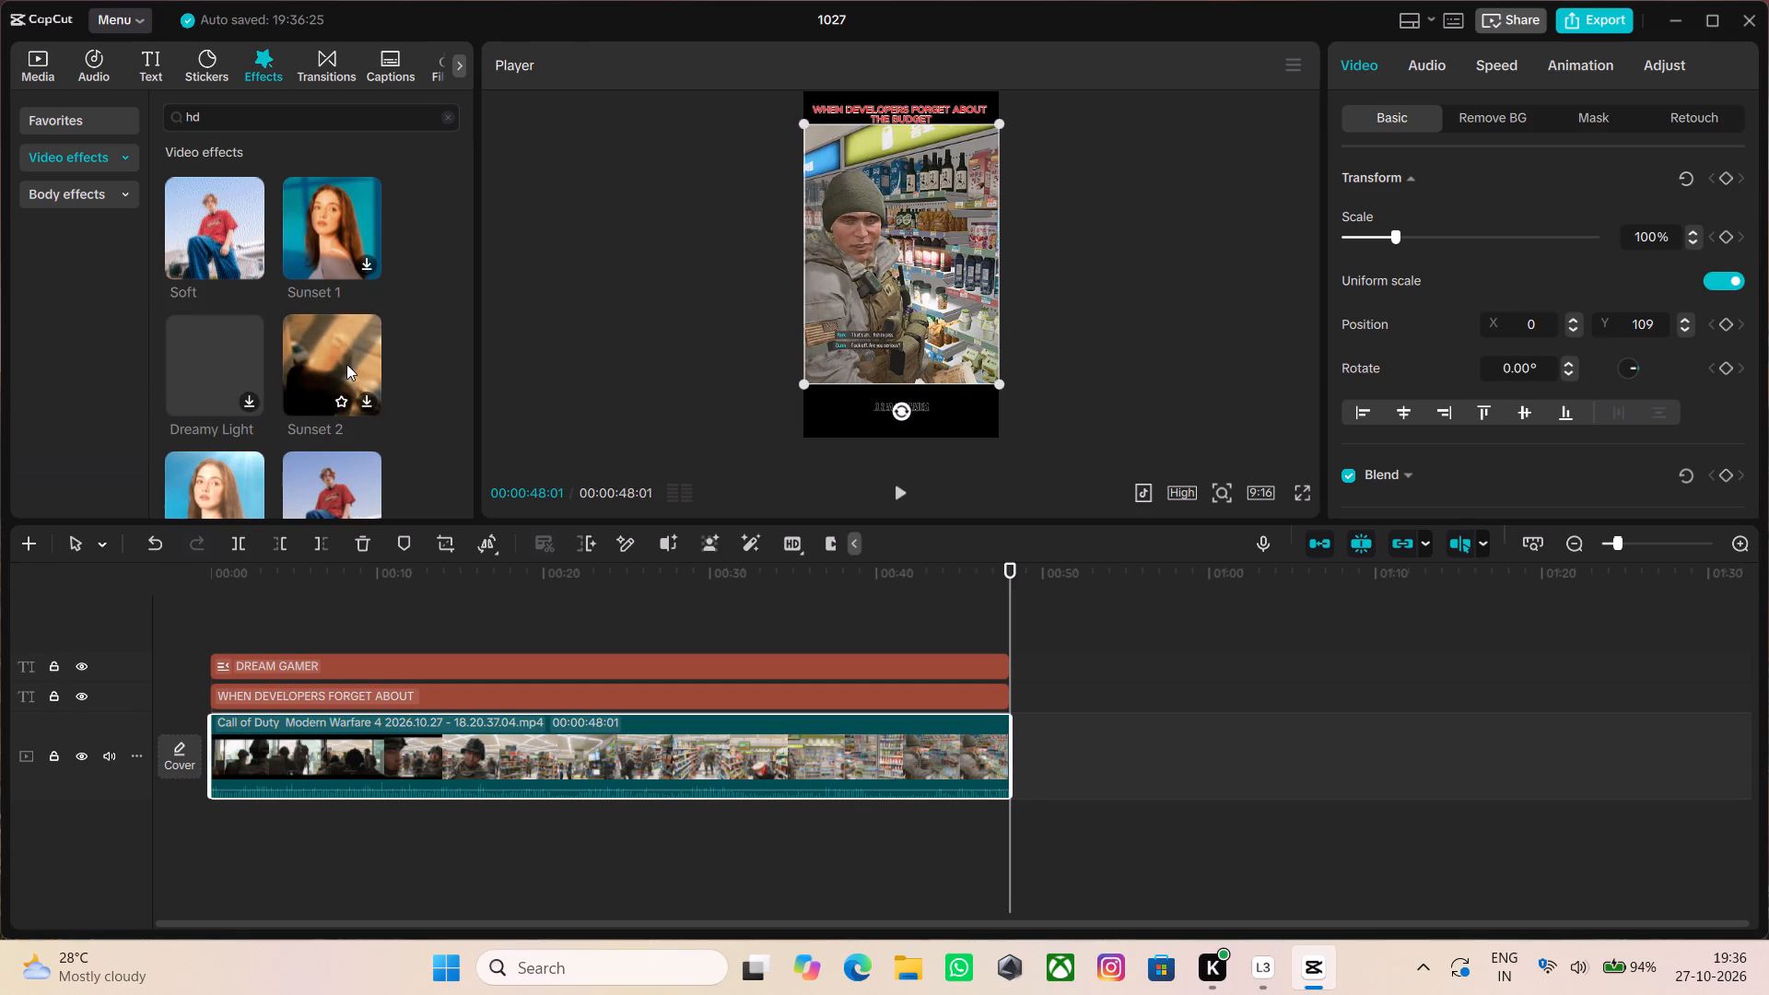
pyautogui.scroll(-3, 312, 315)
pyautogui.scroll(1, 311, 313)
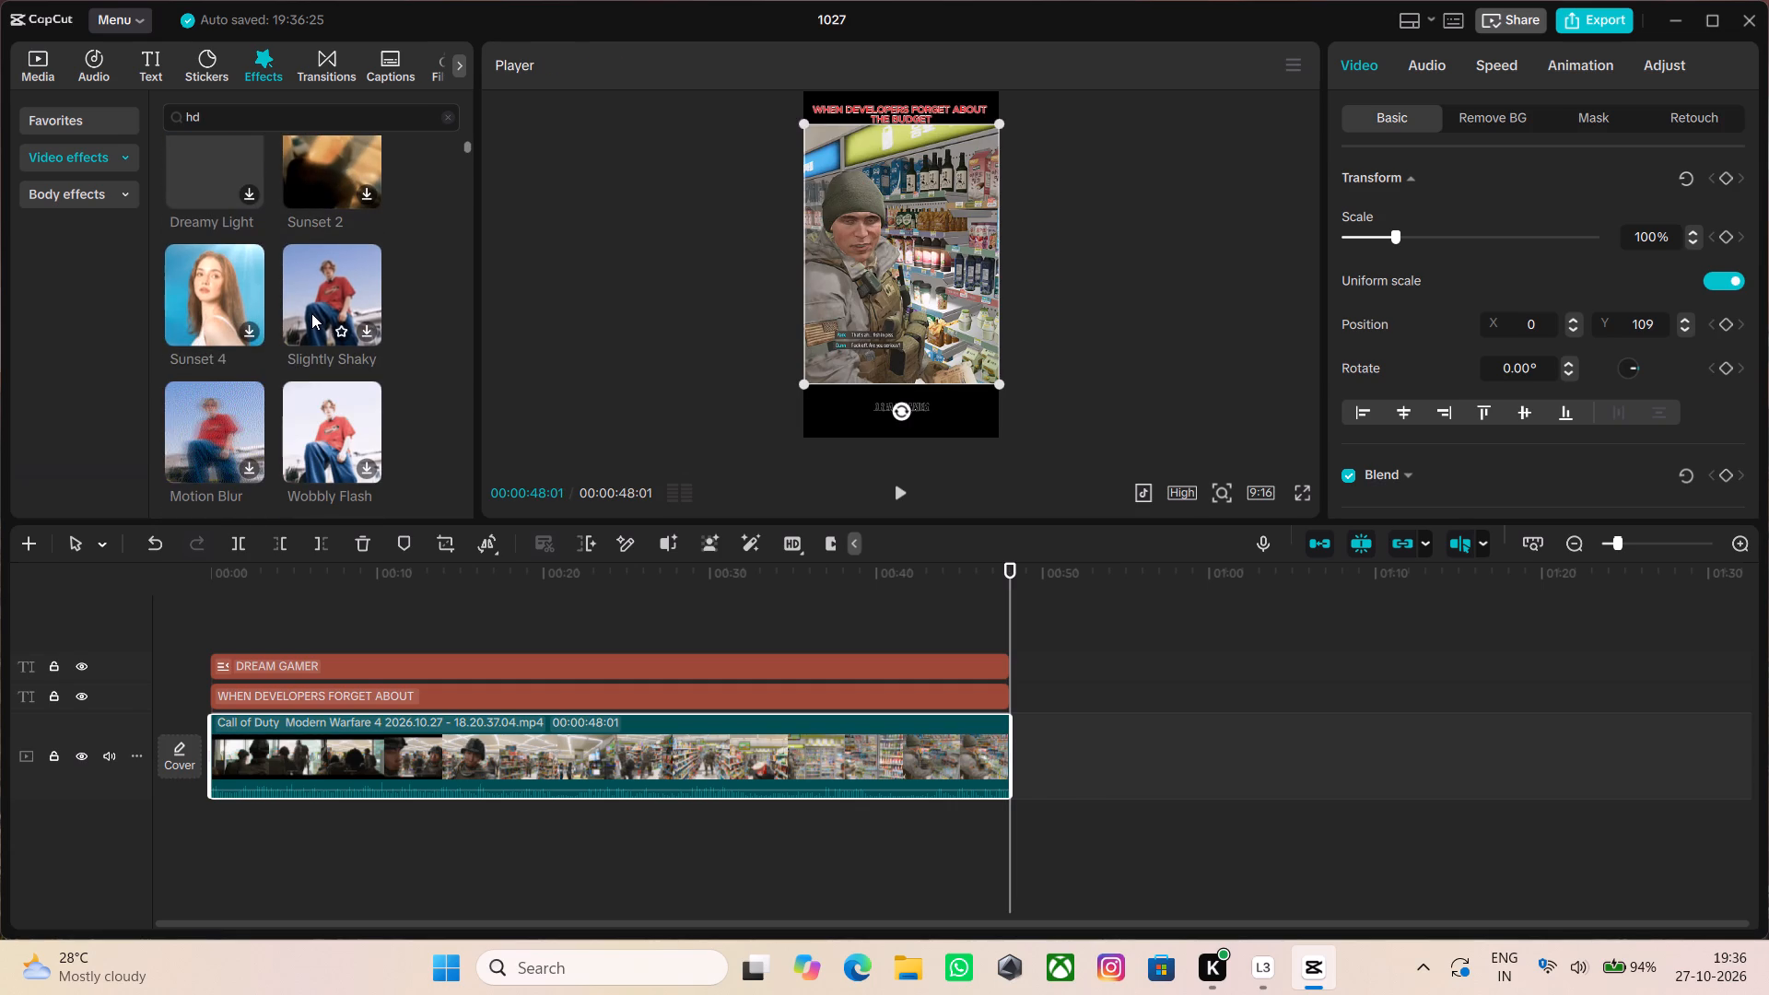
pyautogui.click(92, 203)
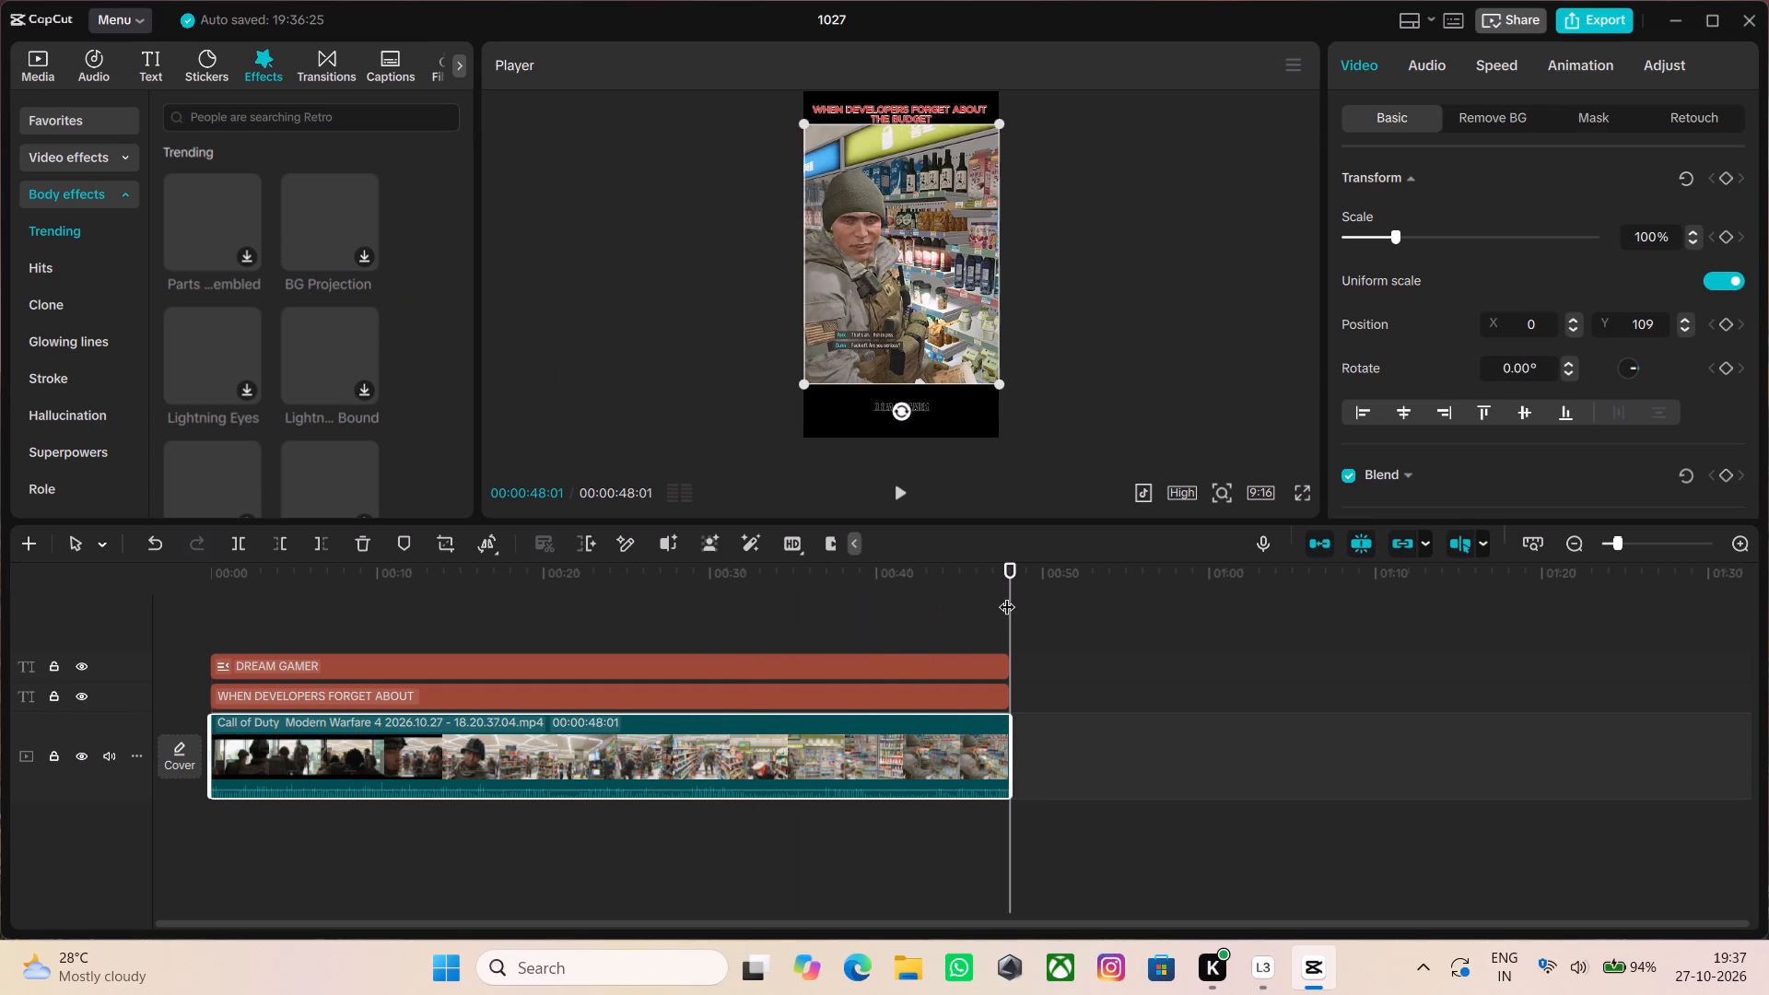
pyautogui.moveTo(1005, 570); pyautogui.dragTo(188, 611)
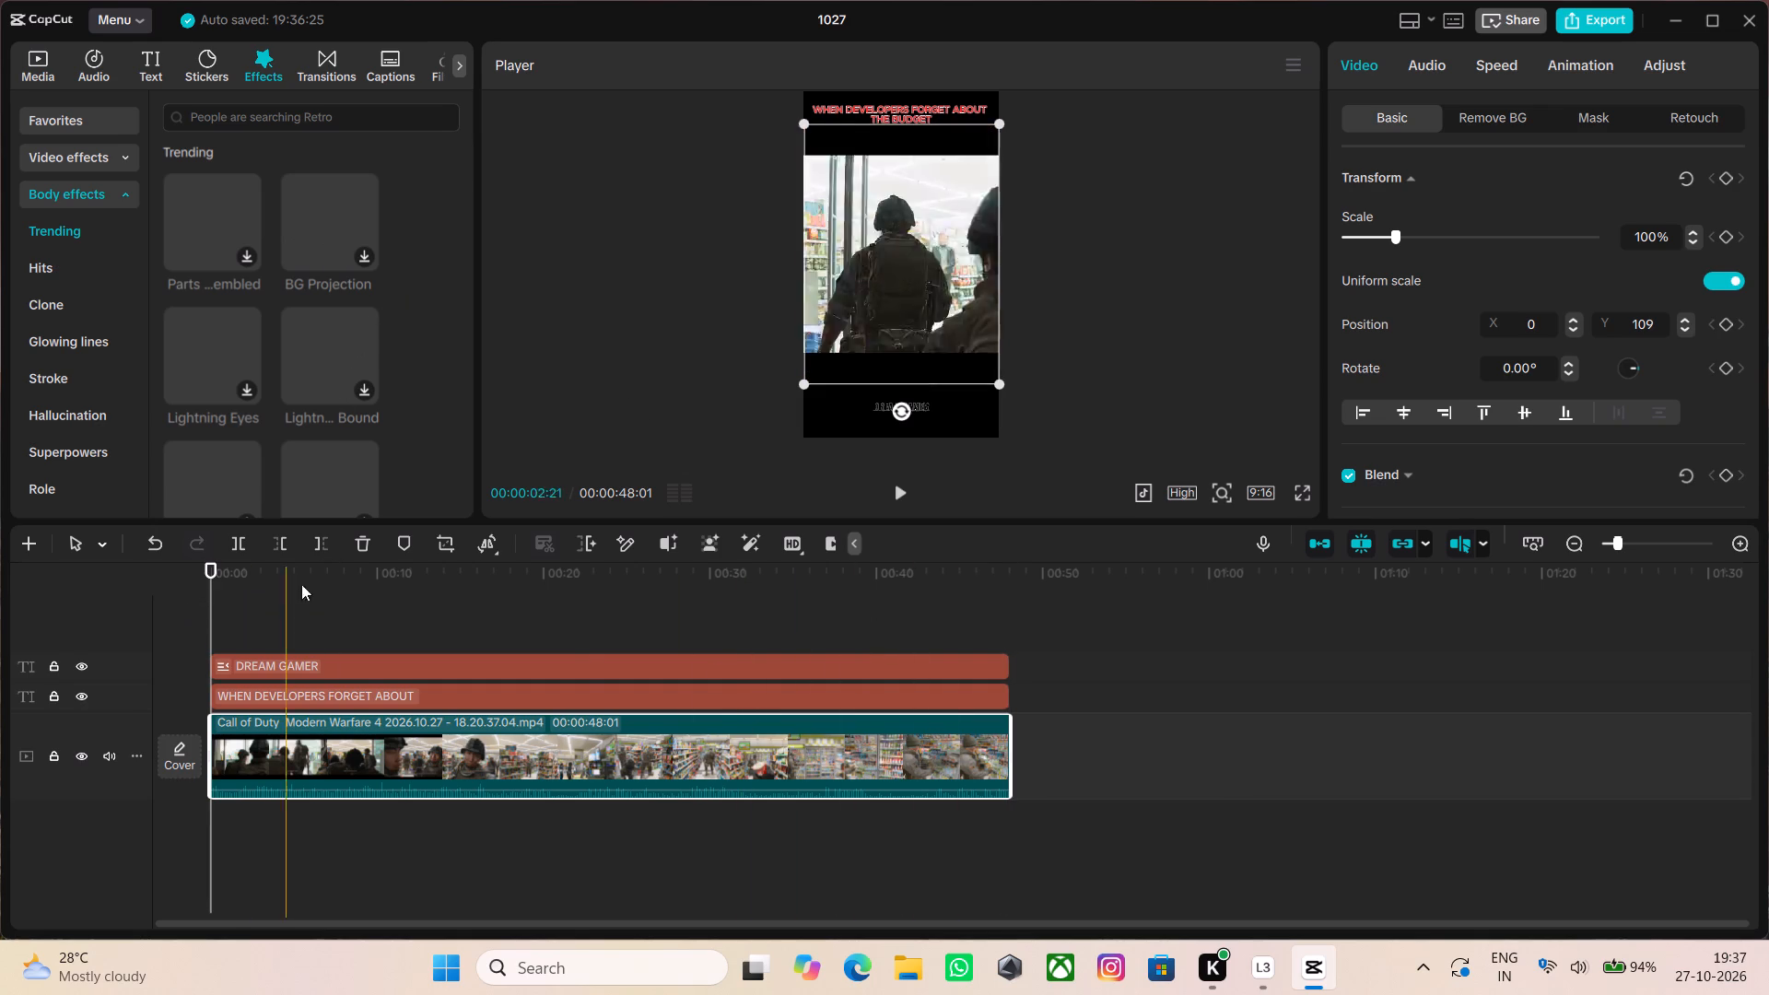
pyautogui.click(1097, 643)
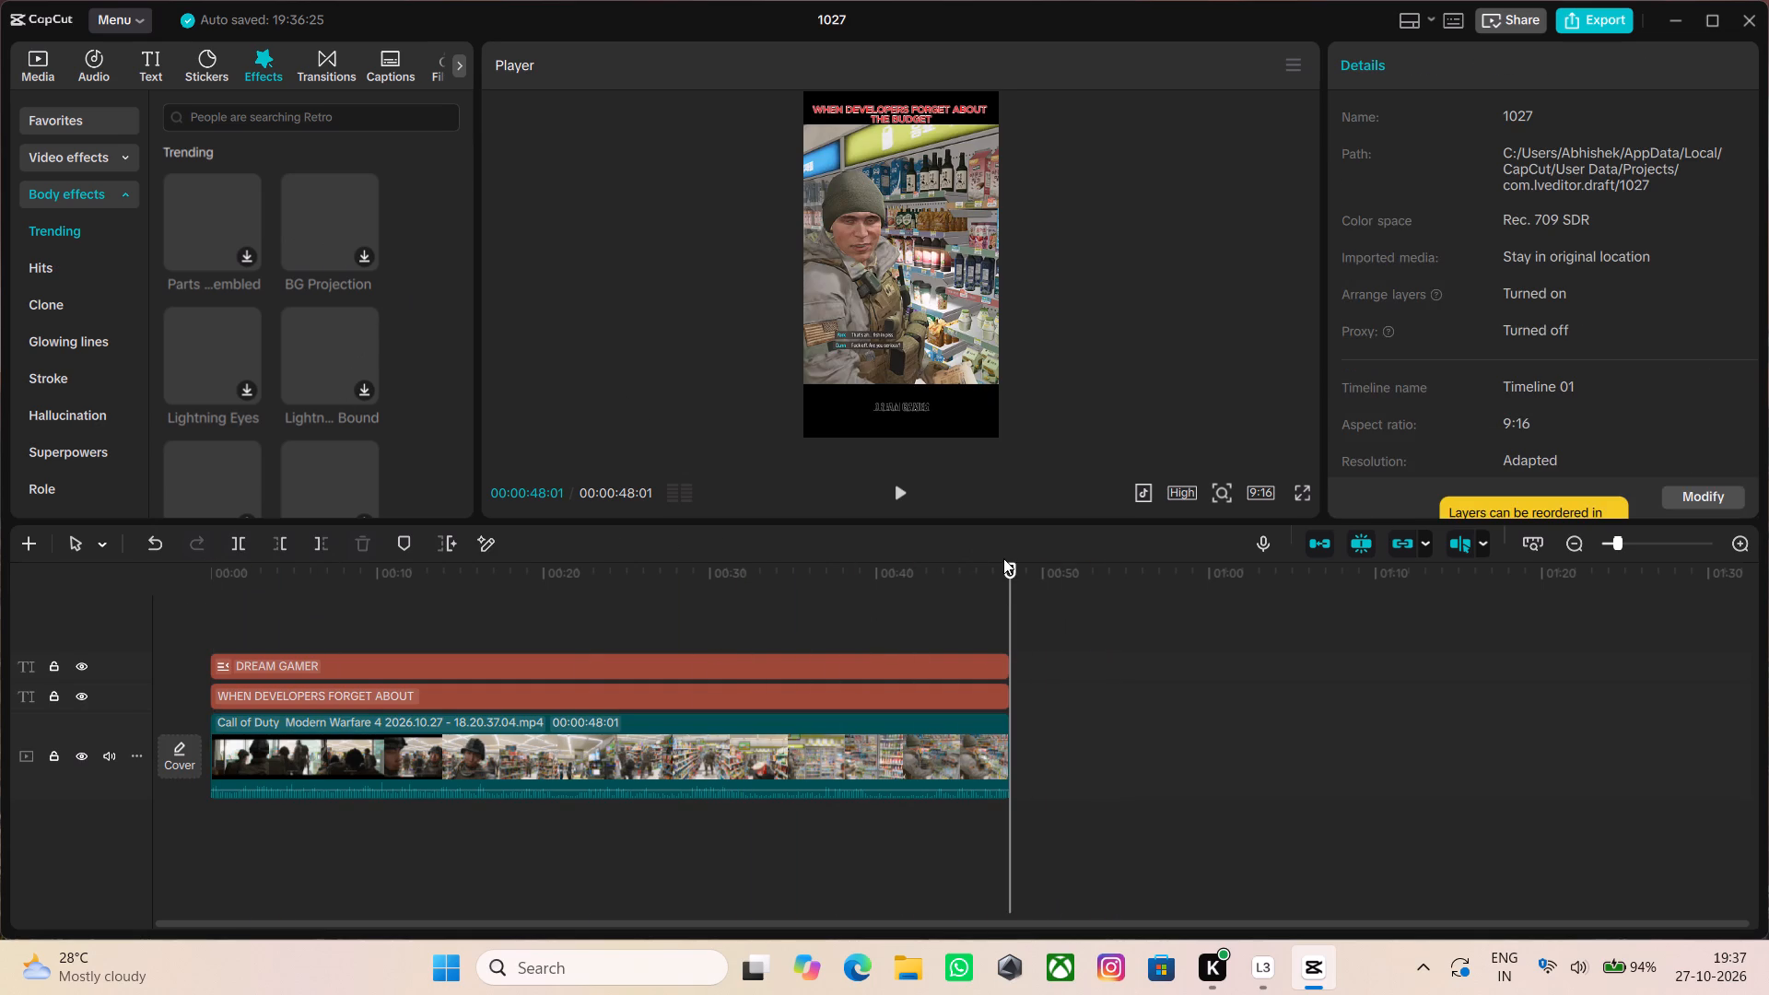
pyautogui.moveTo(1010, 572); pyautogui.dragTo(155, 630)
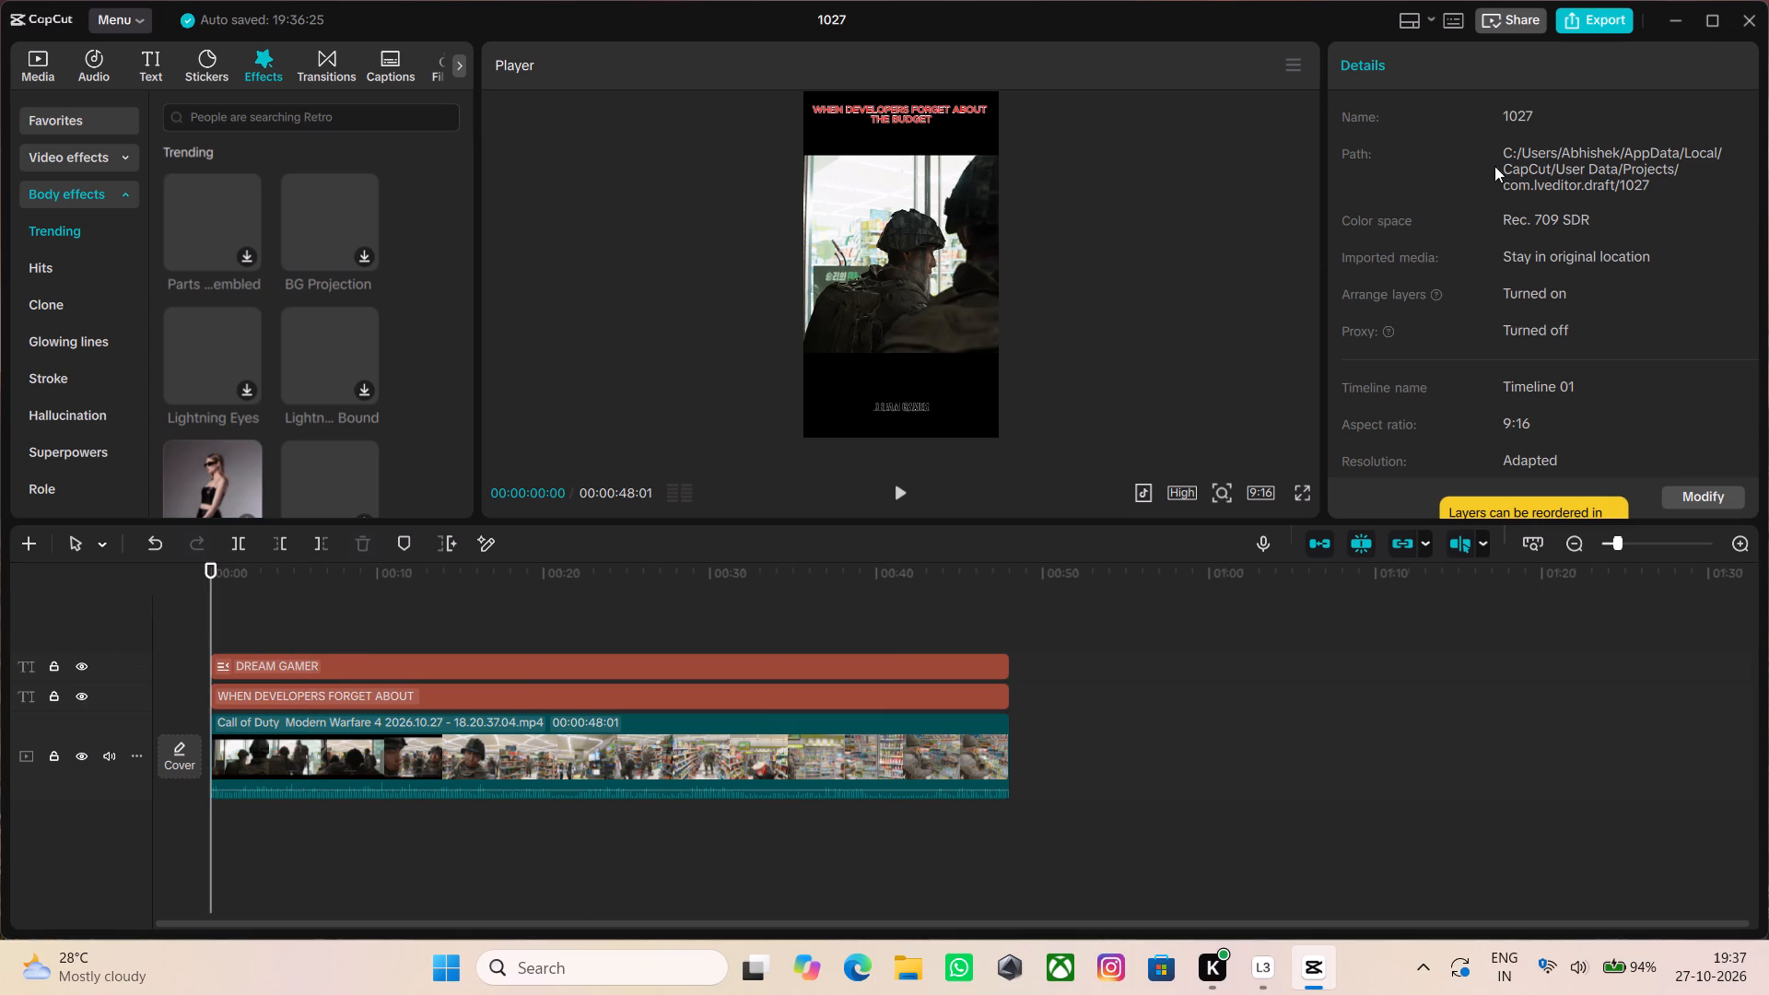
# Start exporting the video and set Downloads as the destination folder.
pyautogui.click(1605, 20)
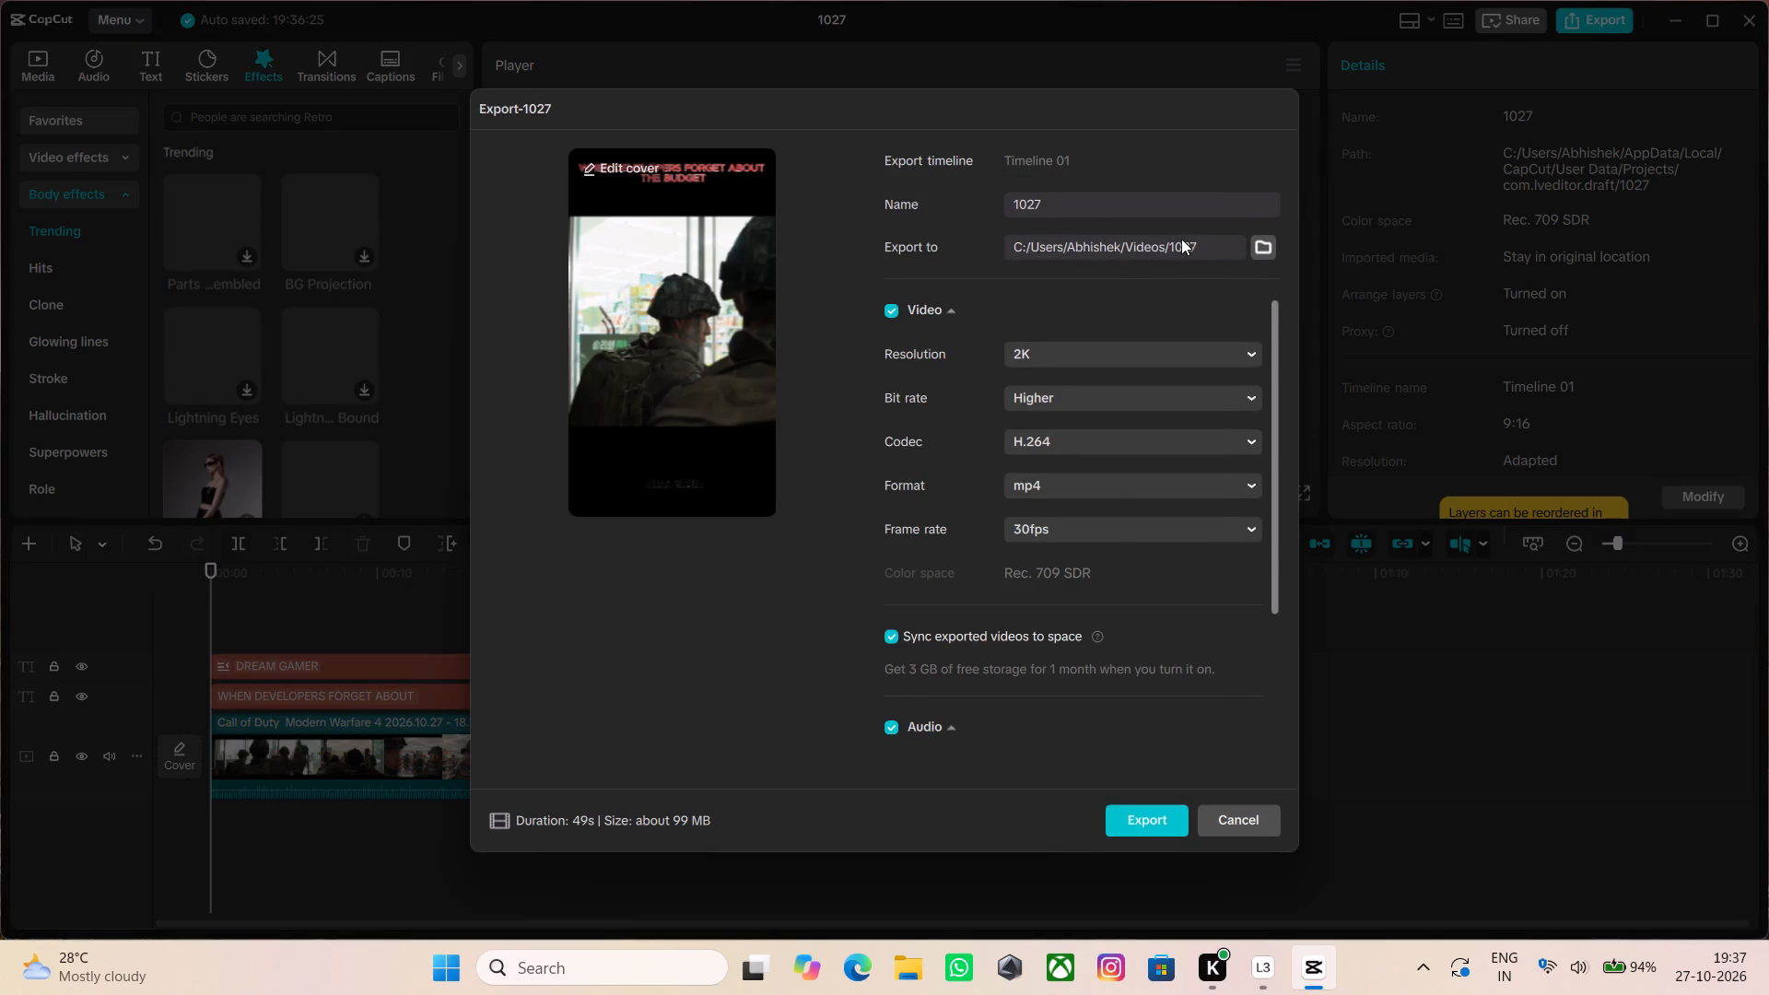
pyautogui.click(1271, 252)
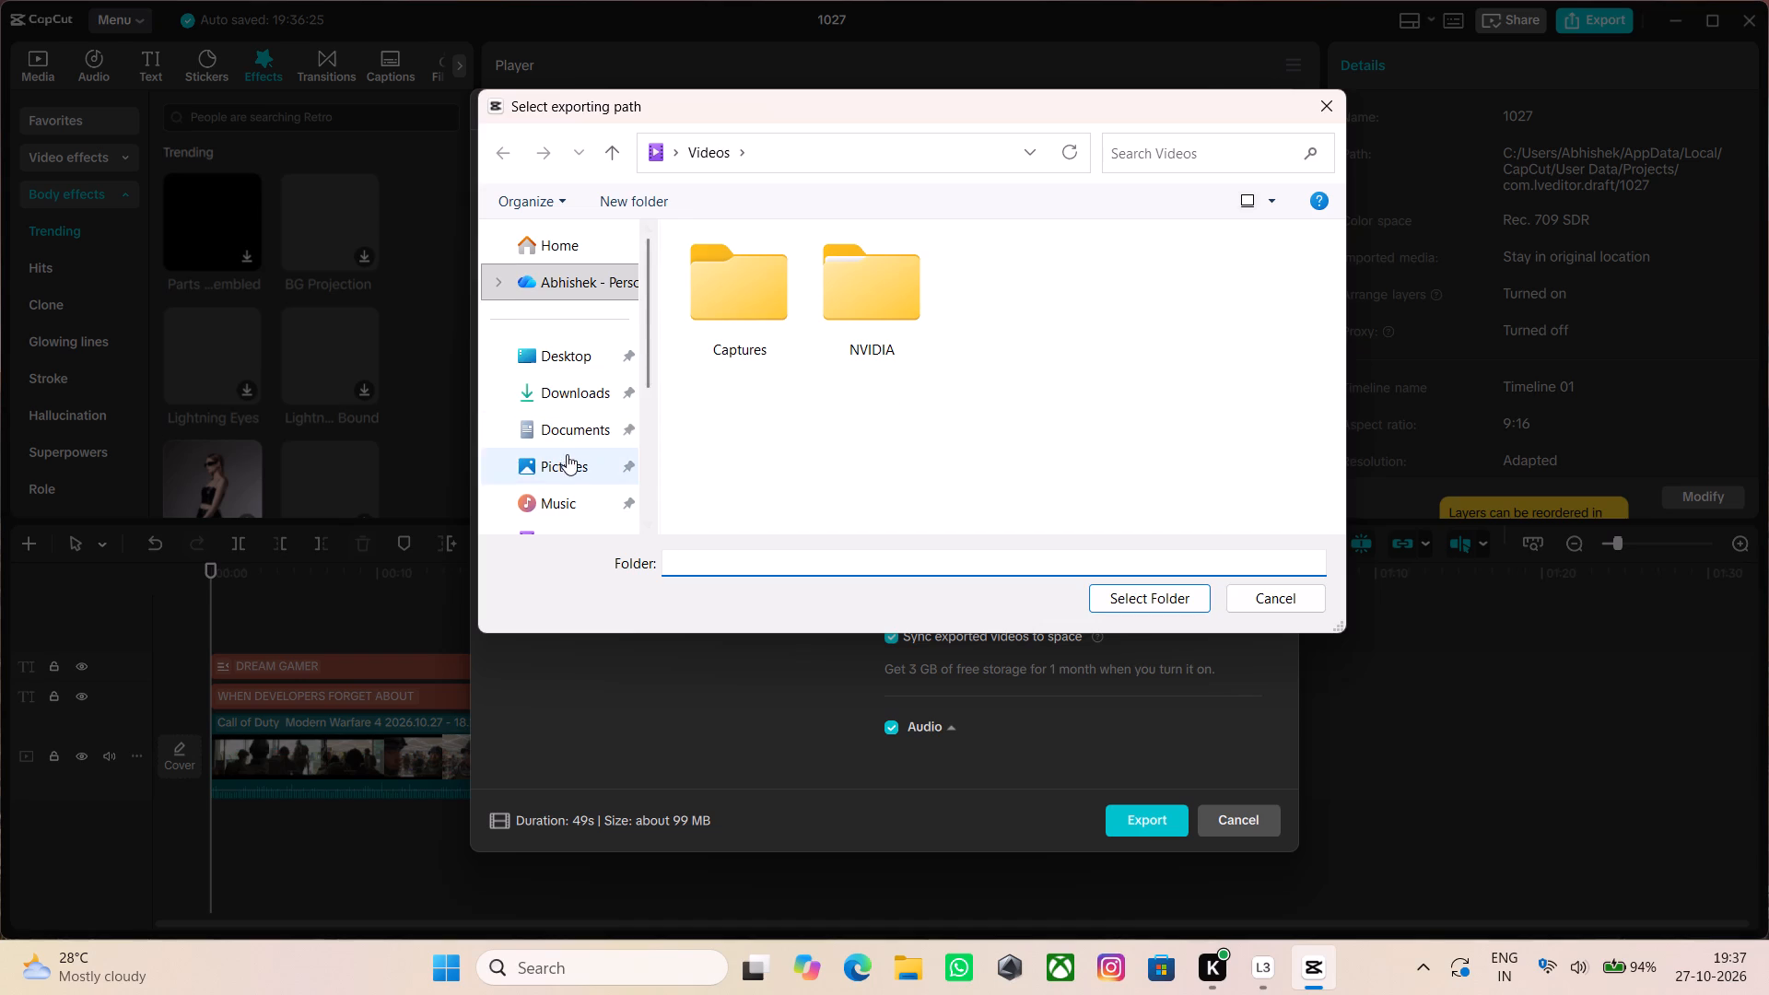
pyautogui.scroll(-1, 567, 452)
pyautogui.click(595, 246)
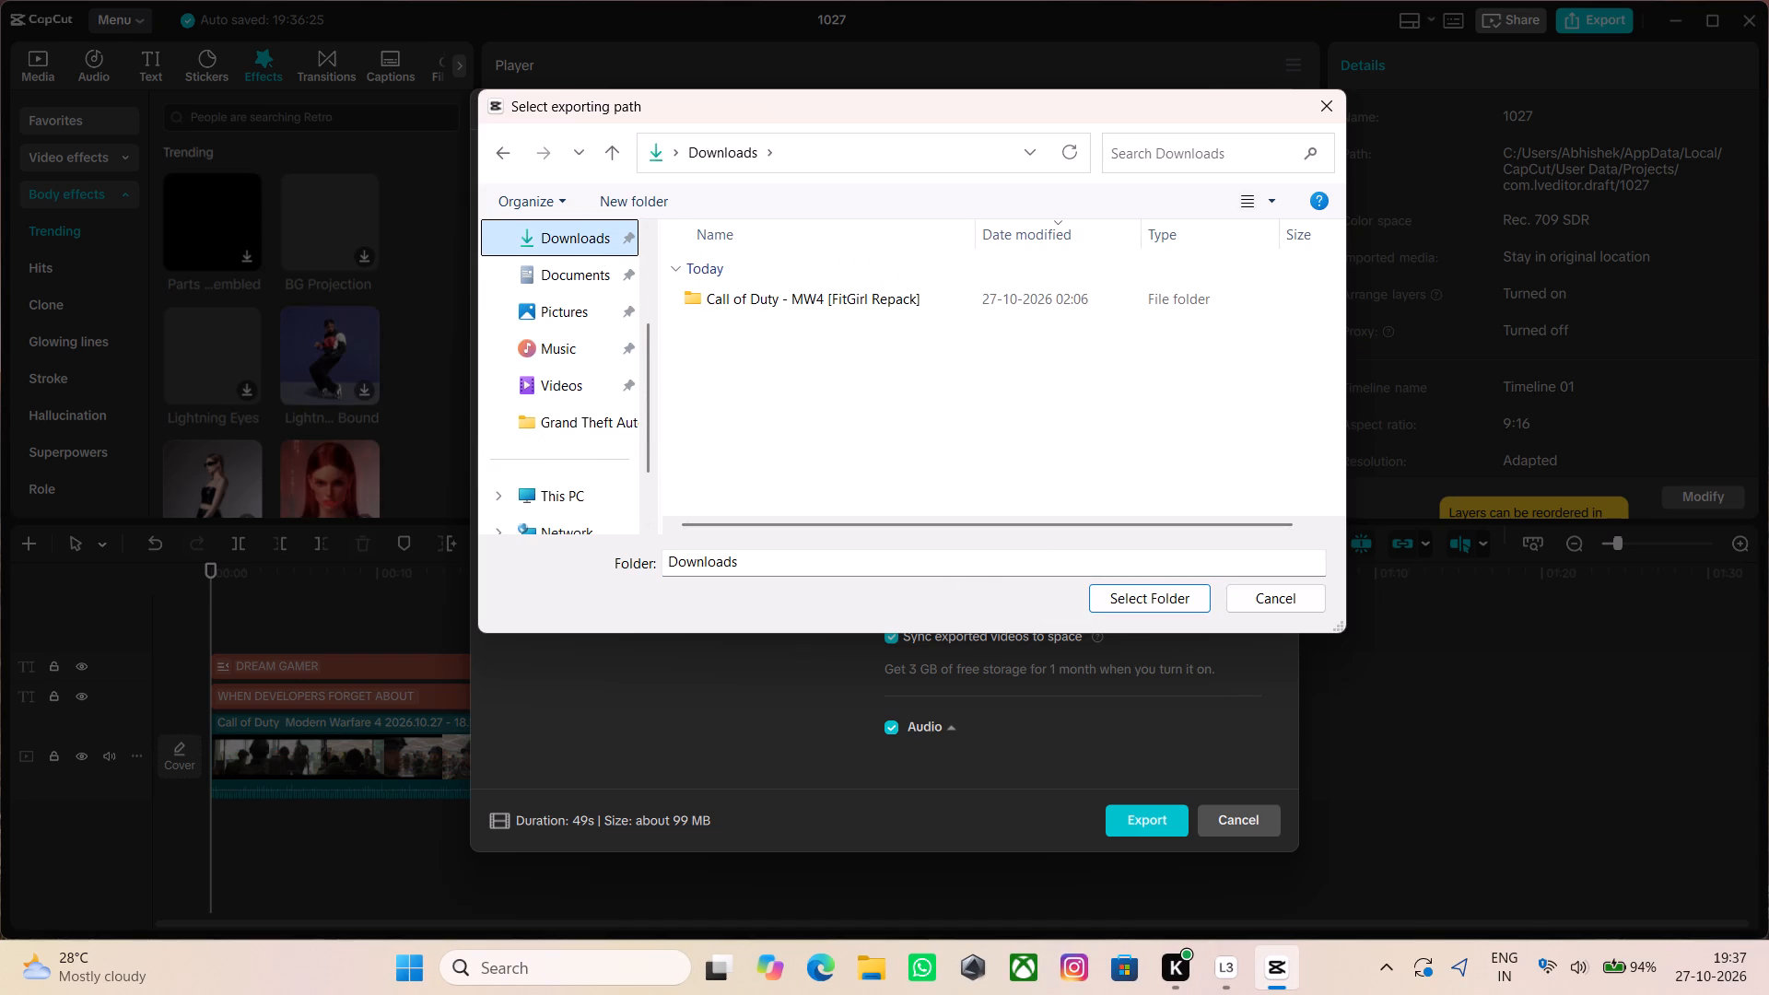
pyautogui.click(1132, 596)
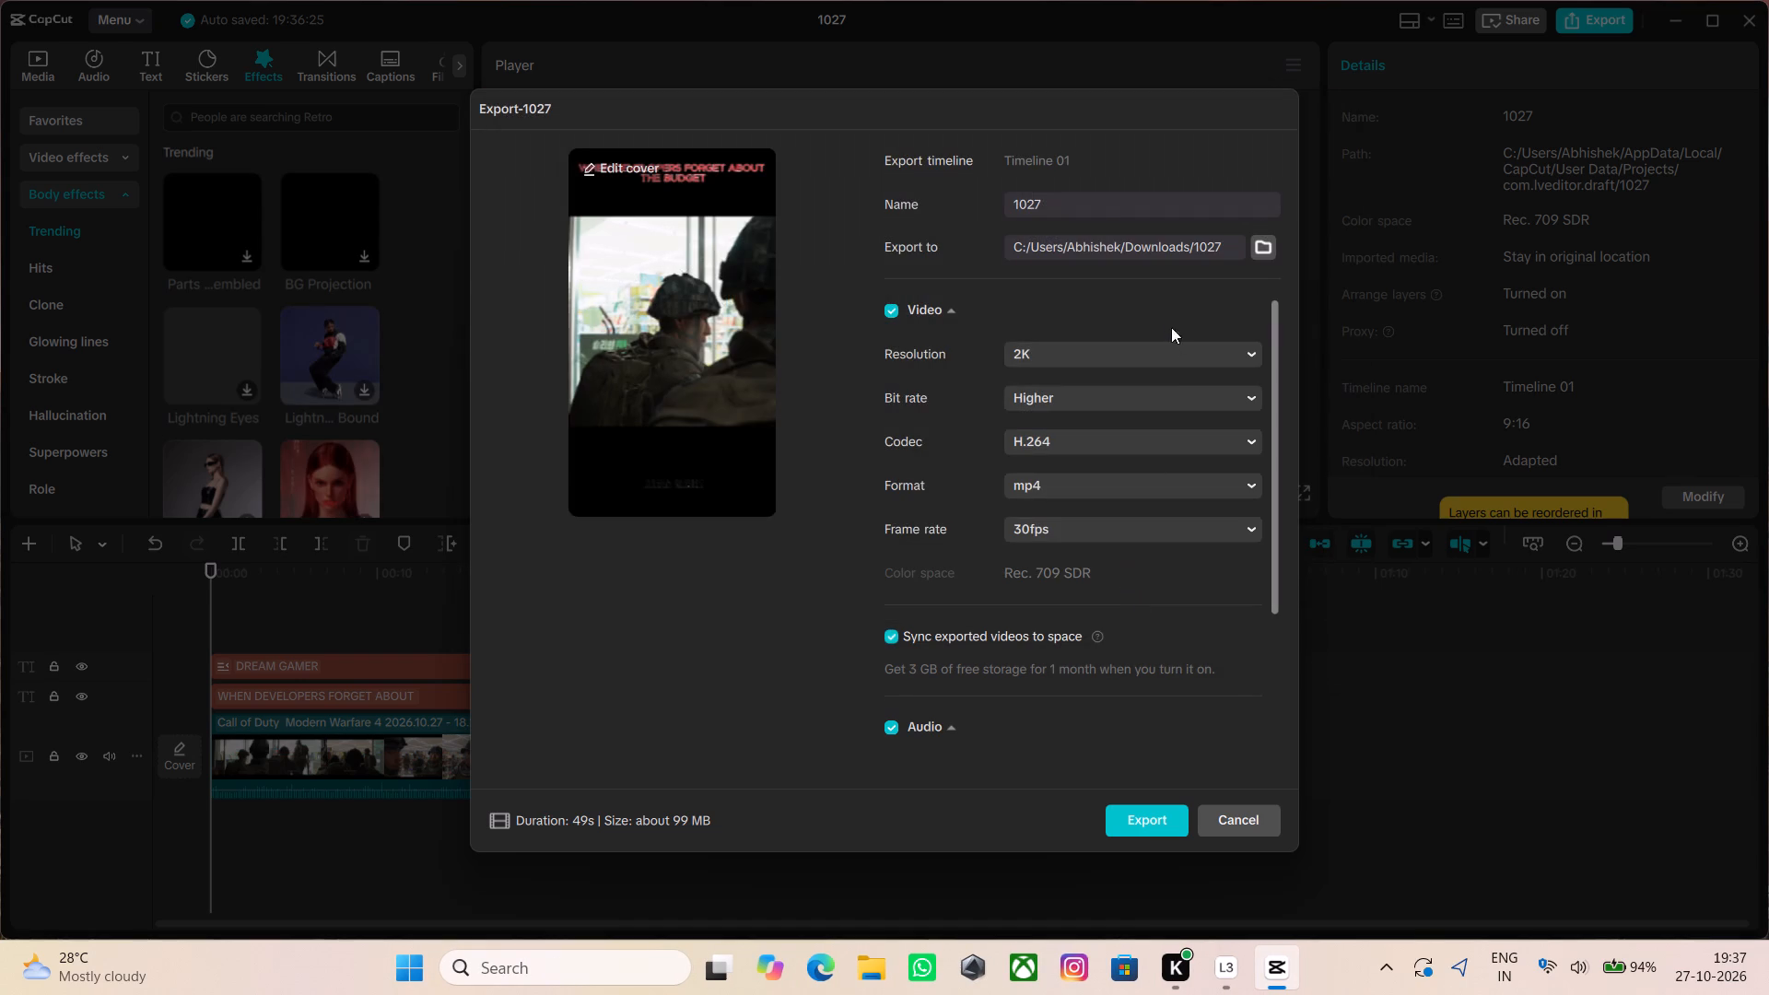
# Name the exported video CALL OF DUTY 4.
pyautogui.click(1093, 205)
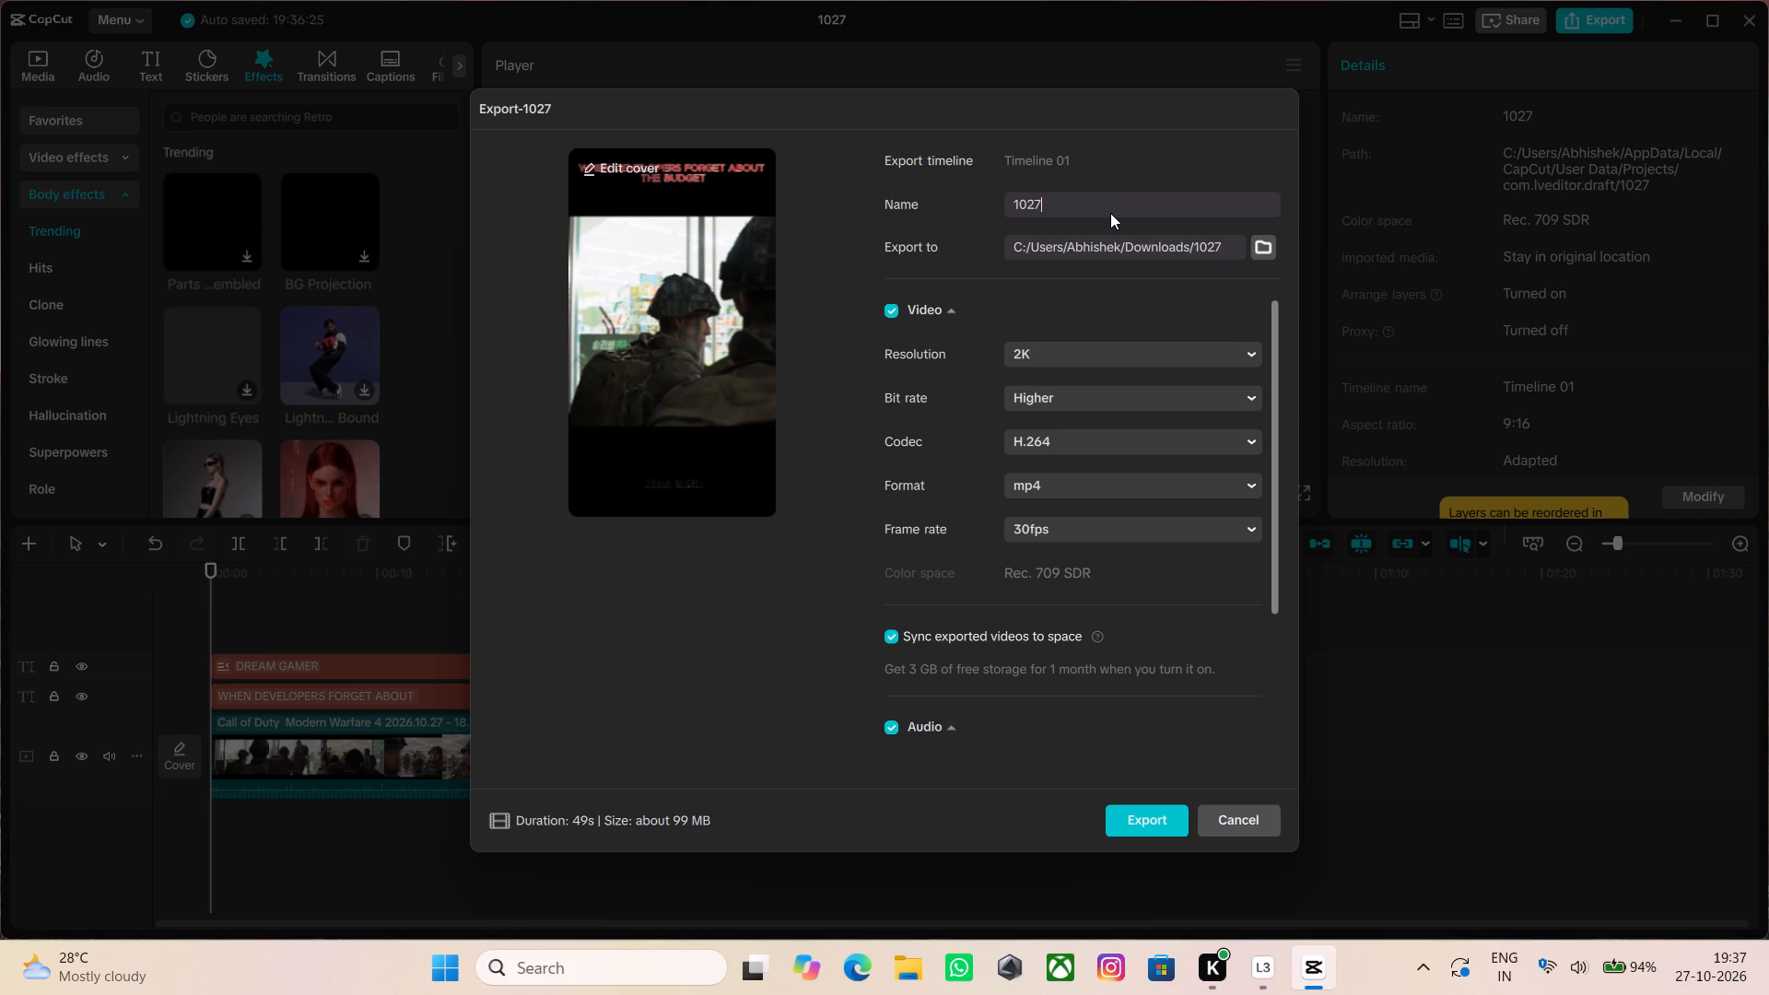
pyautogui.press('BackSpace')
pyautogui.press('BackSpace')
pyautogui.press('BackSpace')
pyautogui.press('BackSpace')
pyautogui.press('BackSpace')
pyautogui.press('BackSpace')
pyautogui.press('BackSpace')
pyautogui.press('BackSpace')
pyautogui.press('BackSpace')
pyautogui.press('BackSpace')
pyautogui.press('BackSpace')
pyautogui.write('CALL OF DU')
pyautogui.write('TY')
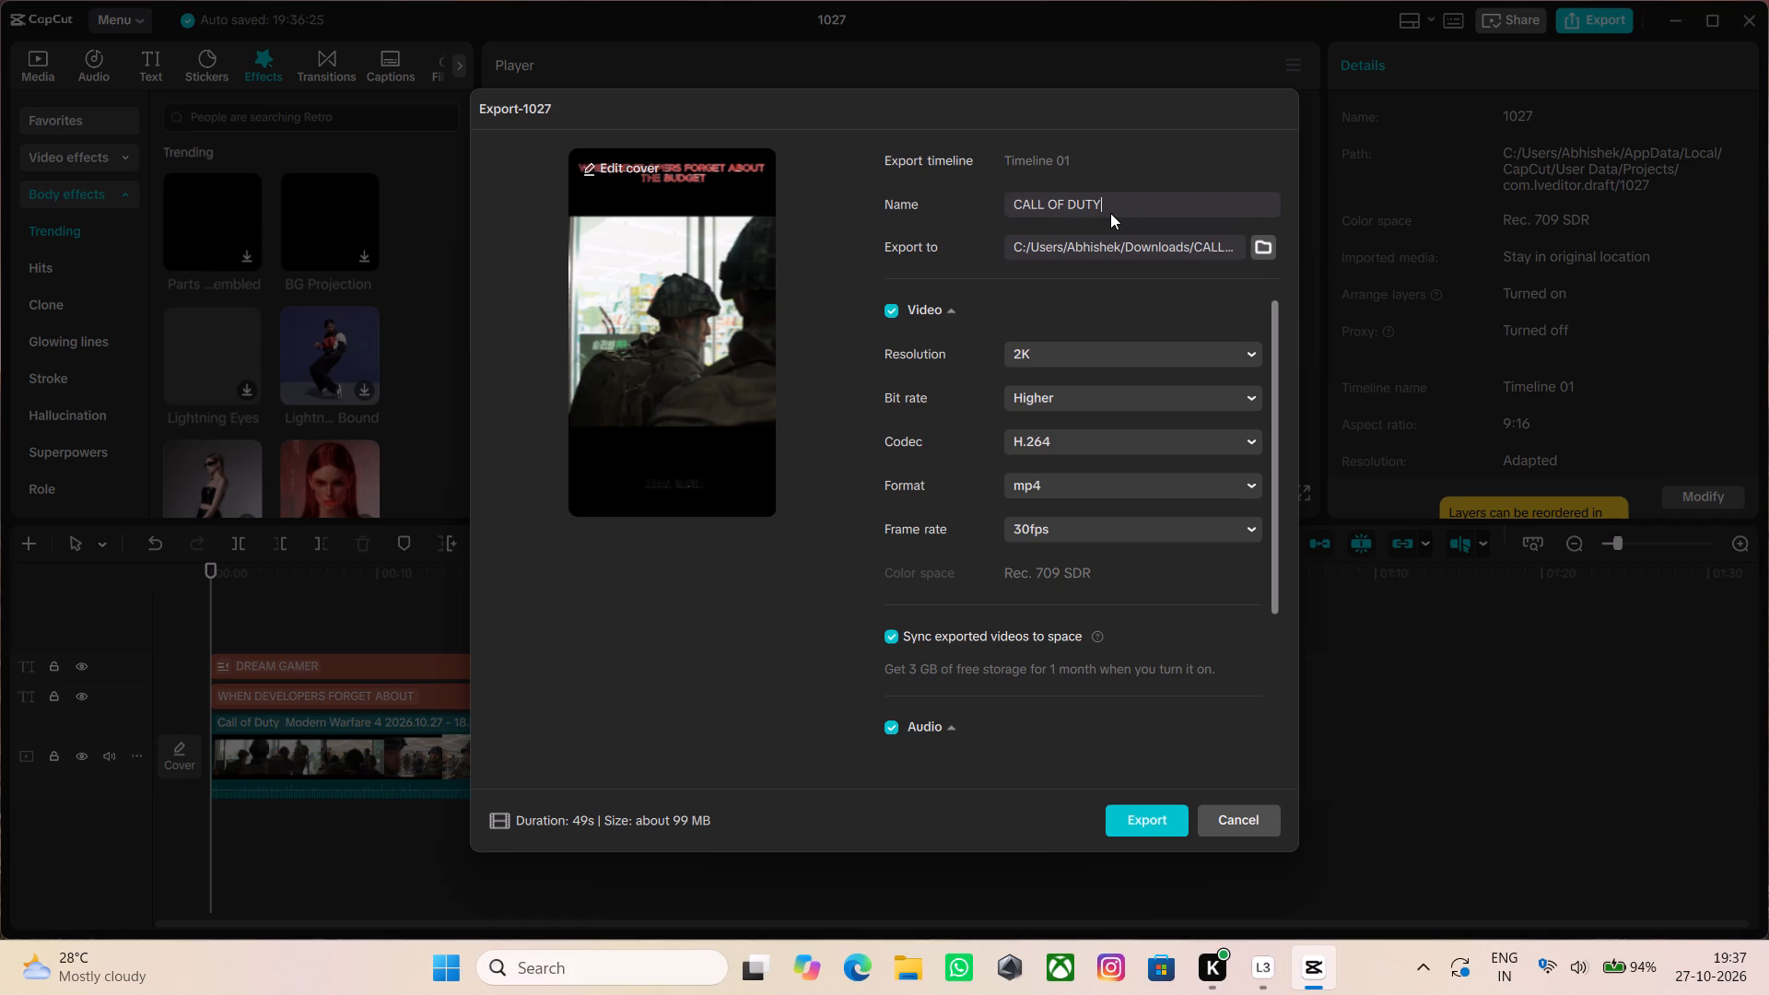
pyautogui.press('space')
pyautogui.press('4')
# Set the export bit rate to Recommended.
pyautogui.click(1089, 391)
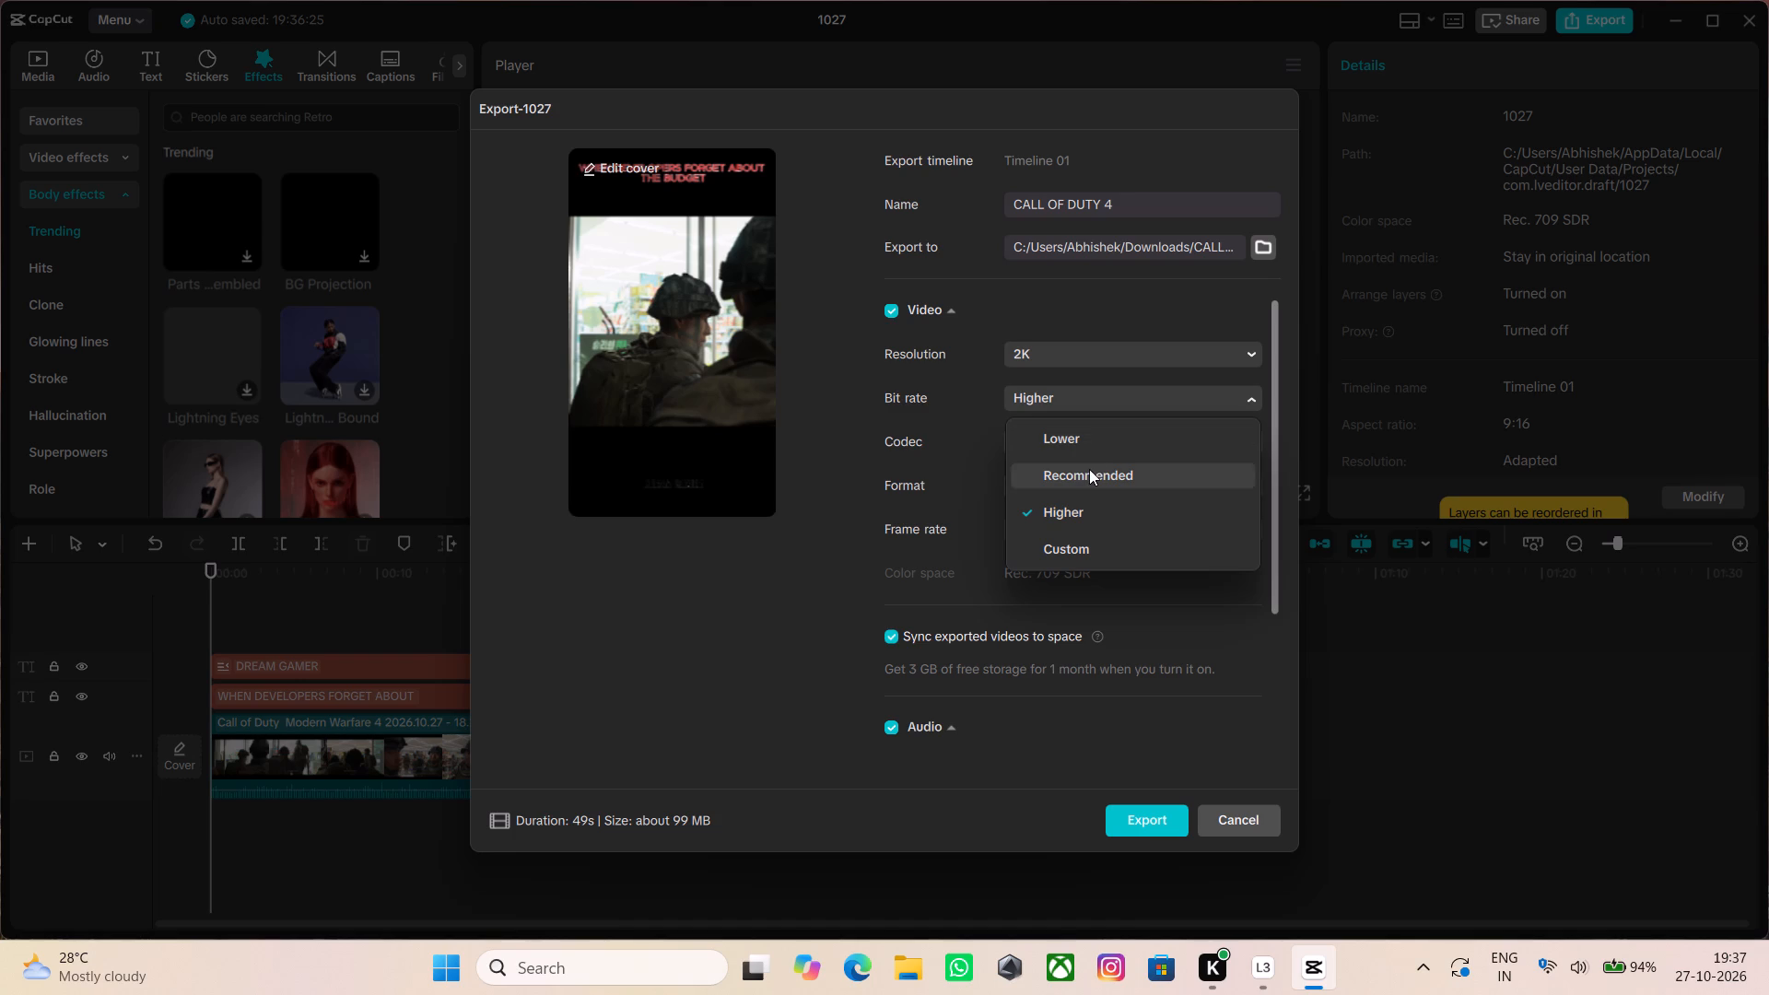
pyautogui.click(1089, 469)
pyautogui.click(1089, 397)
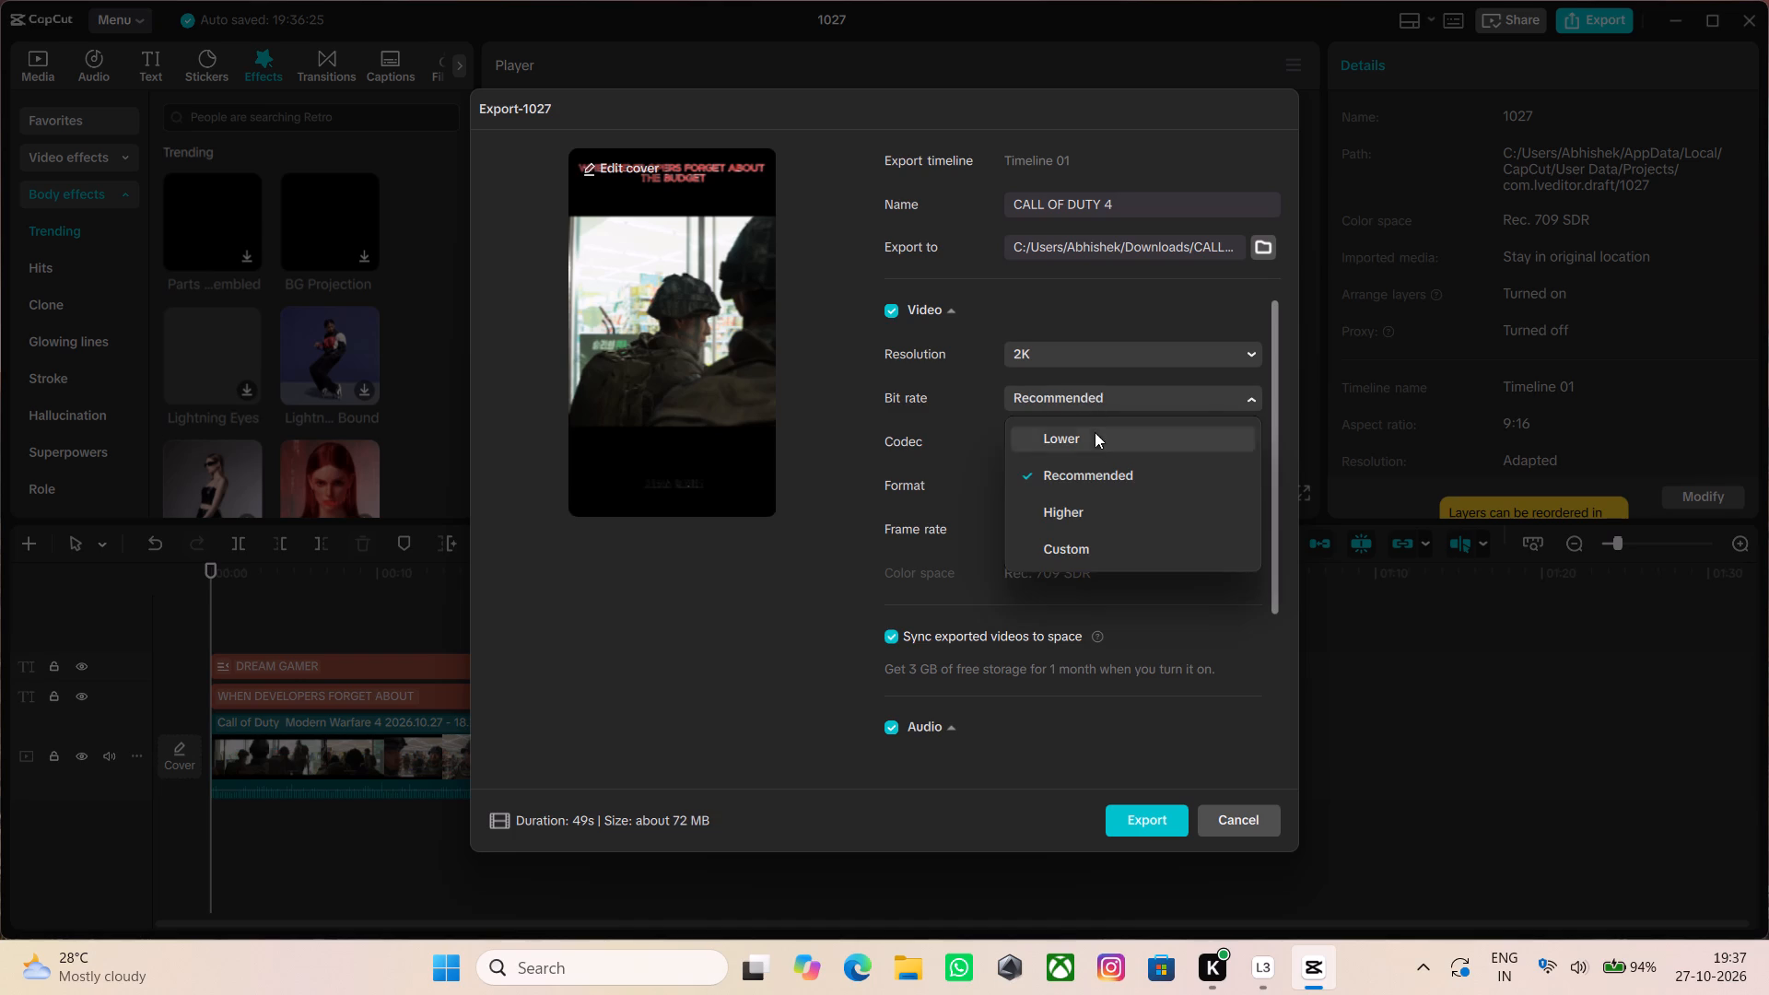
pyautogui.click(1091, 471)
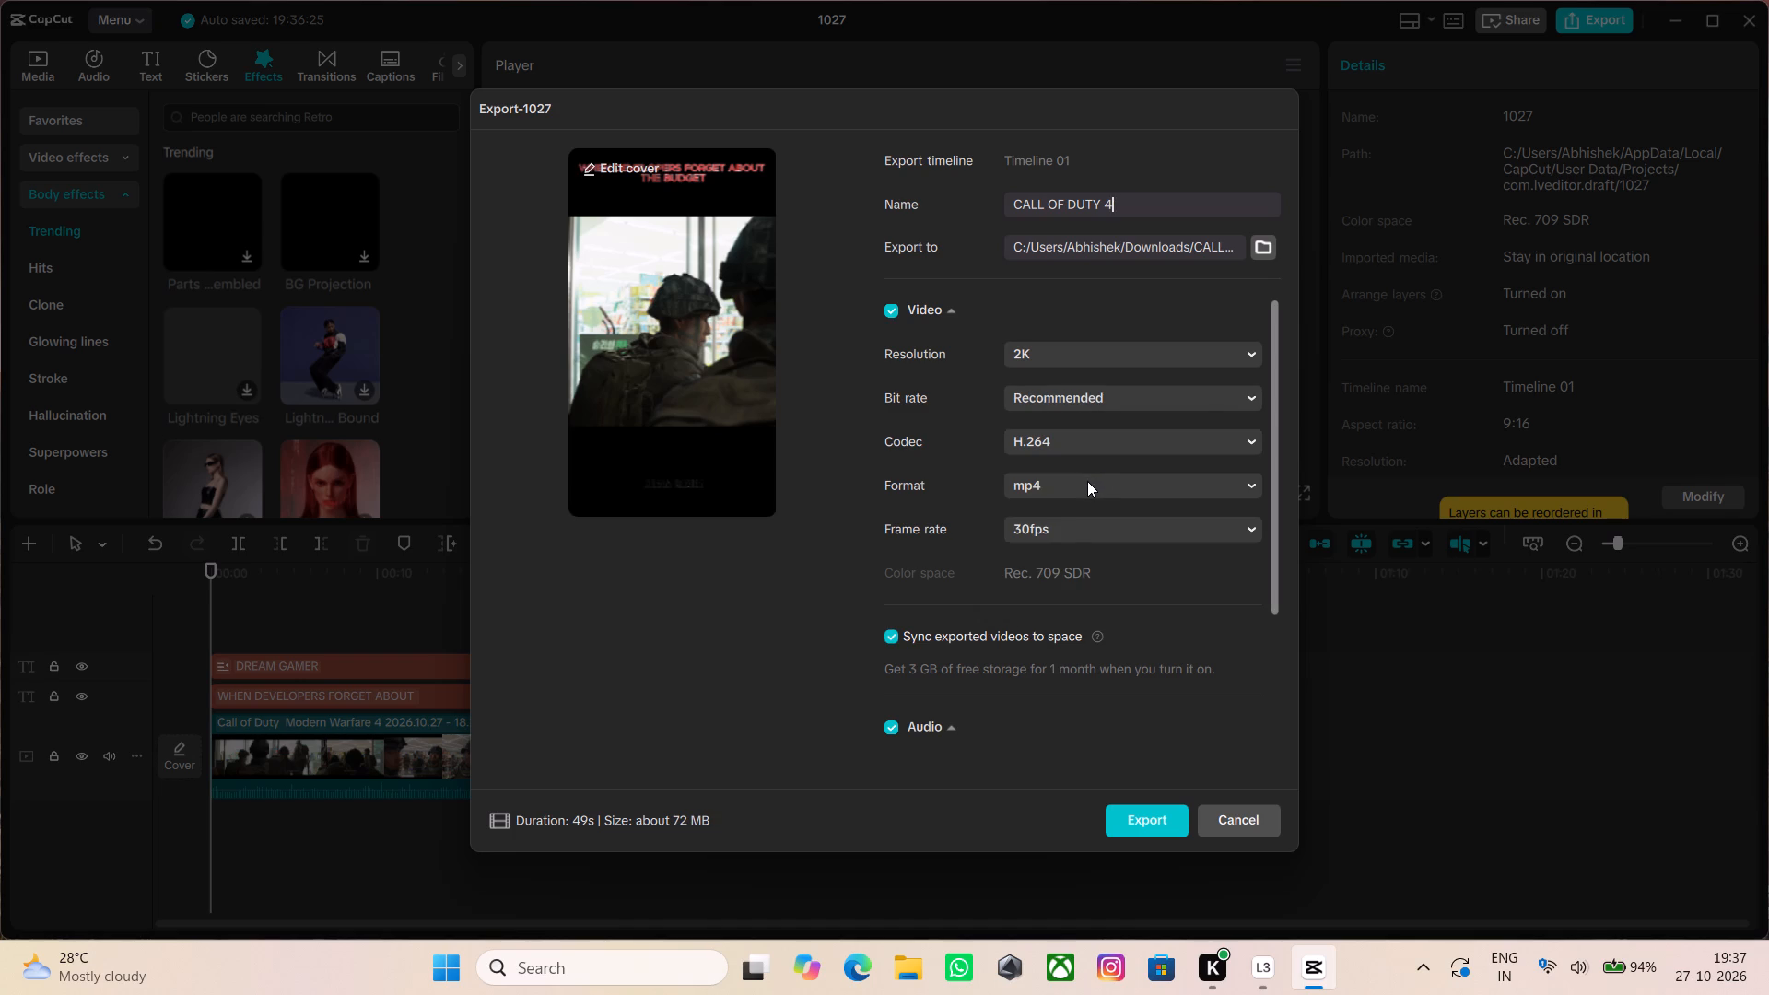
# Review the available frame rates and the remaining video, audio and GIF export settings.
pyautogui.click(1065, 534)
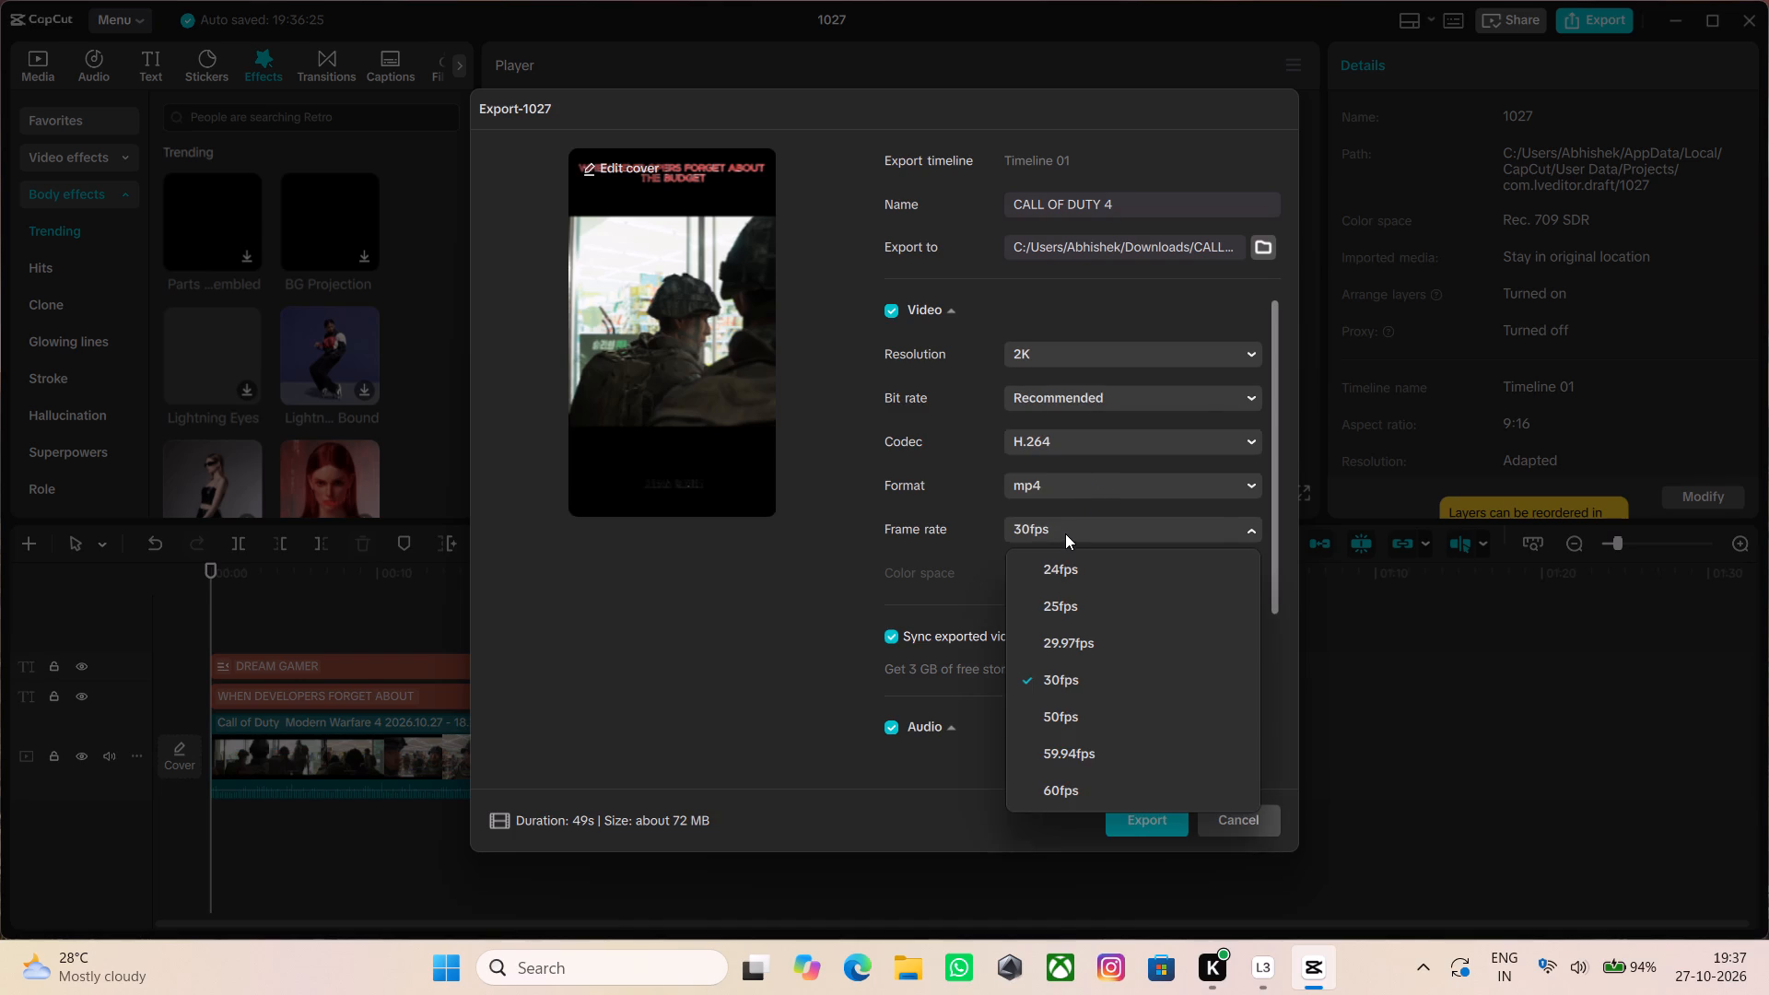
pyautogui.click(1065, 533)
pyautogui.scroll(-7, 1070, 505)
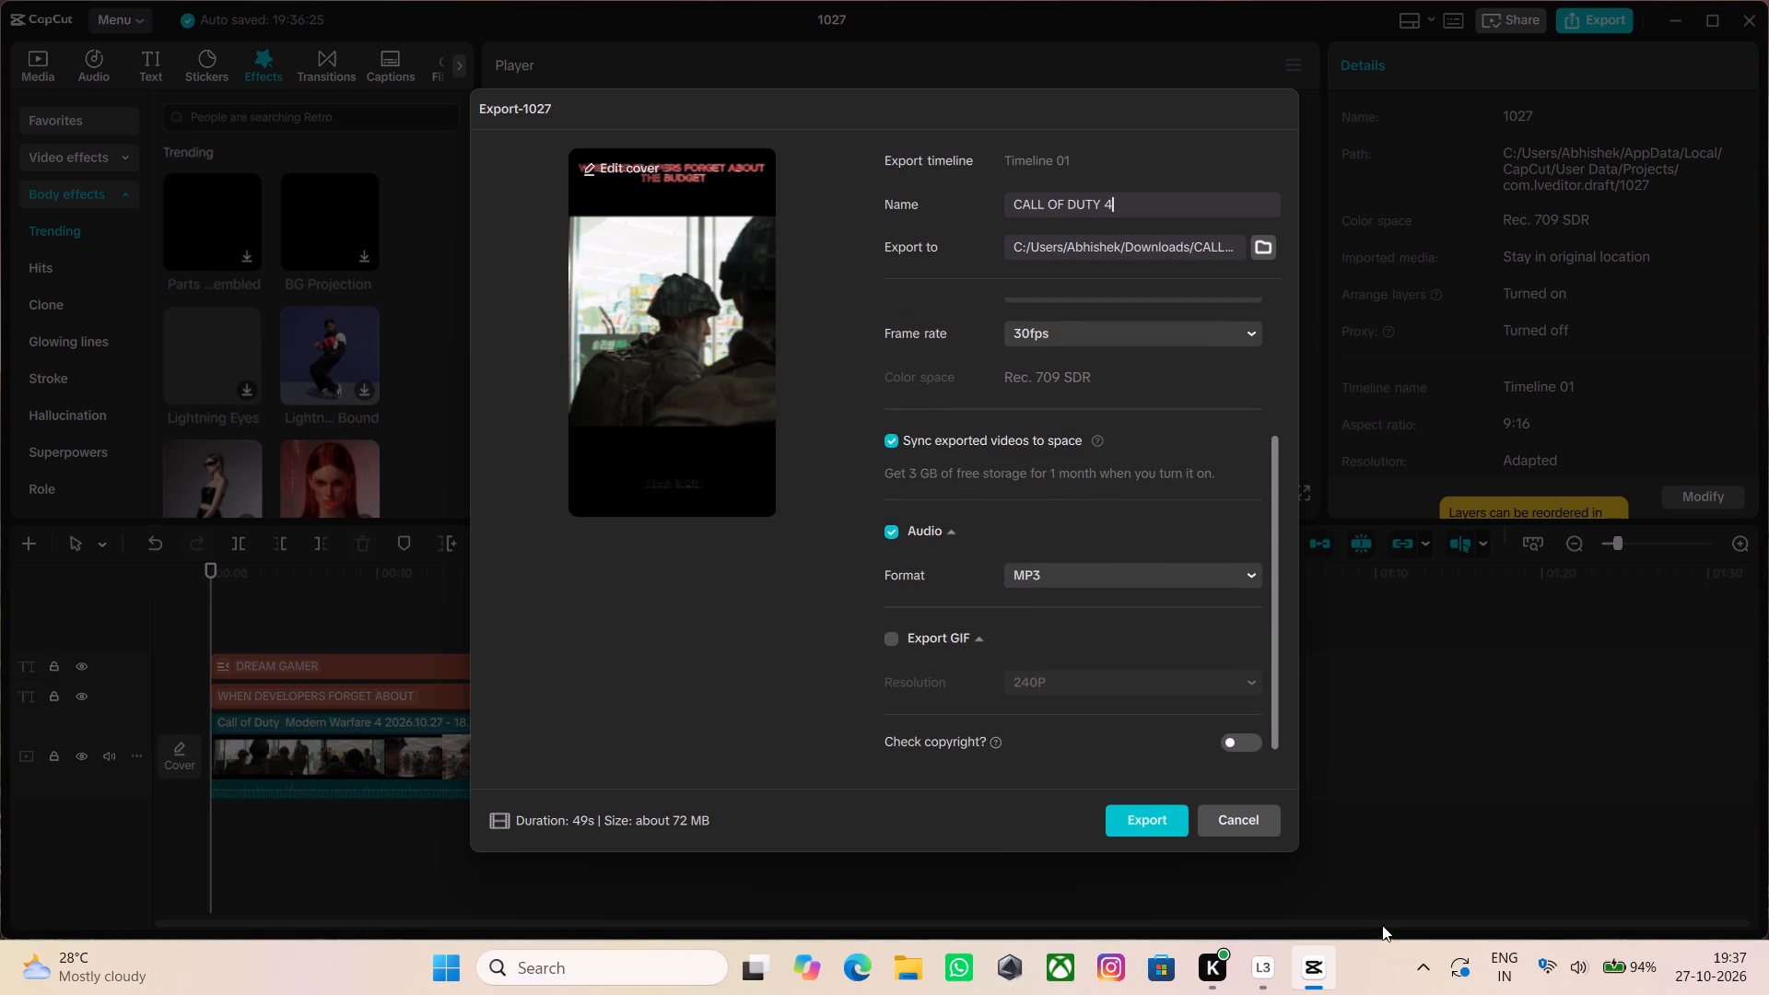
pyautogui.scroll(3, 1158, 711)
pyautogui.scroll(-1, 1165, 697)
pyautogui.scroll(1, 1165, 697)
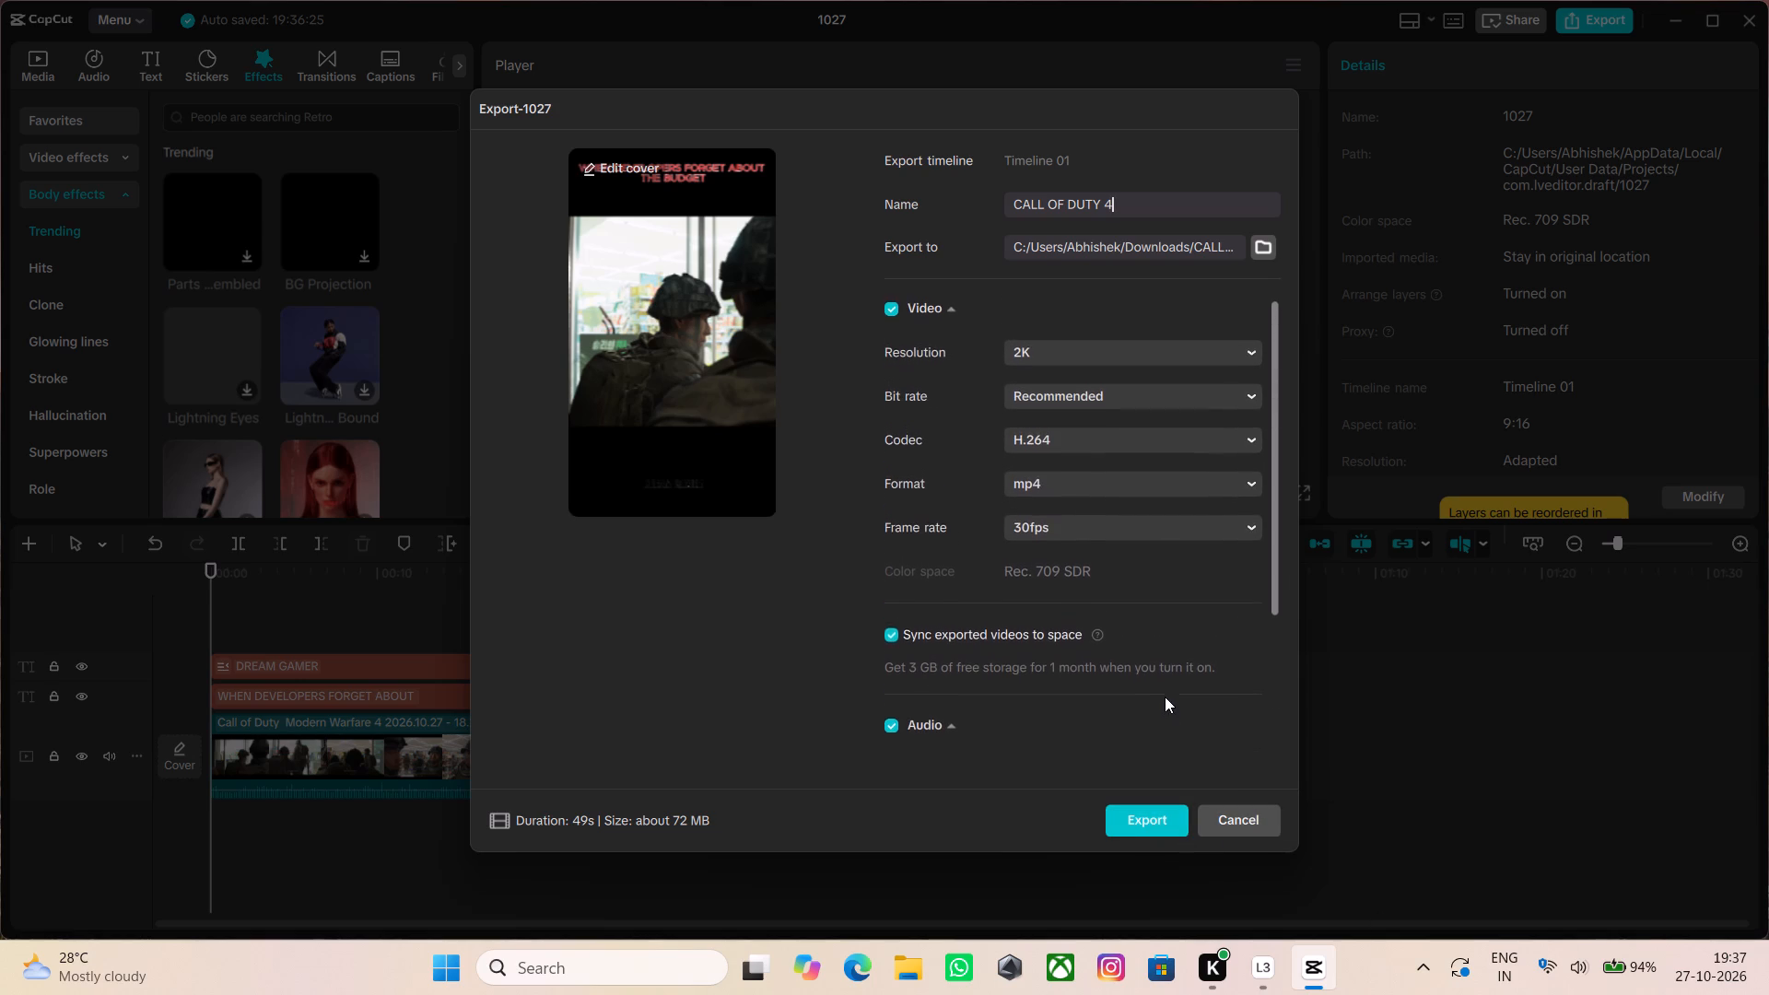
pyautogui.scroll(3, 1163, 696)
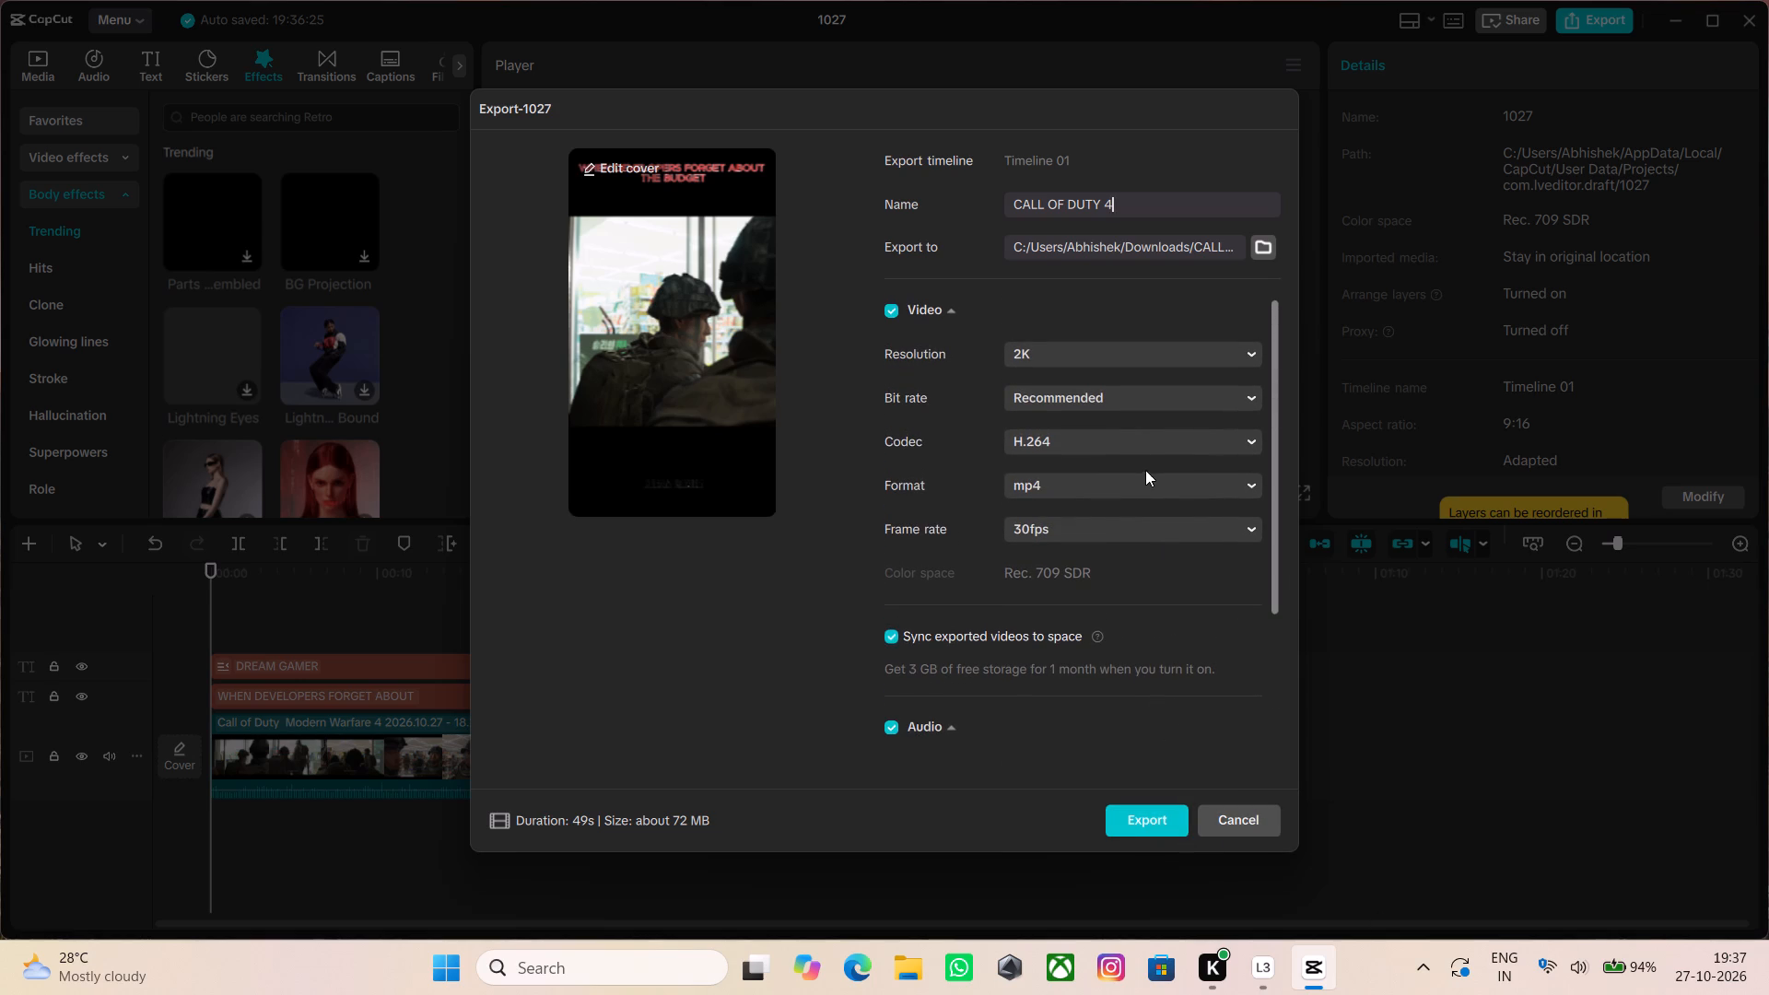
# Set the export bit rate to Higher.
pyautogui.click(1133, 395)
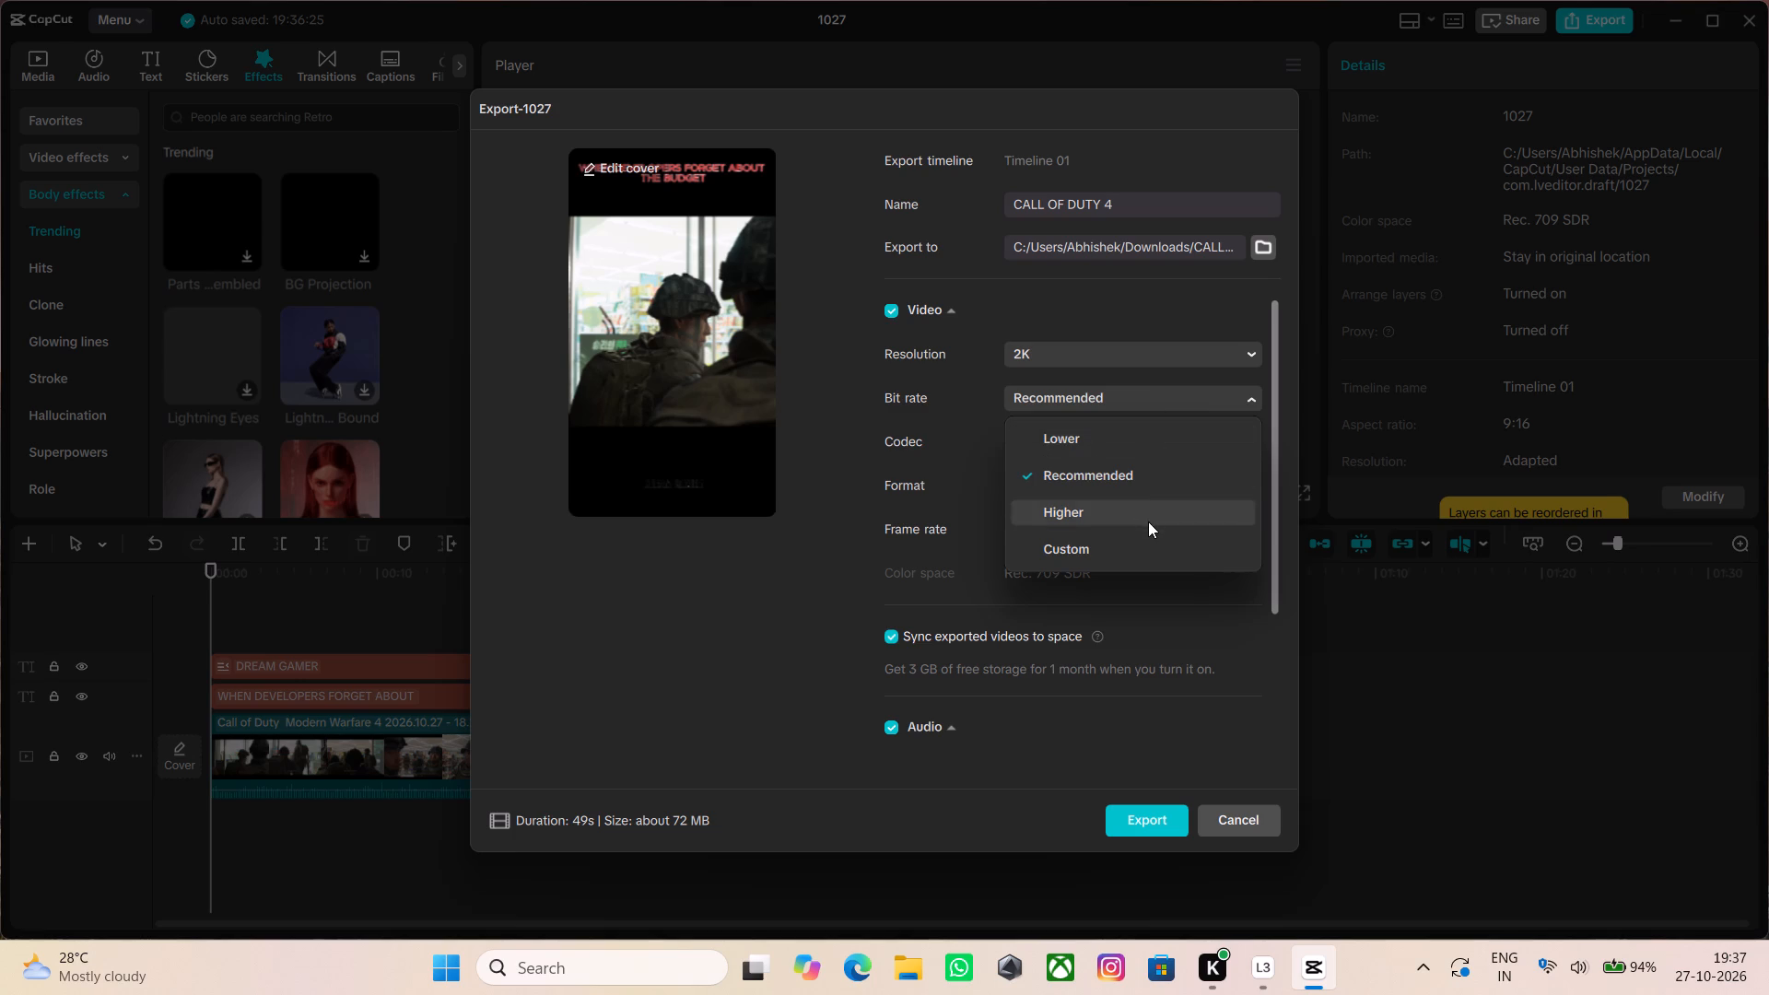
pyautogui.click(1148, 521)
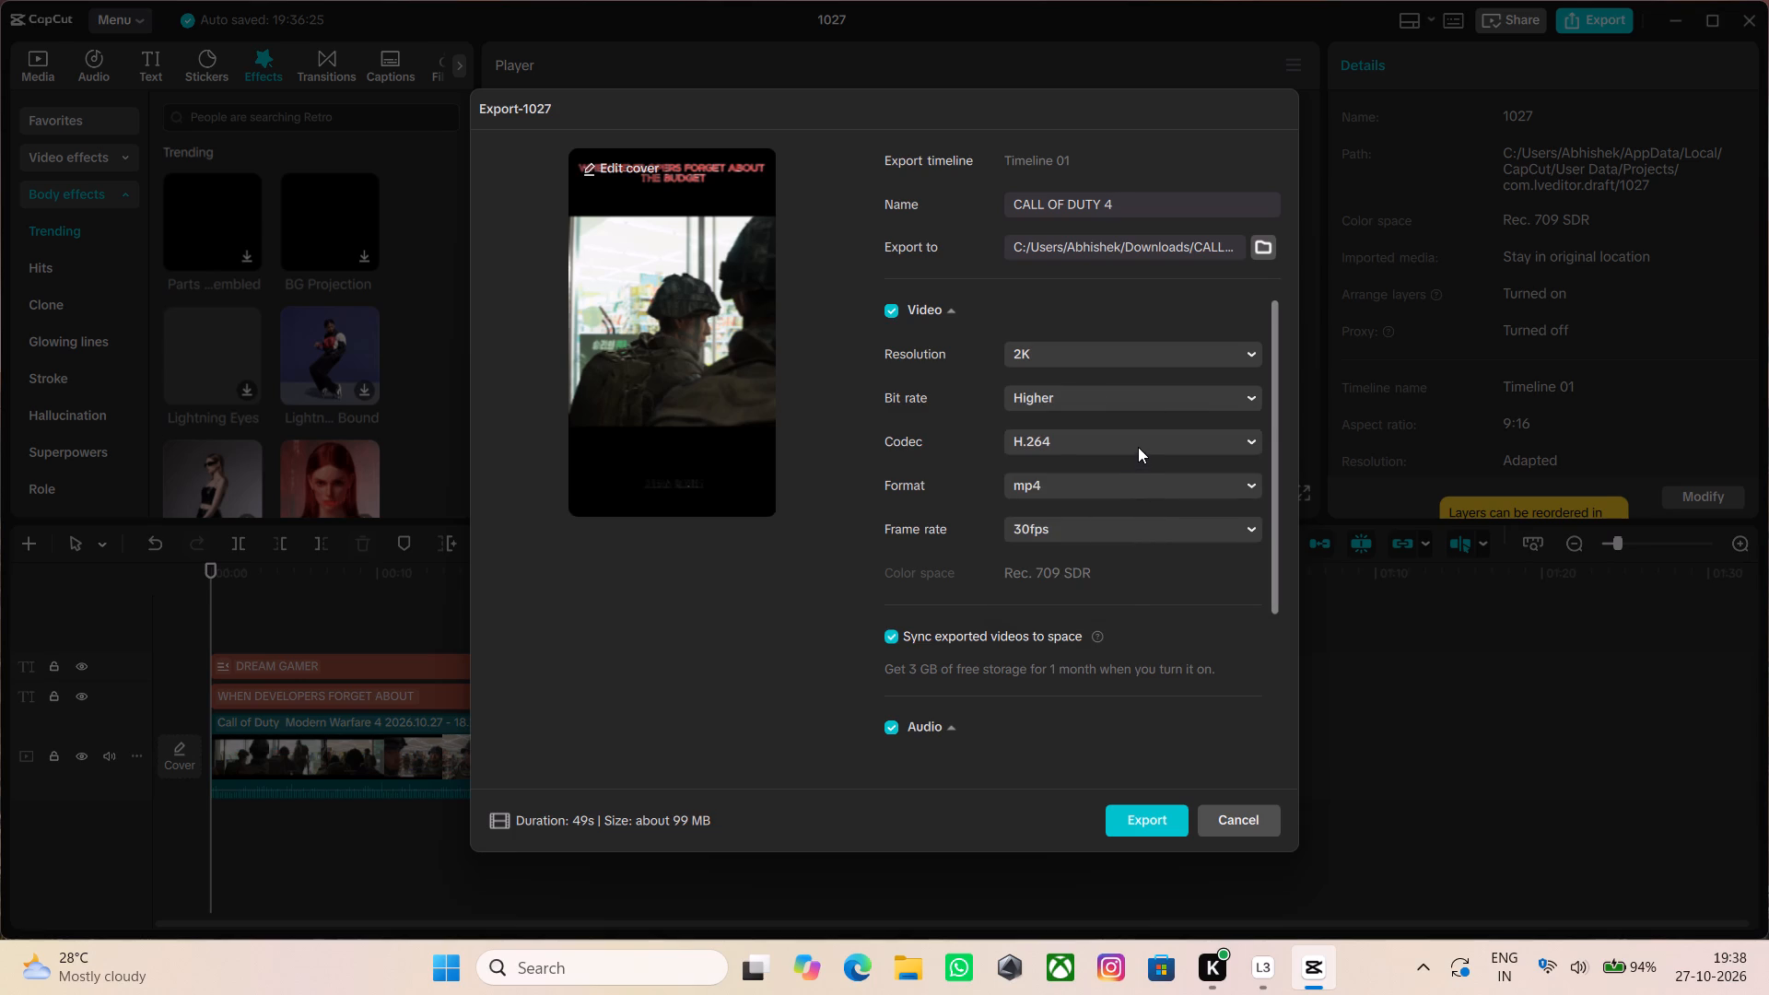
# Check the available frame rate, video format and codec choices for the export without changing them.
pyautogui.scroll(-1, 1143, 525)
pyautogui.click(1147, 449)
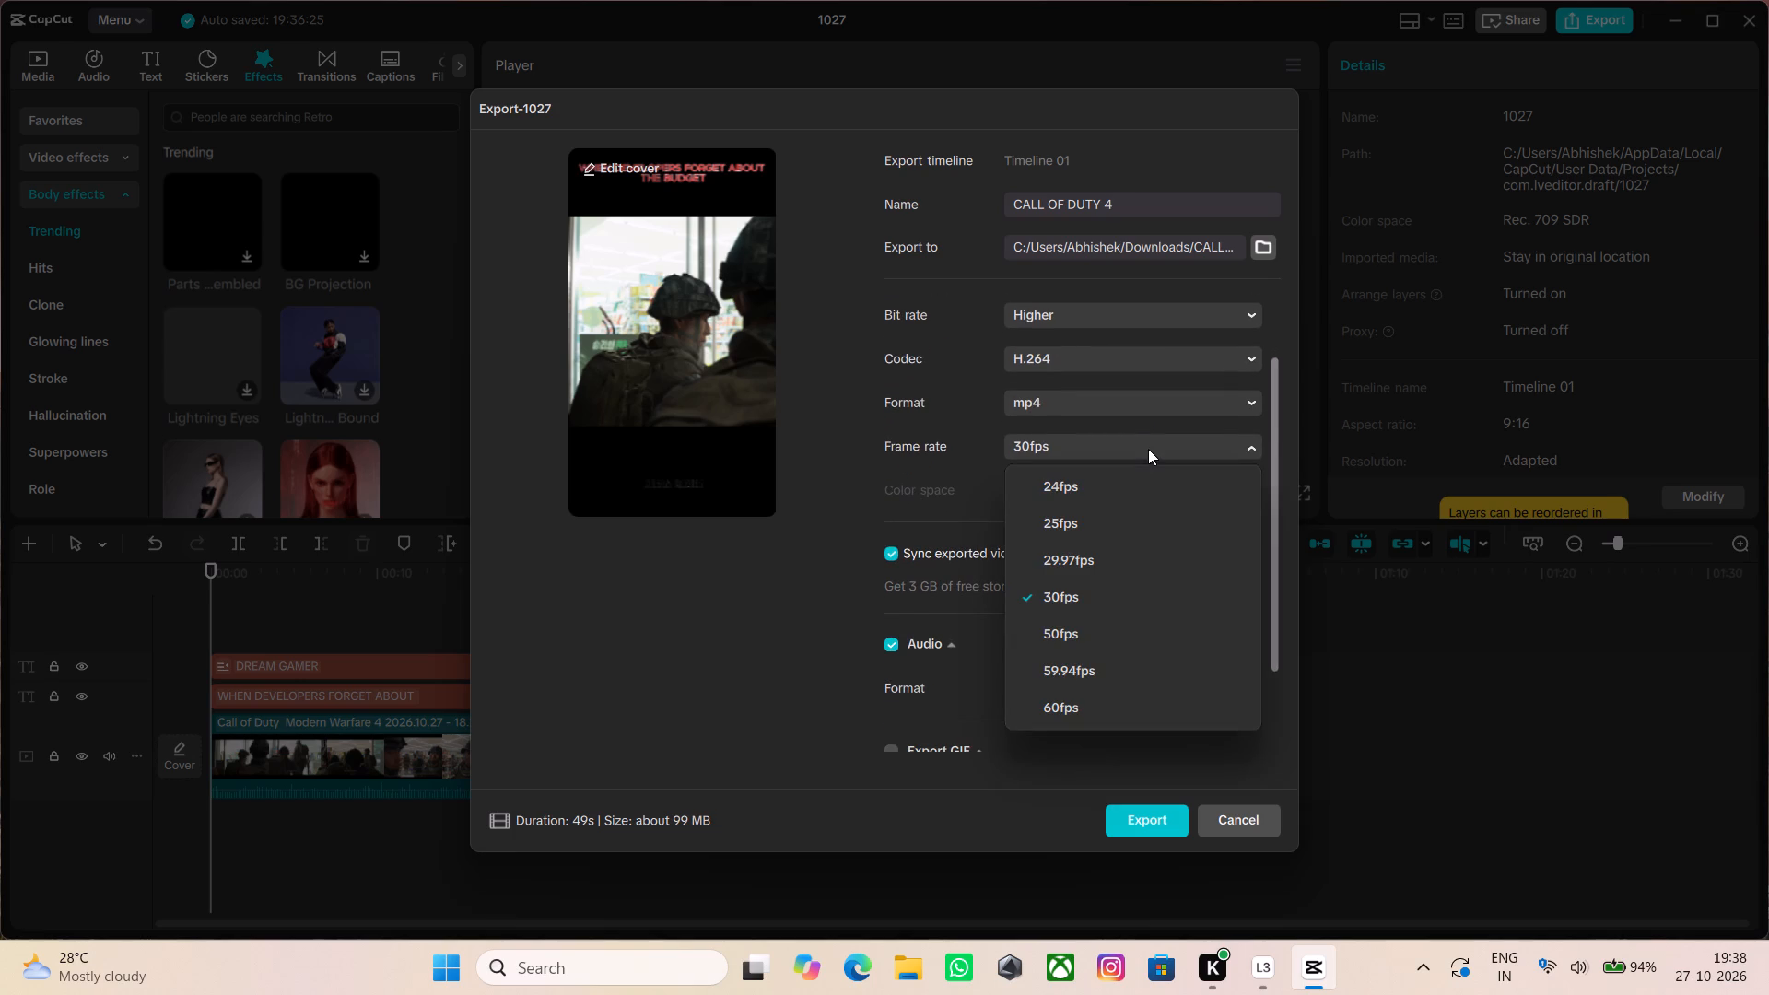
pyautogui.click(1148, 445)
pyautogui.click(1151, 400)
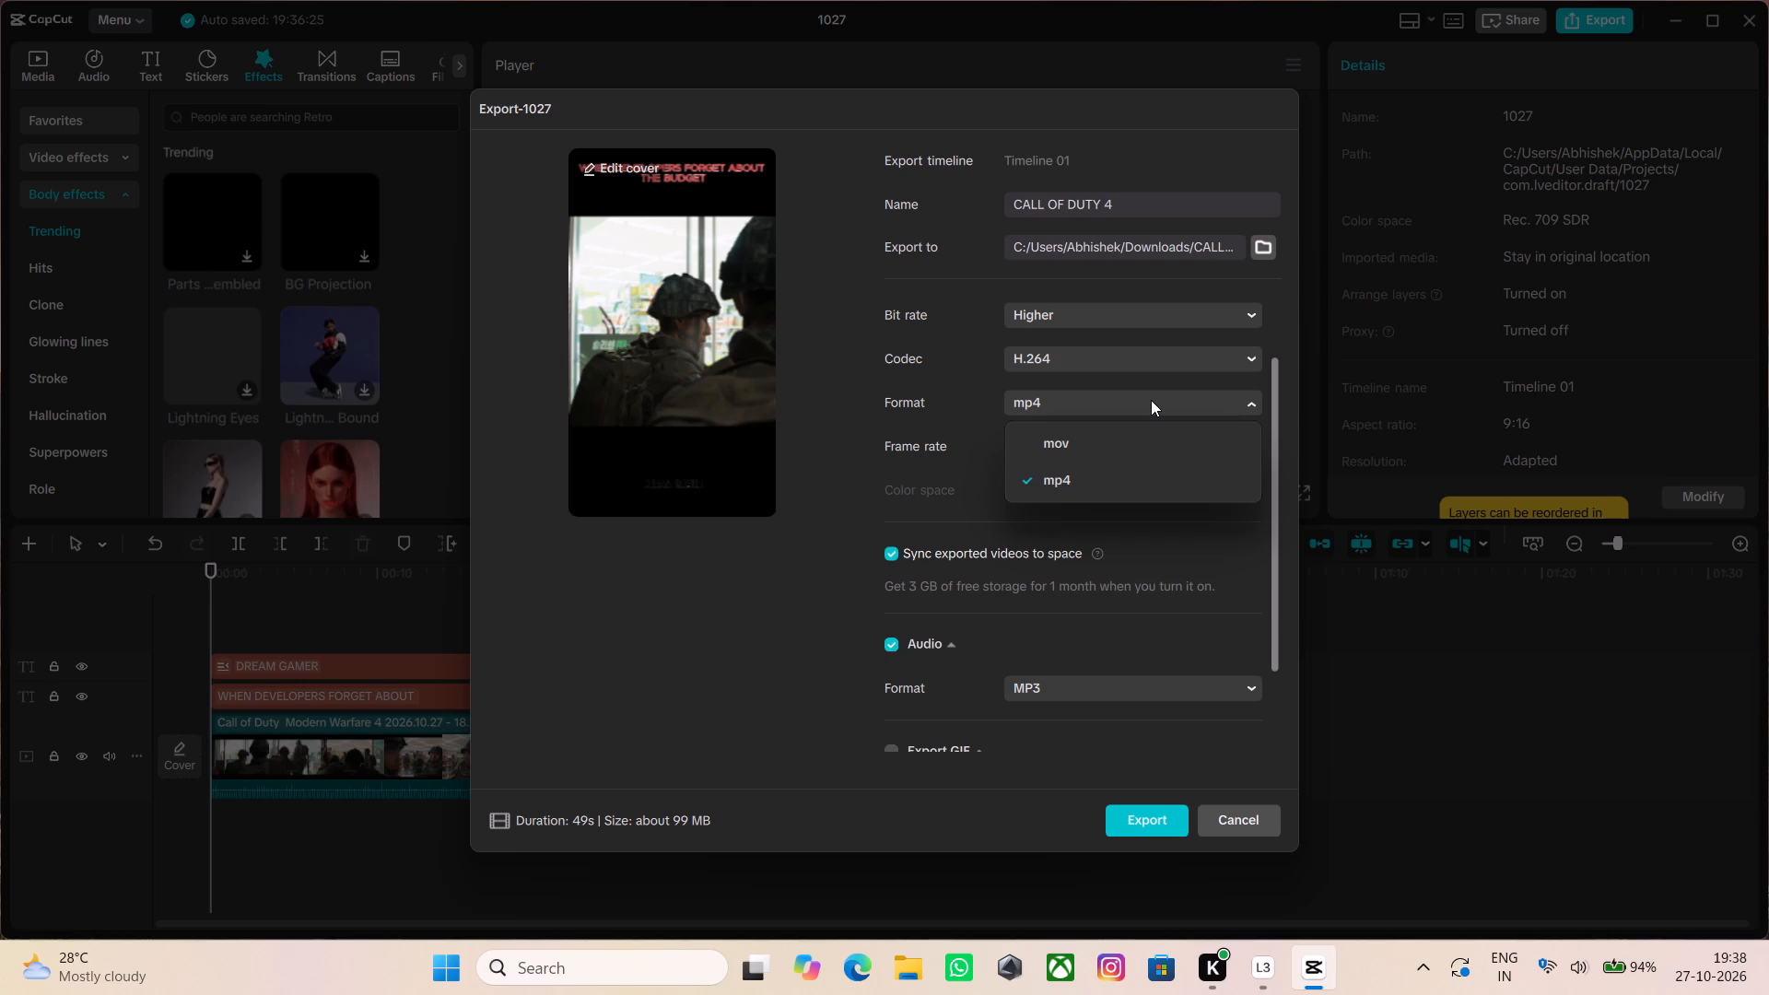
pyautogui.click(1151, 400)
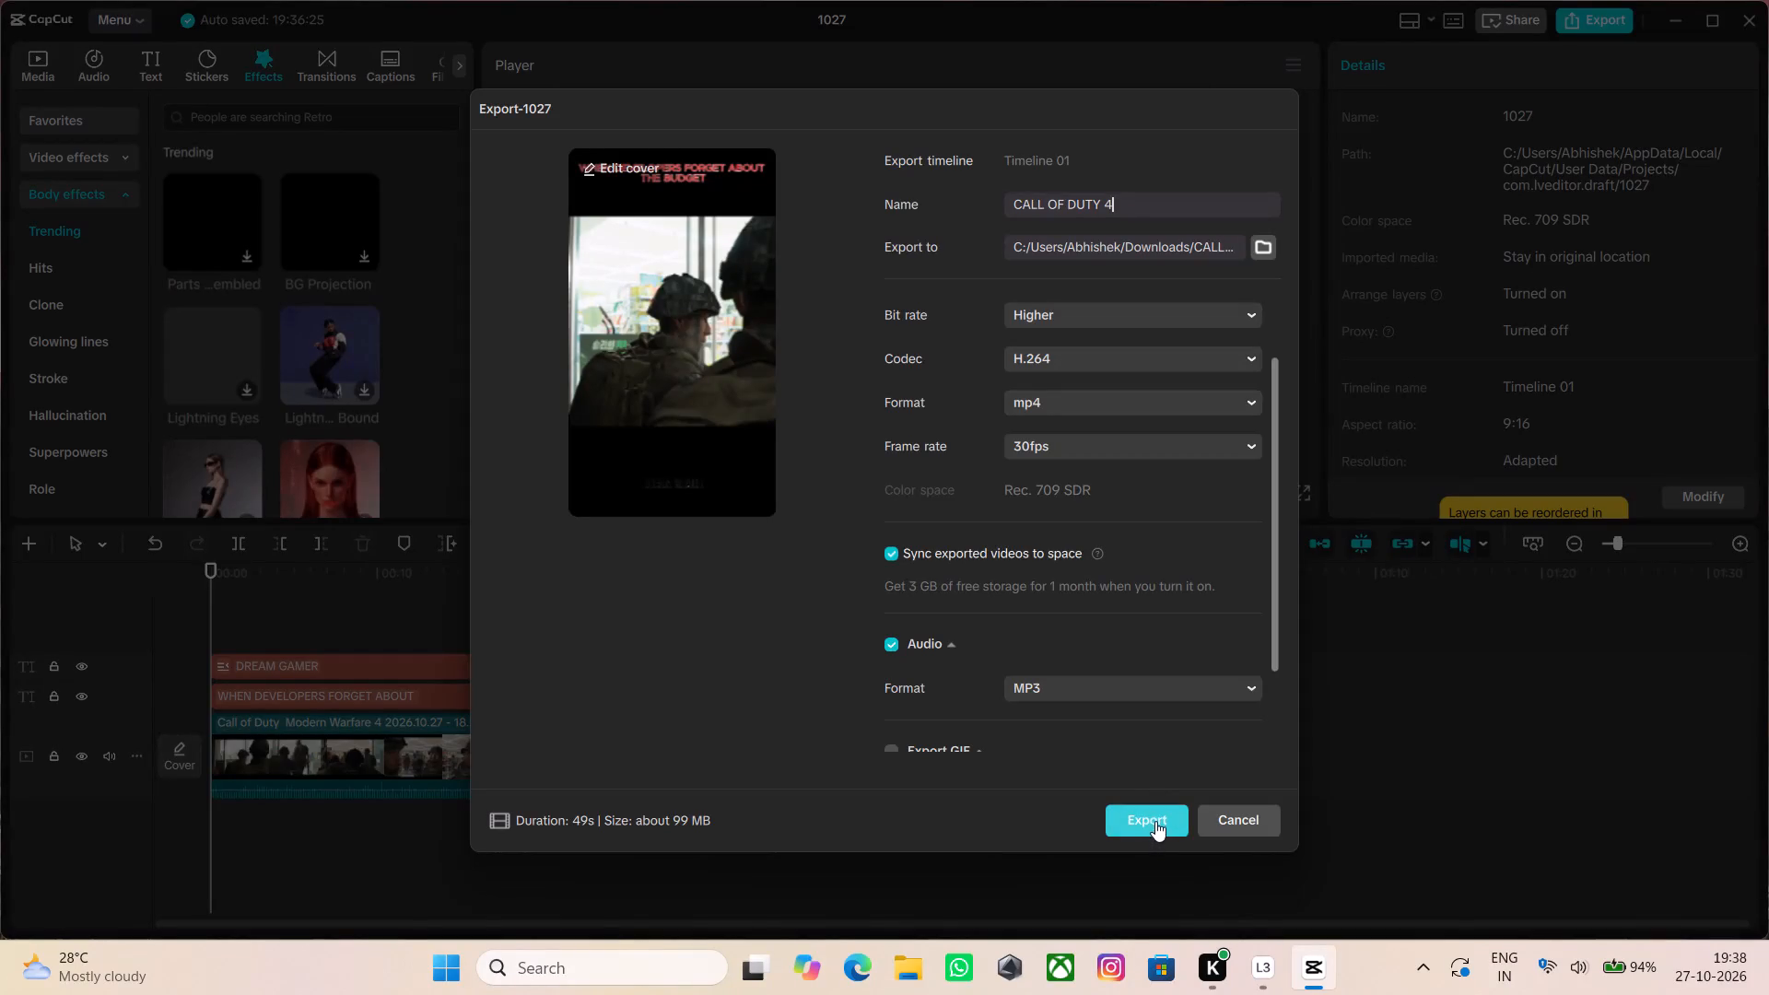
pyautogui.click(1141, 409)
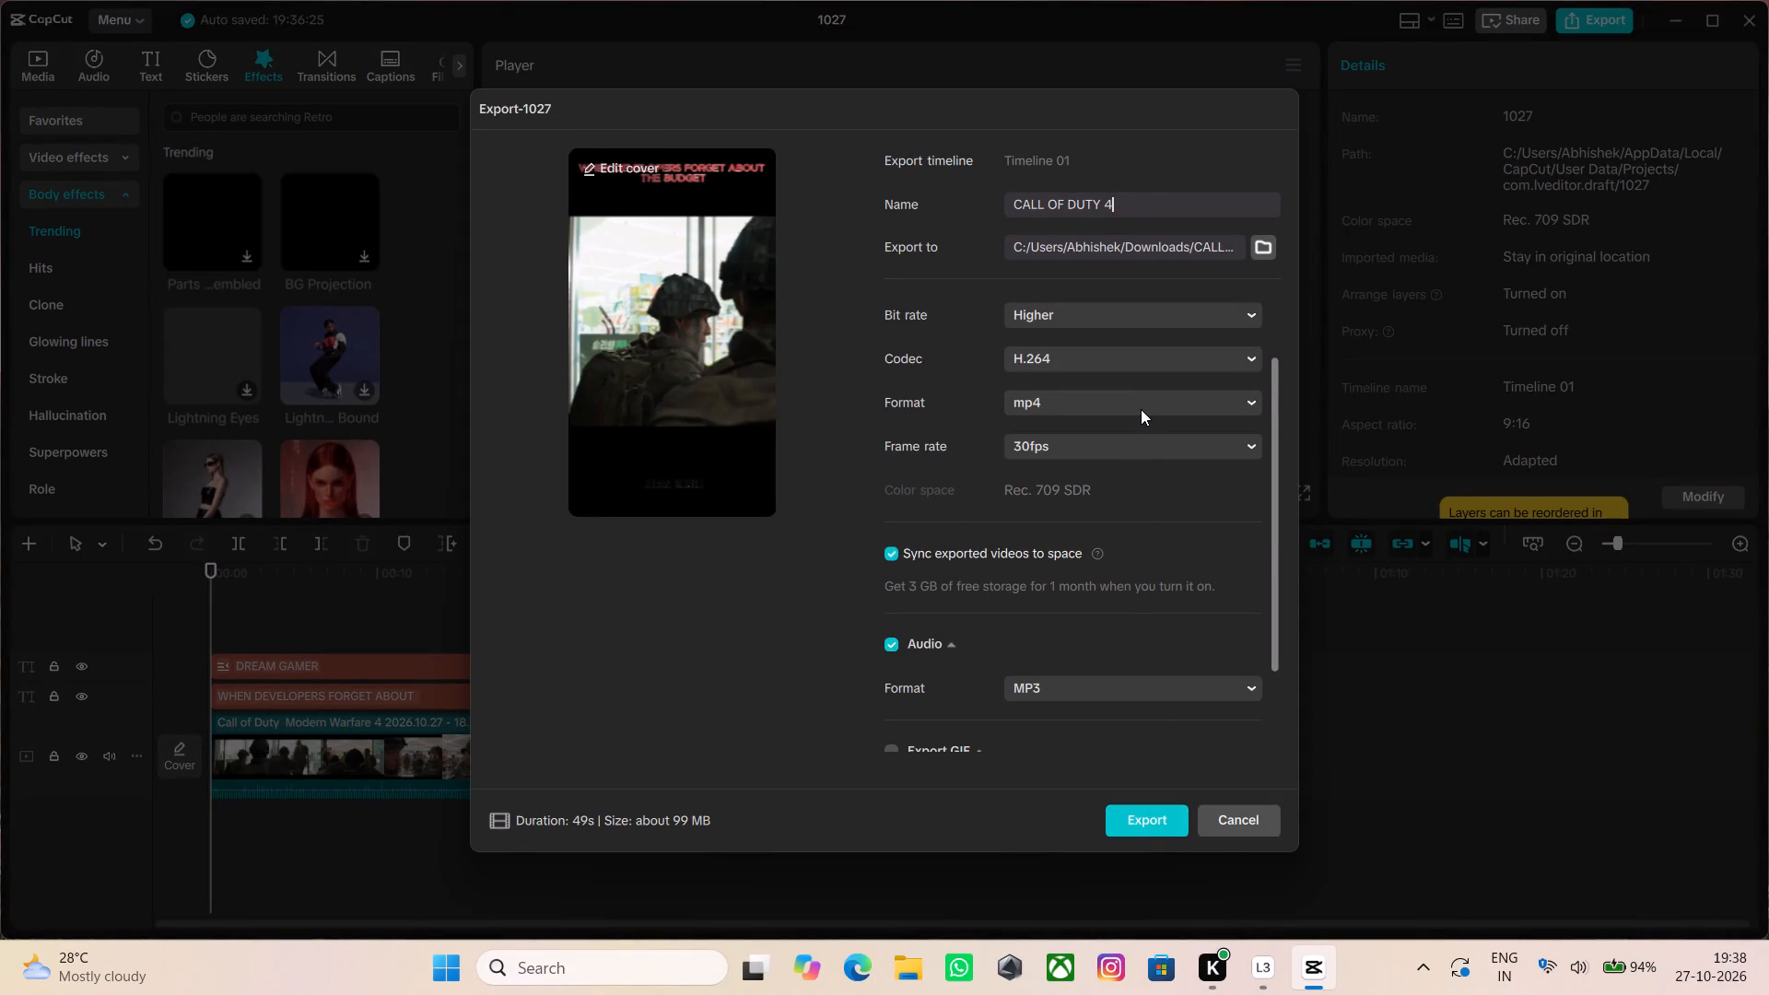
pyautogui.click(1141, 409)
pyautogui.click(1151, 352)
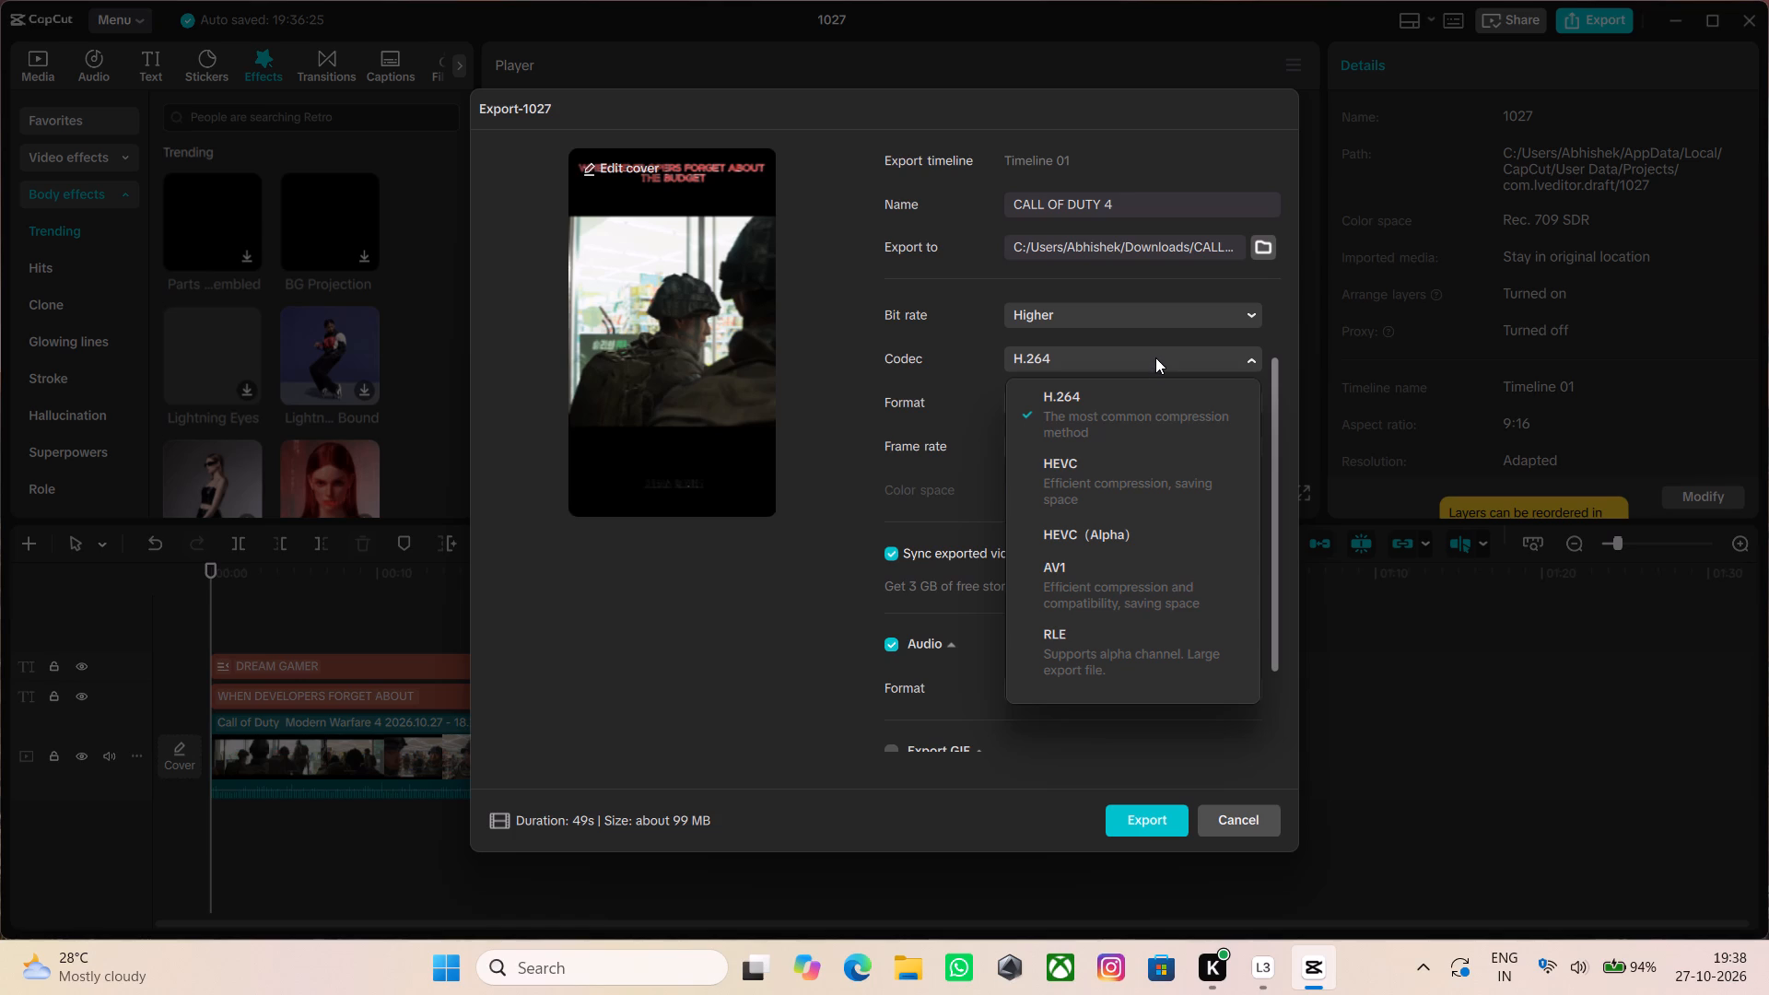
pyautogui.click(1155, 357)
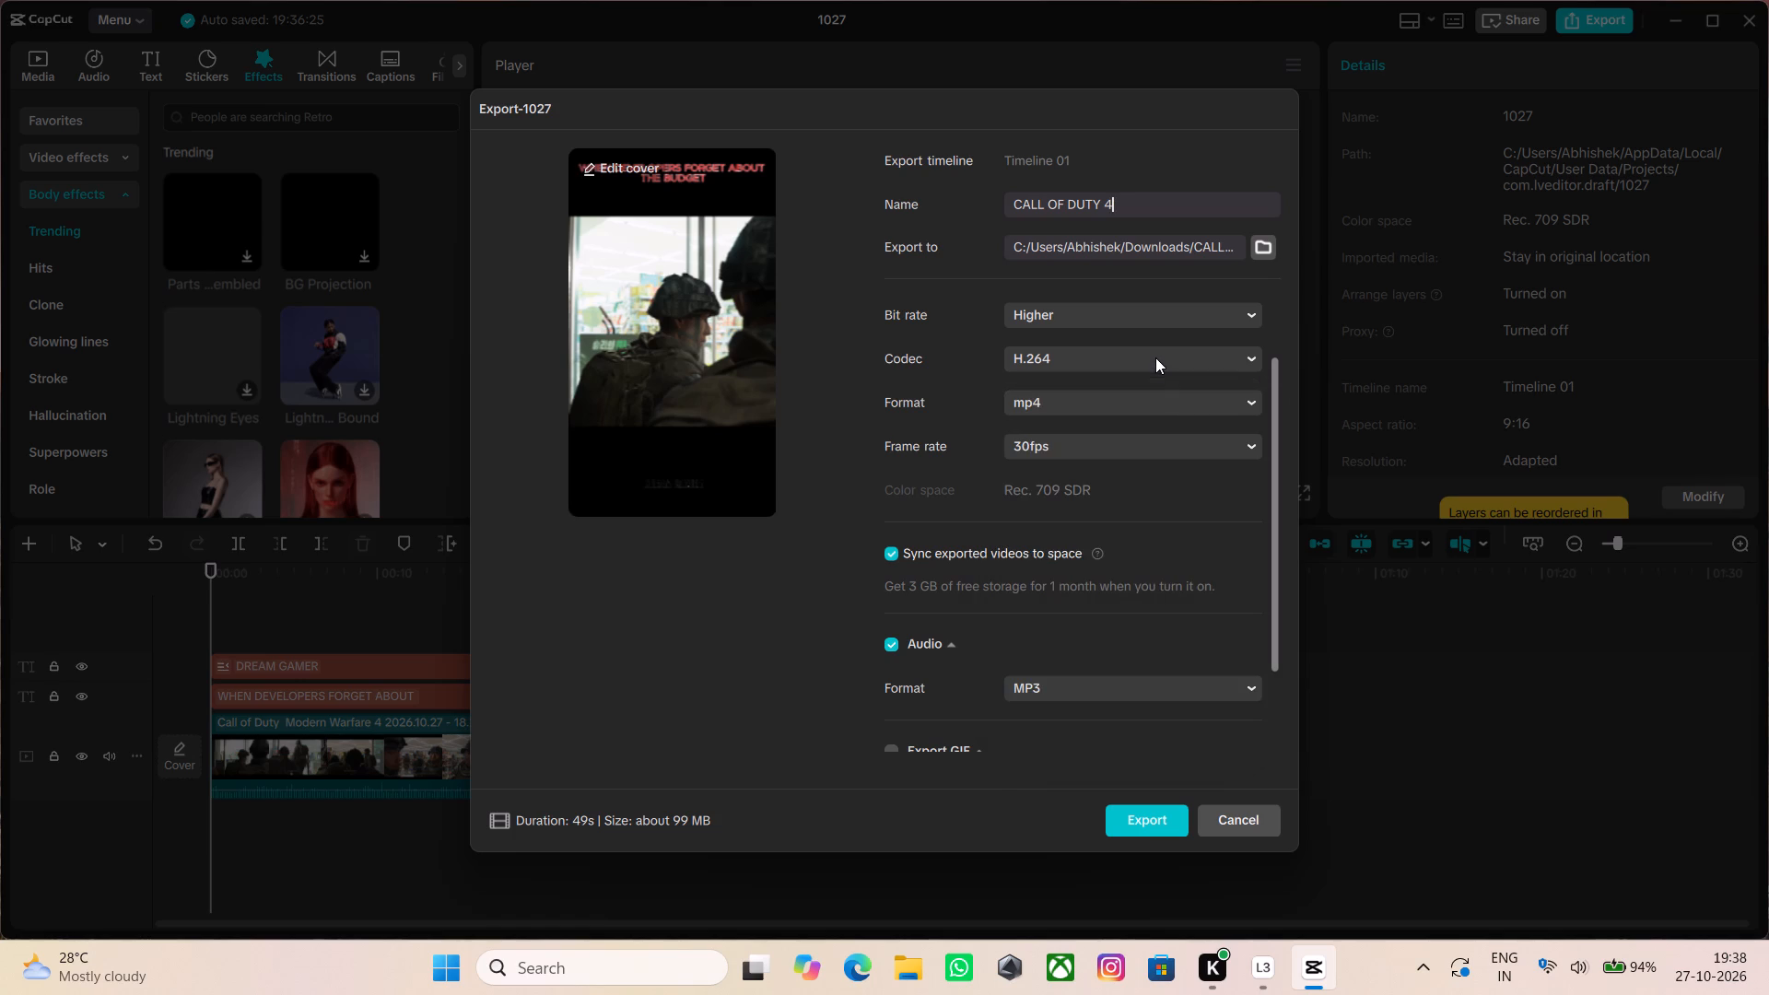
# Export the video with the chosen settings and dismiss the sharing options once it is saved.
pyautogui.click(1145, 825)
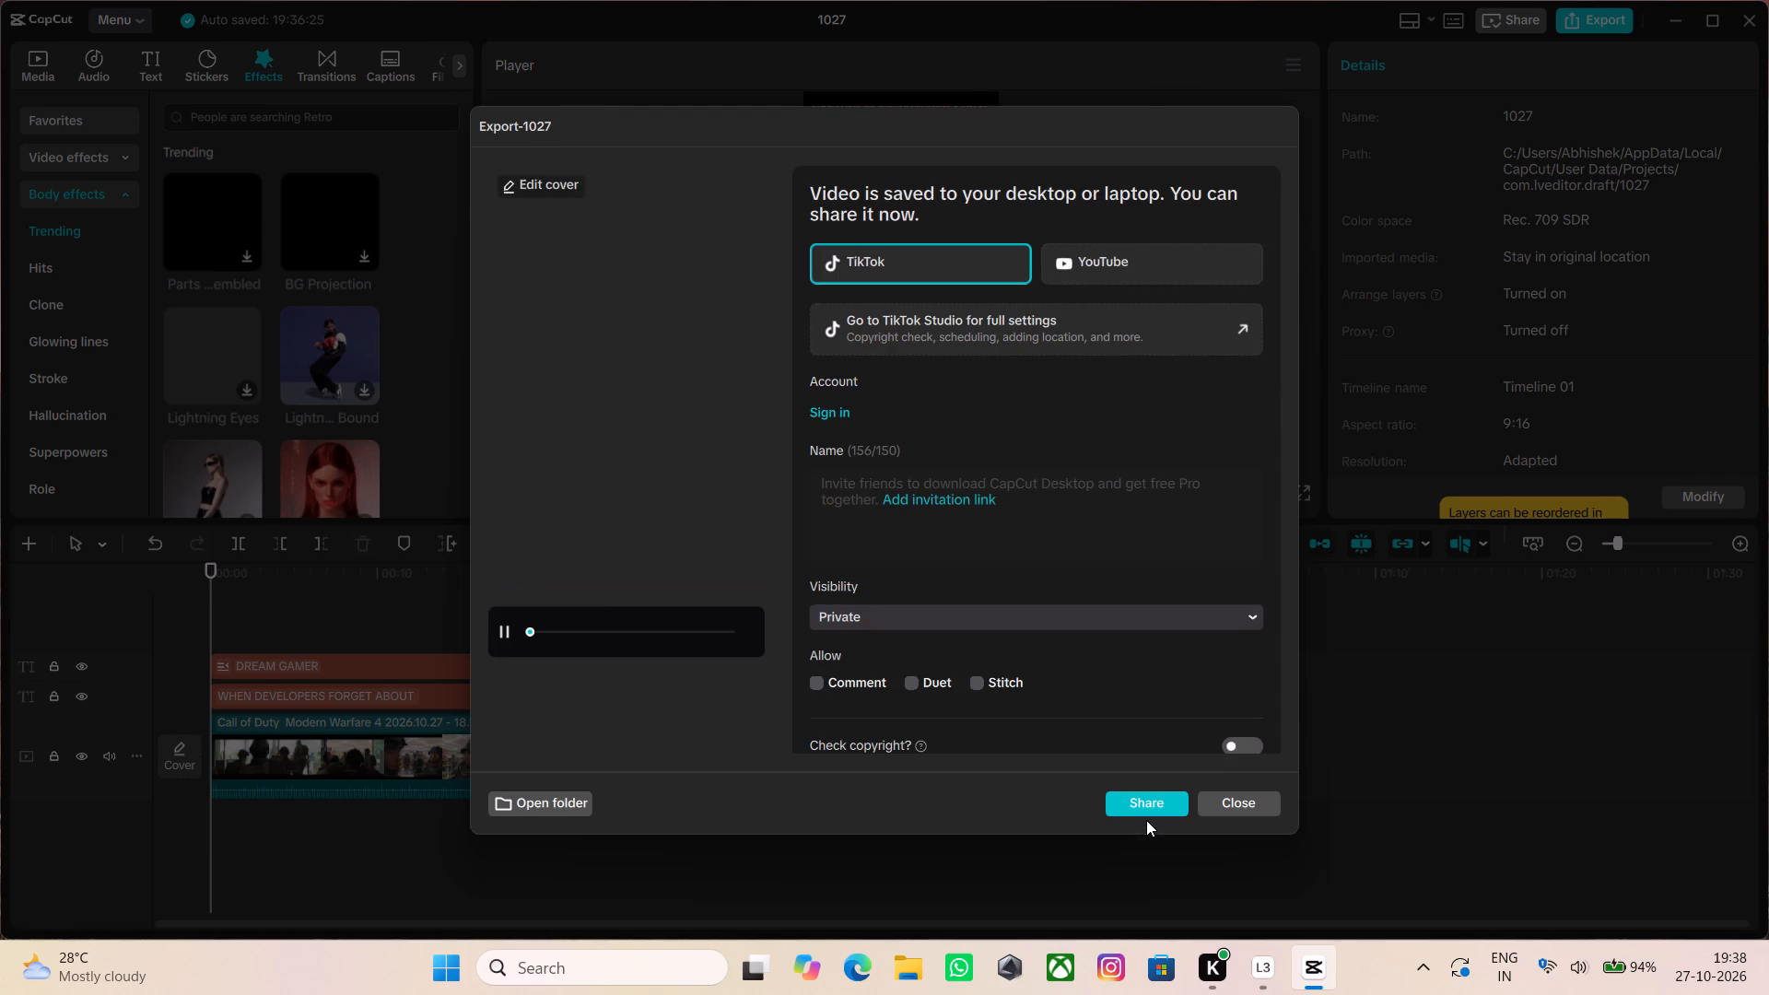
pyautogui.click(1234, 806)
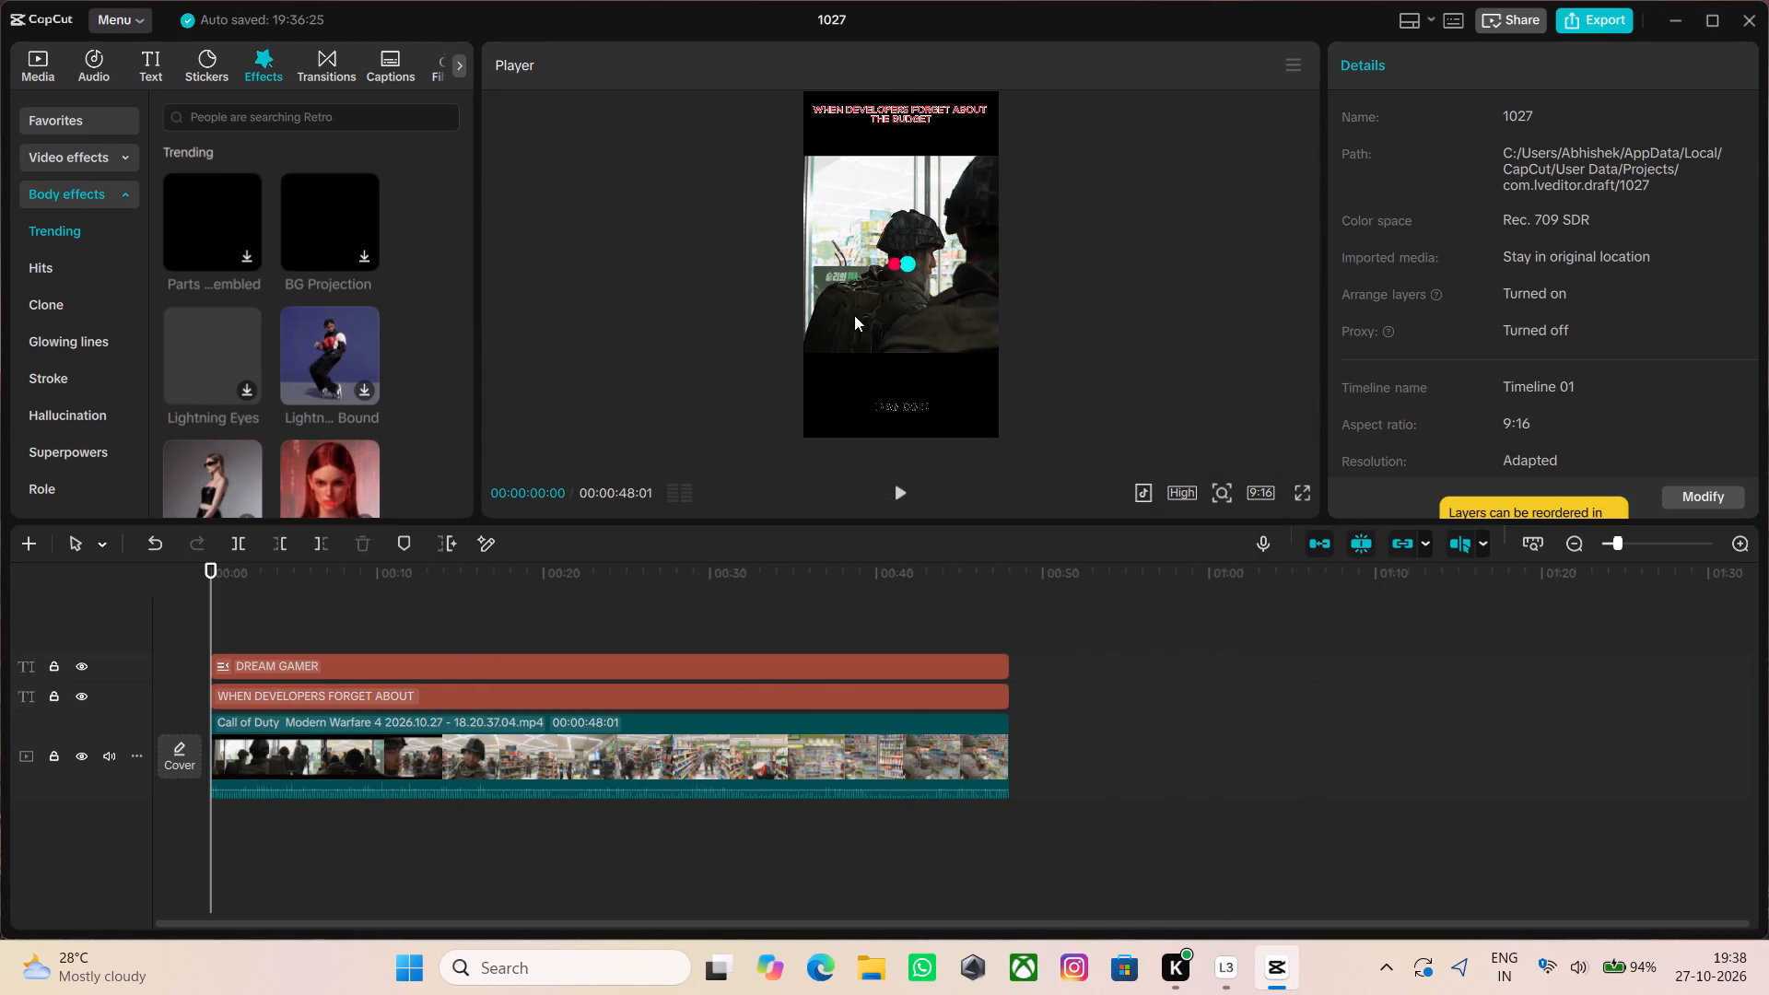
# Close the project's editor window.
pyautogui.click(1756, 14)
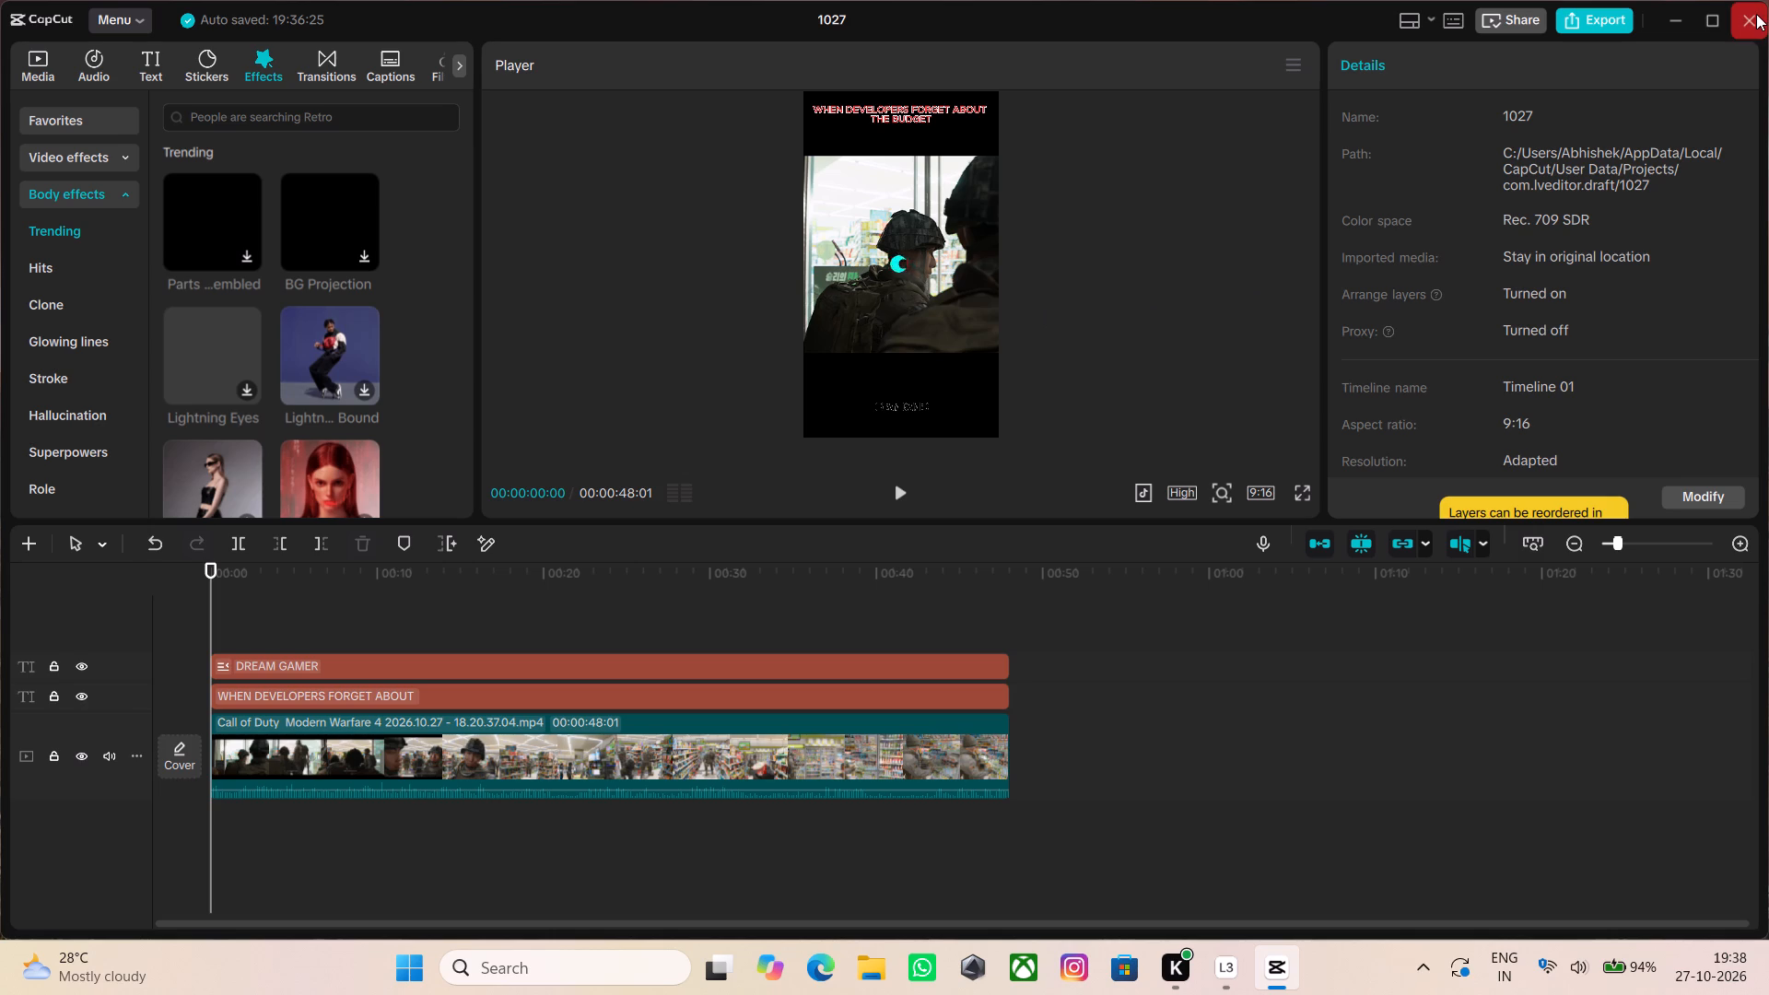
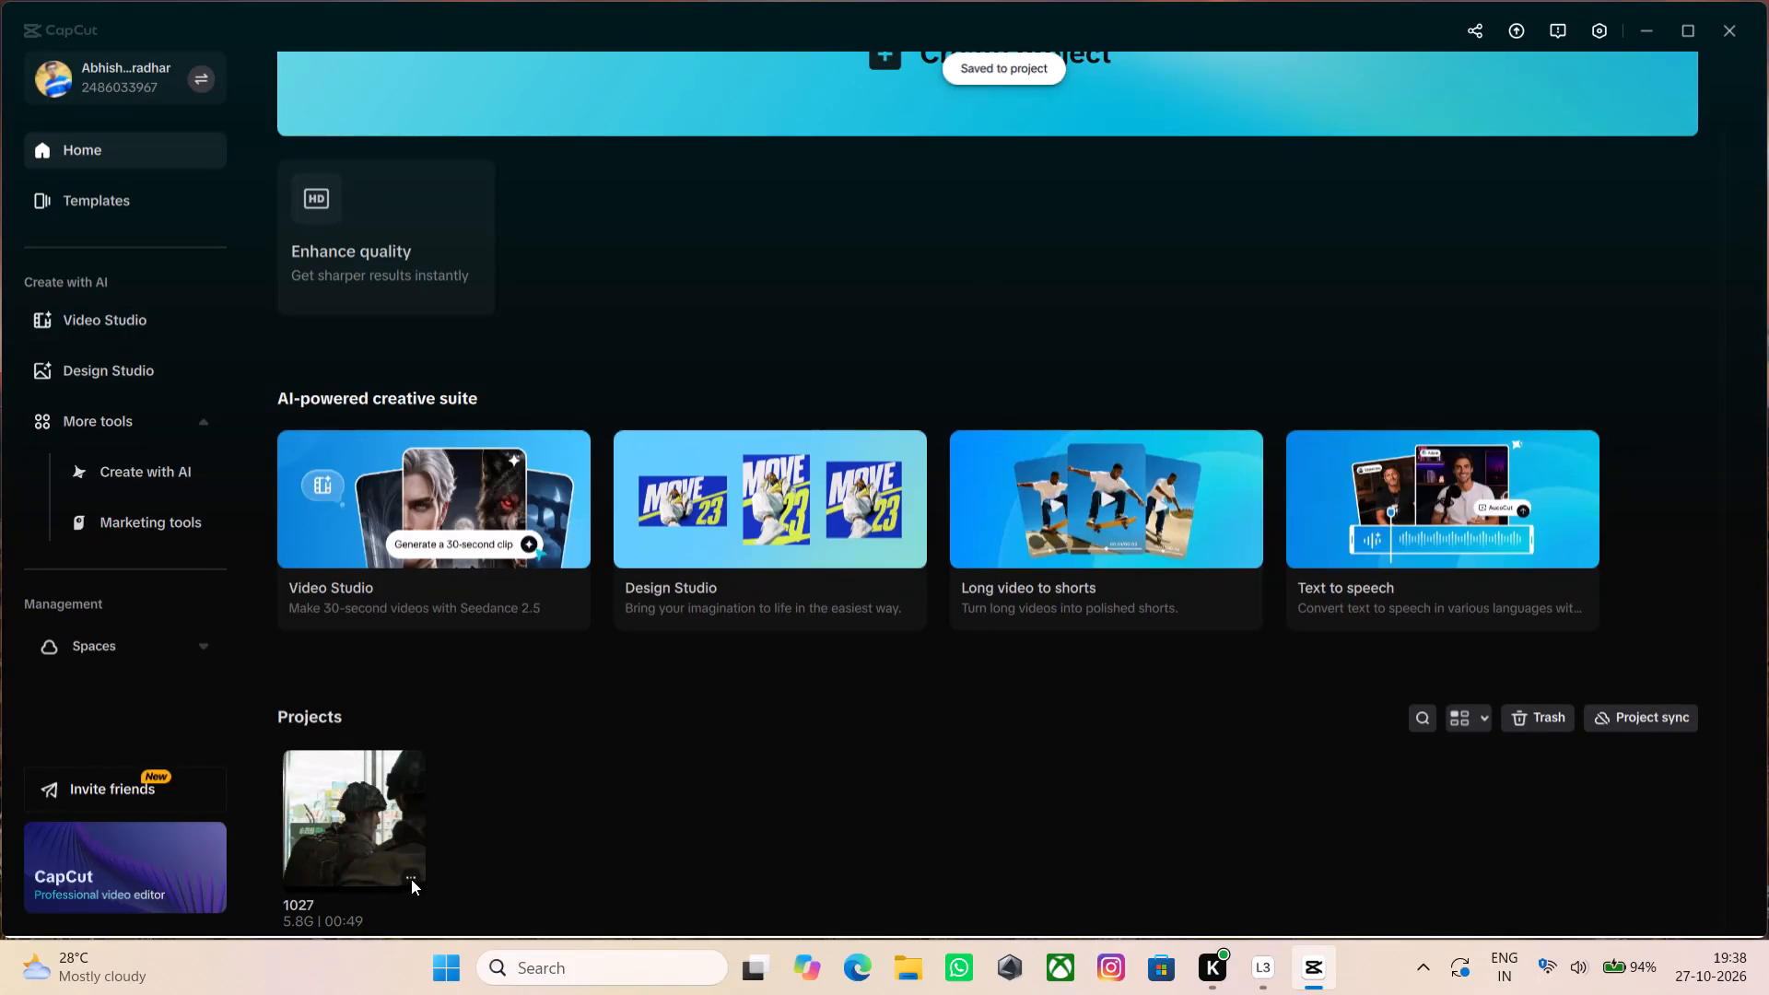
# Move the exported project 1027 from the Projects list to the Trash.
pyautogui.click(411, 879)
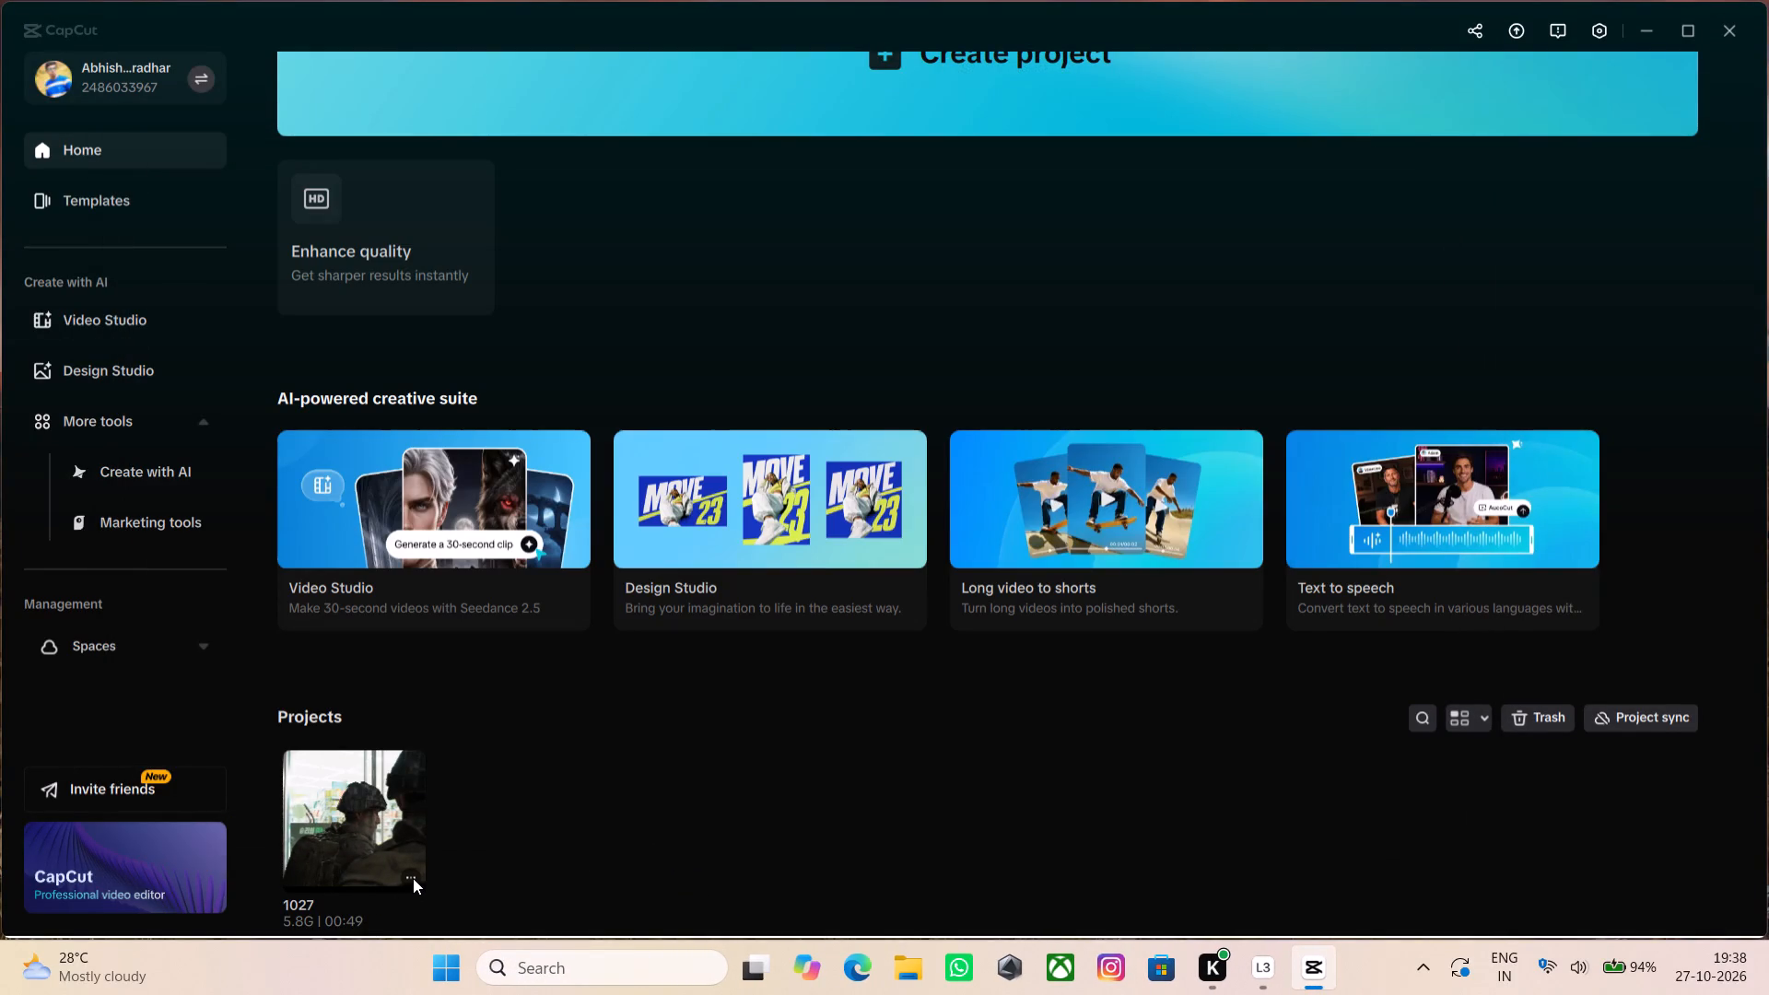
pyautogui.click(413, 878)
pyautogui.click(442, 911)
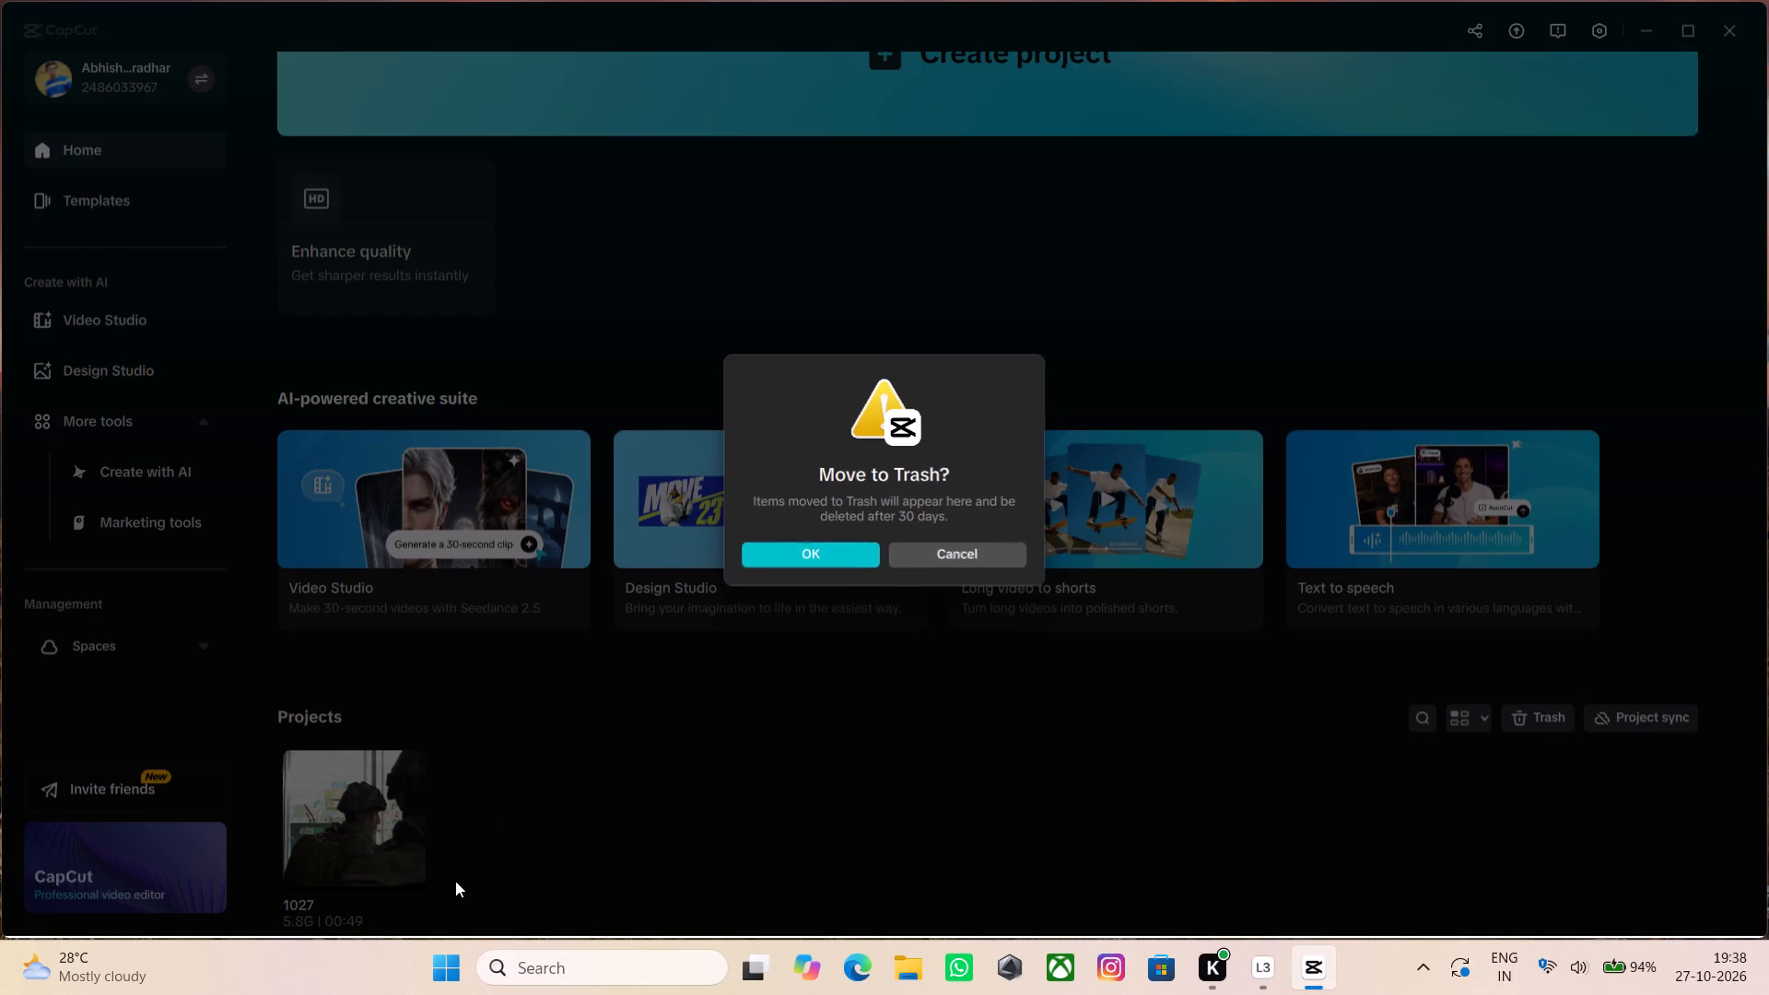
pyautogui.click(815, 551)
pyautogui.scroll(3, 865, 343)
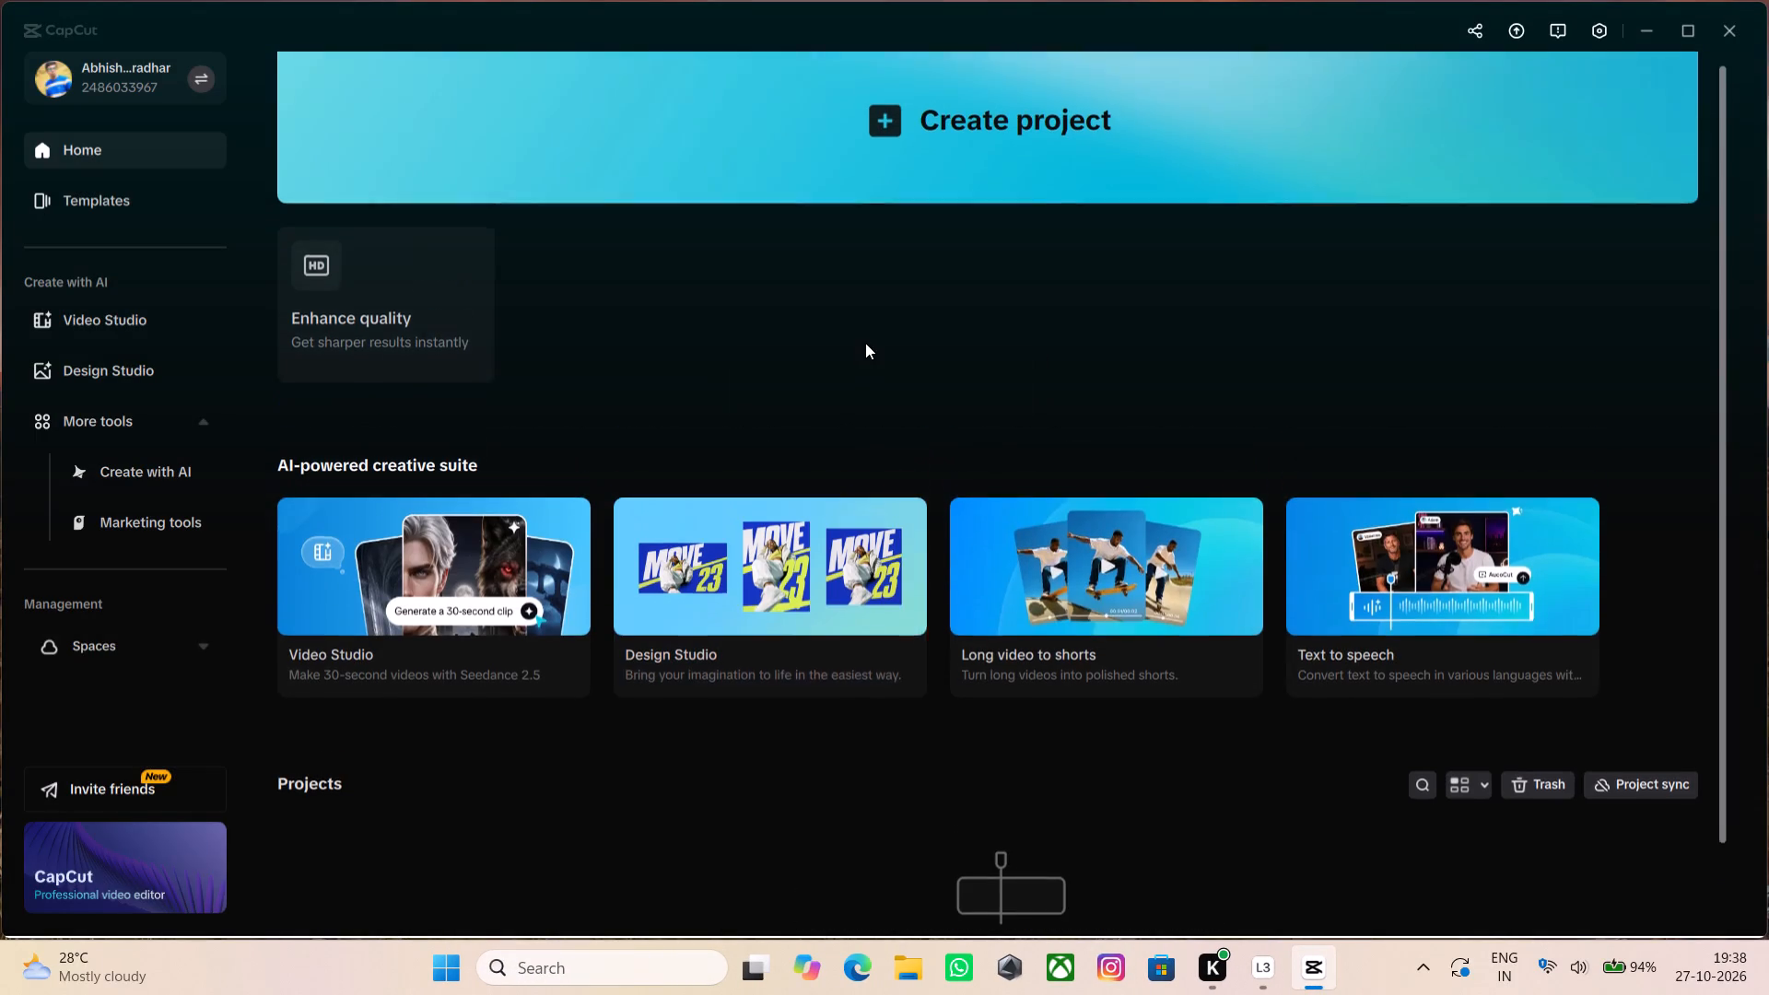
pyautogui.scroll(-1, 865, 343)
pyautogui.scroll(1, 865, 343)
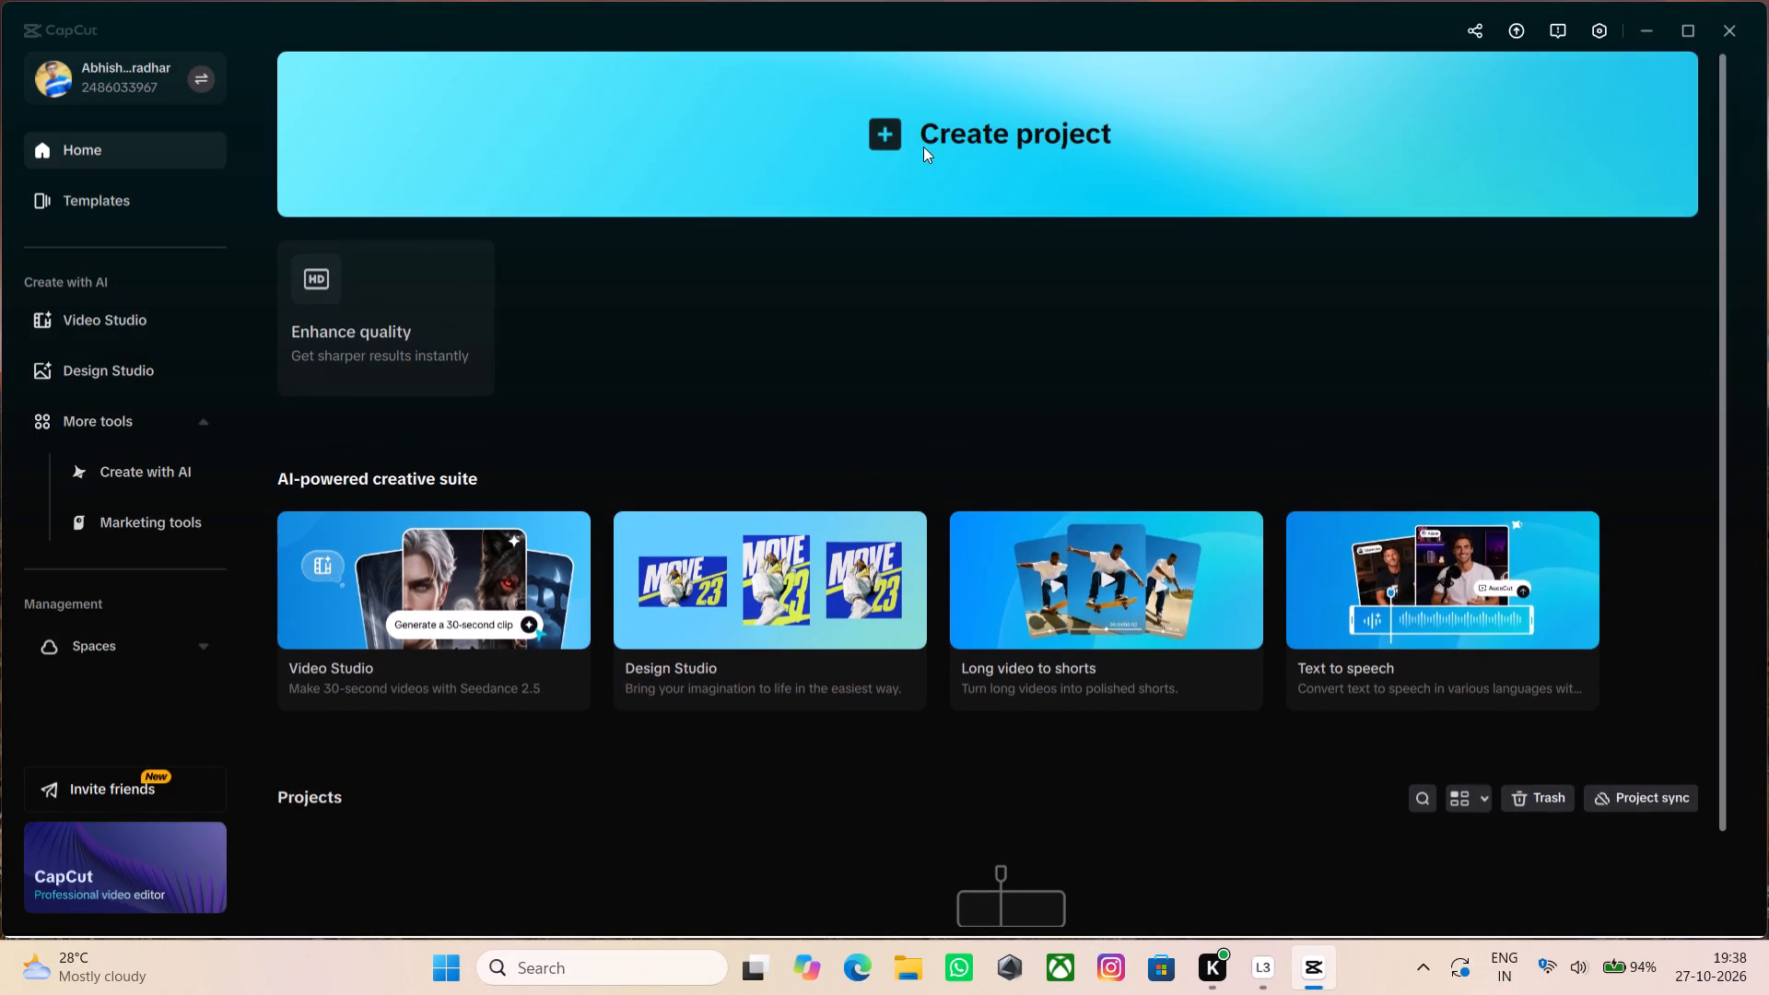
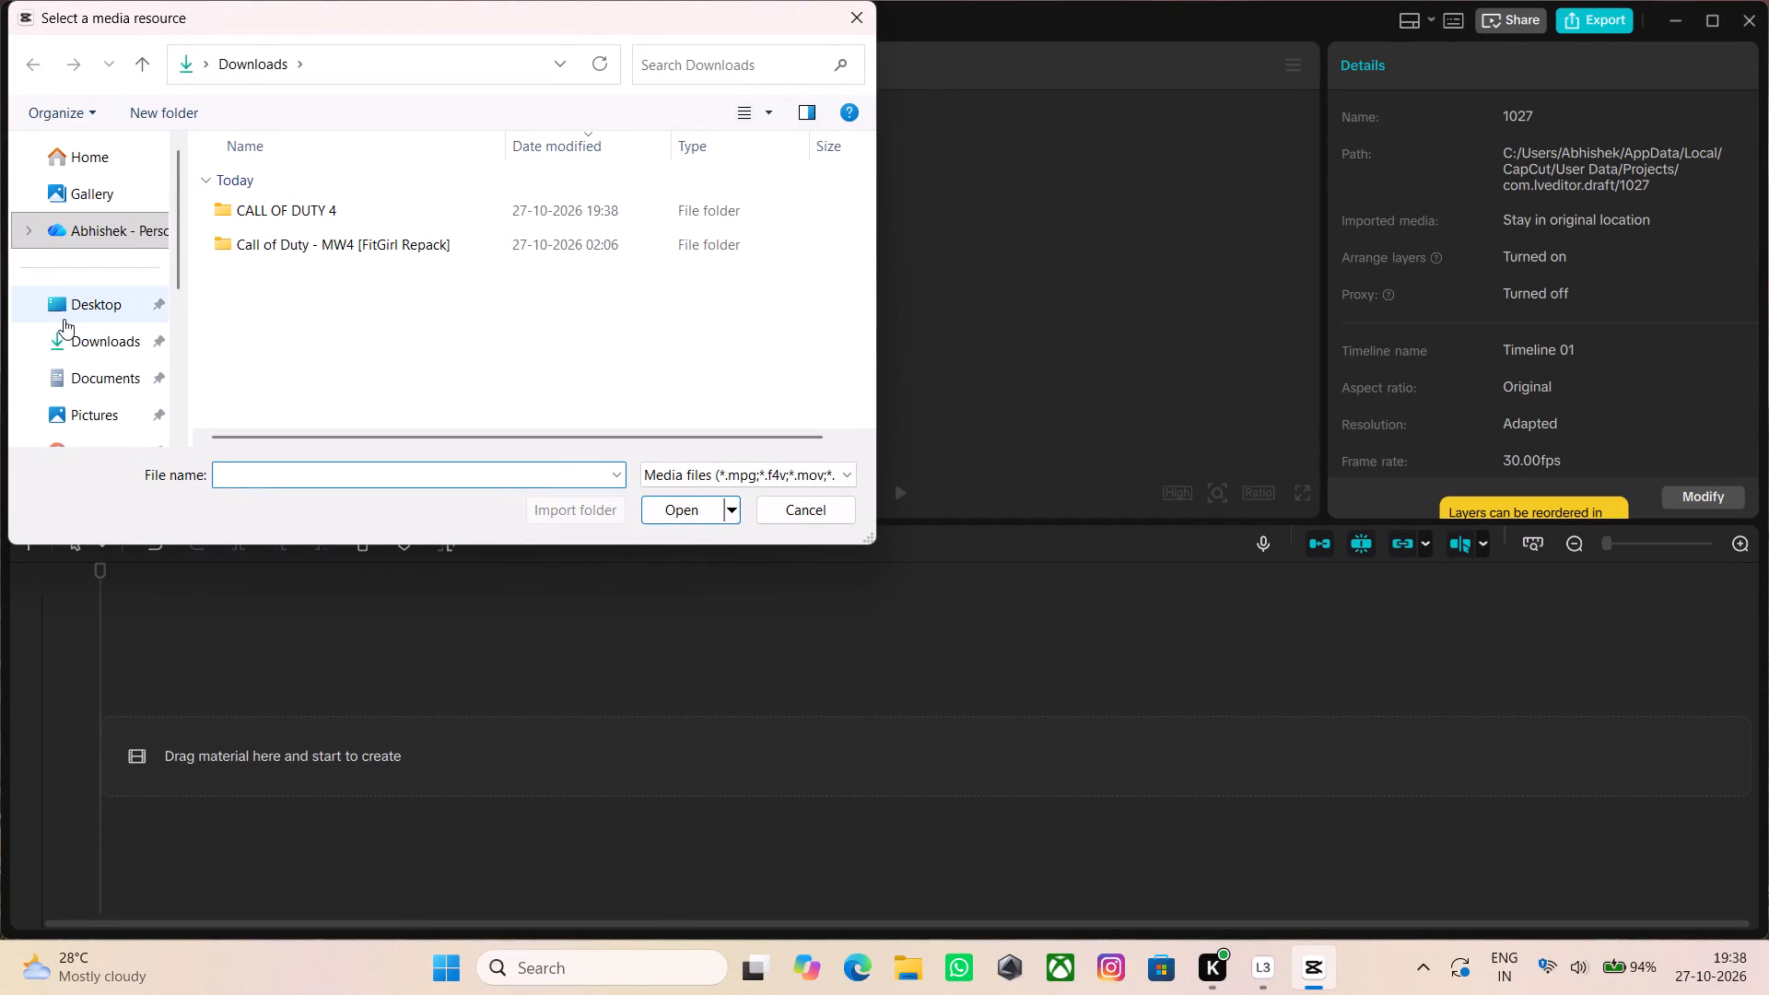
# Import the Modern Warfare 4 recording ending in 18.10.33.02 from the NVIDIA folder inside Videos.
pyautogui.scroll(-1, 113, 399)
pyautogui.click(115, 369)
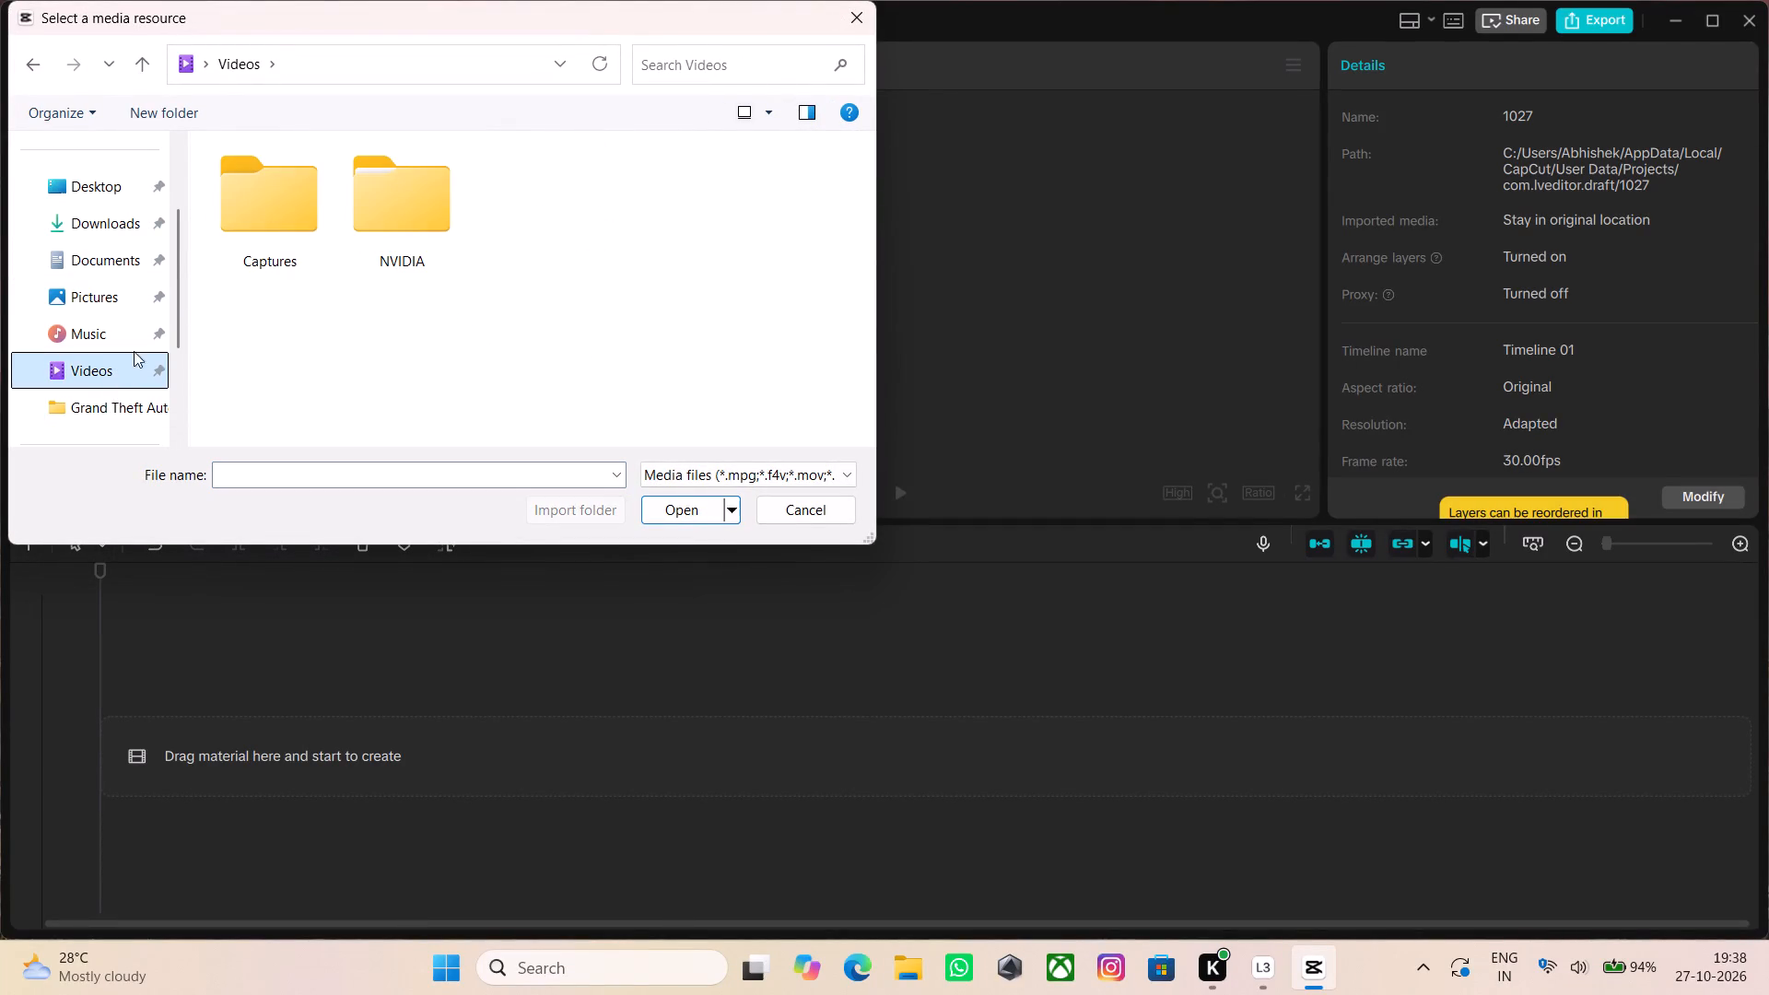
pyautogui.doubleClick(380, 235)
pyautogui.doubleClick(259, 246)
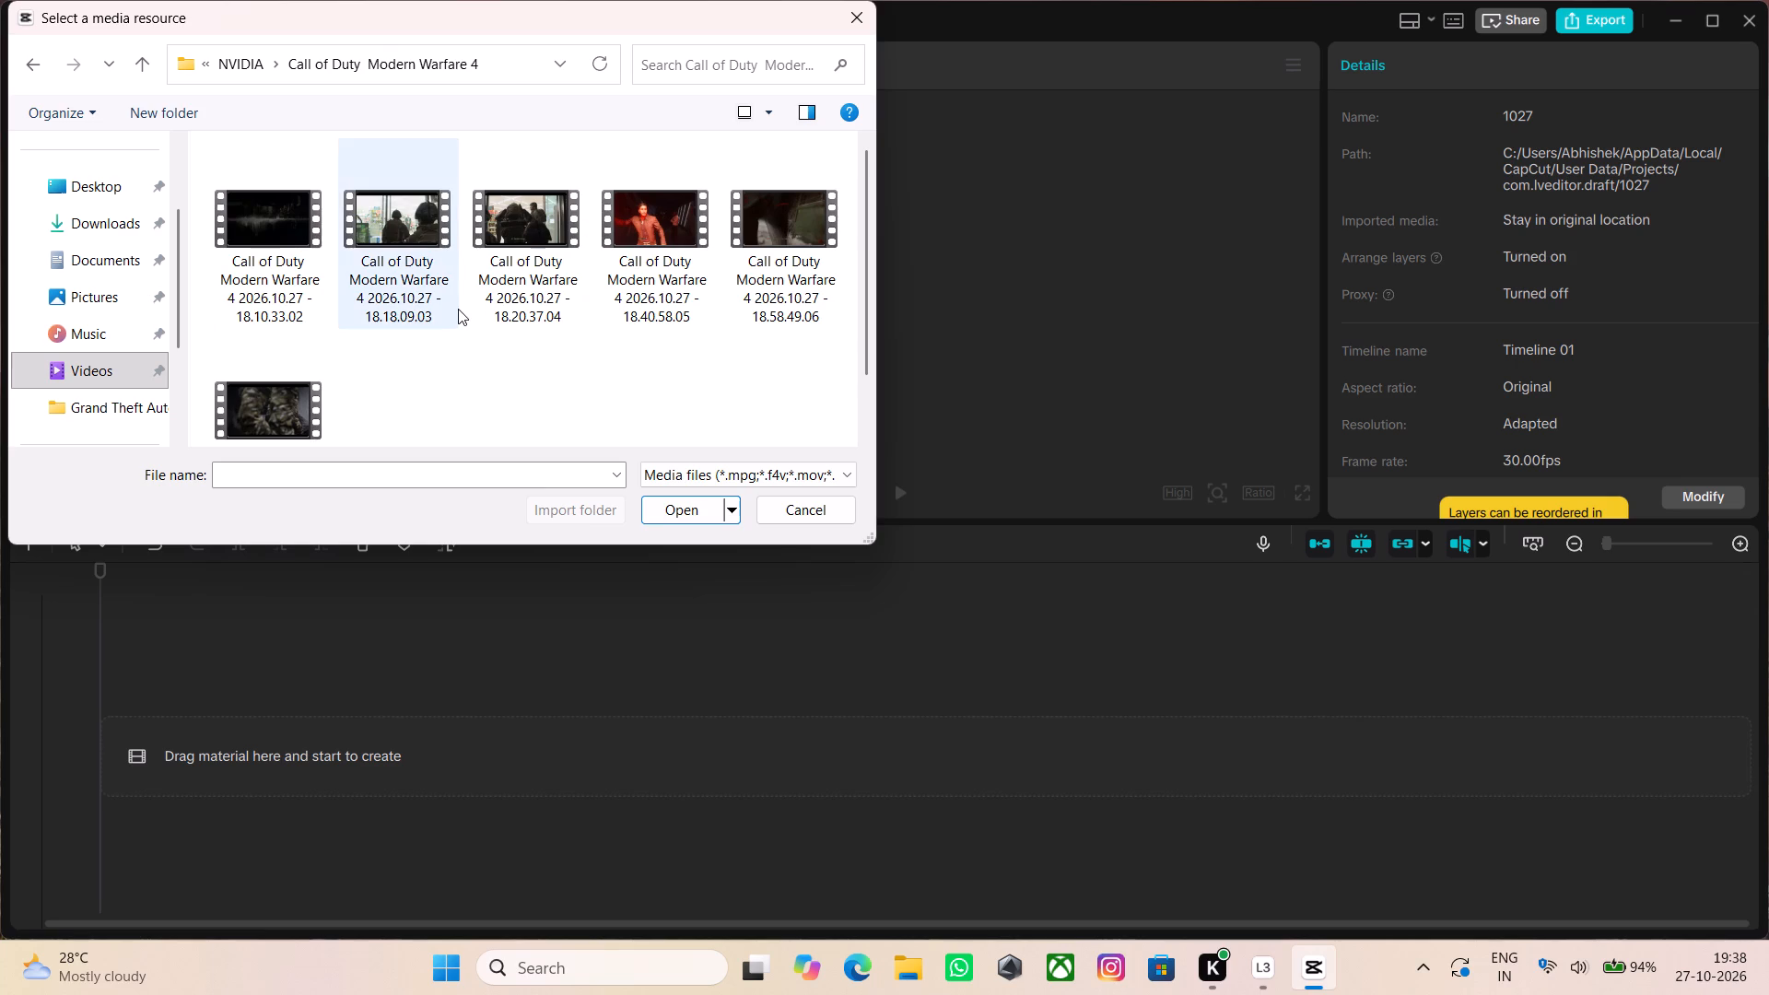
pyautogui.click(654, 240)
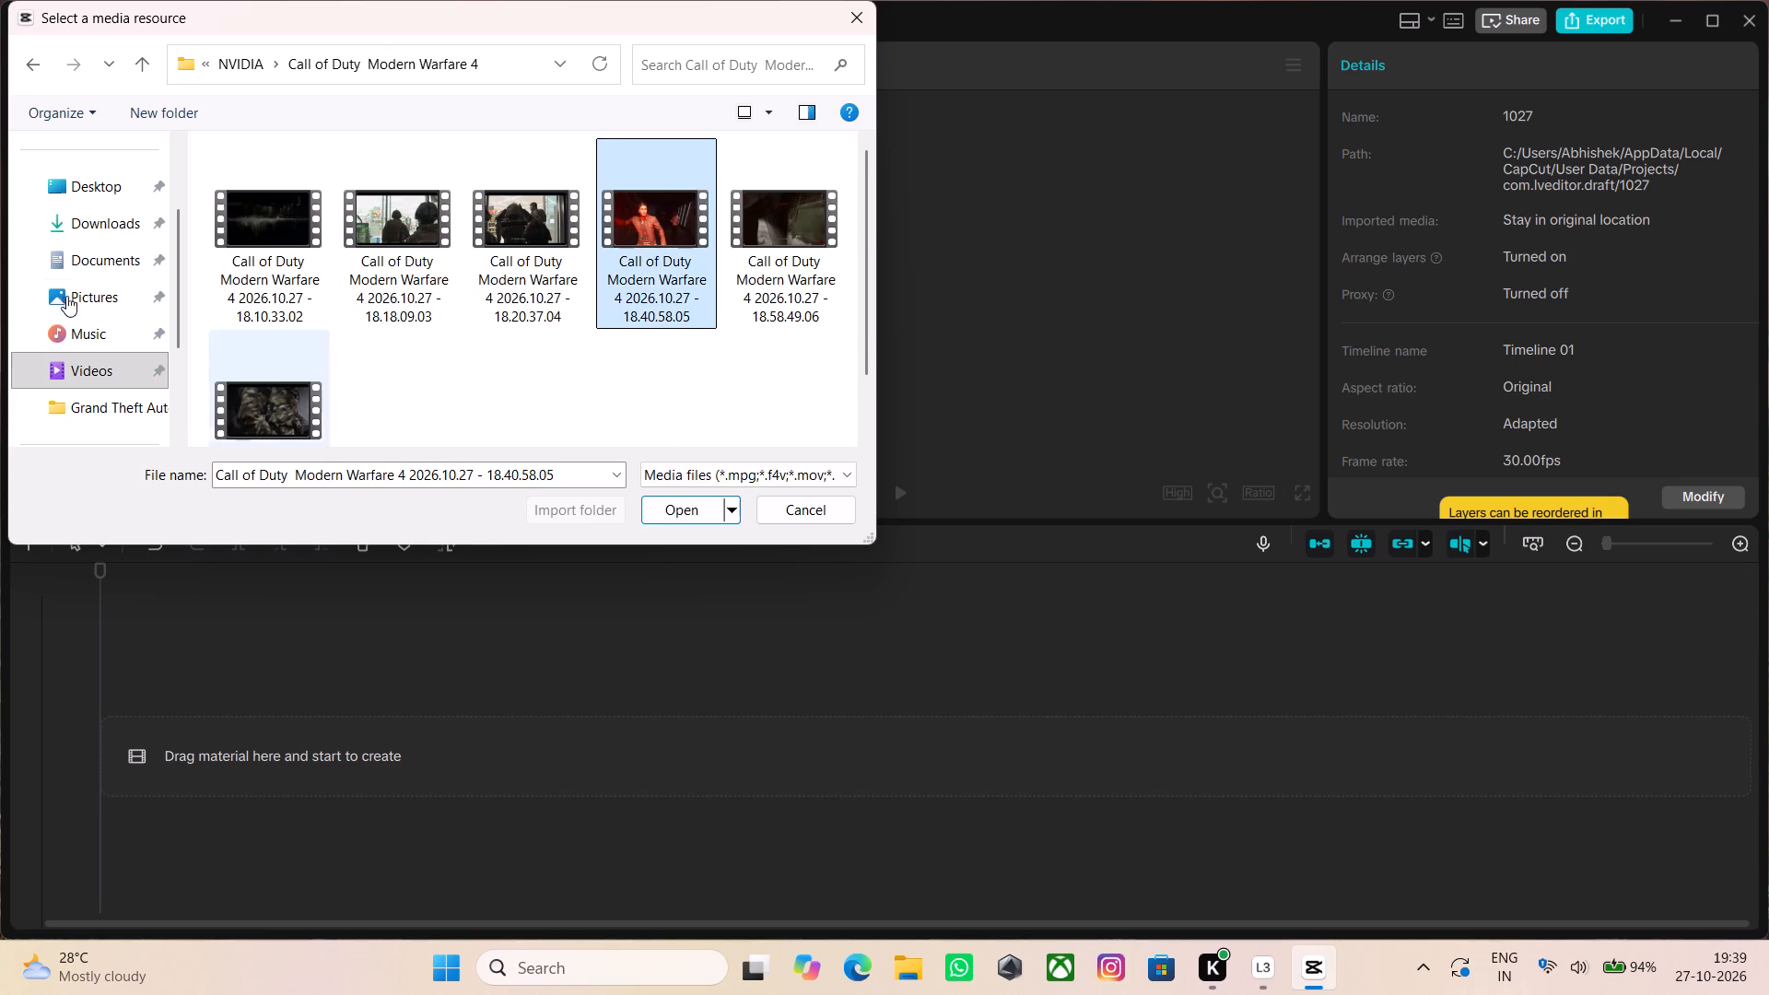
pyautogui.click(237, 248)
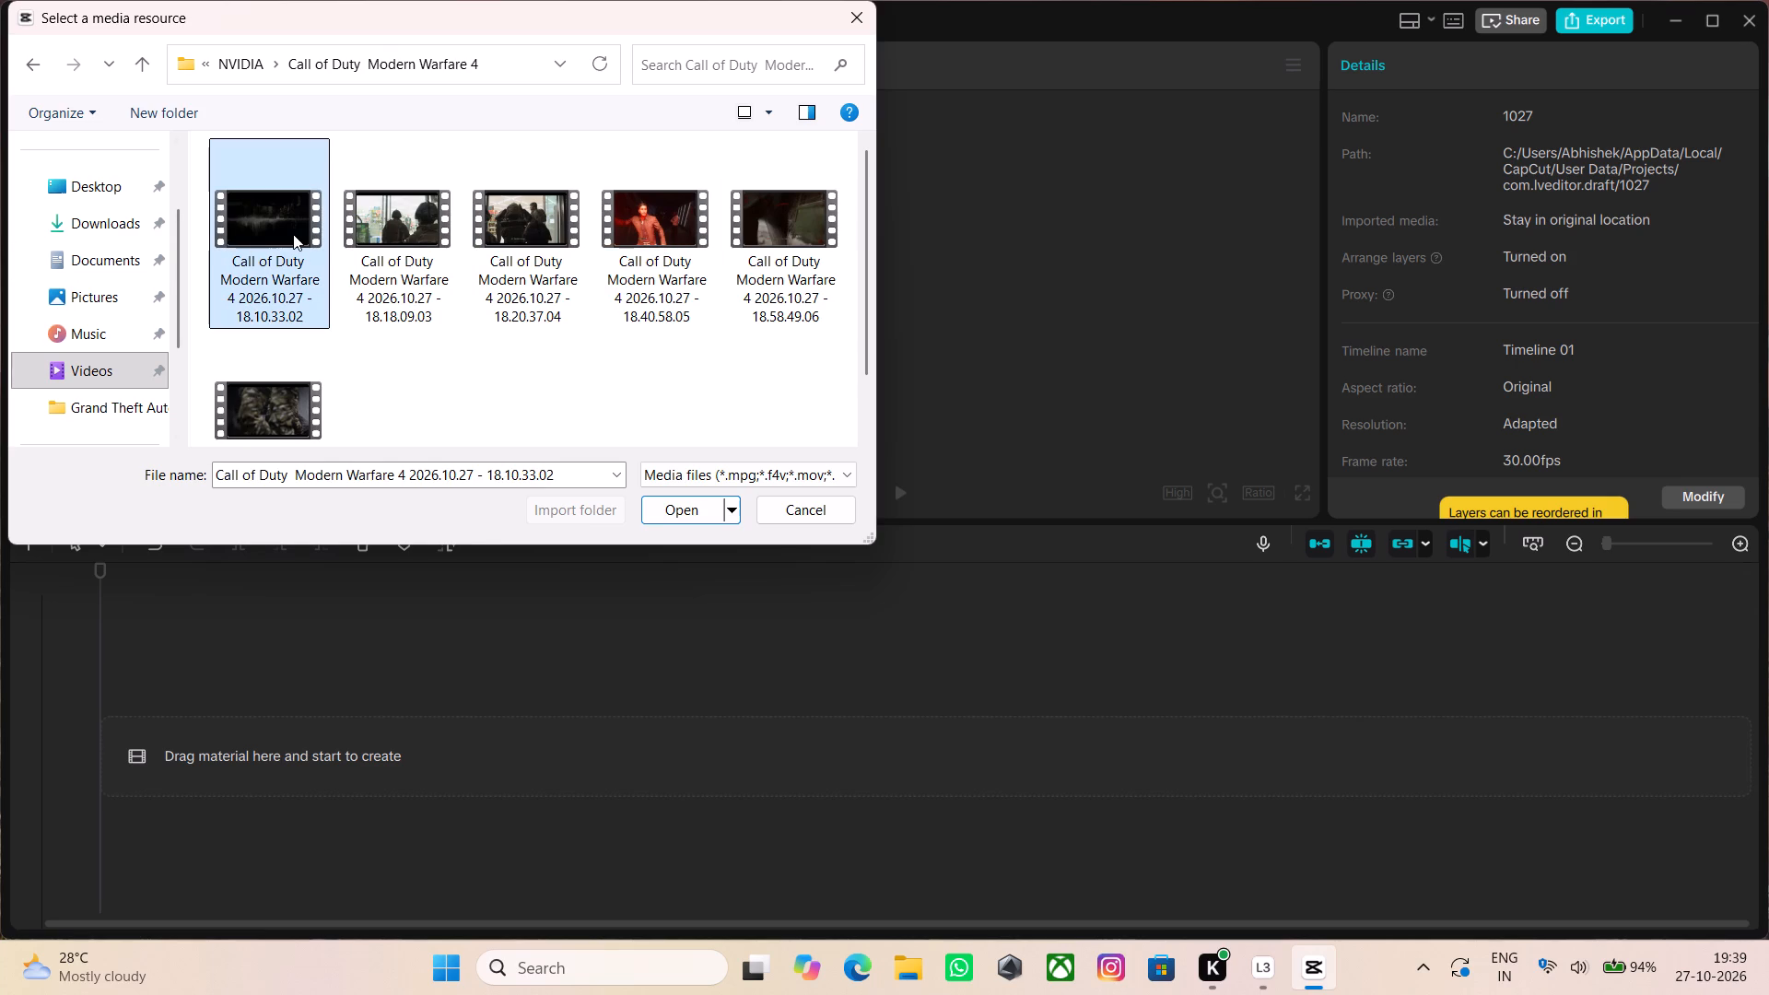
pyautogui.doubleClick(293, 234)
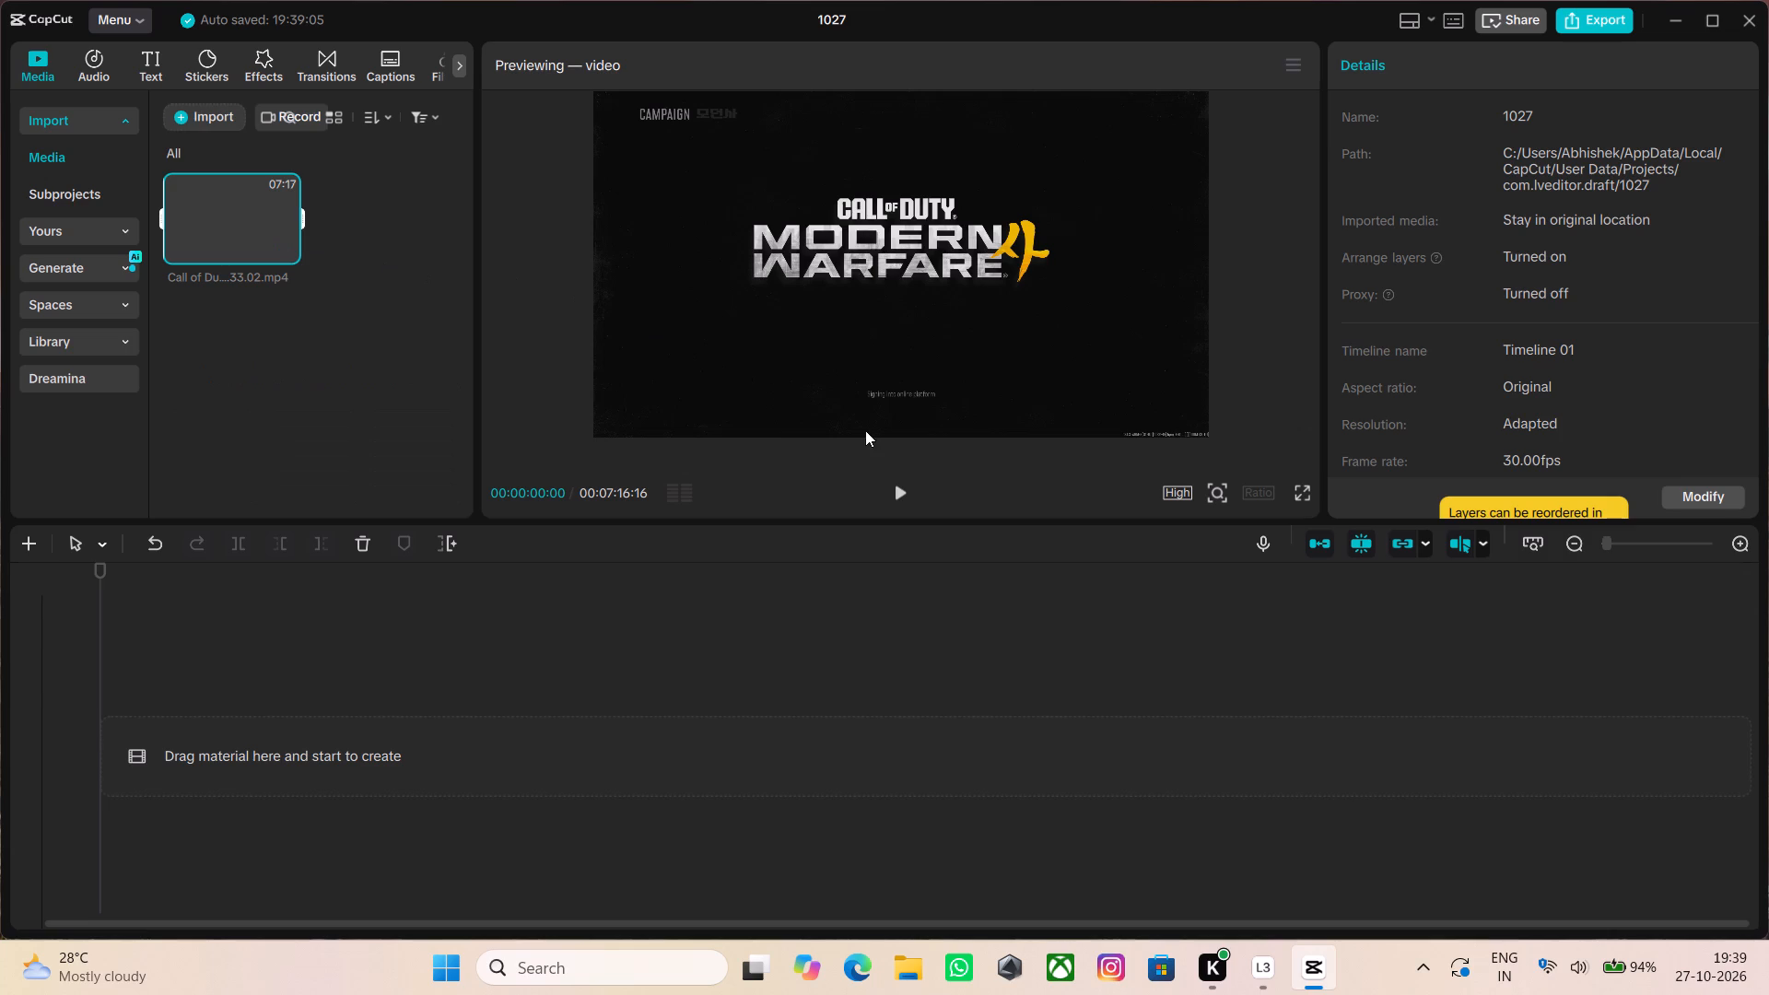
# Preview the imported recording and add it to the empty timeline.
pyautogui.click(901, 488)
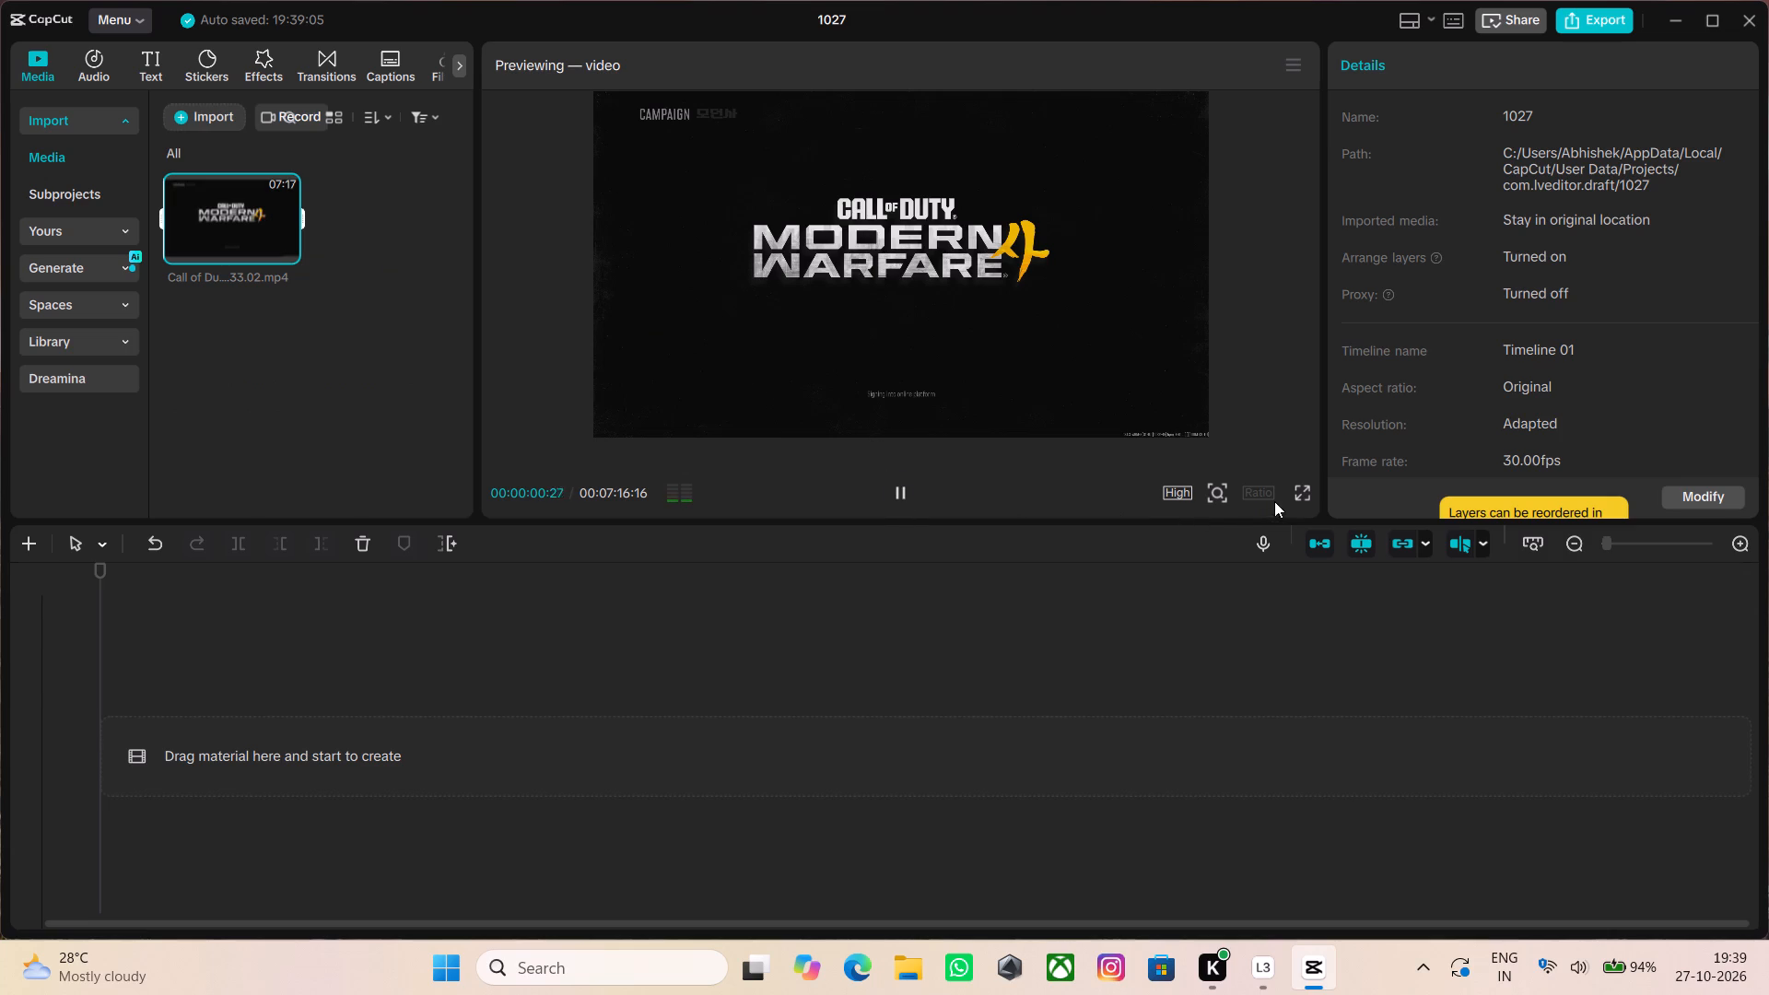
pyautogui.click(283, 249)
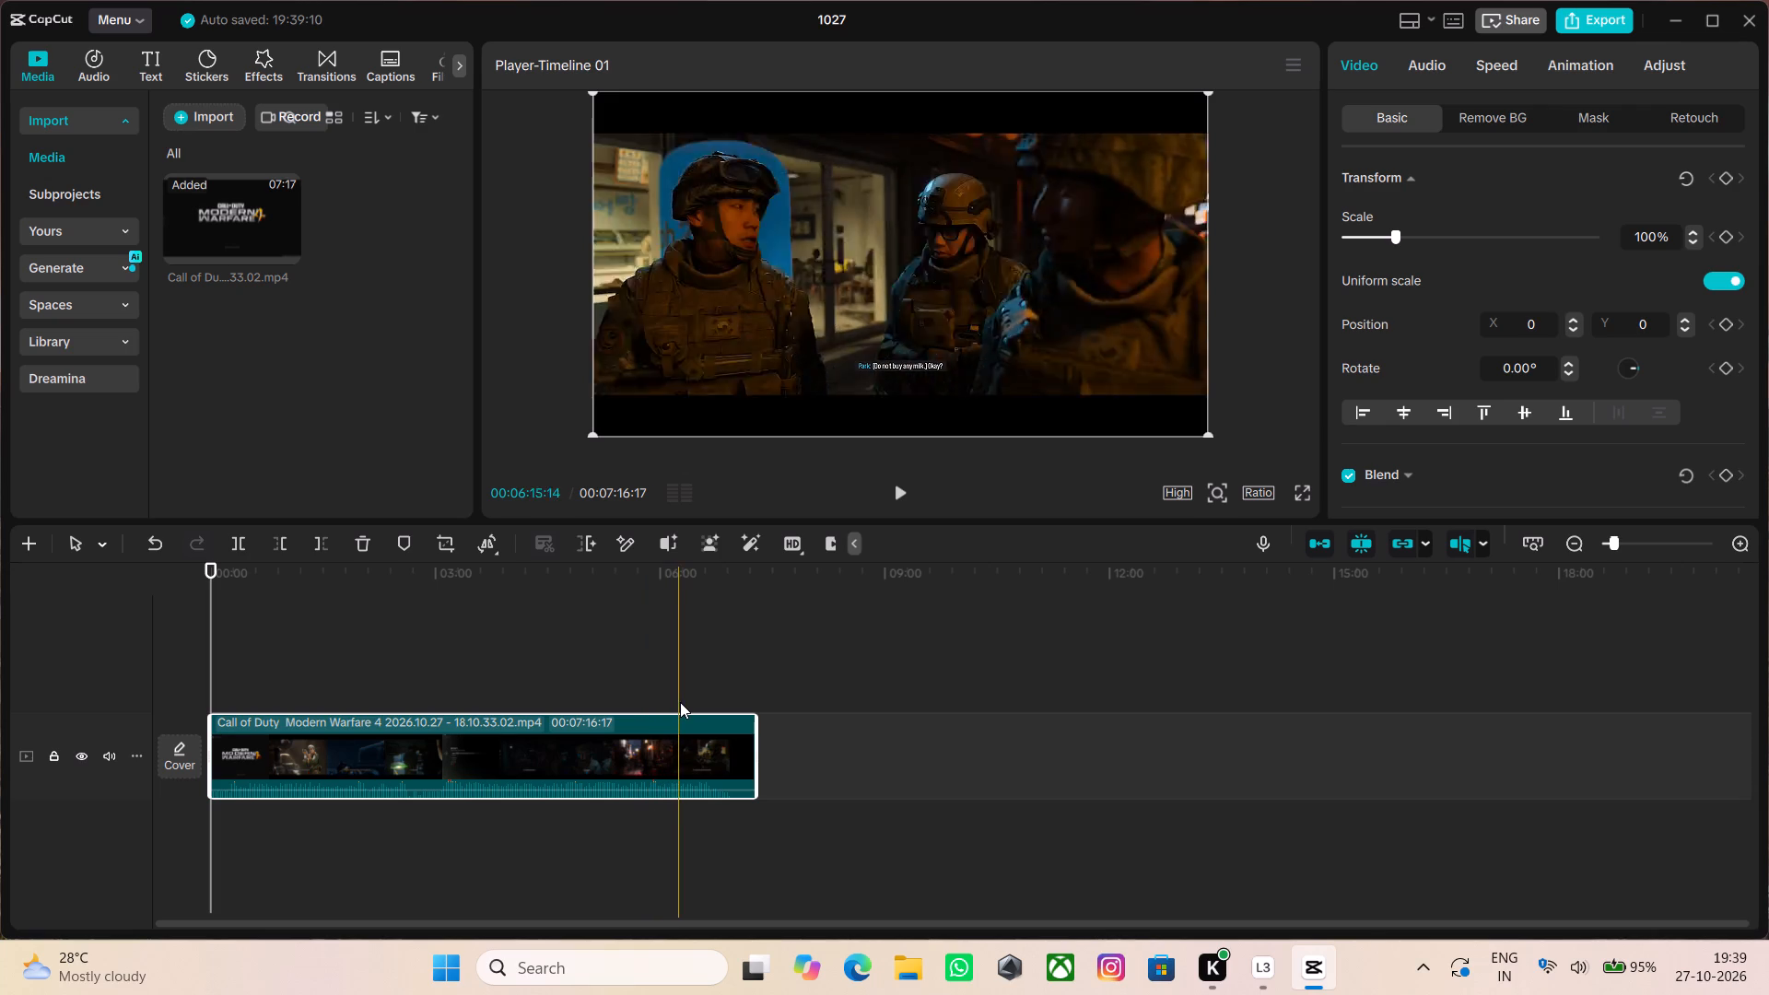
# Find the street scene just before the SOUTH KOREA title and trim away everything before 00:05:08:21.
pyautogui.click(558, 700)
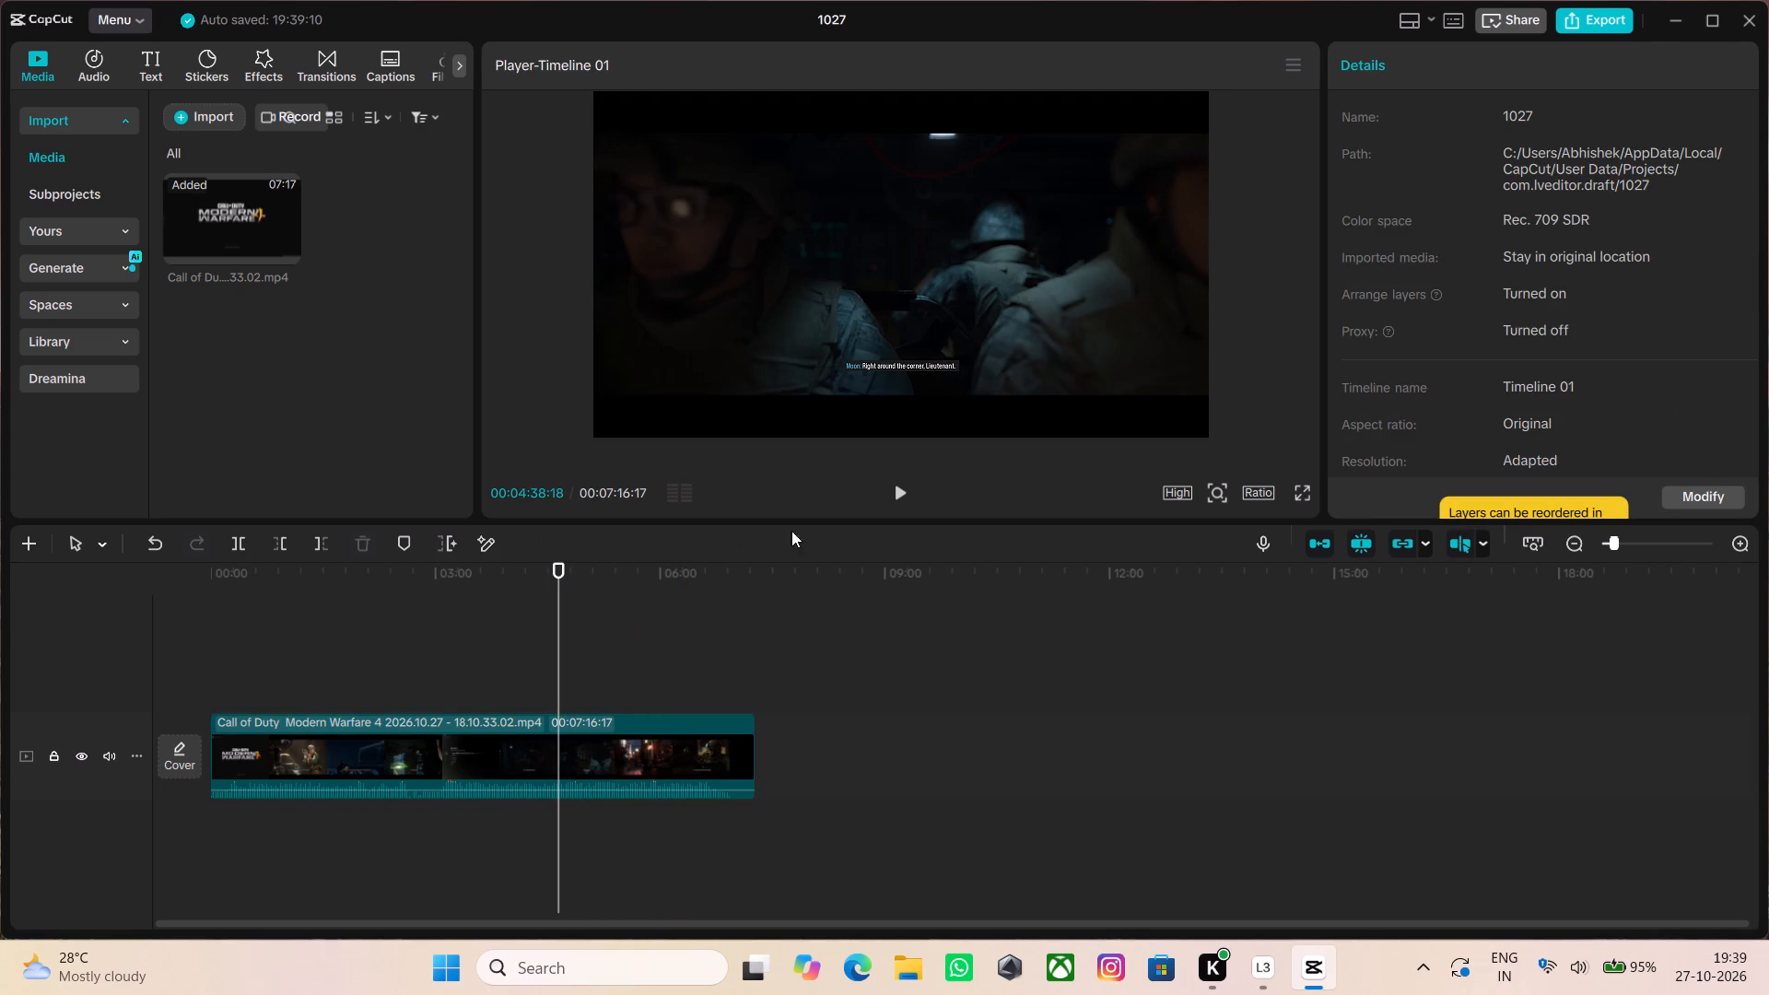
pyautogui.click(911, 490)
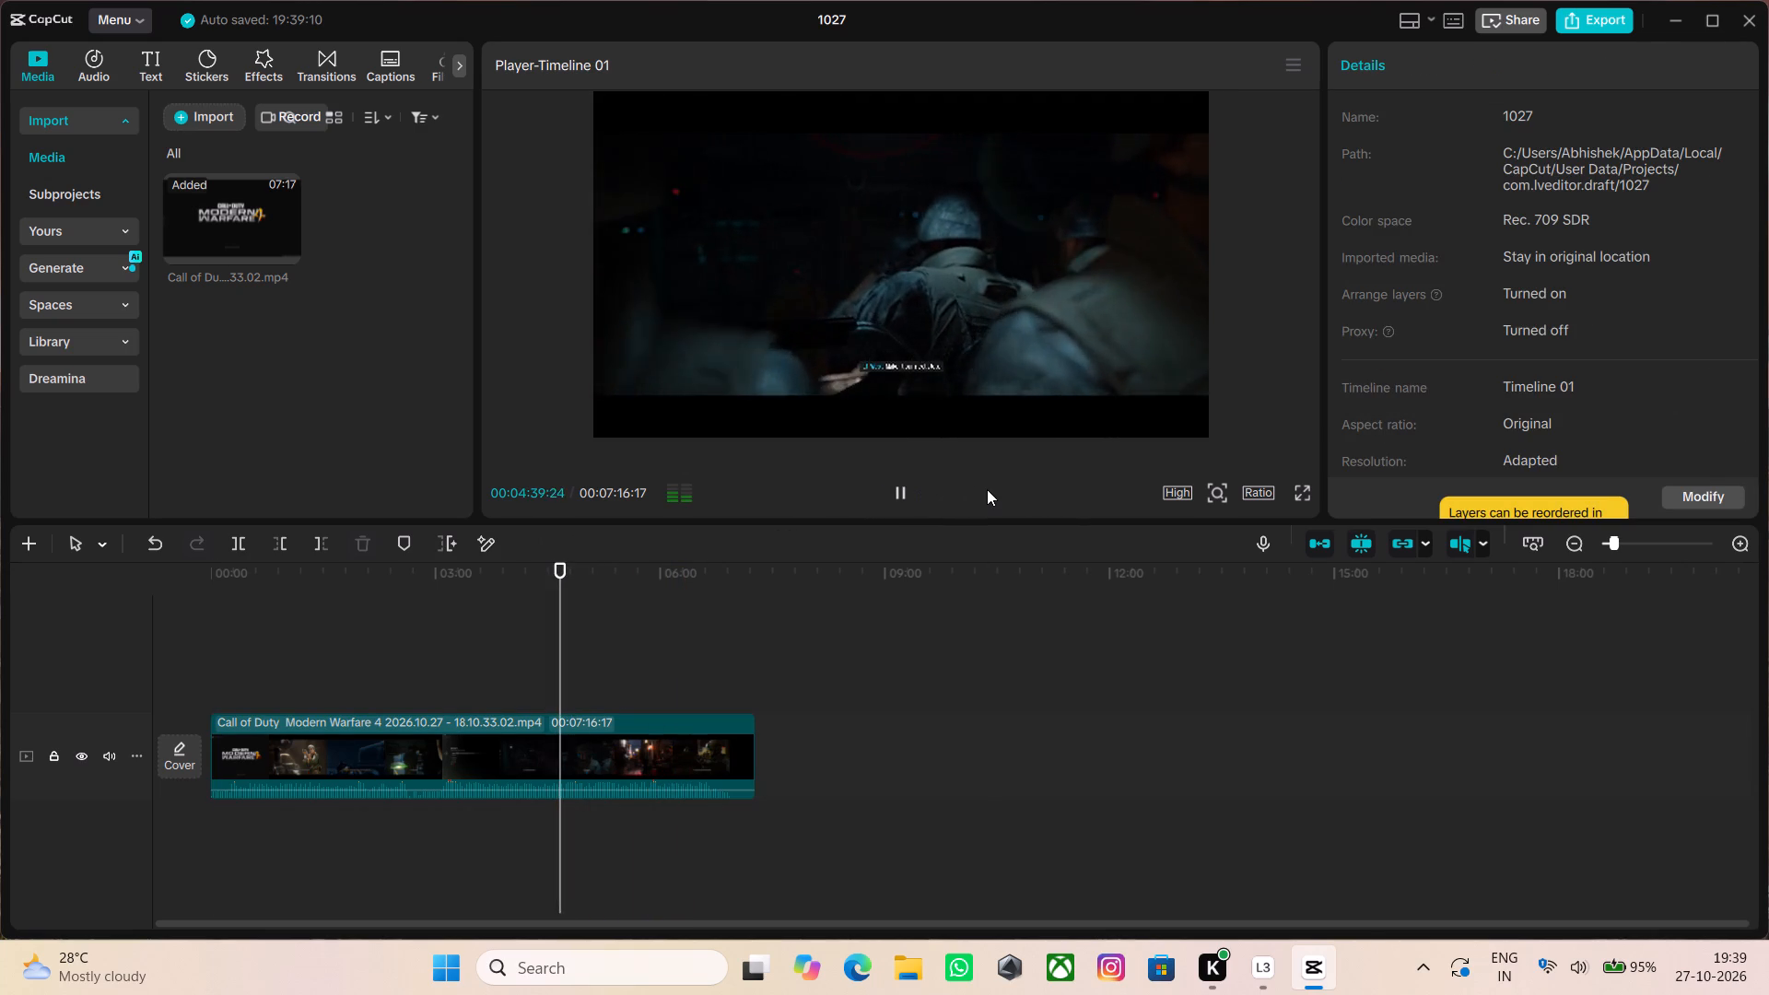
pyautogui.moveTo(559, 568); pyautogui.dragTo(598, 568)
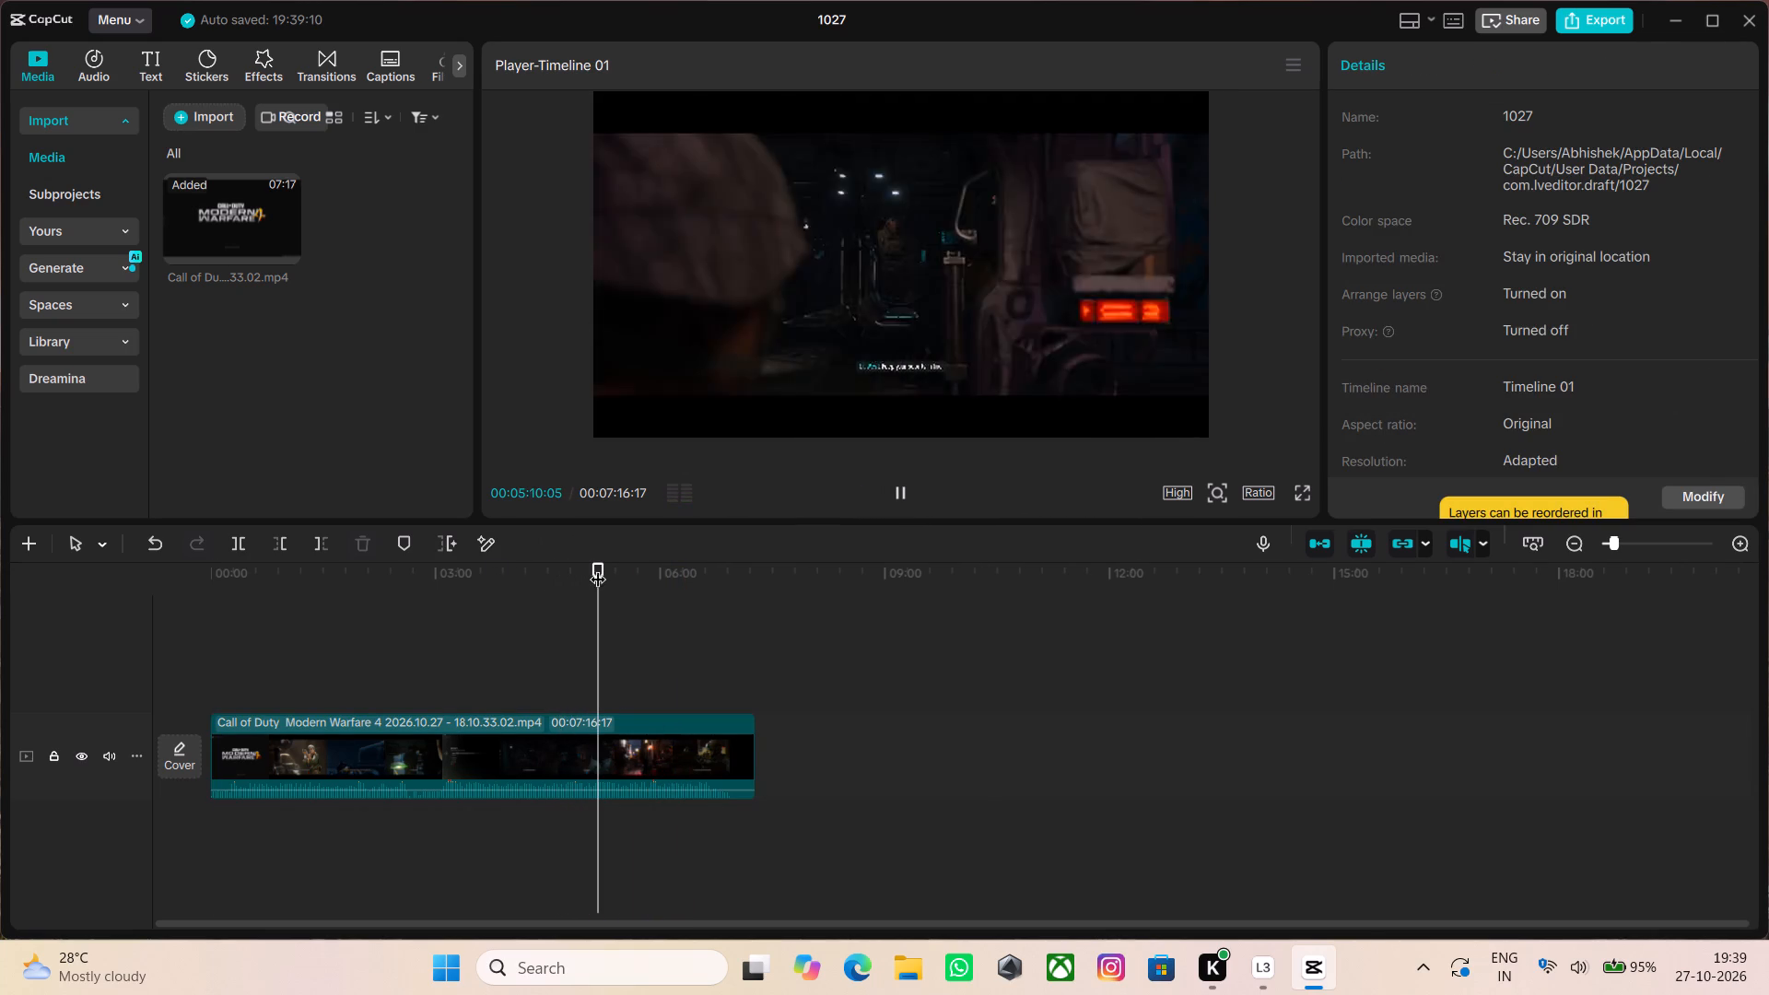
pyautogui.click(901, 491)
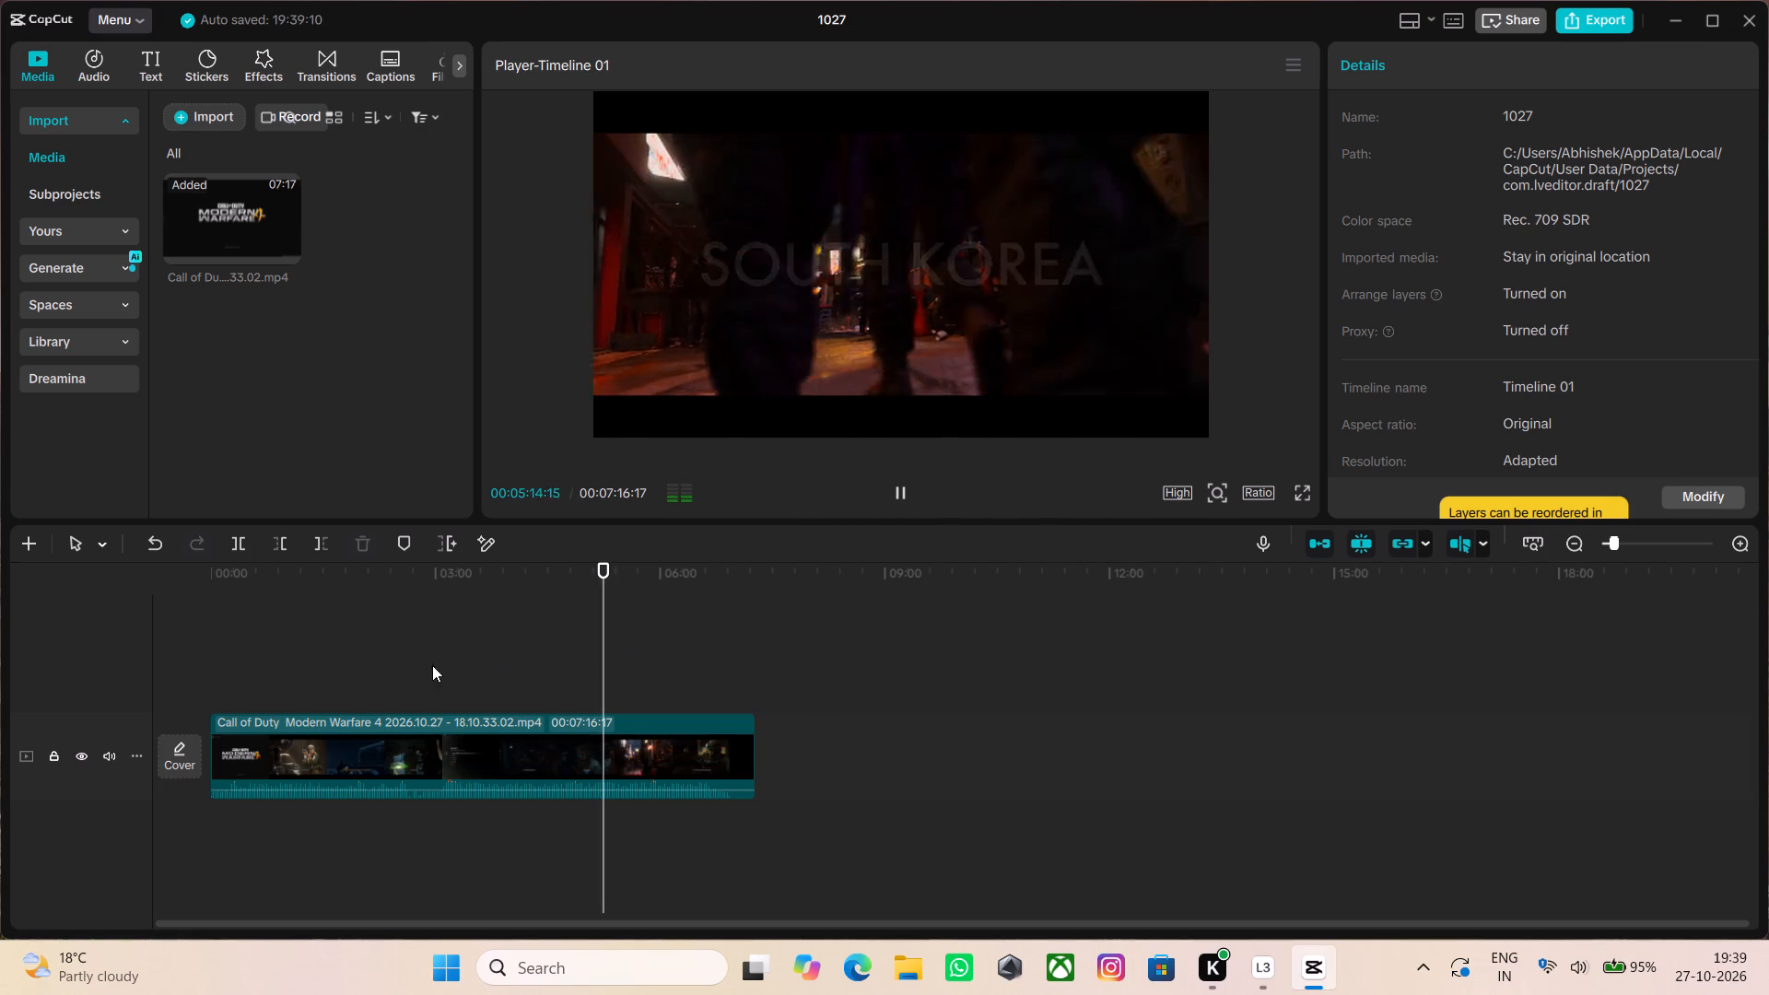
pyautogui.moveTo(605, 565); pyautogui.dragTo(598, 575)
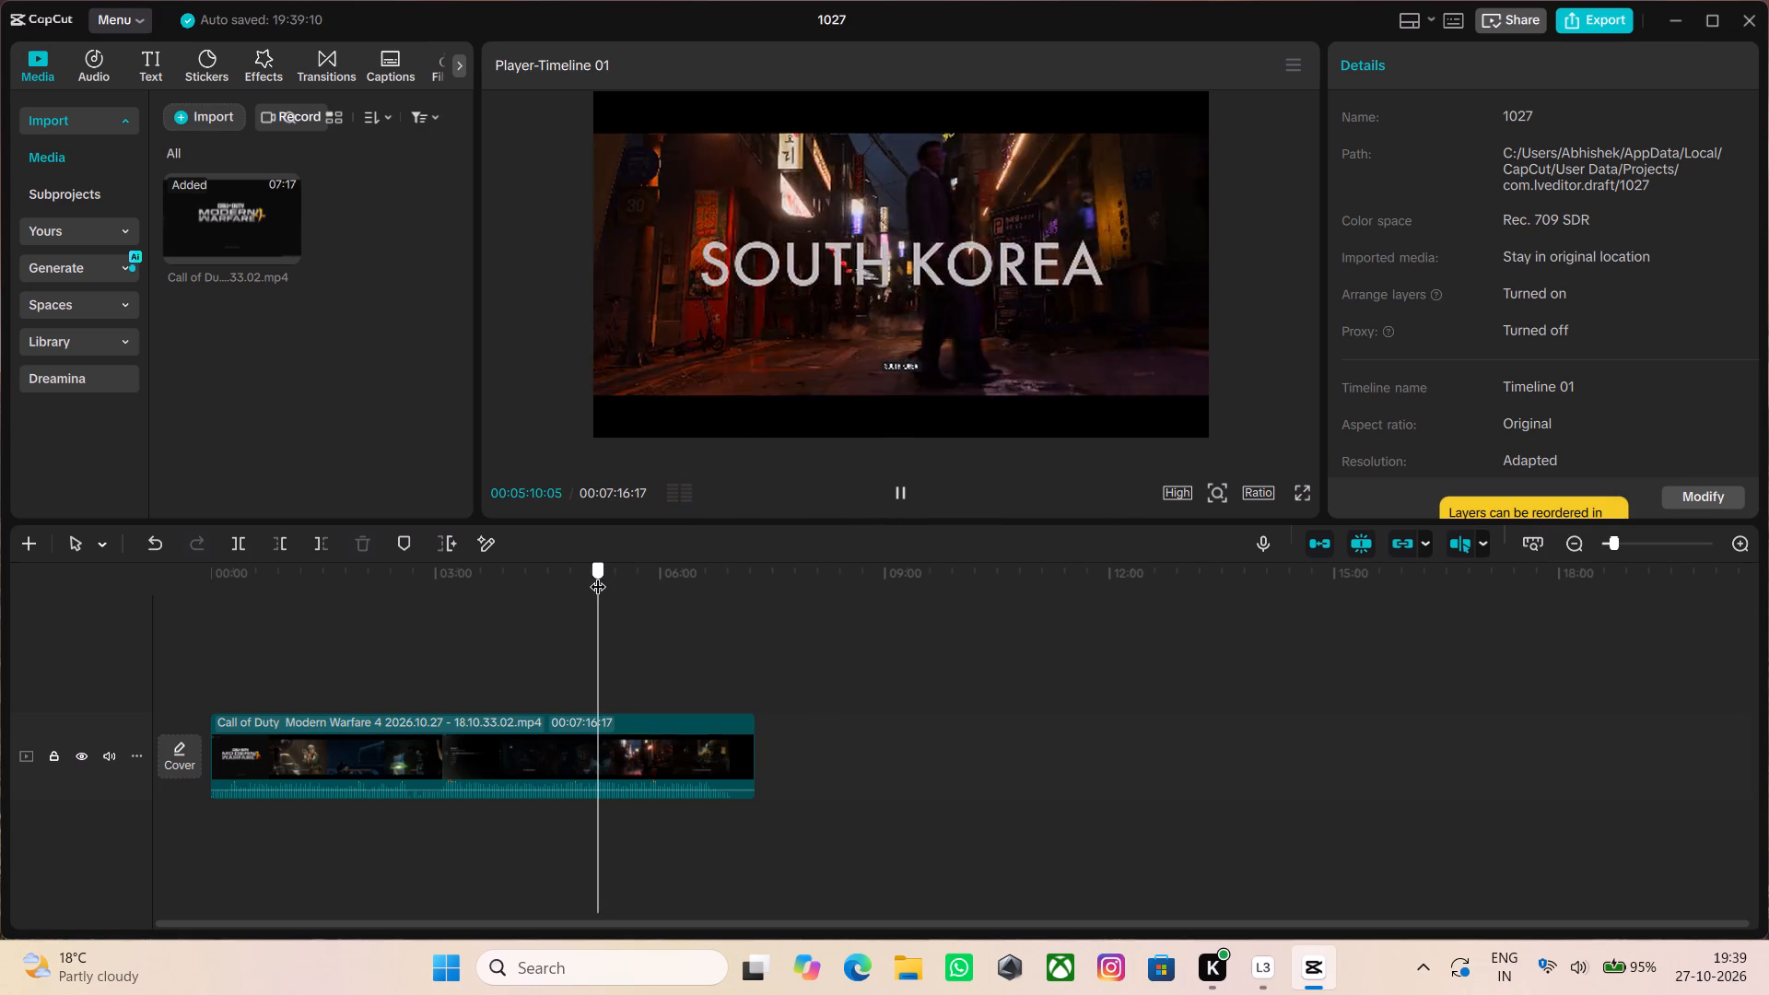
pyautogui.moveTo(598, 575); pyautogui.dragTo(597, 579)
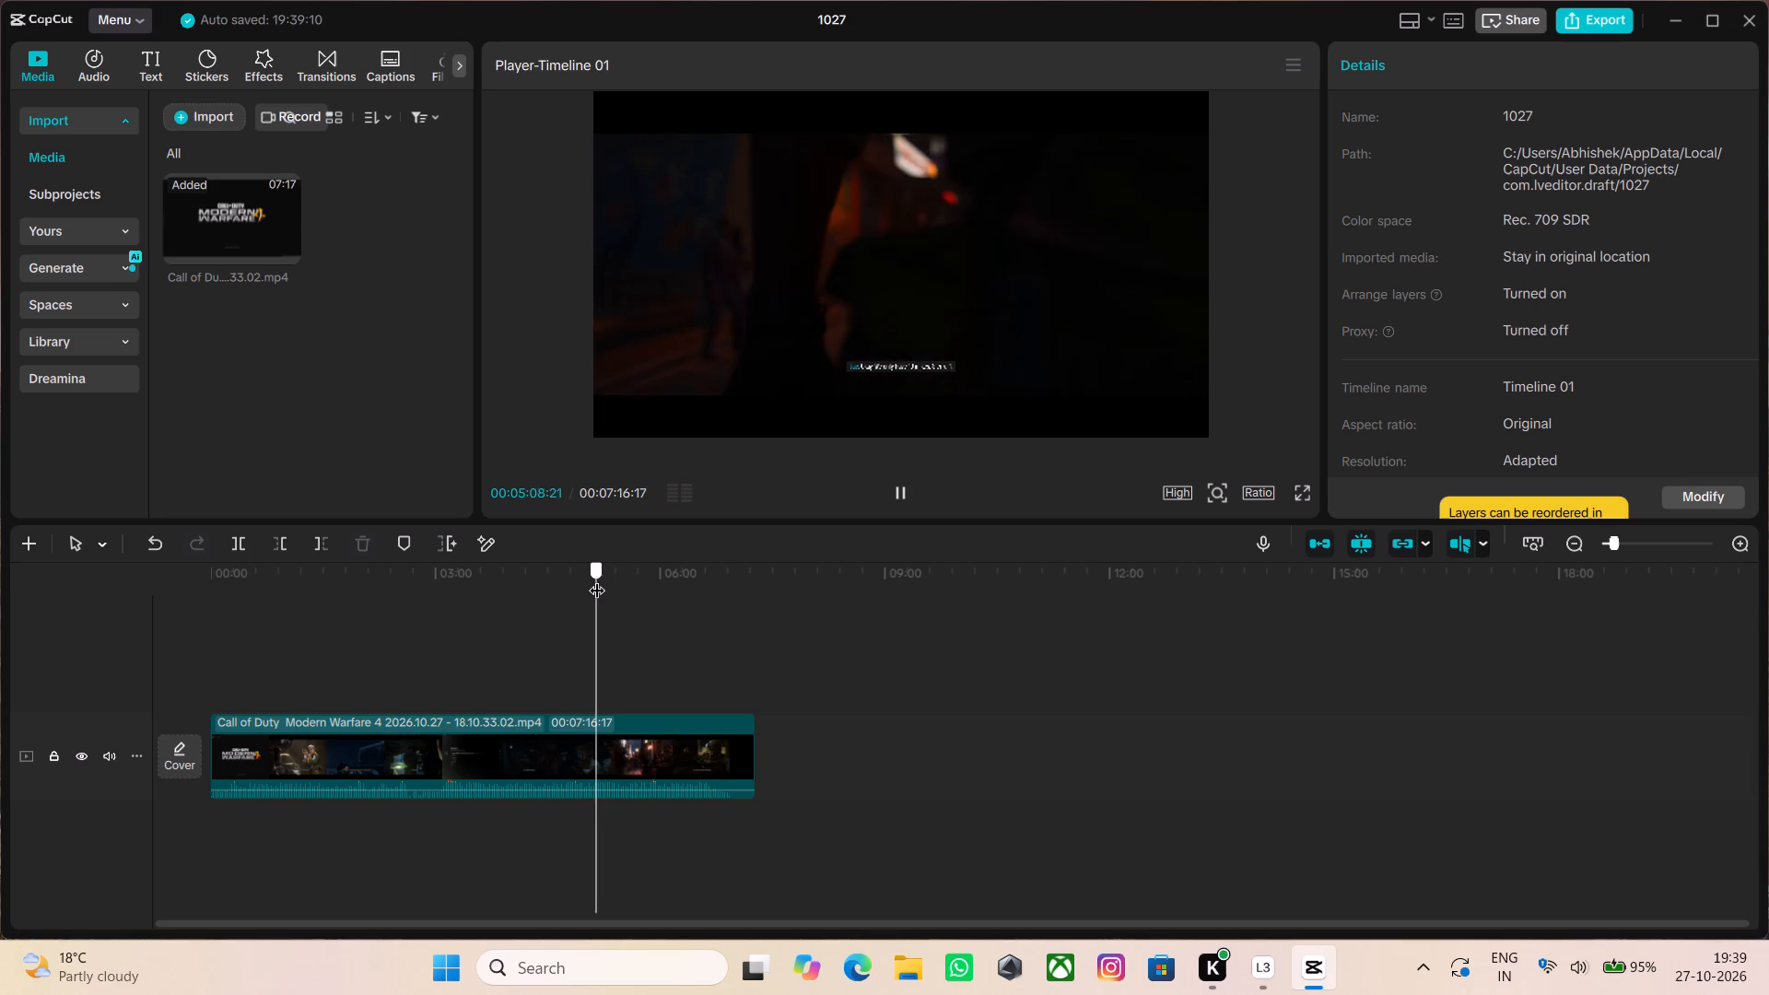
pyautogui.moveTo(597, 579); pyautogui.dragTo(598, 579)
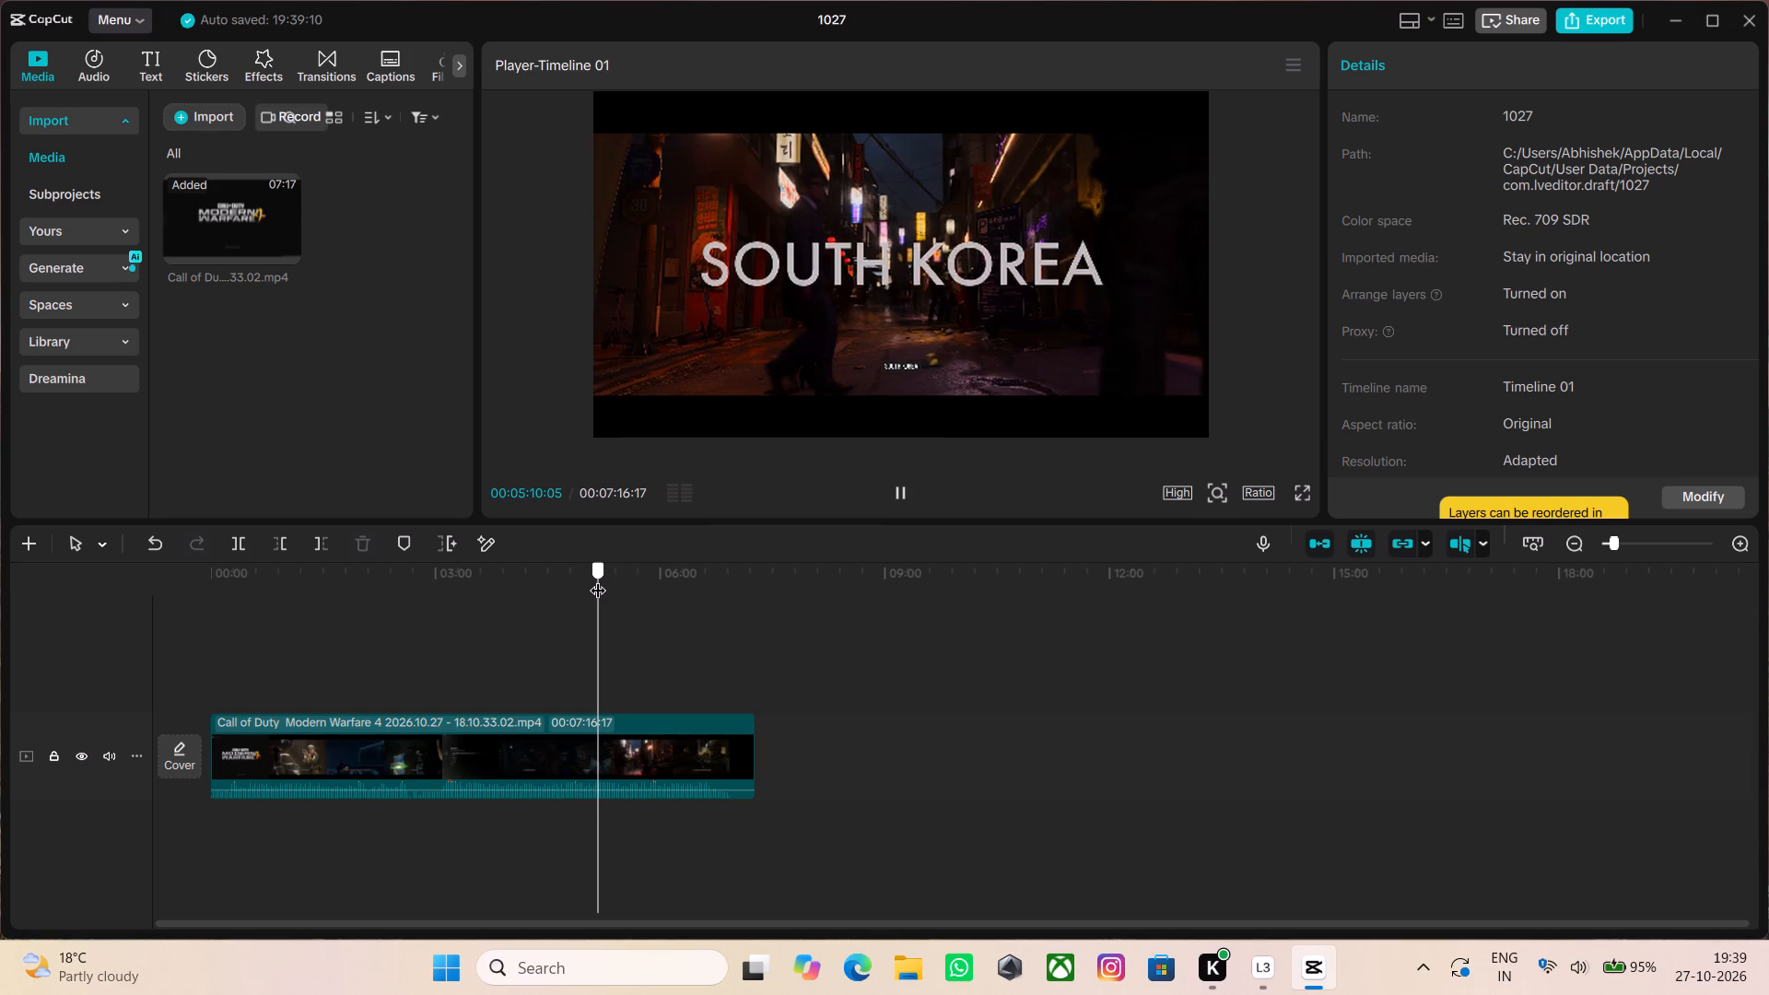
pyautogui.moveTo(598, 579); pyautogui.dragTo(597, 584)
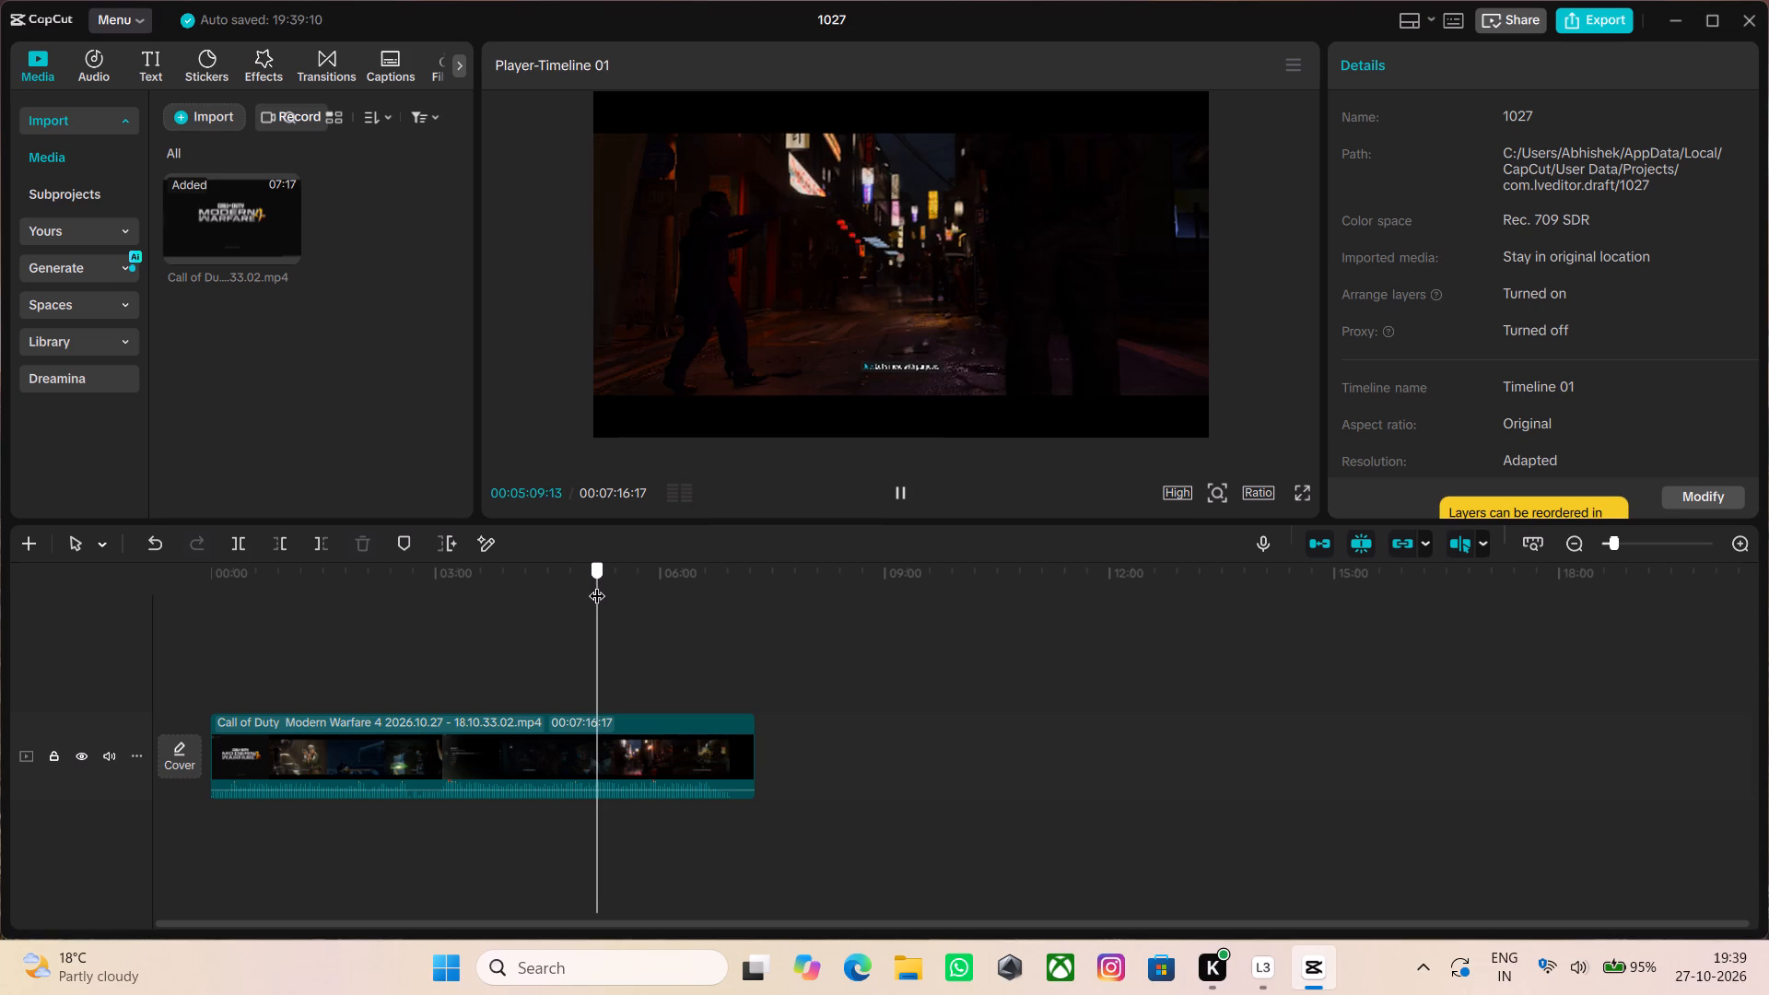
pyautogui.moveTo(597, 584); pyautogui.dragTo(597, 581)
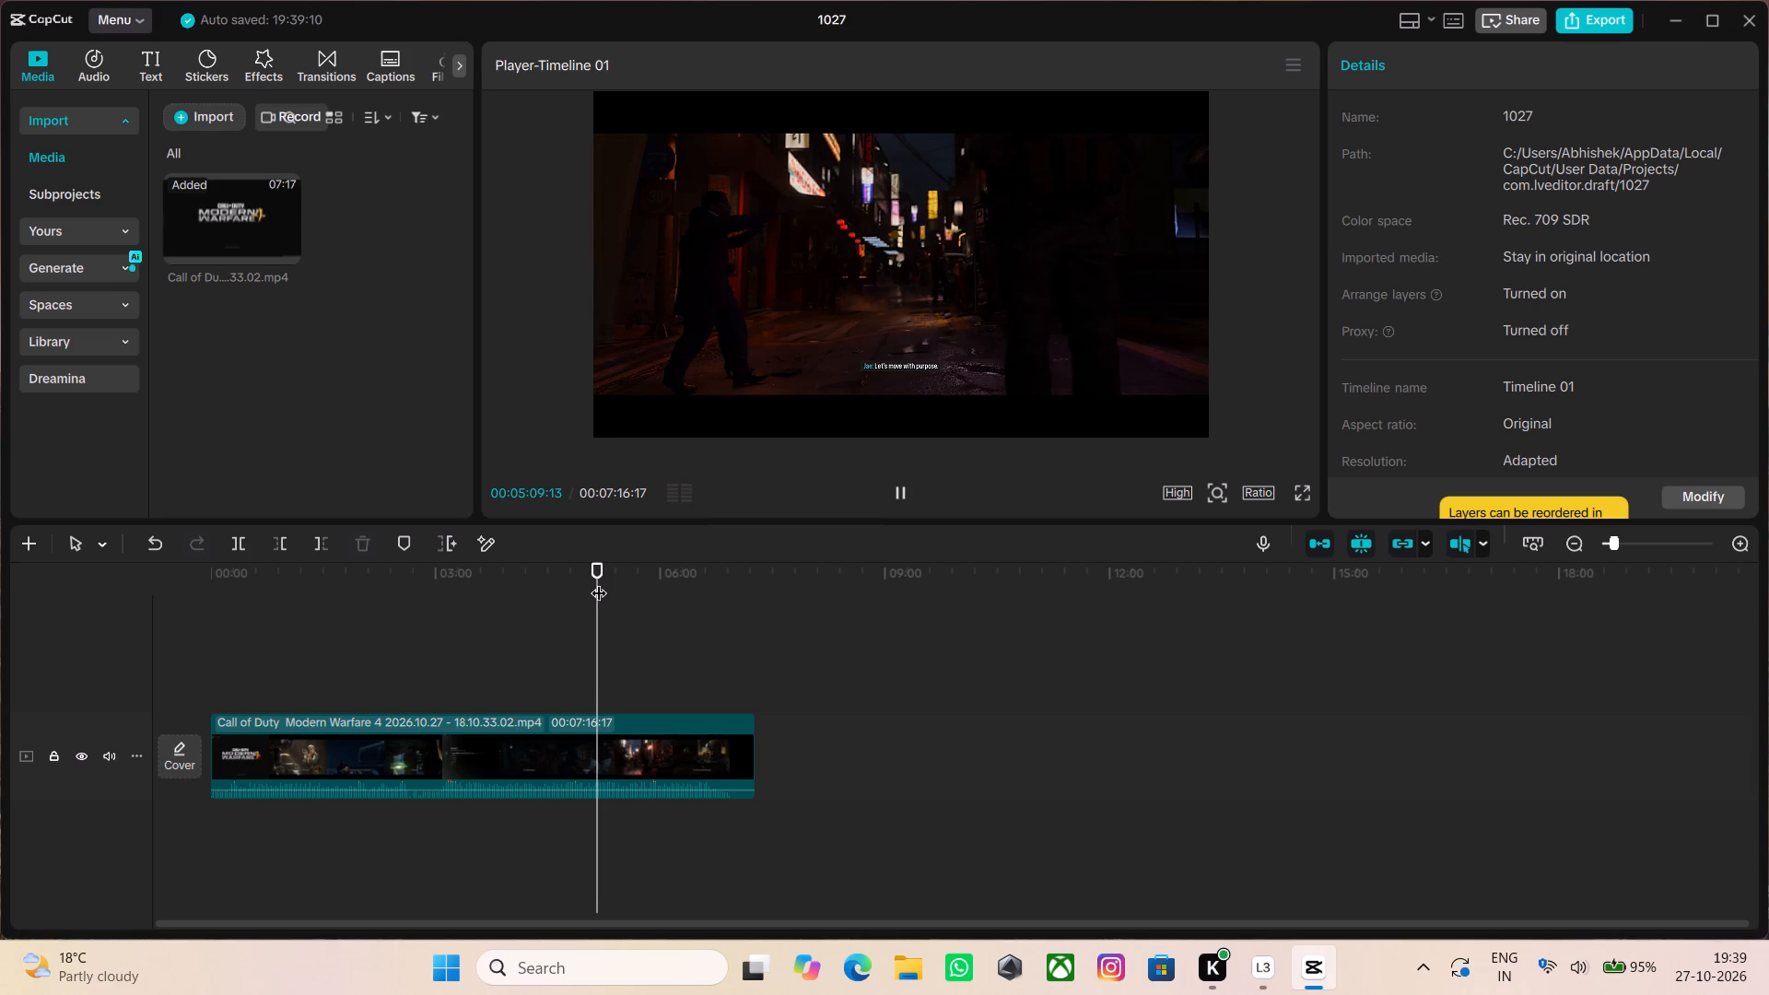
pyautogui.click(596, 566)
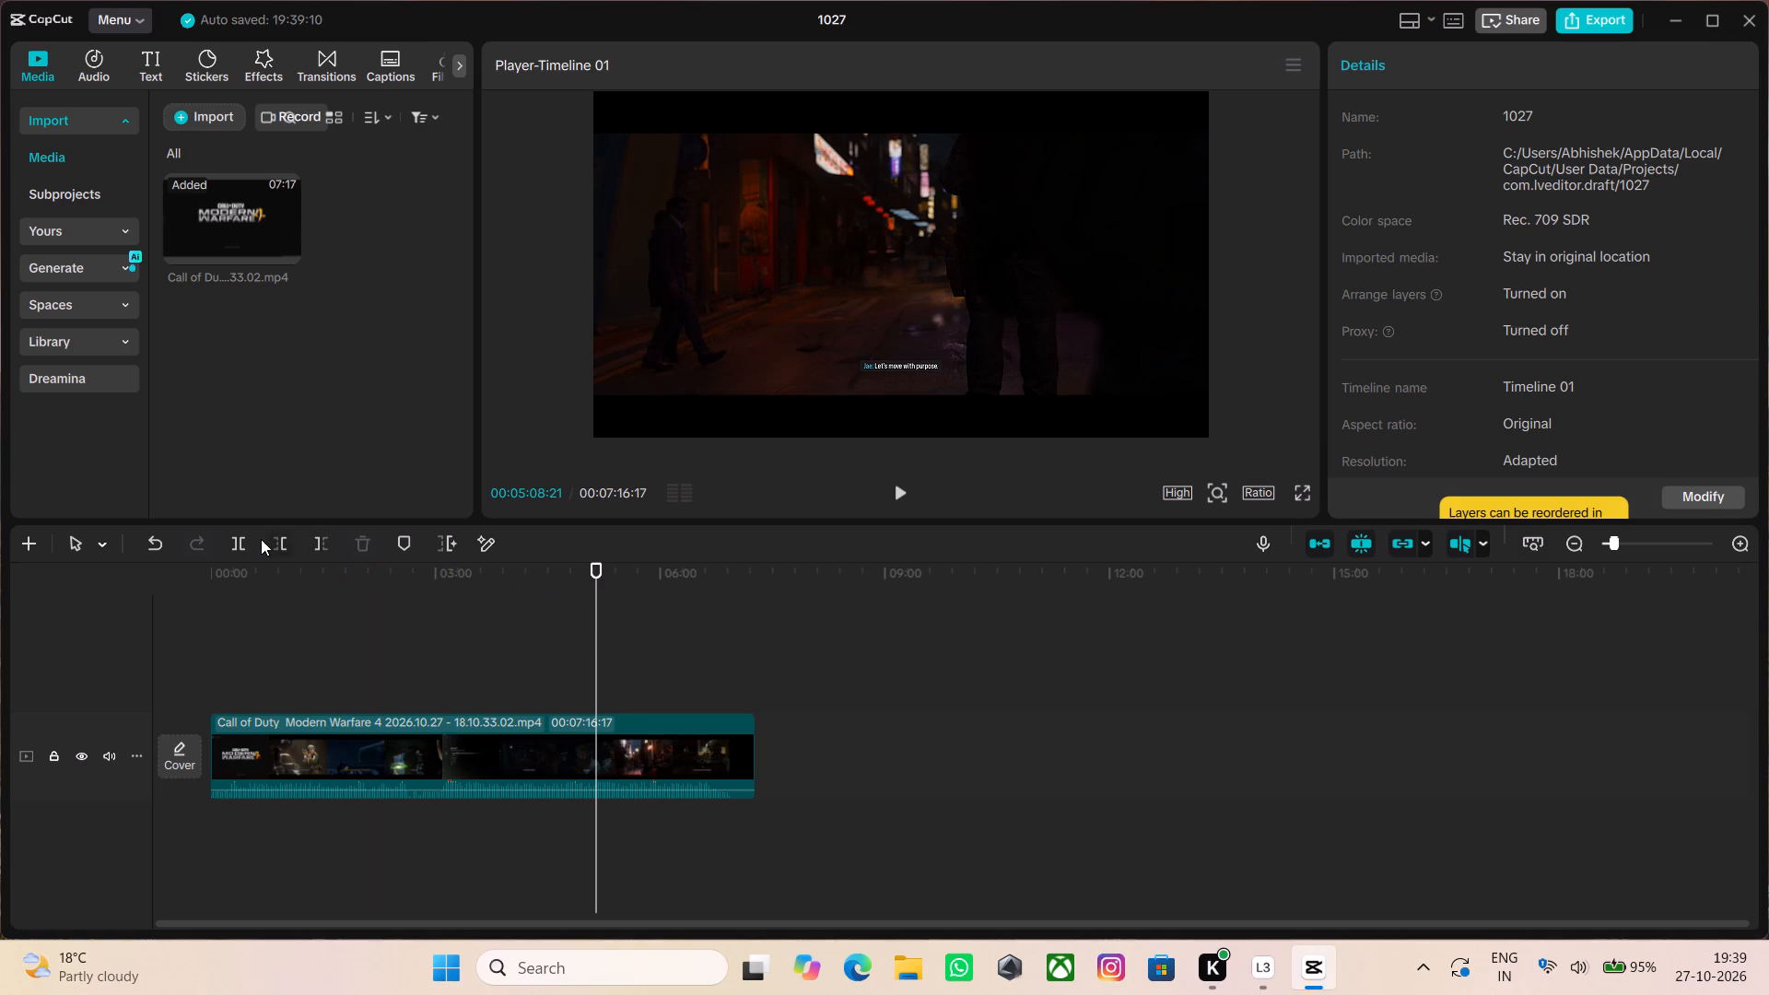
pyautogui.click(274, 542)
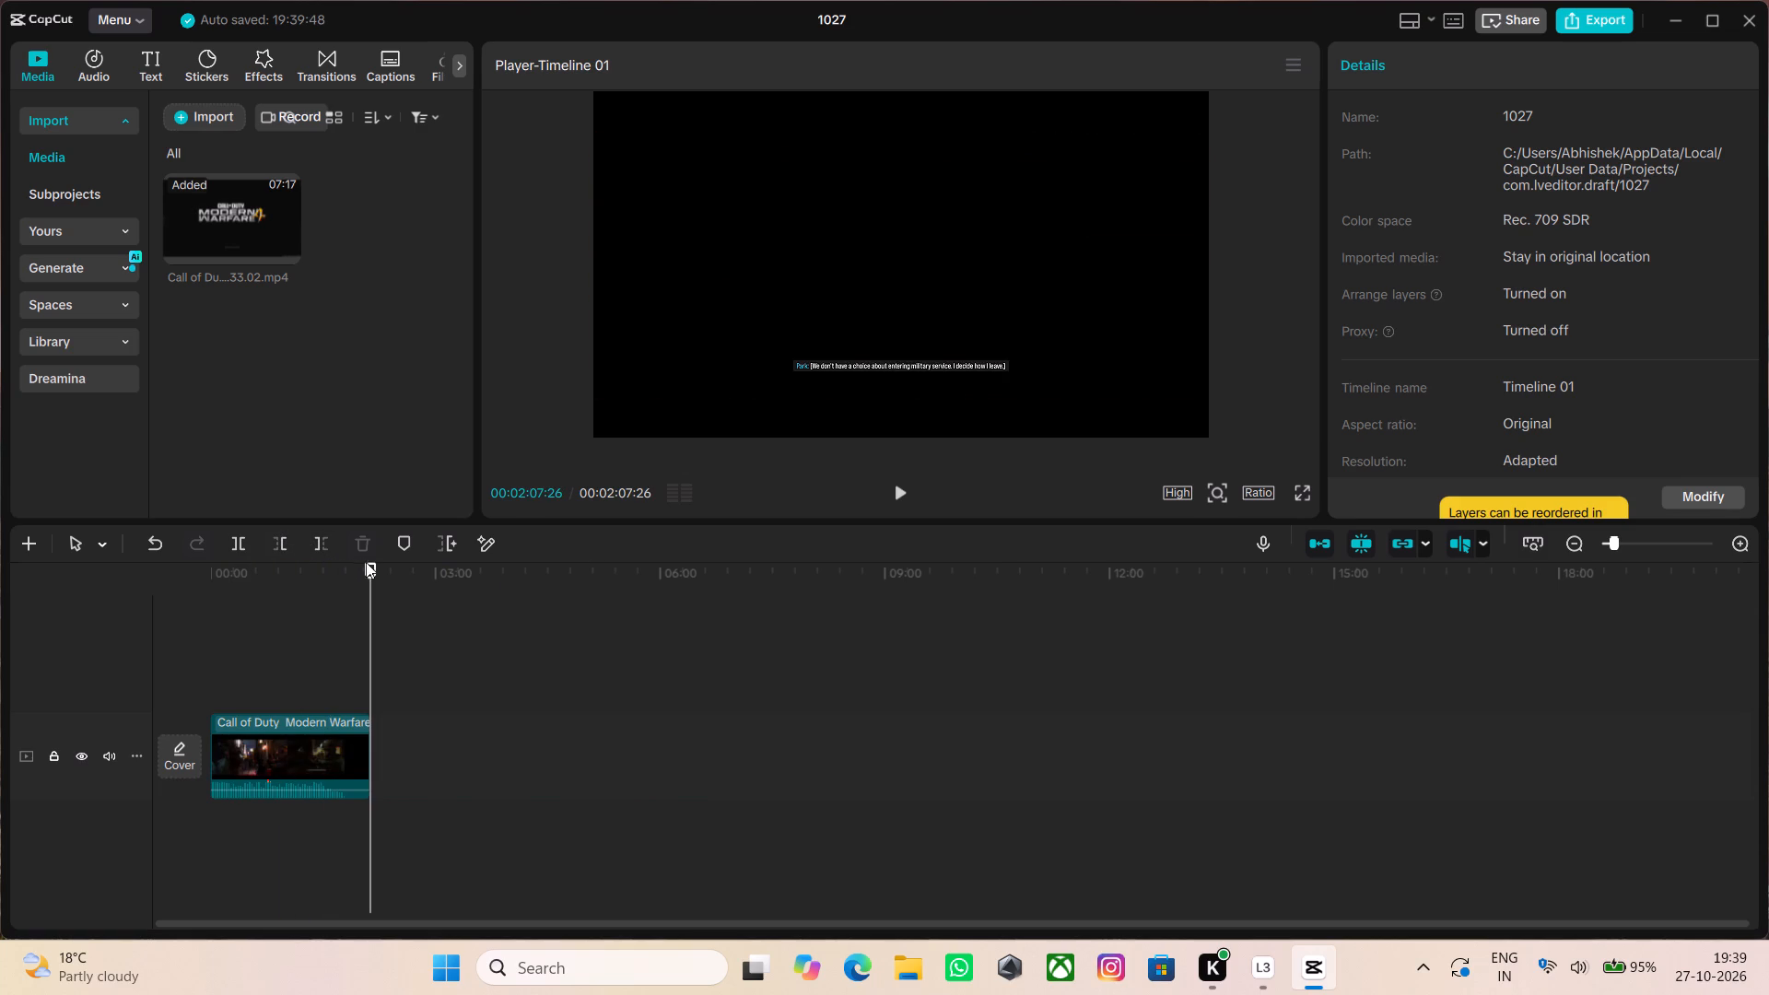
# Trim away everything after 00:00:59:22 in the remaining clip and play back the result.
pyautogui.moveTo(366, 563); pyautogui.dragTo(184, 614)
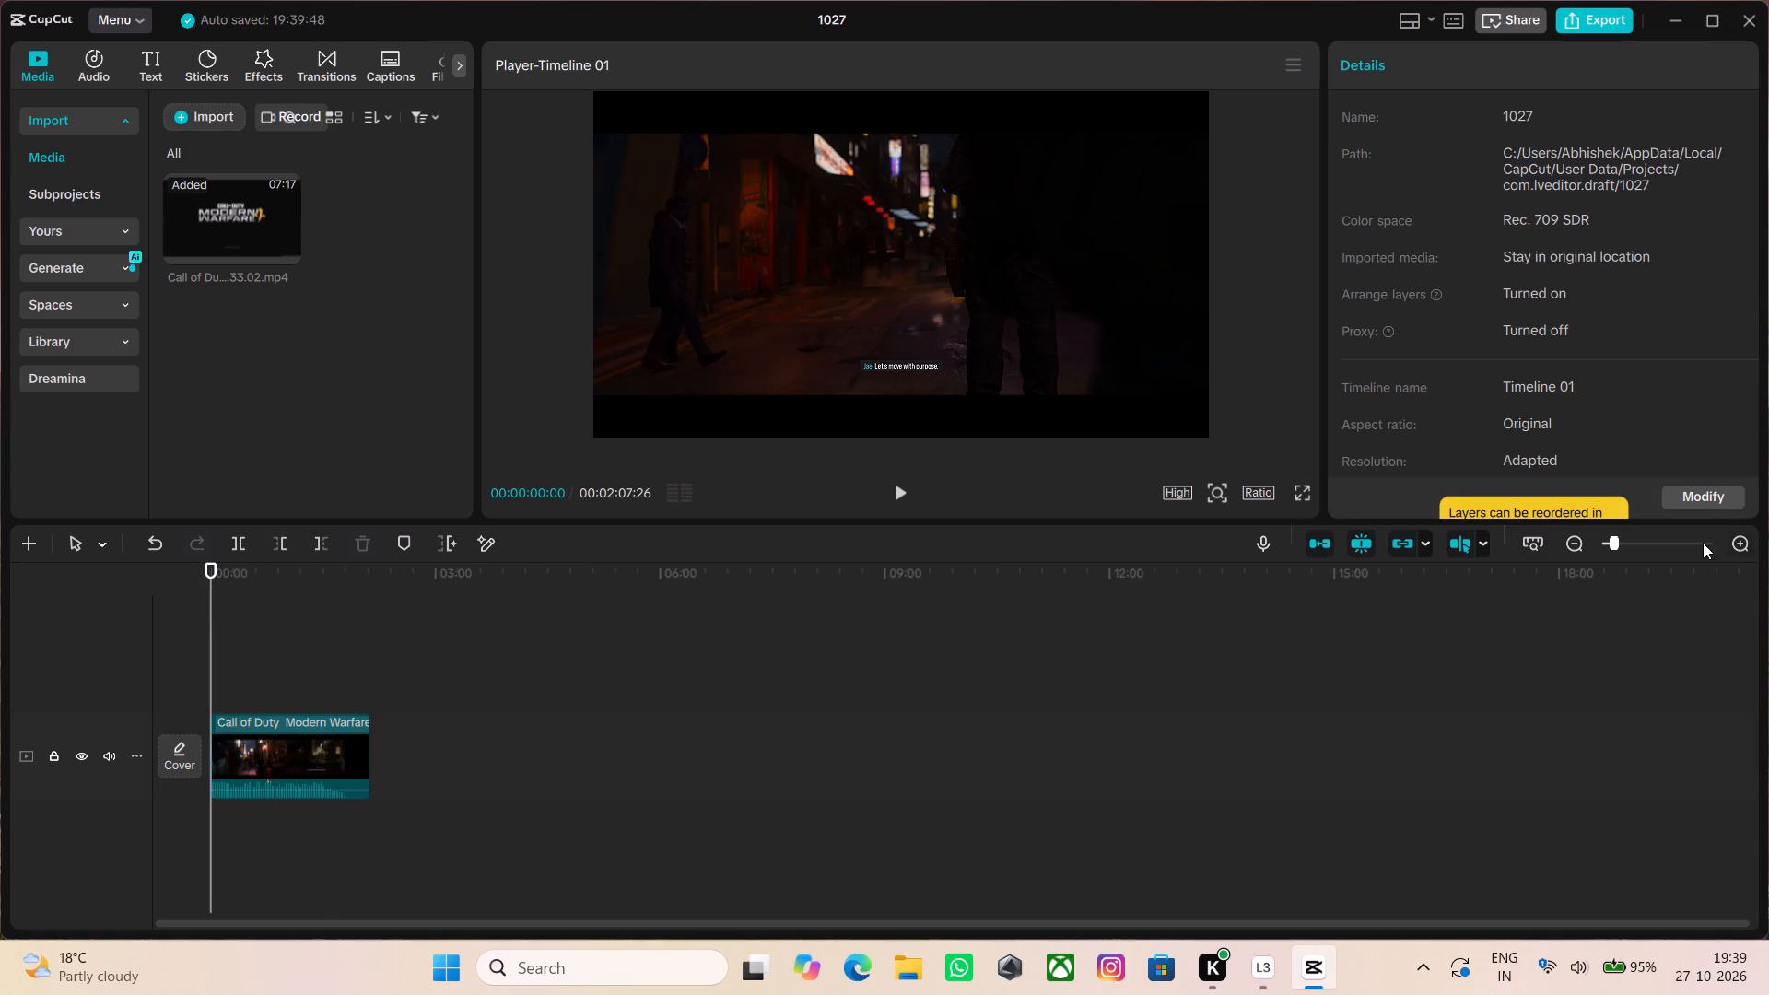
pyautogui.click(1734, 539)
pyautogui.click(1748, 542)
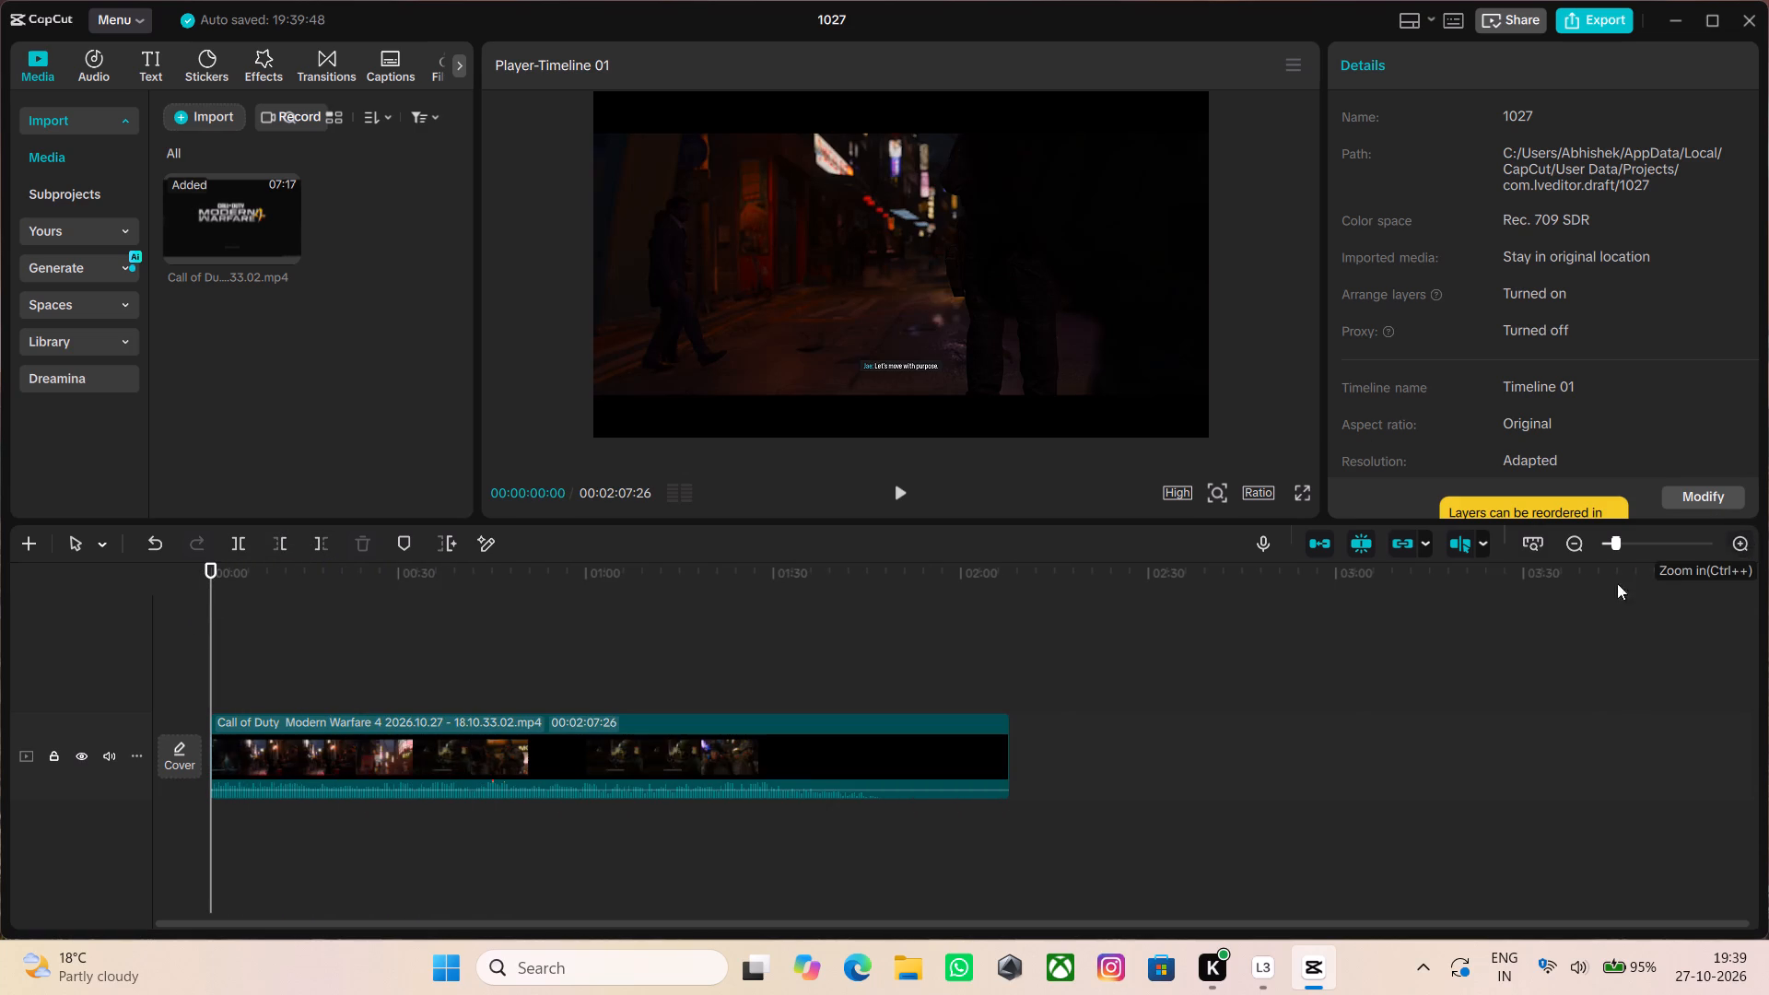
pyautogui.moveTo(213, 564); pyautogui.dragTo(213, 563)
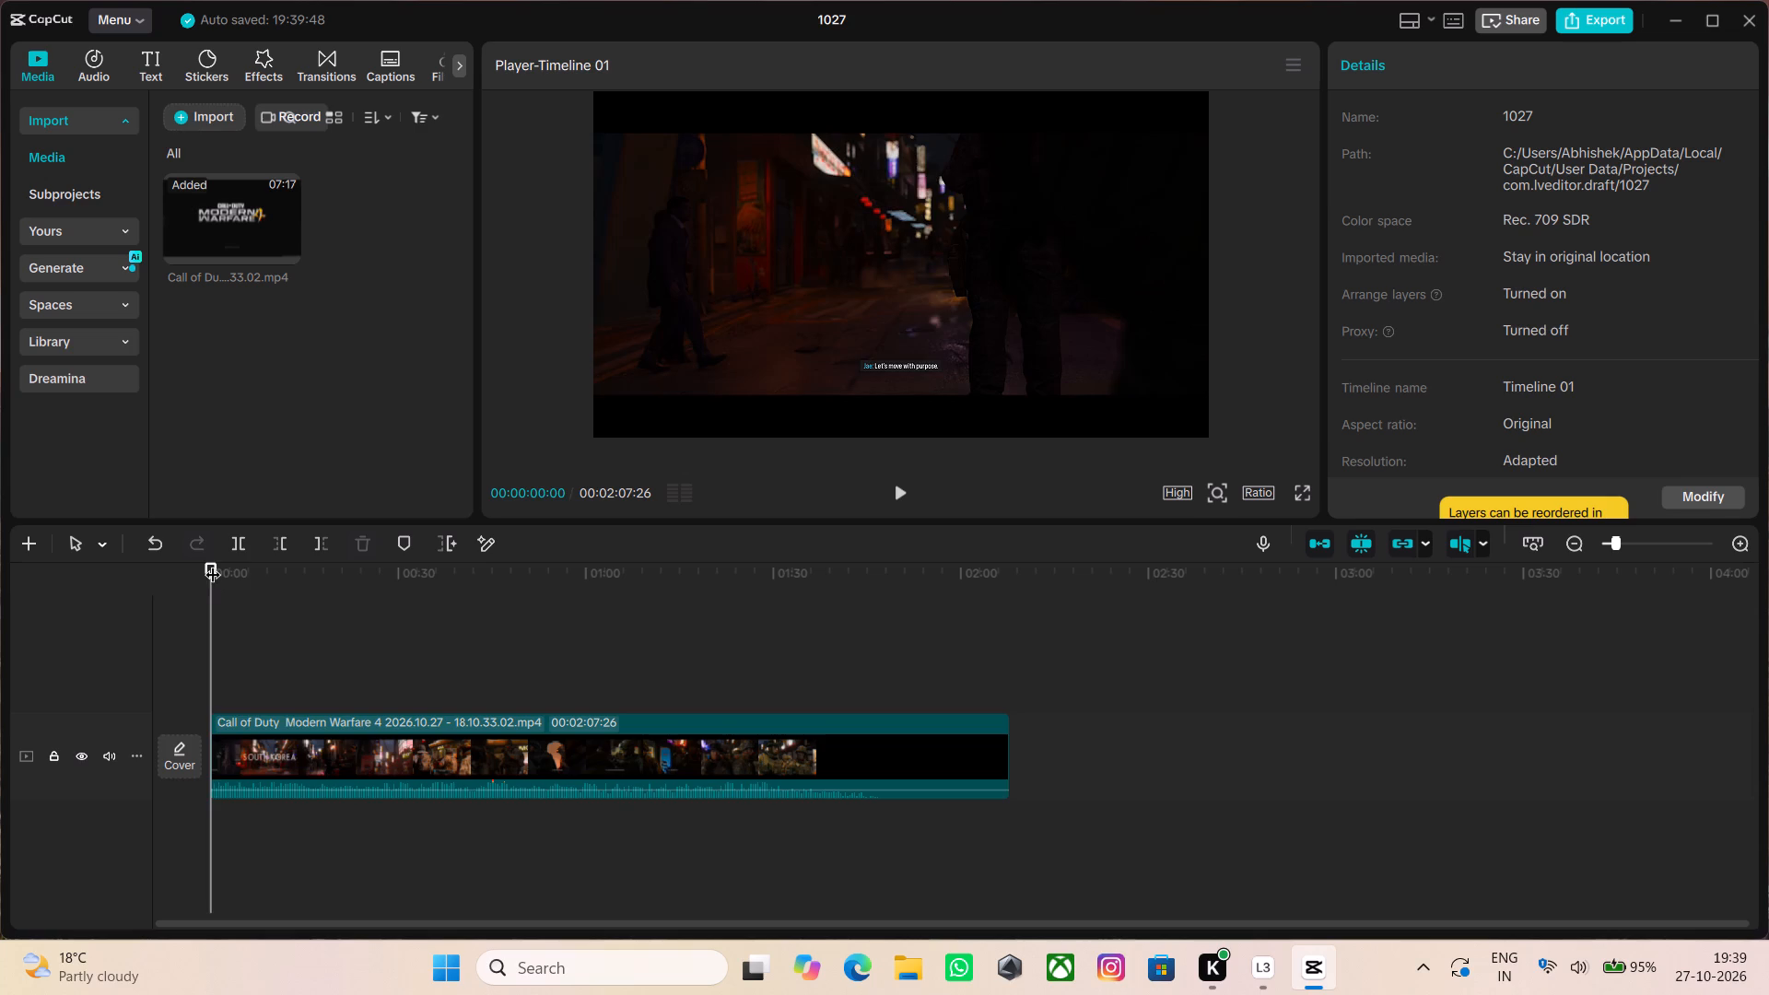
pyautogui.moveTo(213, 563); pyautogui.dragTo(454, 599)
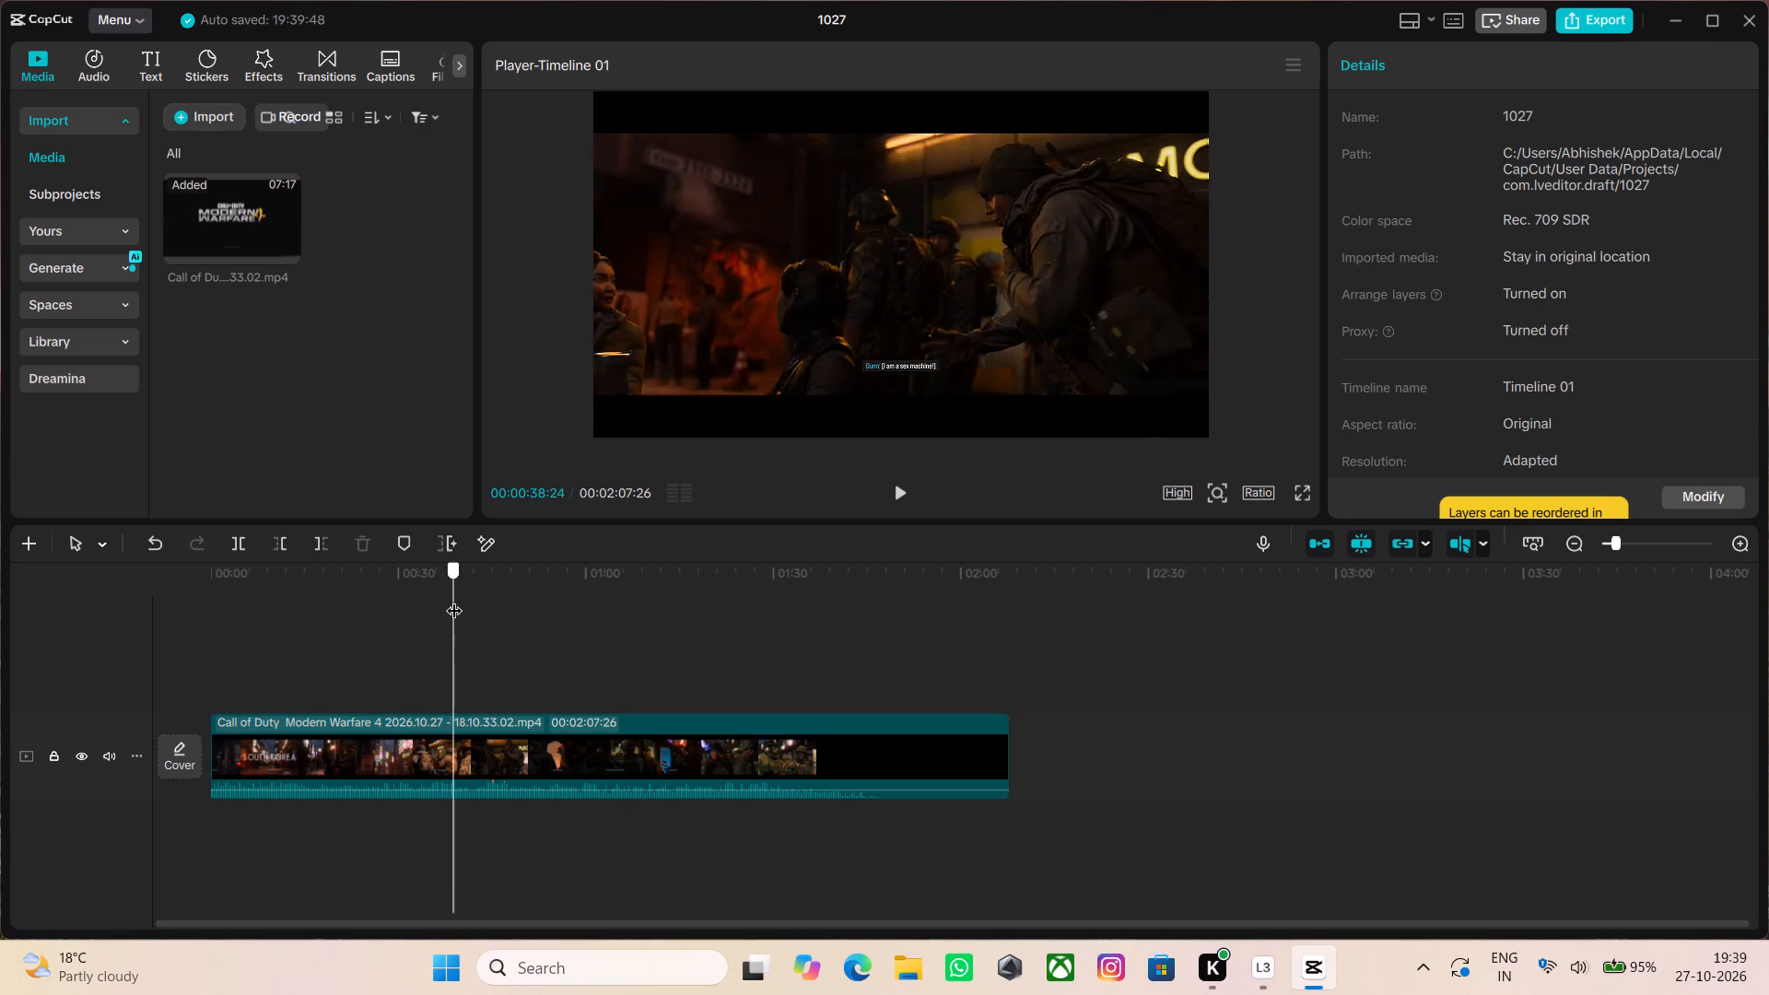
pyautogui.moveTo(454, 599); pyautogui.dragTo(508, 602)
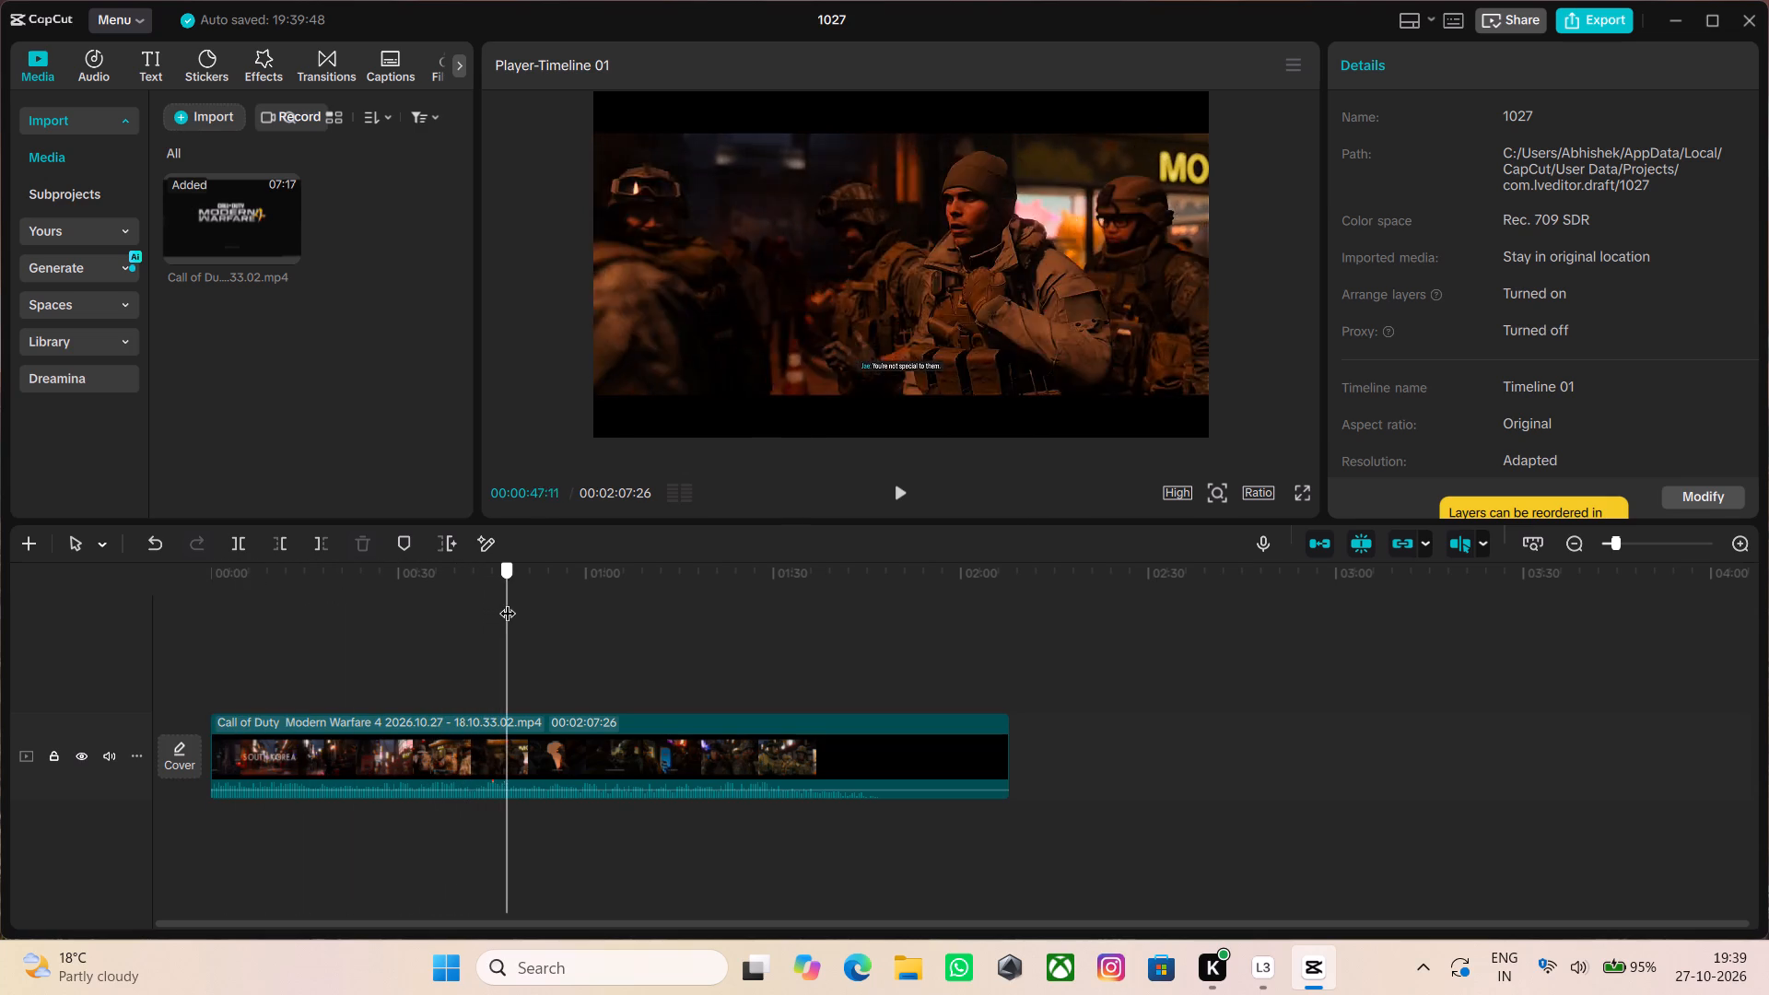
pyautogui.moveTo(508, 602); pyautogui.dragTo(551, 602)
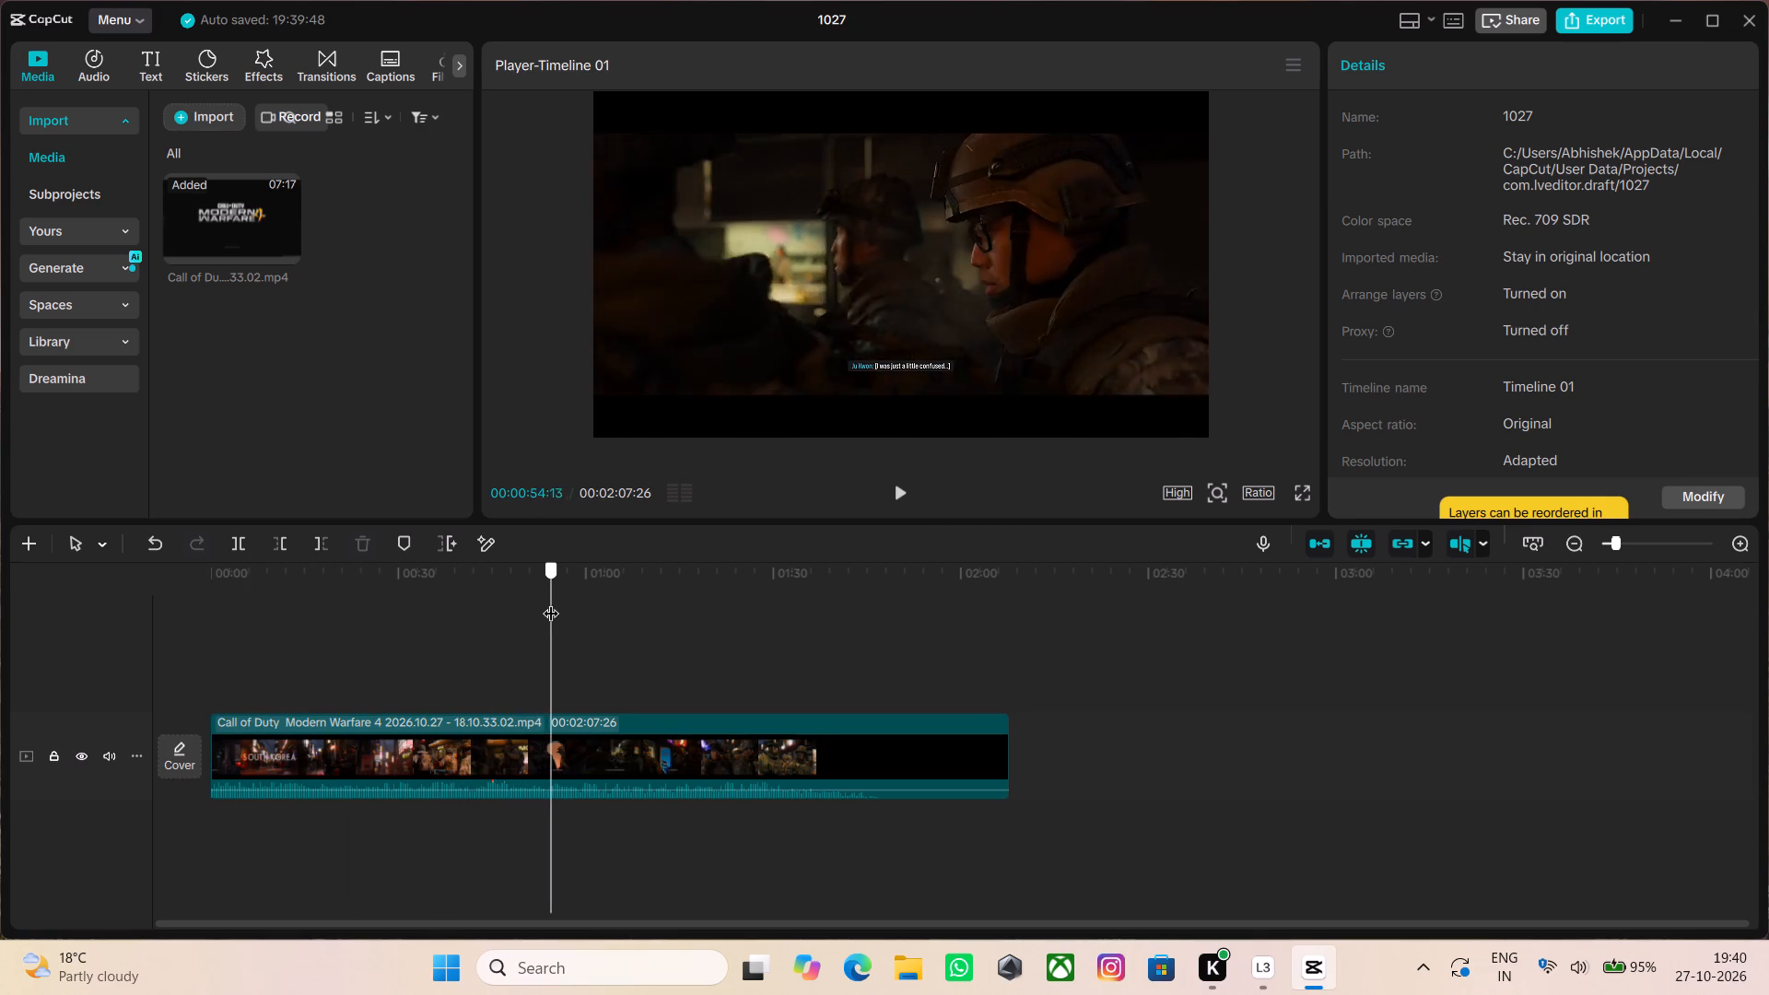
pyautogui.moveTo(551, 602); pyautogui.dragTo(572, 595)
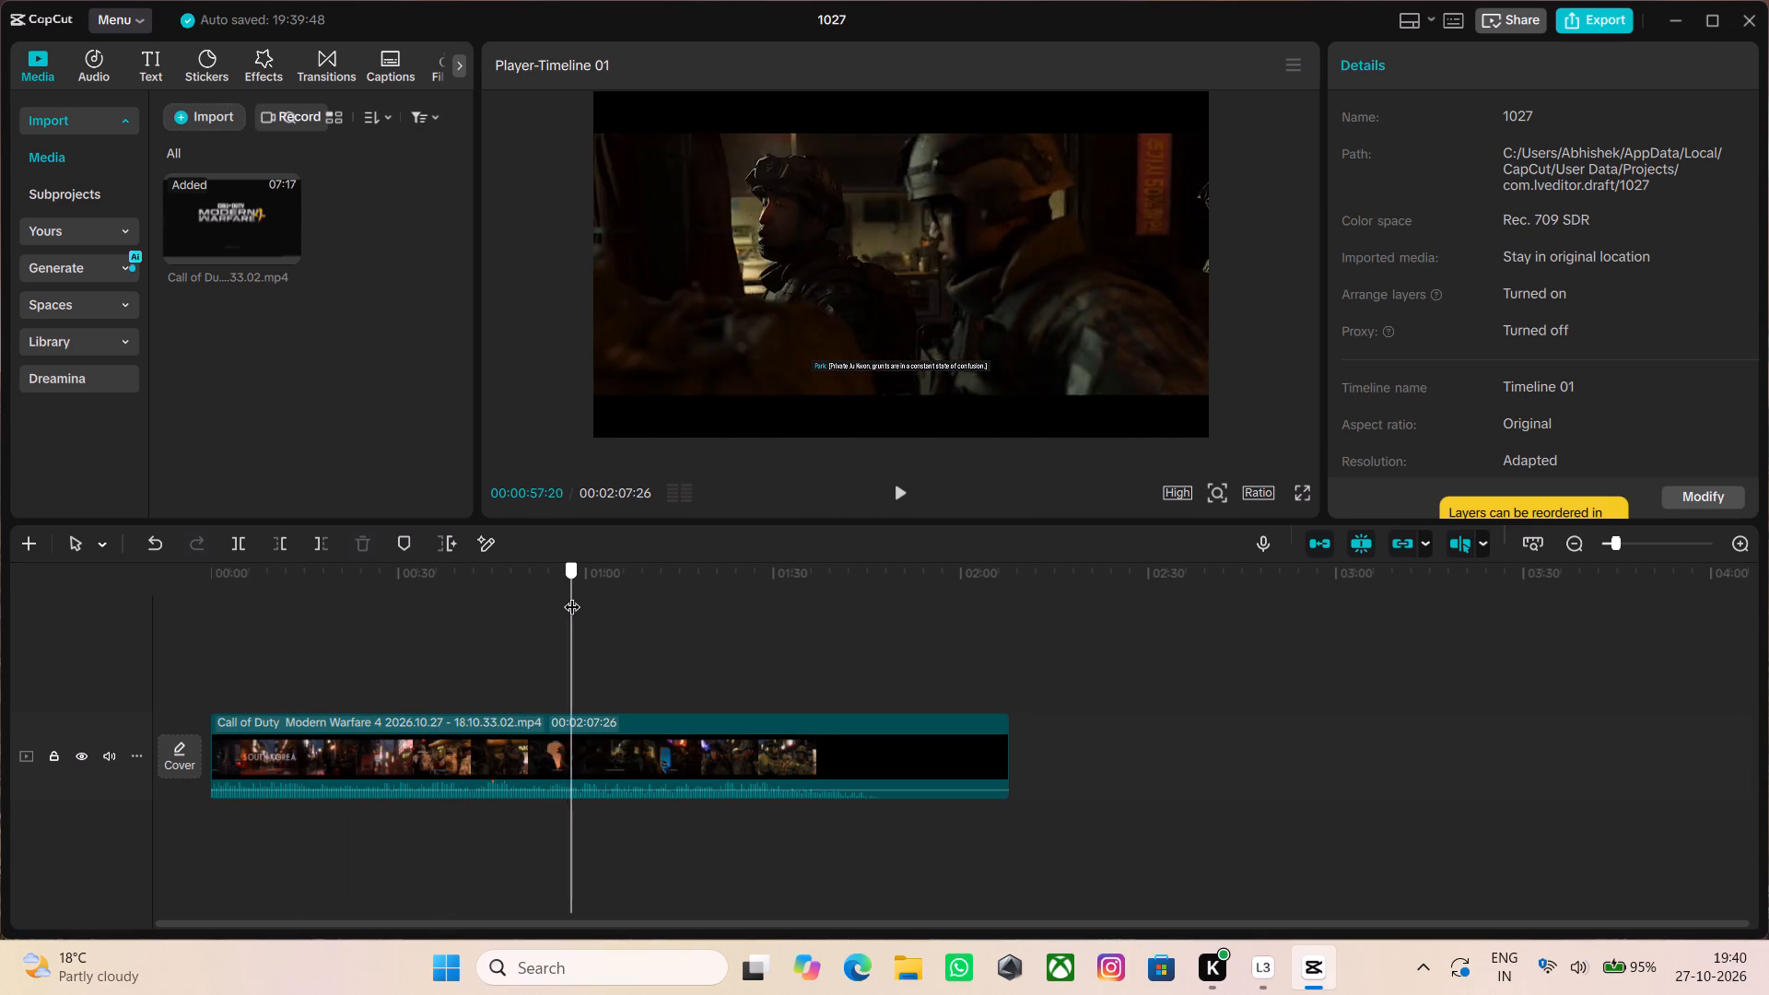
pyautogui.moveTo(572, 595); pyautogui.dragTo(587, 589)
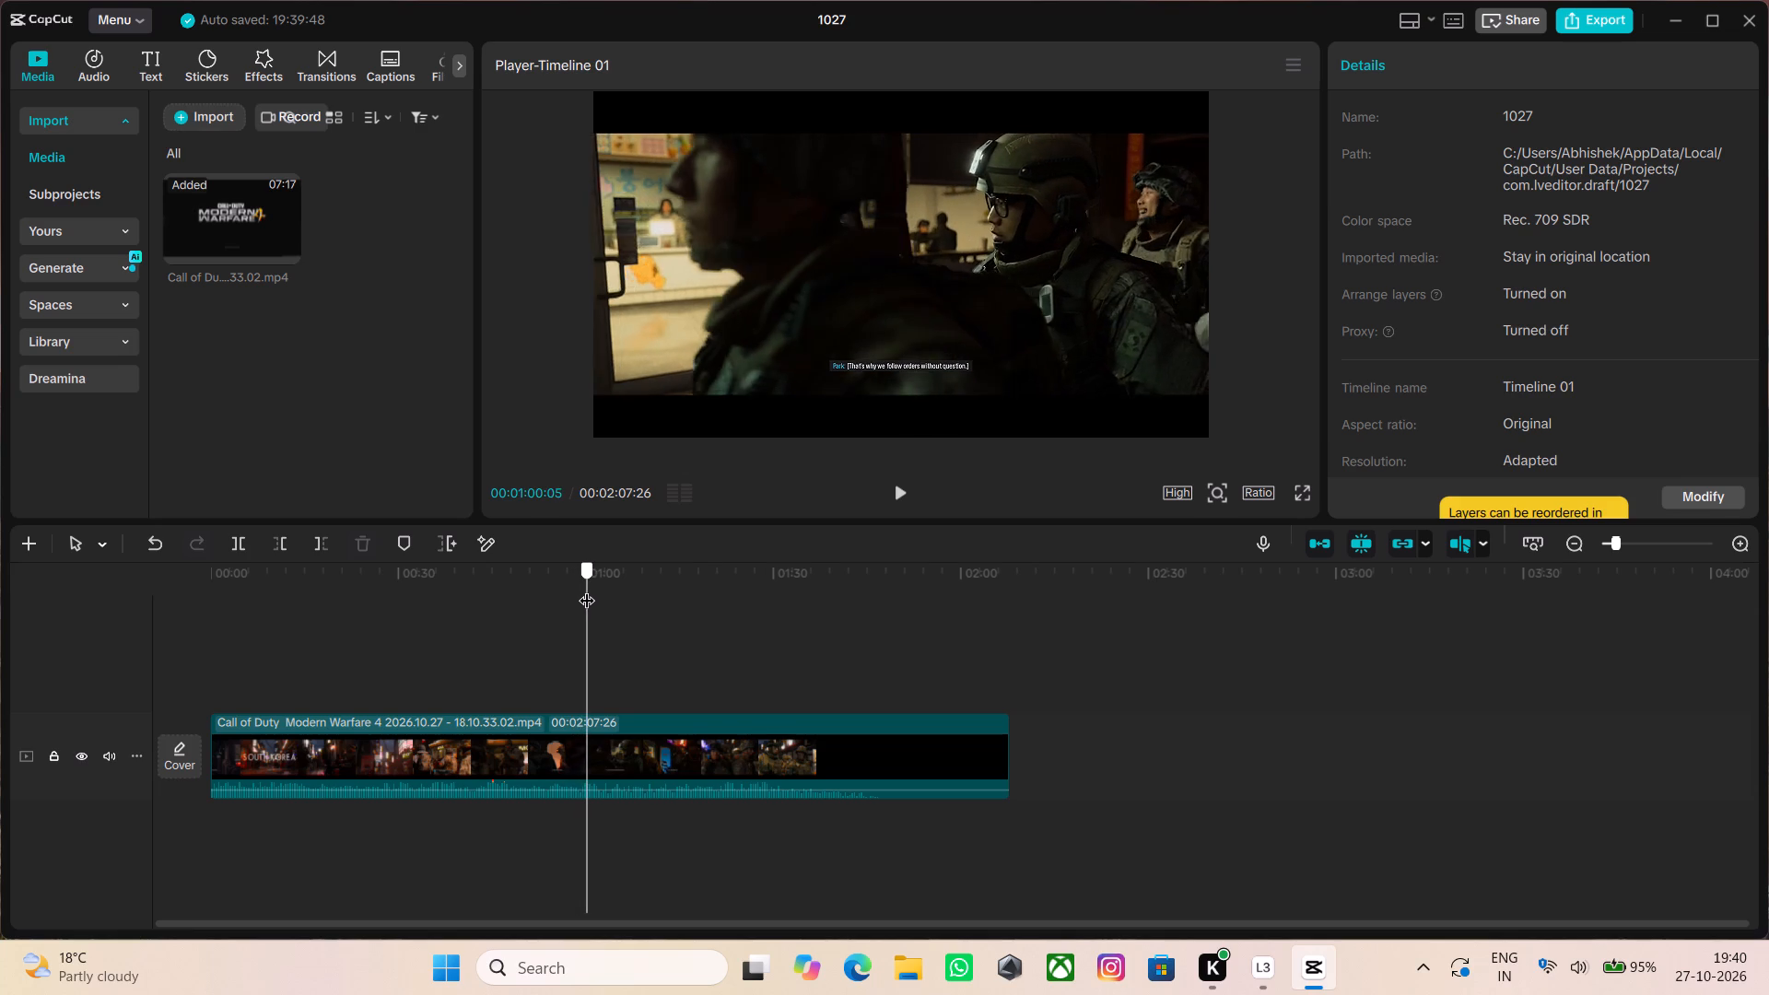
pyautogui.moveTo(587, 589); pyautogui.dragTo(584, 590)
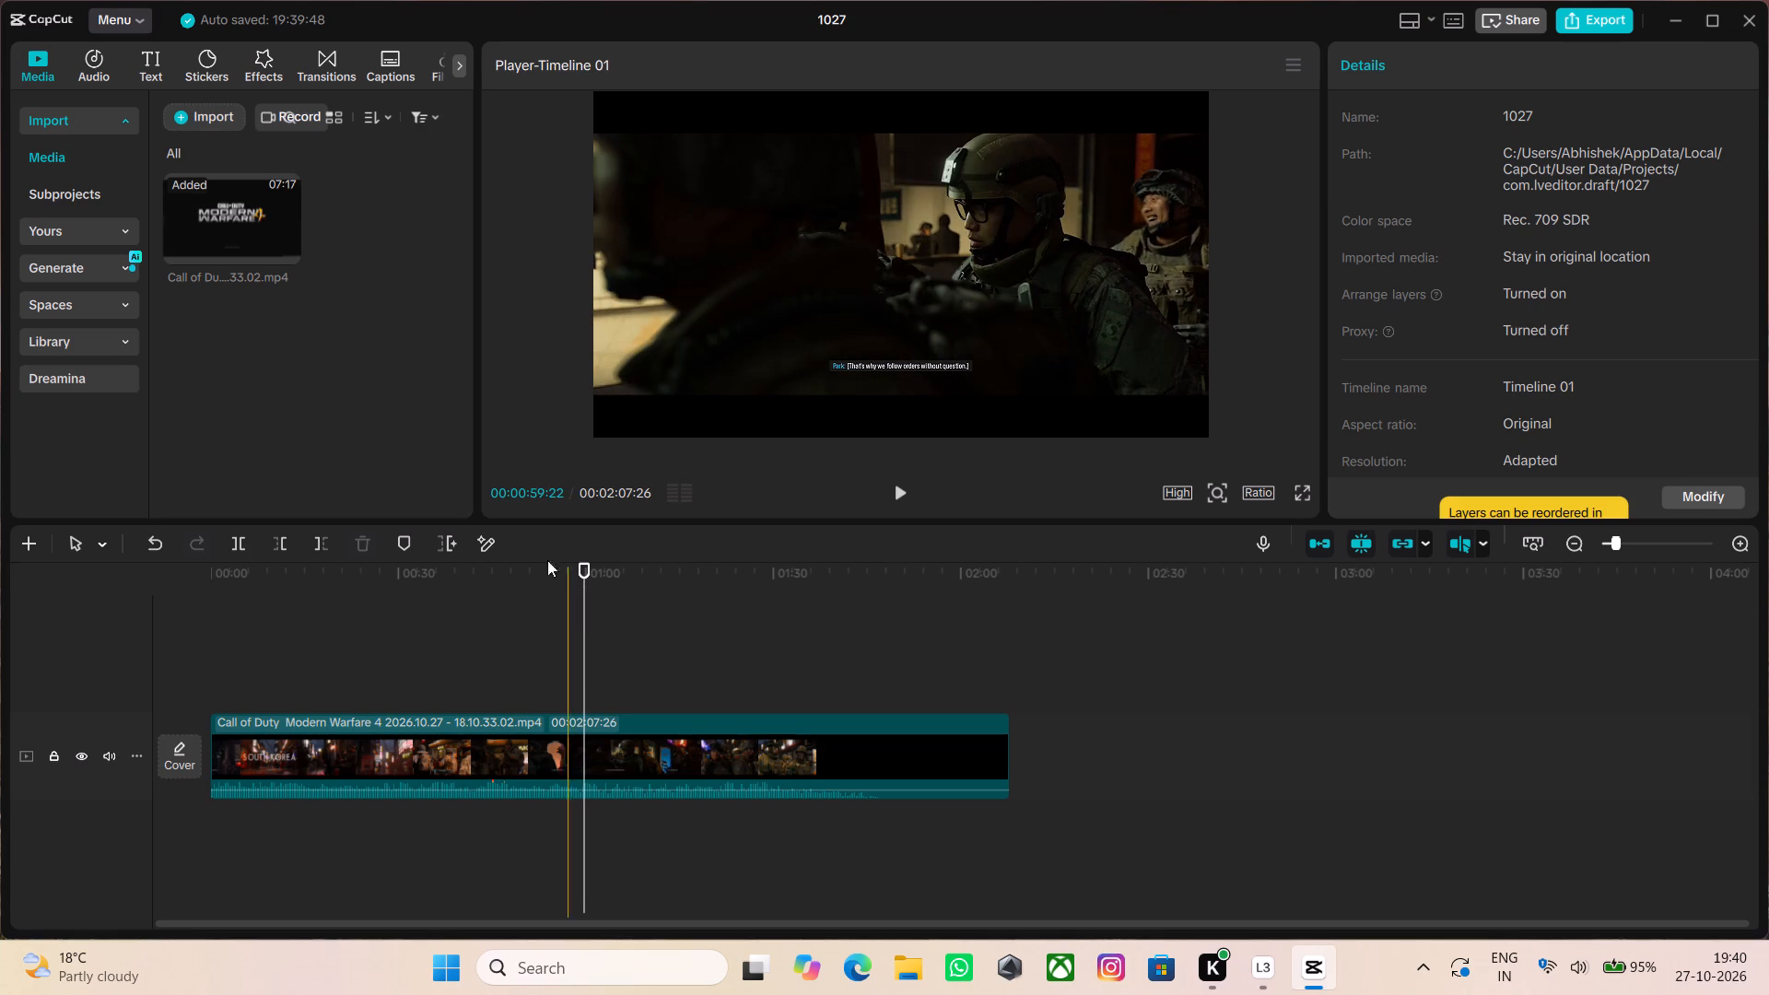
pyautogui.click(325, 544)
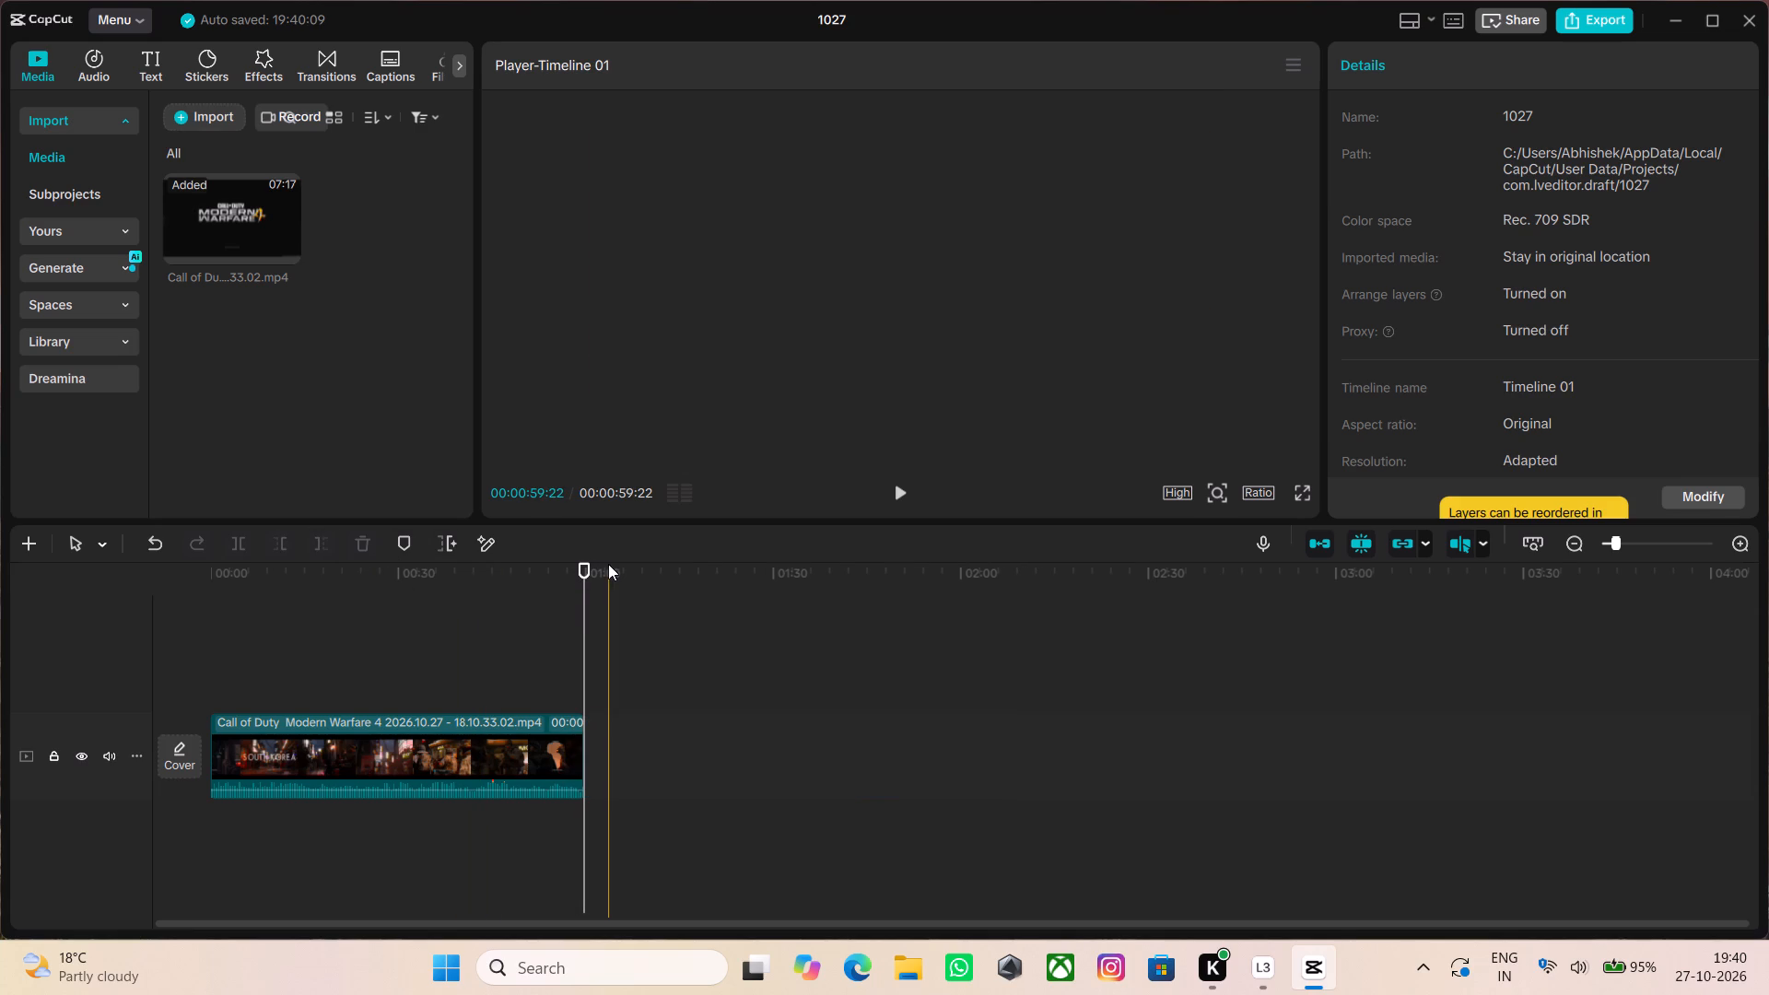
pyautogui.click(902, 493)
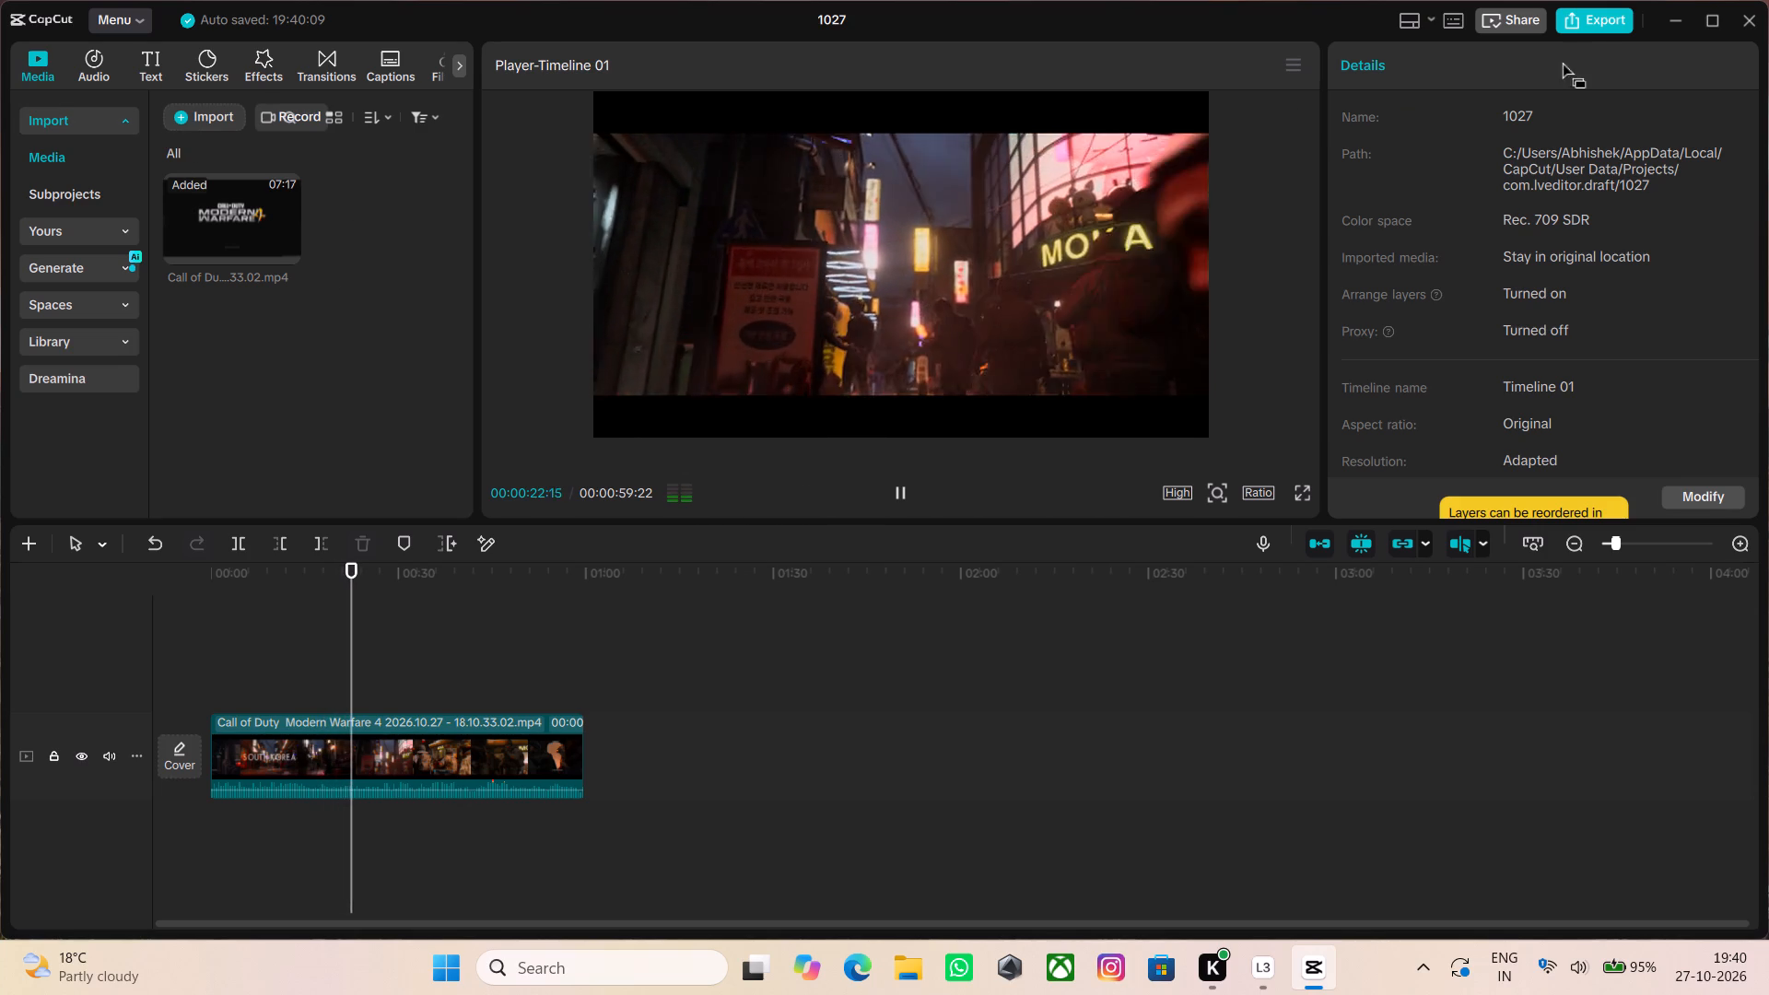
# Export the trimmed video under the name COD M4 and close the export window without sharing.
pyautogui.click(1595, 17)
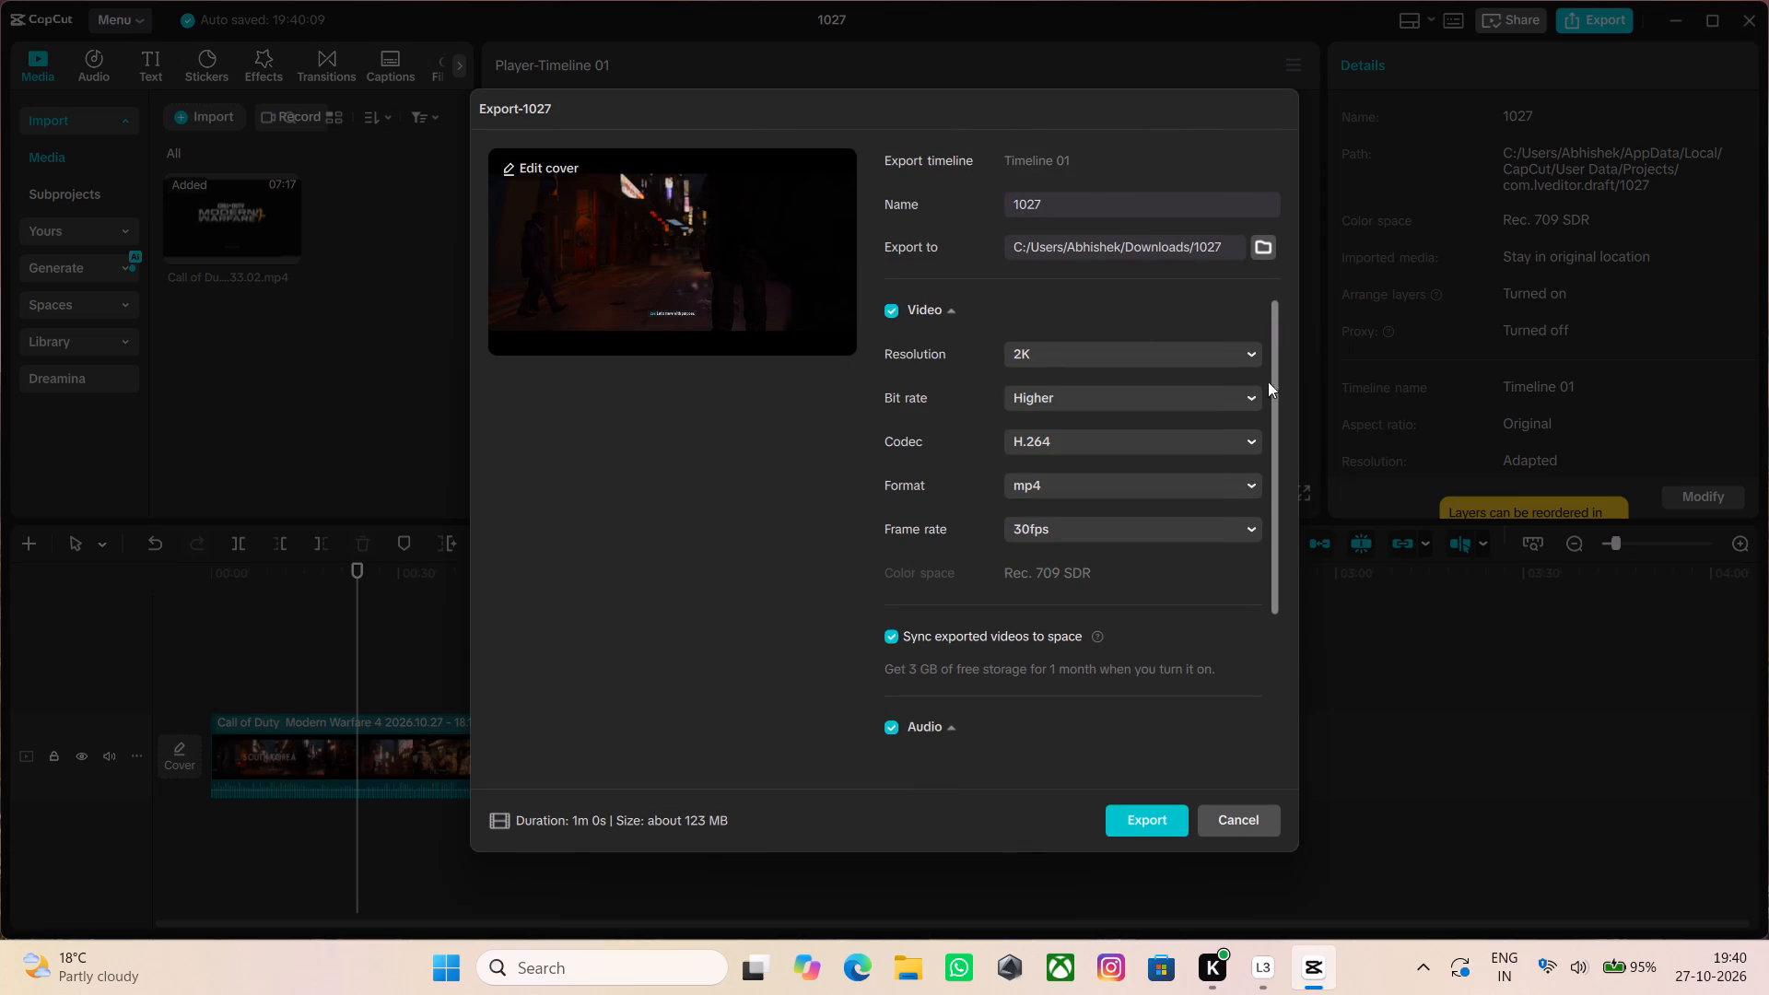
pyautogui.click(1128, 215)
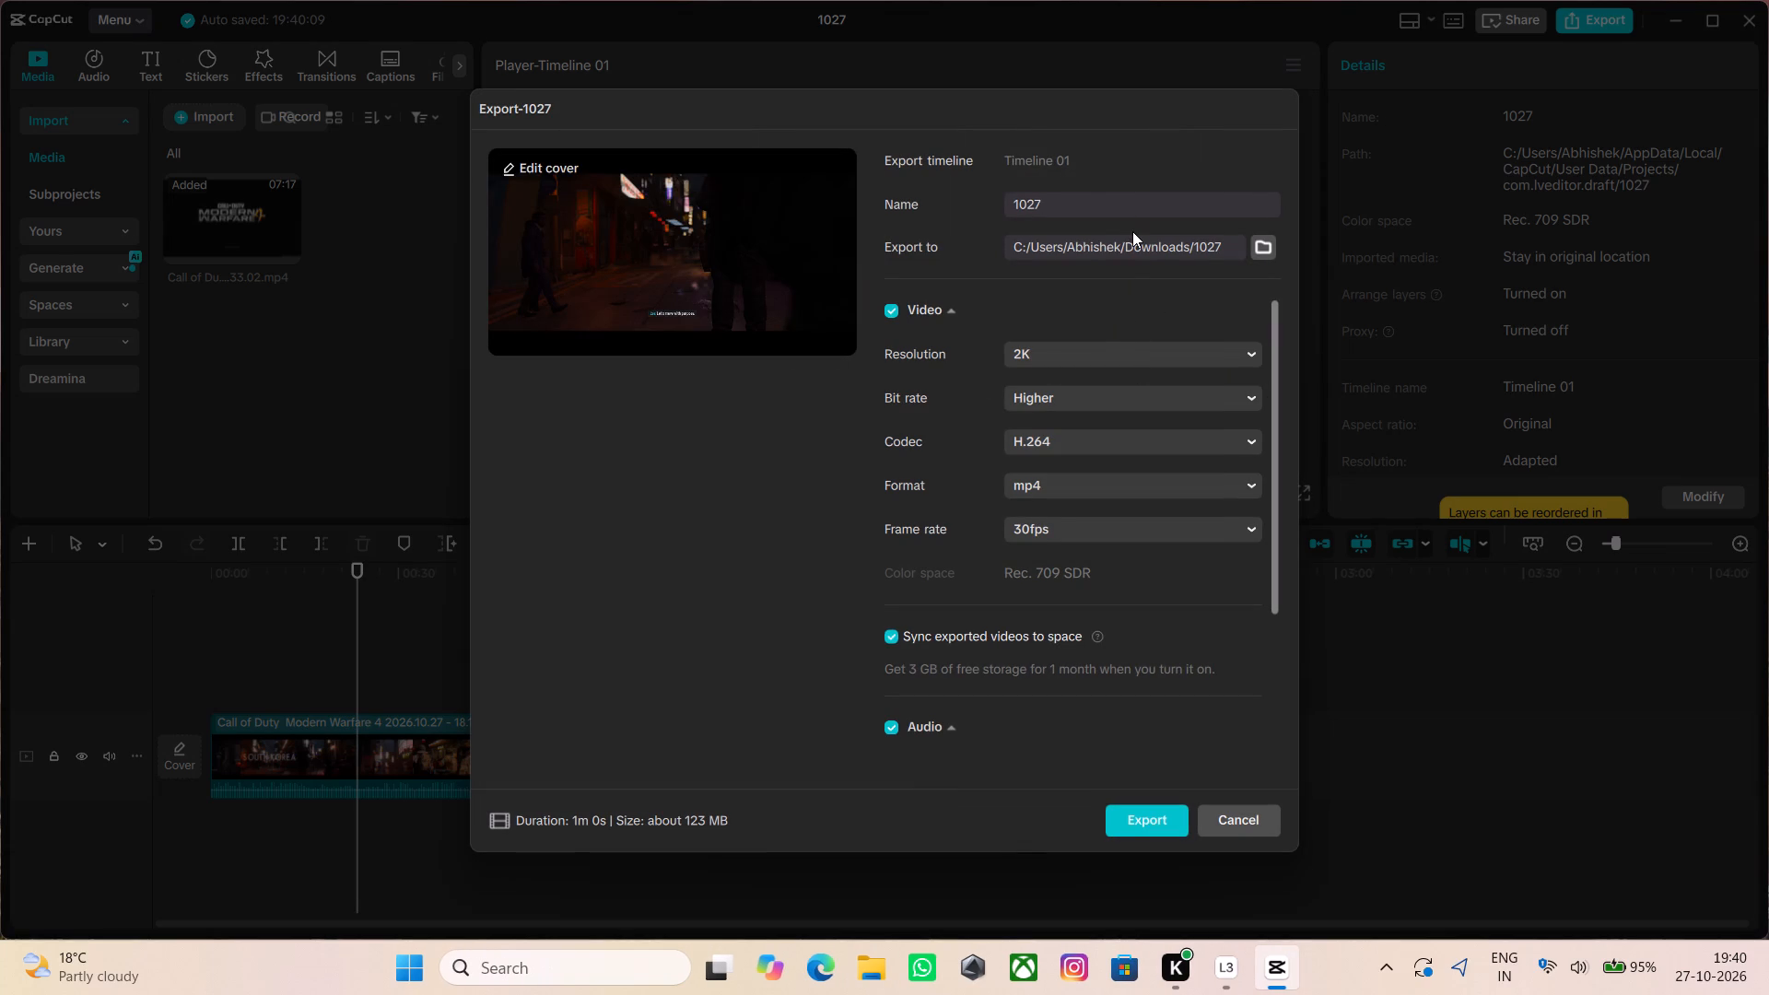
pyautogui.press('BackSpace')
pyautogui.press('BackSpace')
pyautogui.press('BackSpace')
pyautogui.press('BackSpace')
pyautogui.press('BackSpace')
pyautogui.press('m')
pyautogui.press('BackSpace')
pyautogui.press('BackSpace')
pyautogui.write('CO')
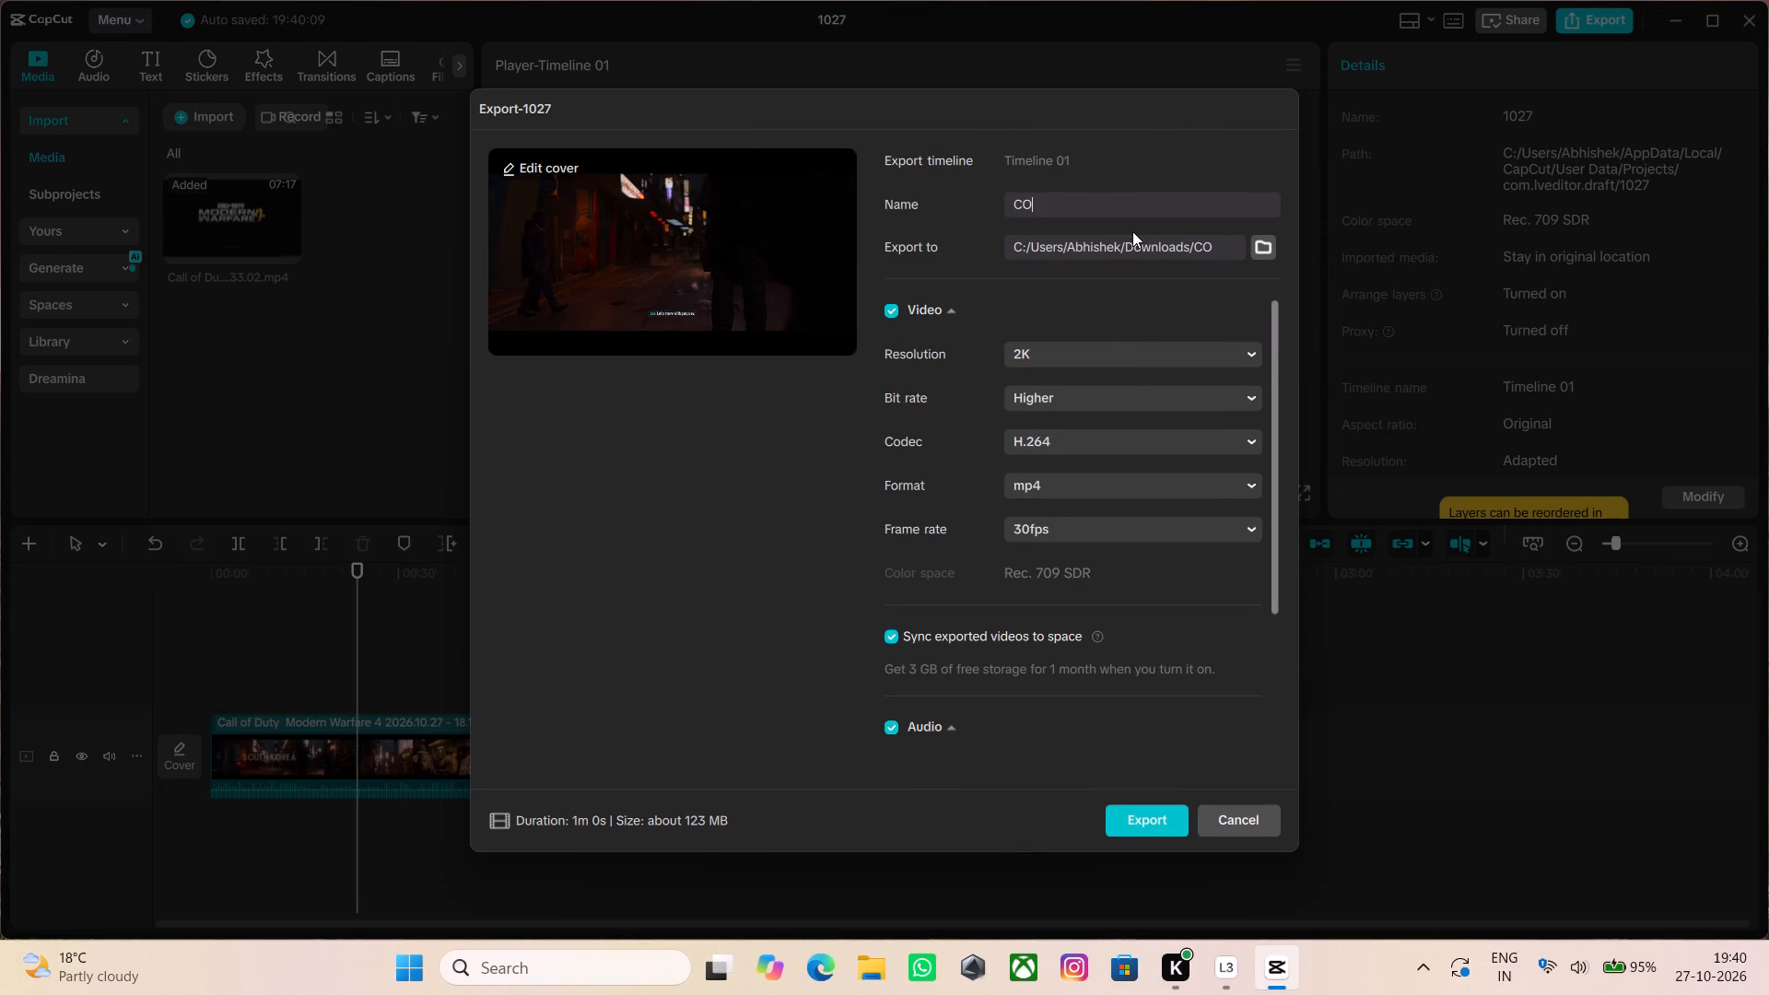
pyautogui.write('D MO')
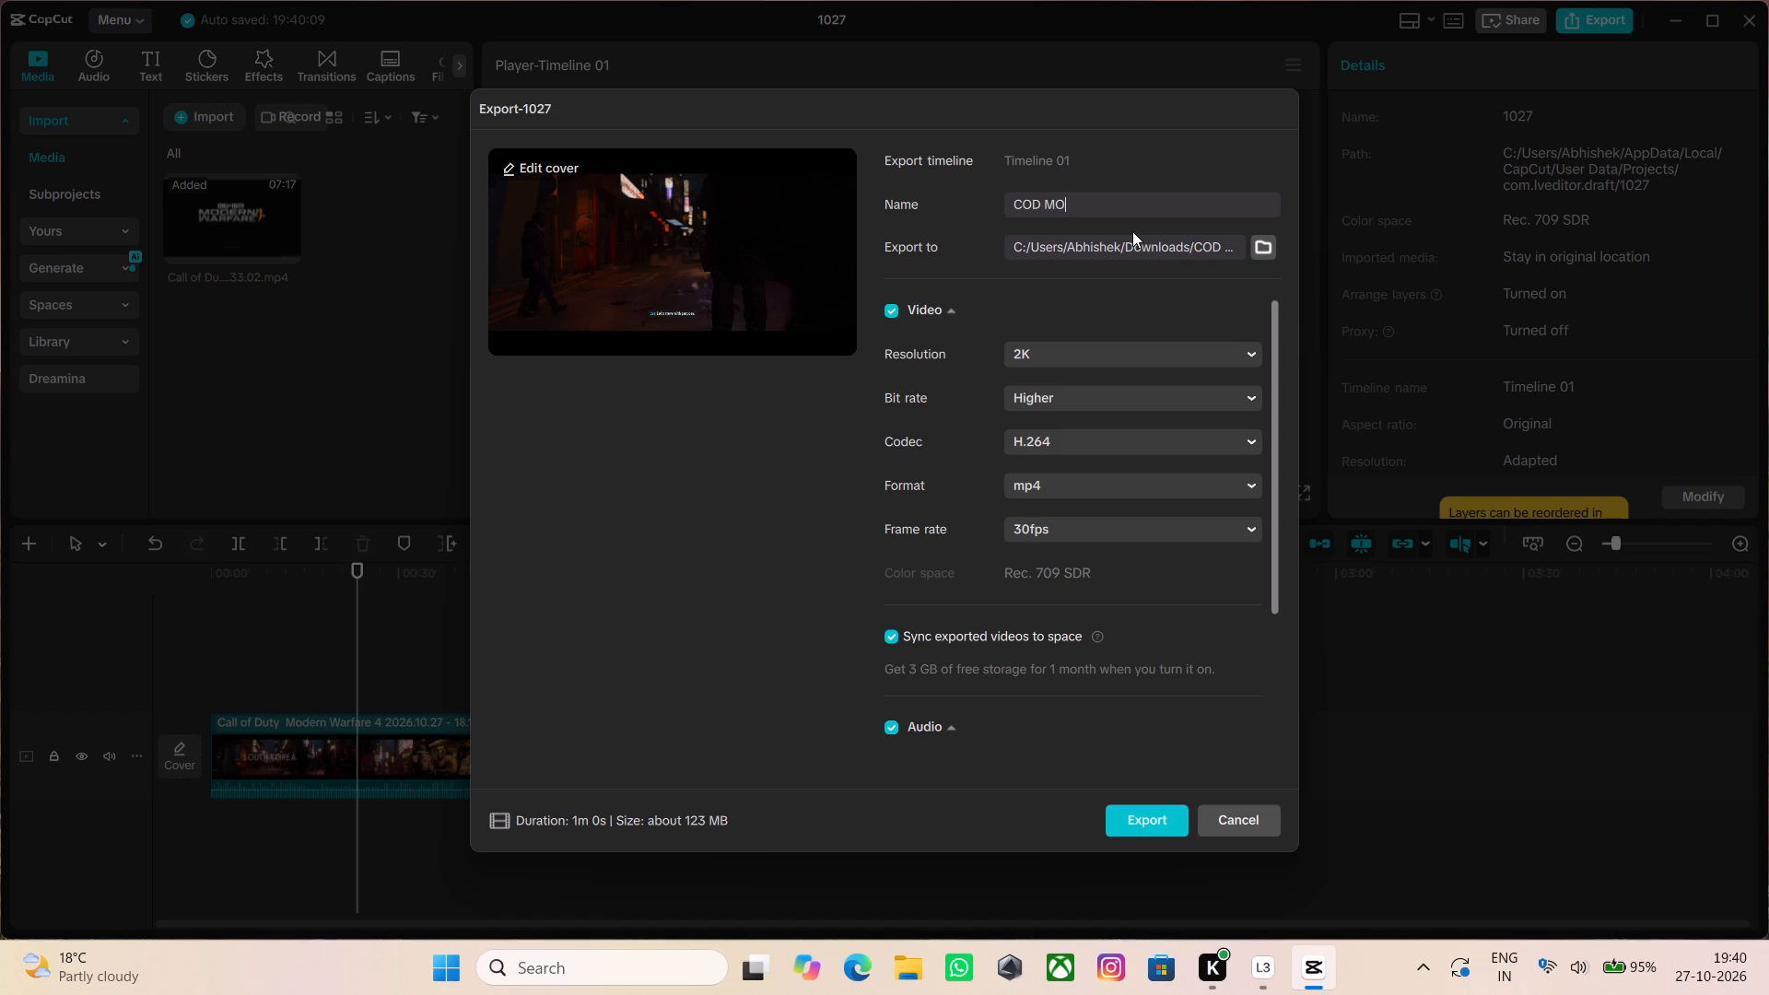
pyautogui.press('f')
pyautogui.press('4')
pyautogui.press('BackSpace')
pyautogui.press('BackSpace')
pyautogui.press('BackSpace')
pyautogui.press('4')
pyautogui.click(1148, 831)
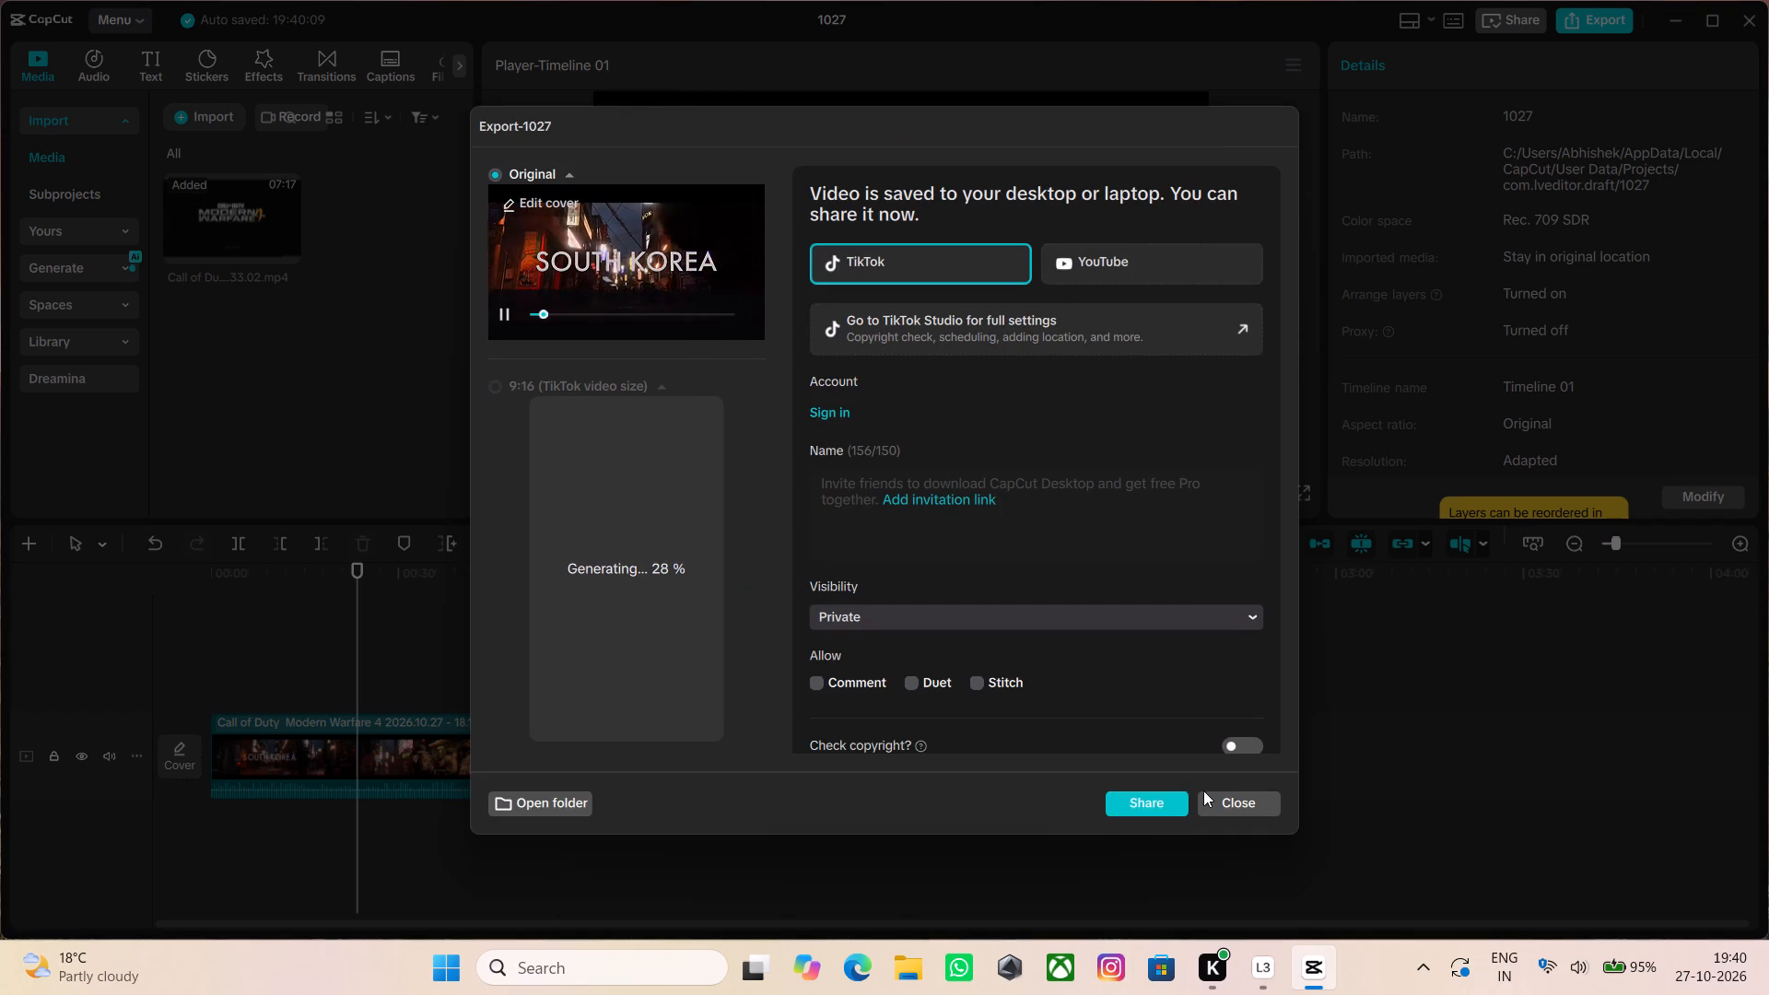
pyautogui.click(1224, 806)
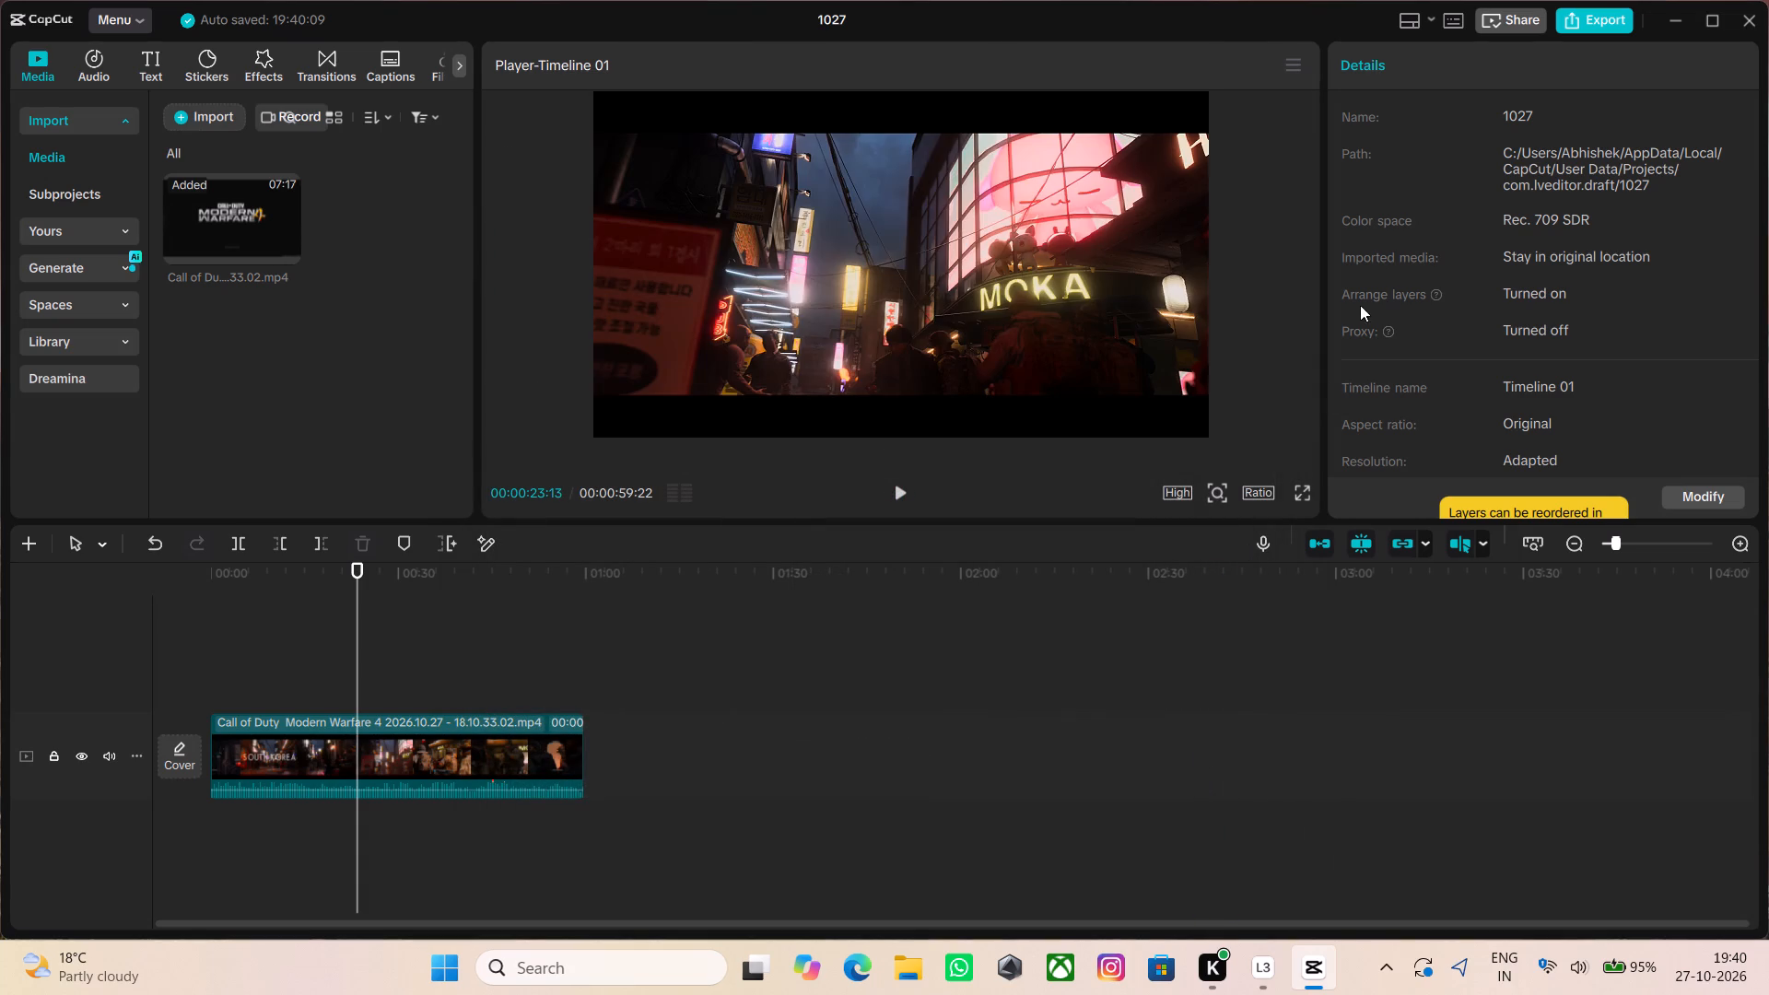
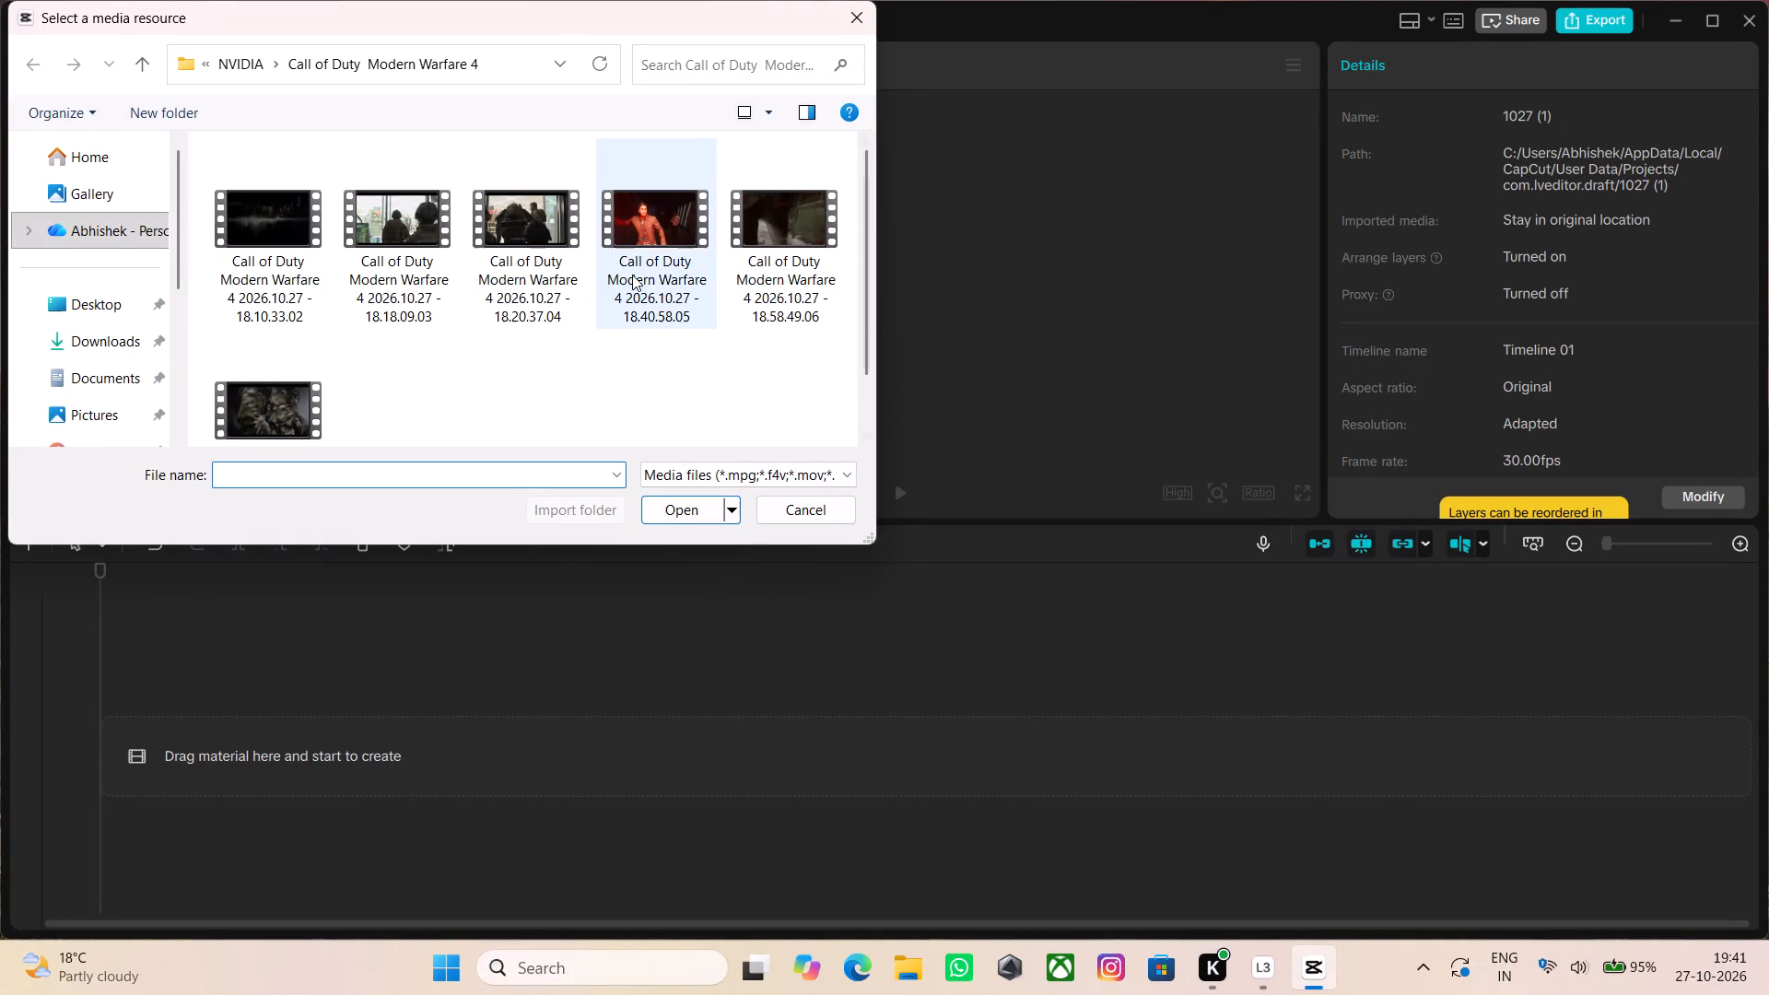
# Import the Call of Duty Modern Warfare 4 recording 18.40.58.05 and add it to the empty timeline.
pyautogui.click(665, 252)
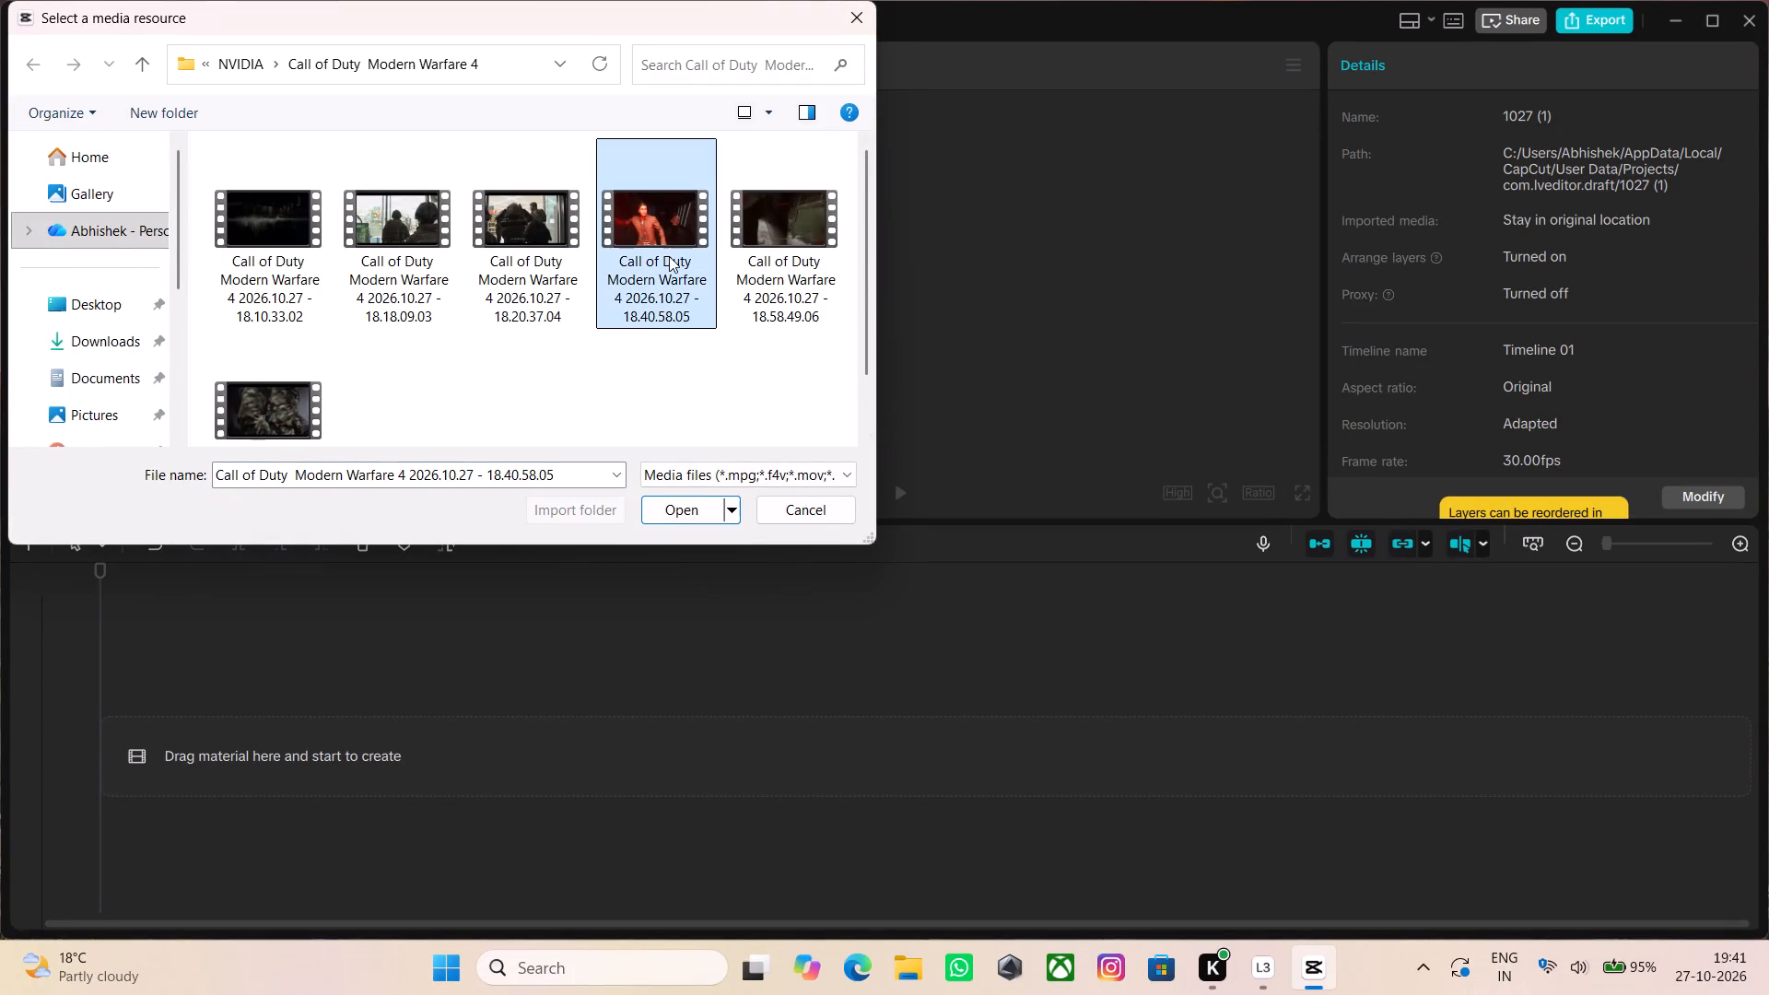
pyautogui.click(696, 504)
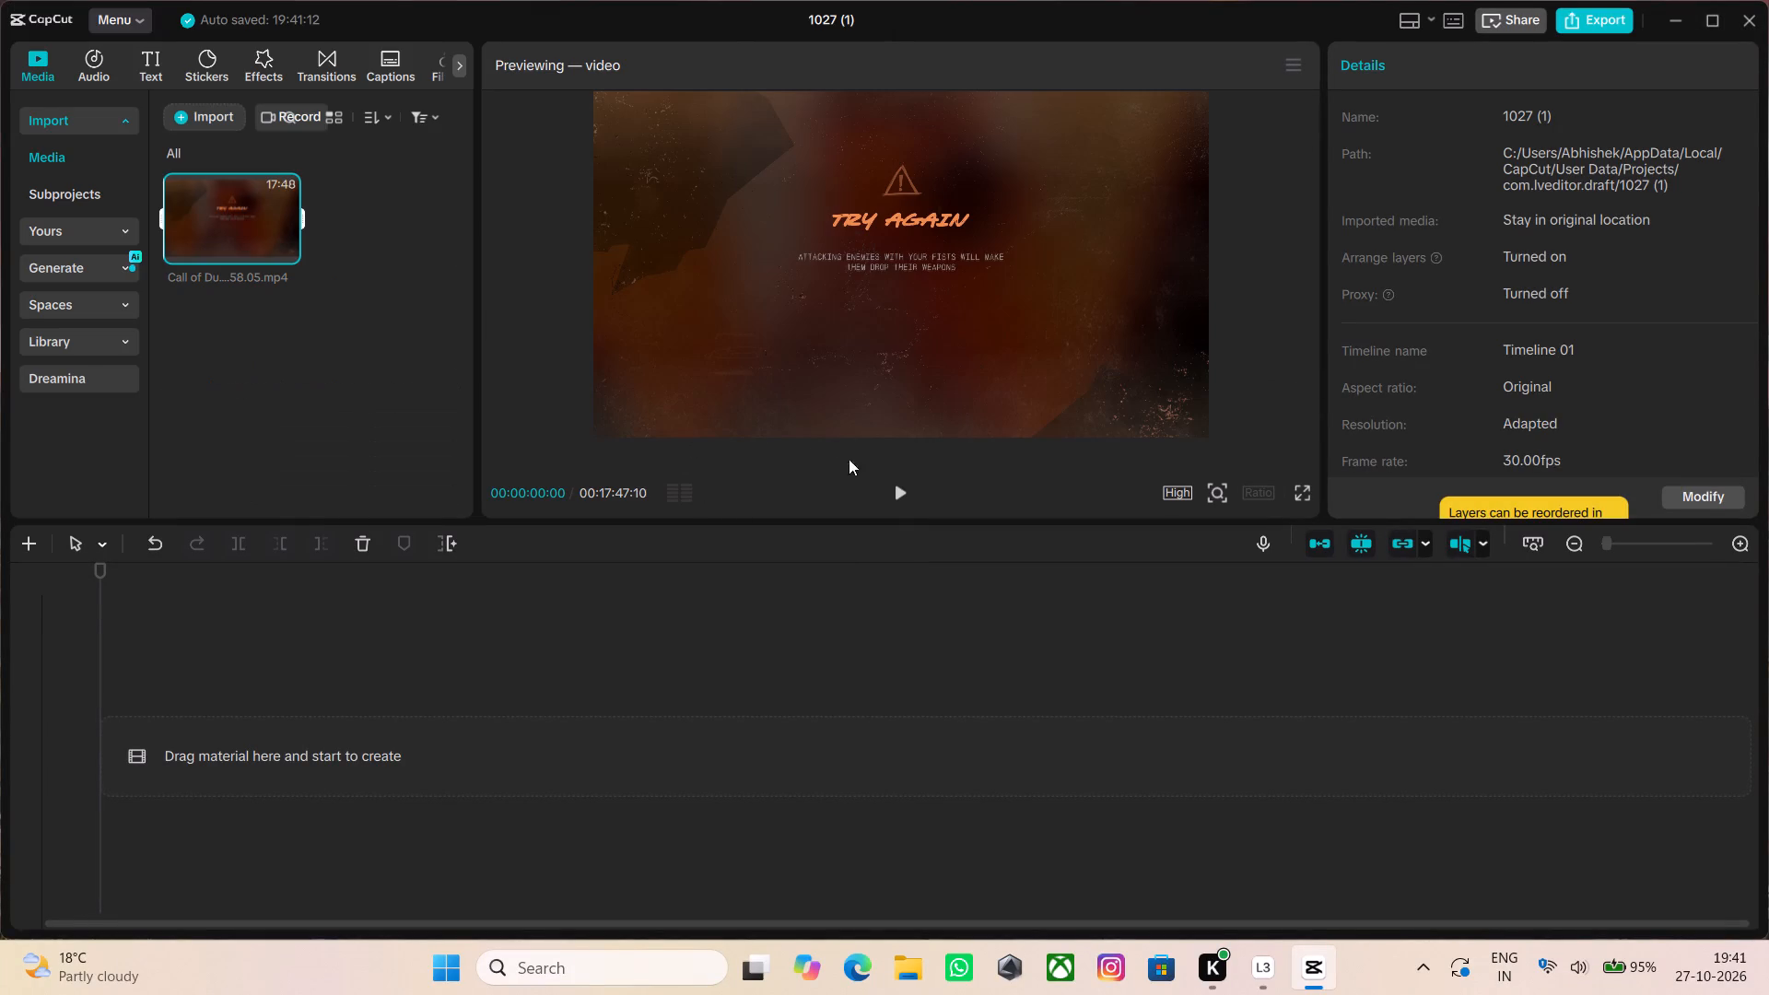
pyautogui.click(292, 254)
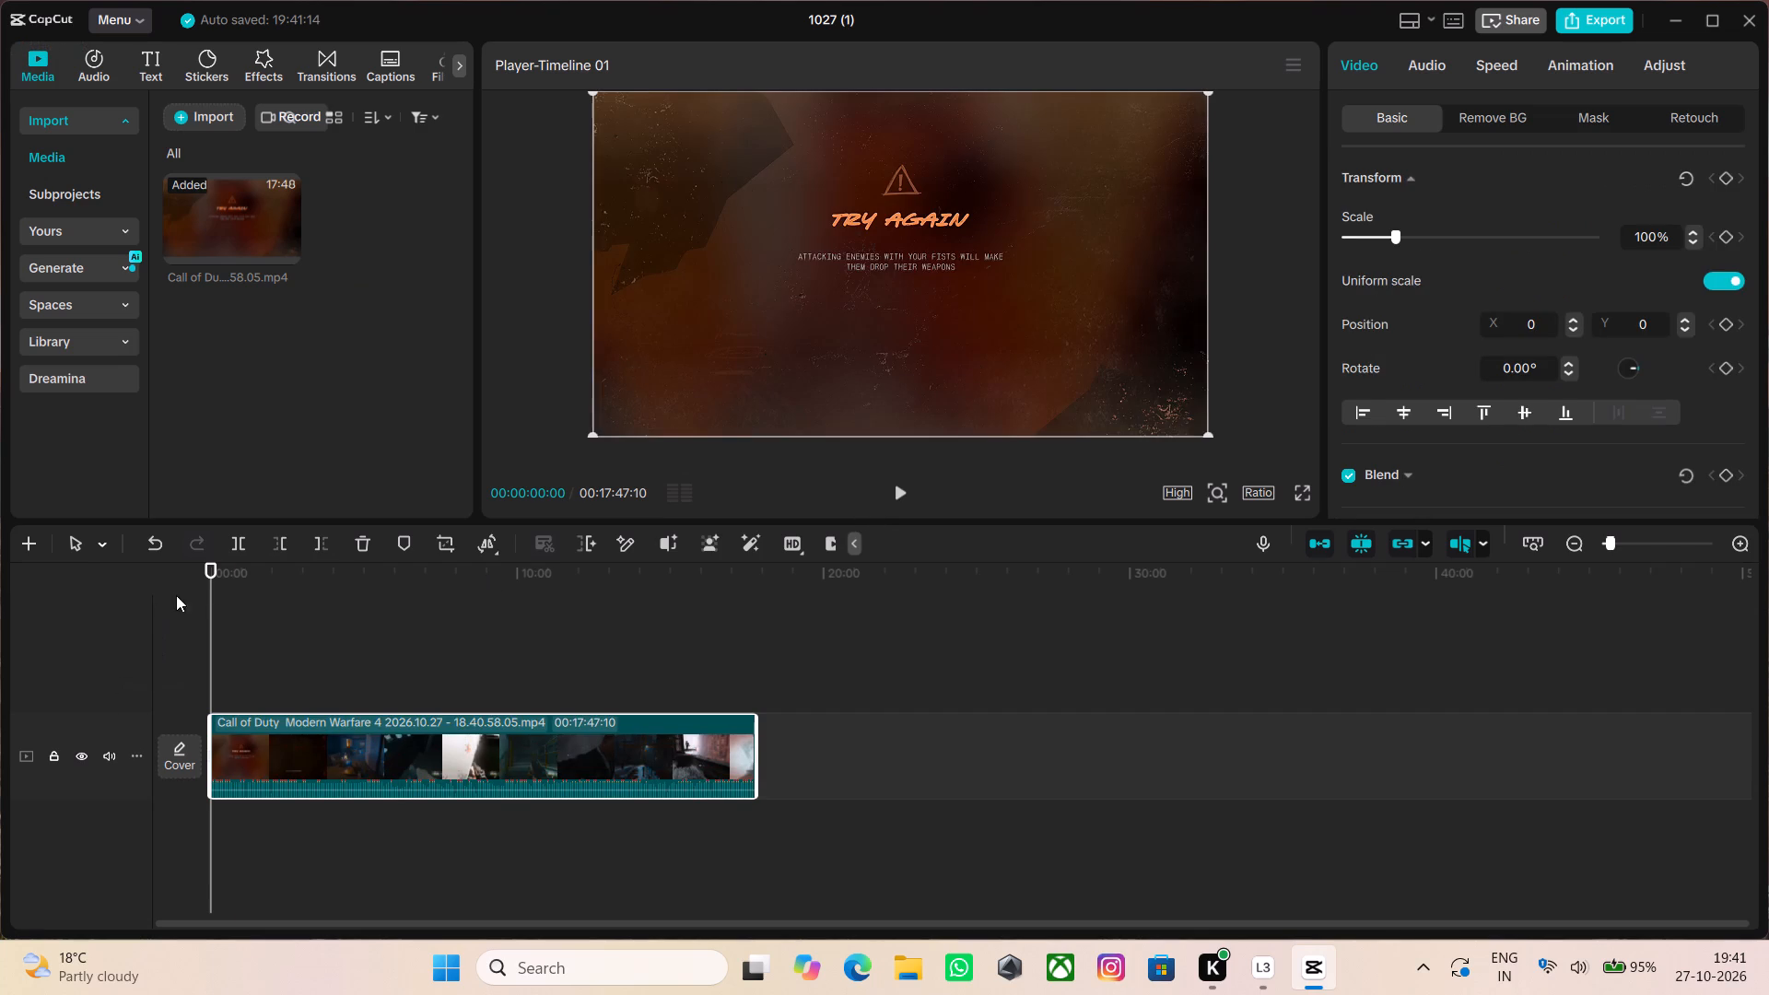
# Scan the recording from the opening nightclub scenes through to the snowy alley to find a segment worth keeping.
pyautogui.click(897, 490)
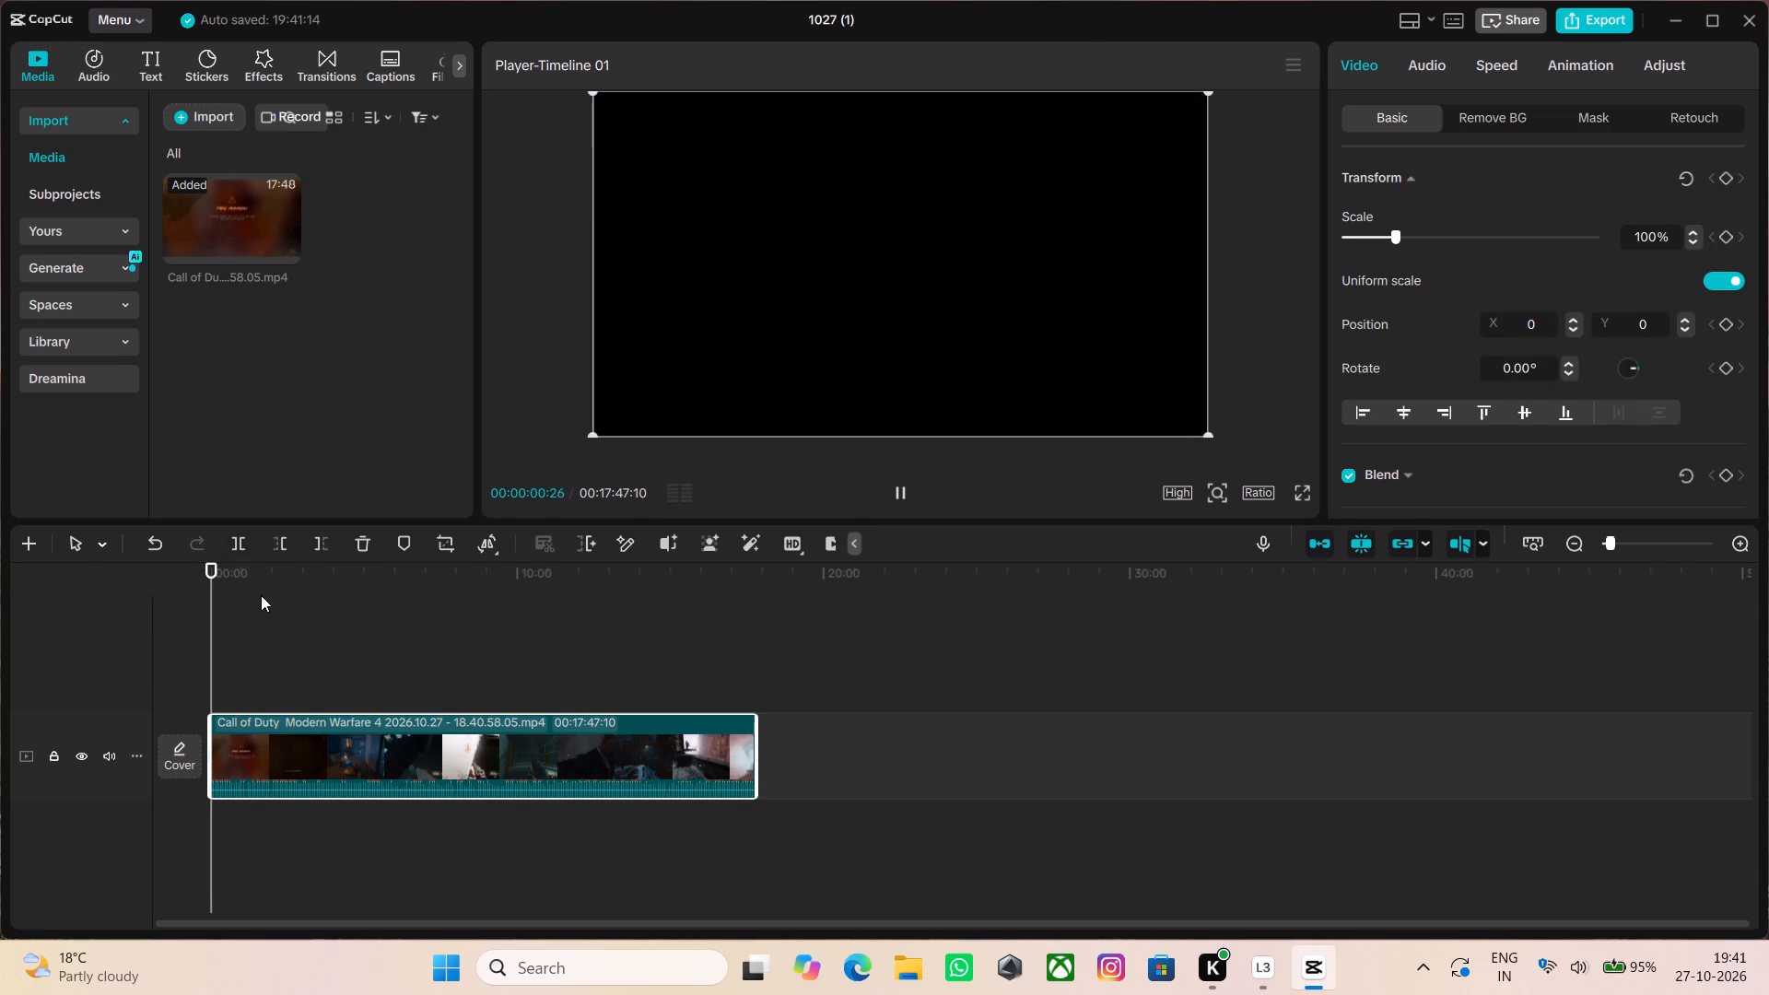
pyautogui.moveTo(214, 568); pyautogui.dragTo(223, 568)
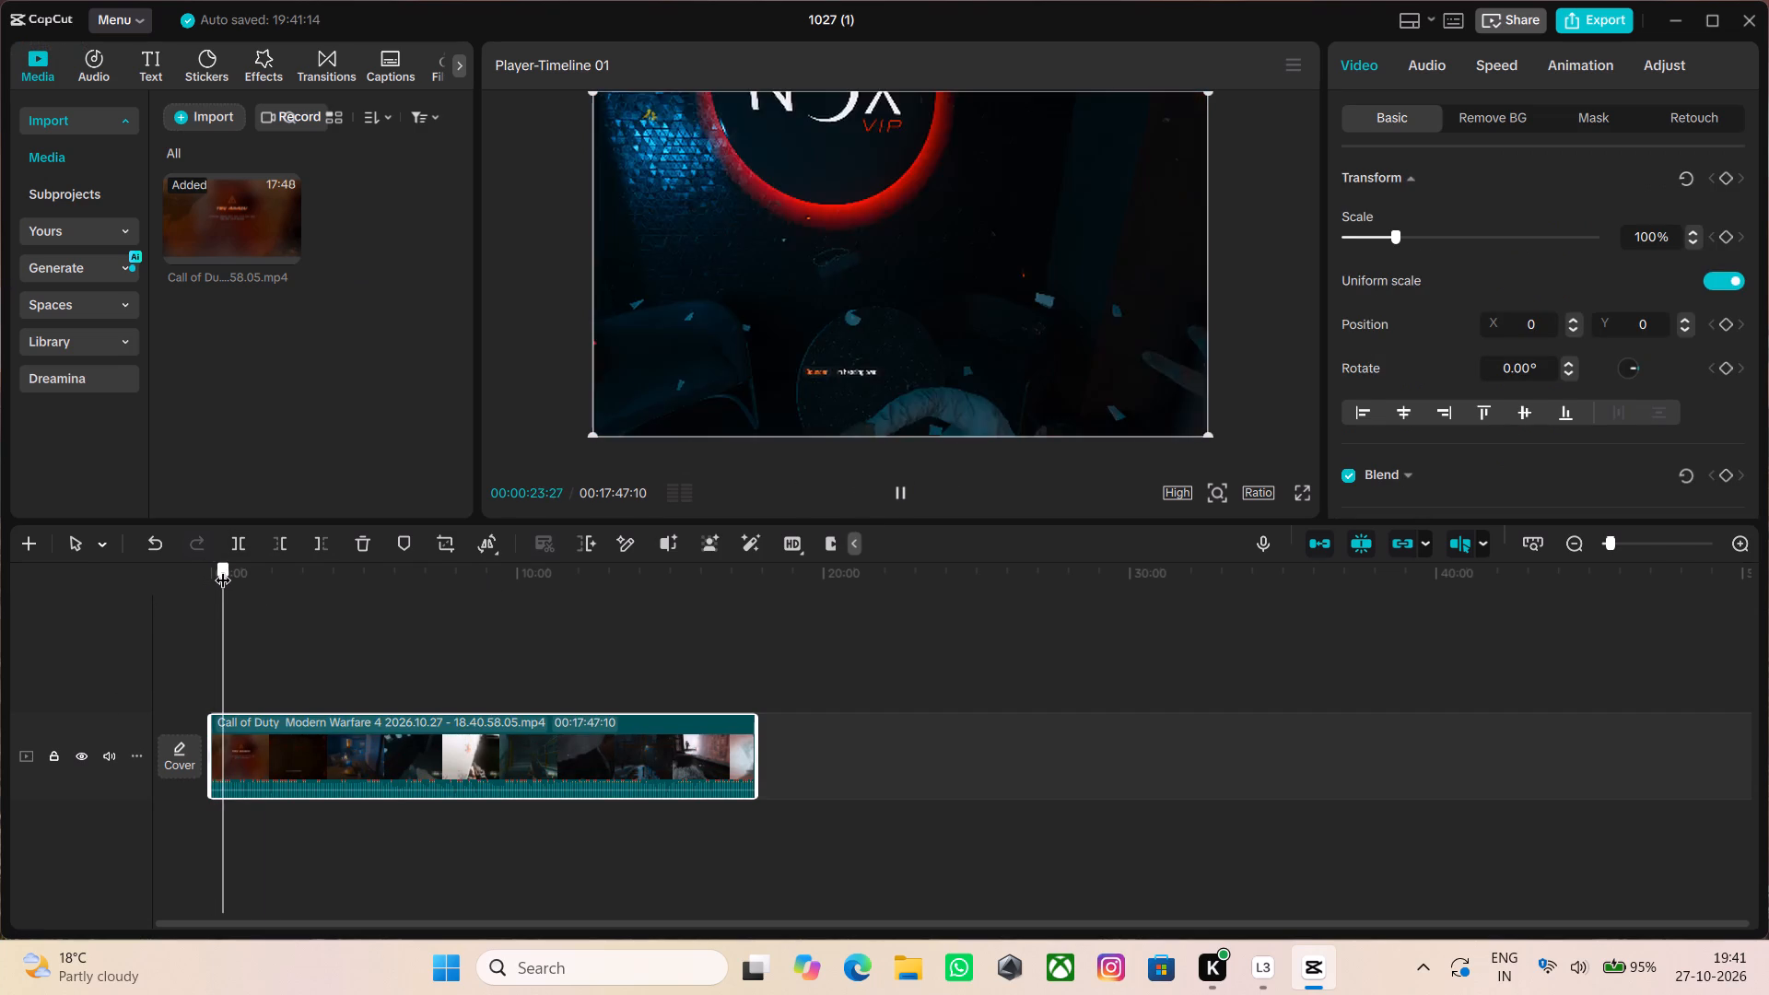
pyautogui.moveTo(223, 568); pyautogui.dragTo(321, 580)
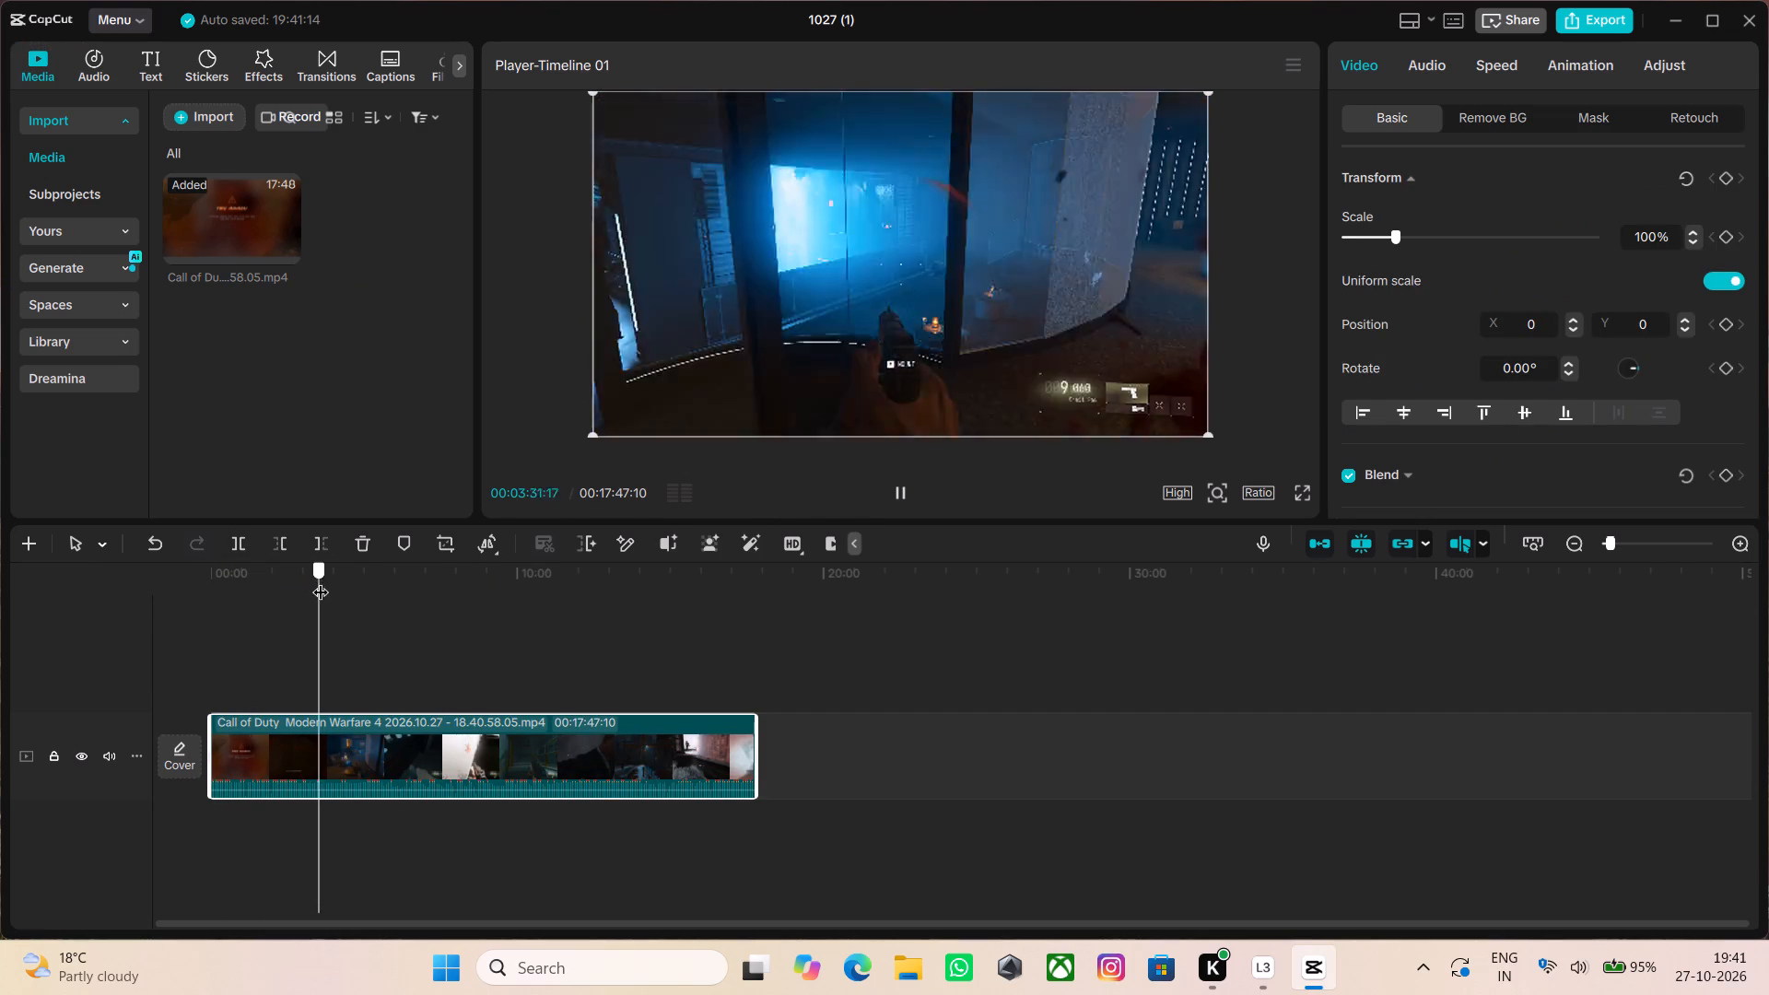
pyautogui.moveTo(321, 580); pyautogui.dragTo(299, 591)
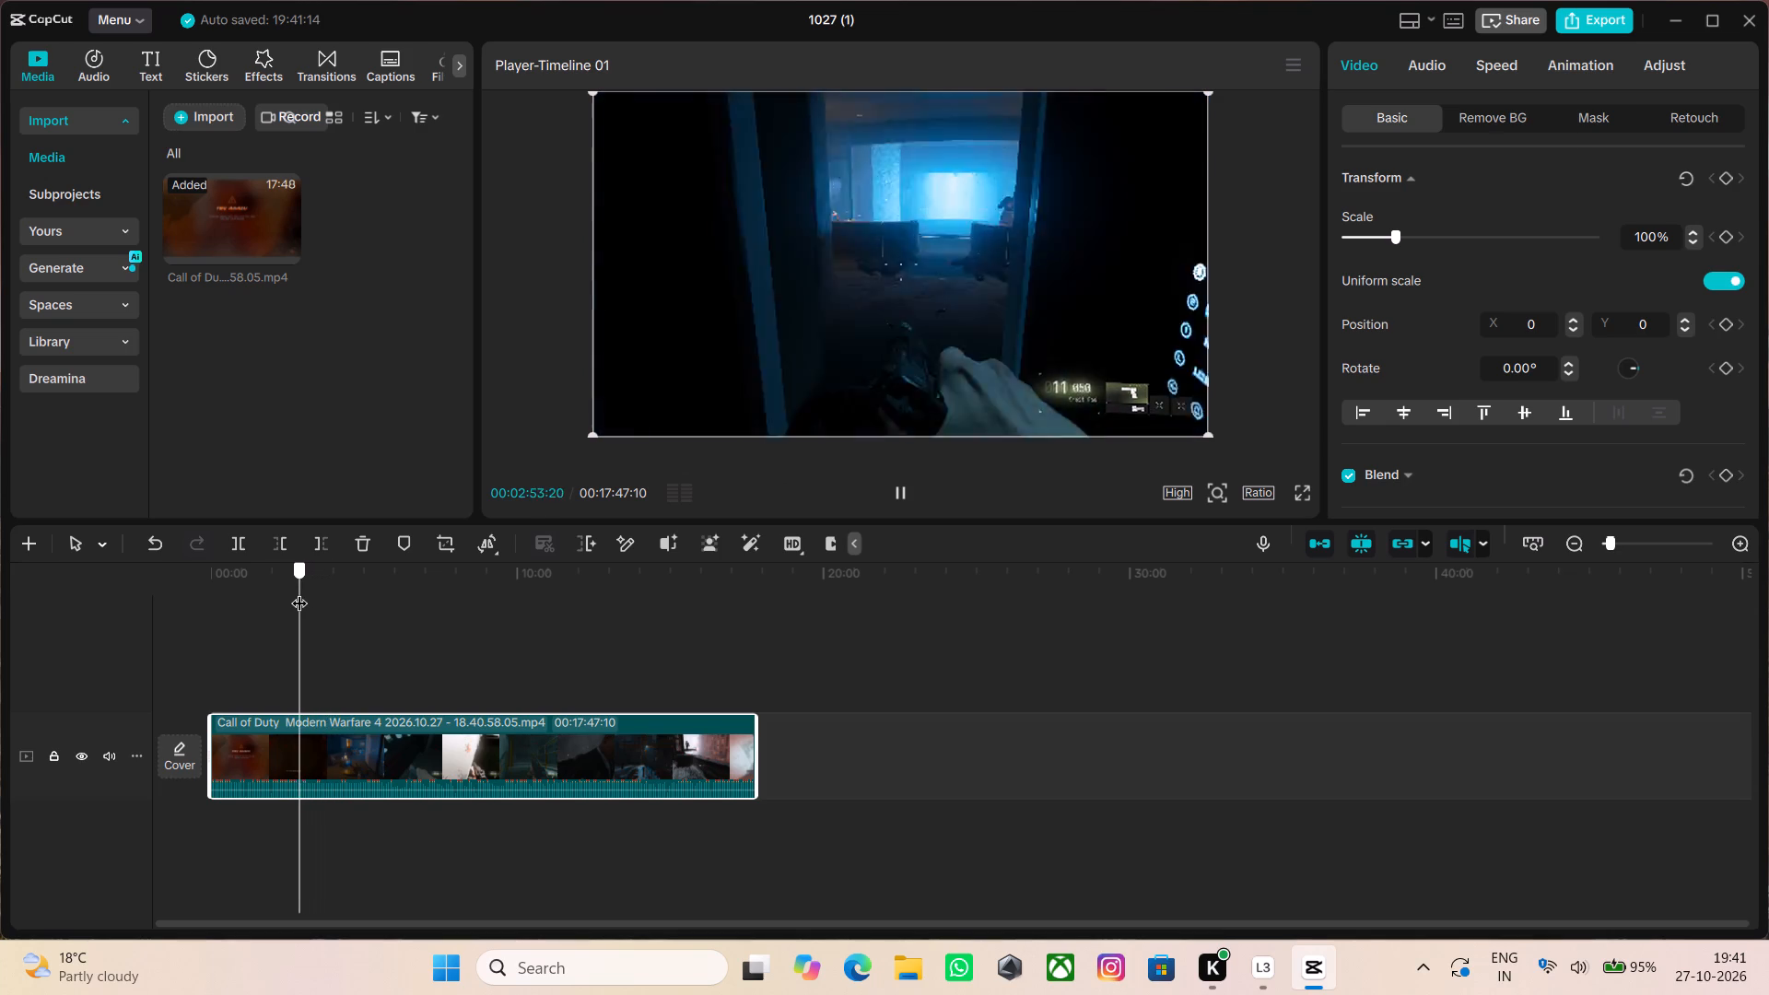
pyautogui.moveTo(299, 591); pyautogui.dragTo(280, 595)
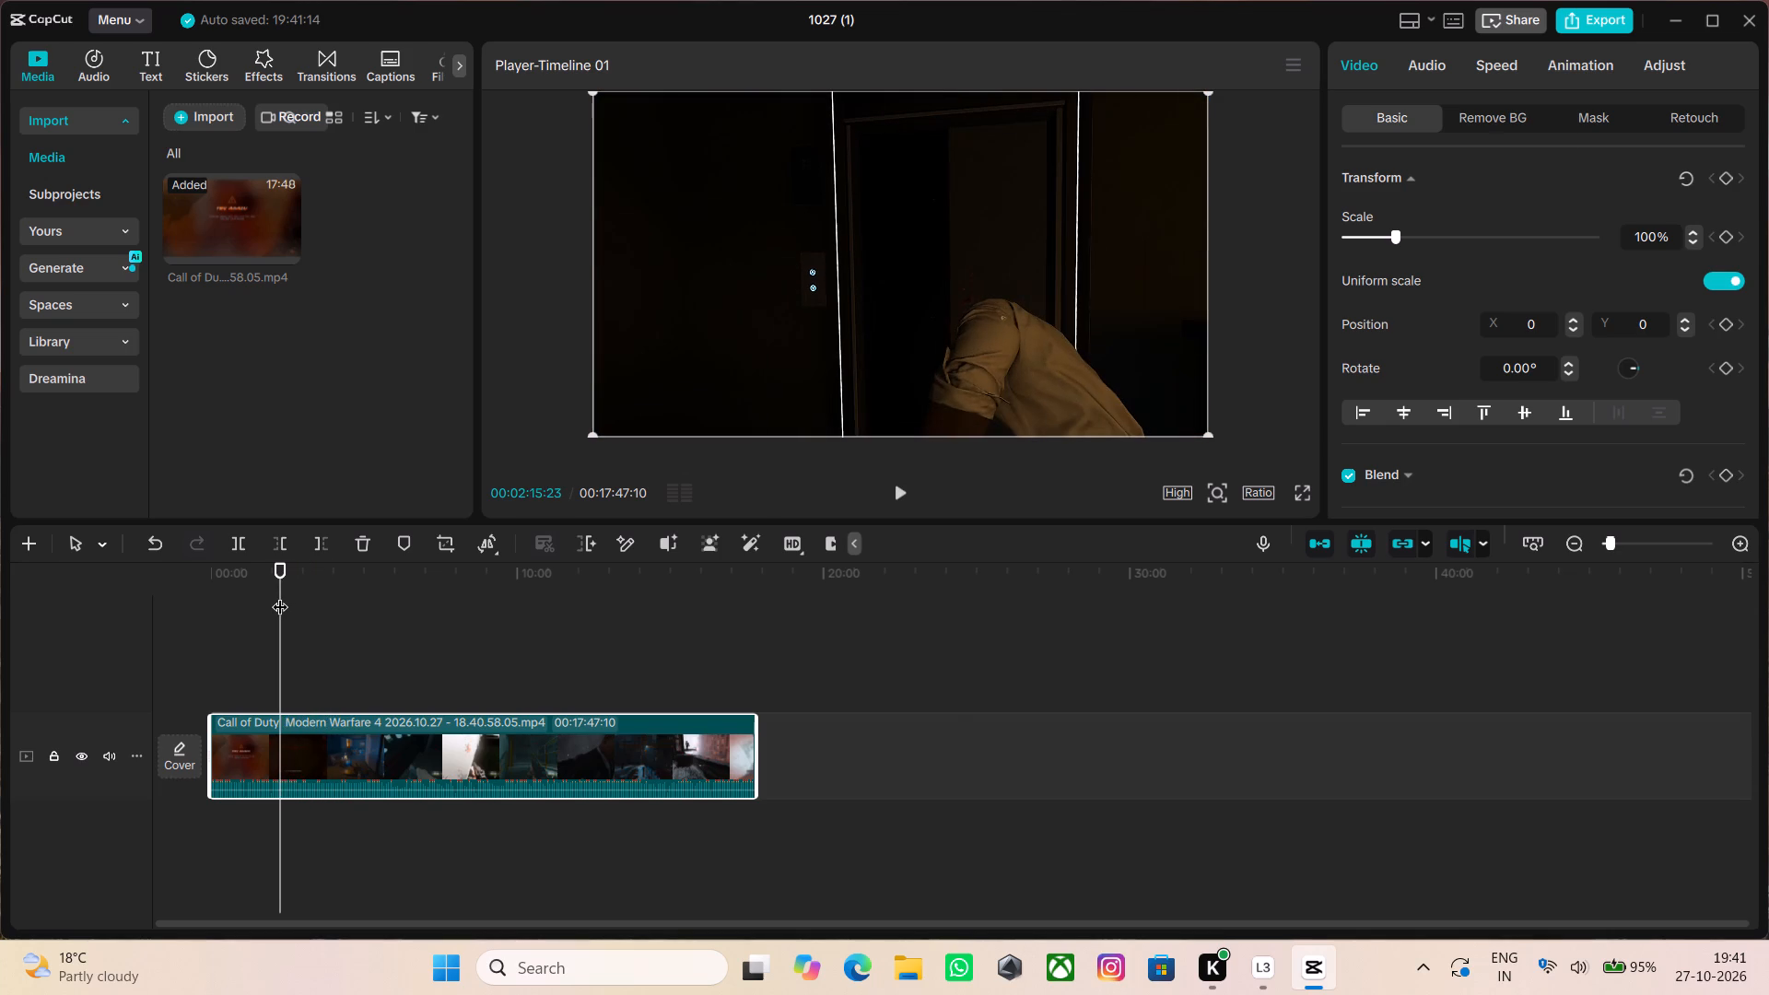
pyautogui.click(280, 595)
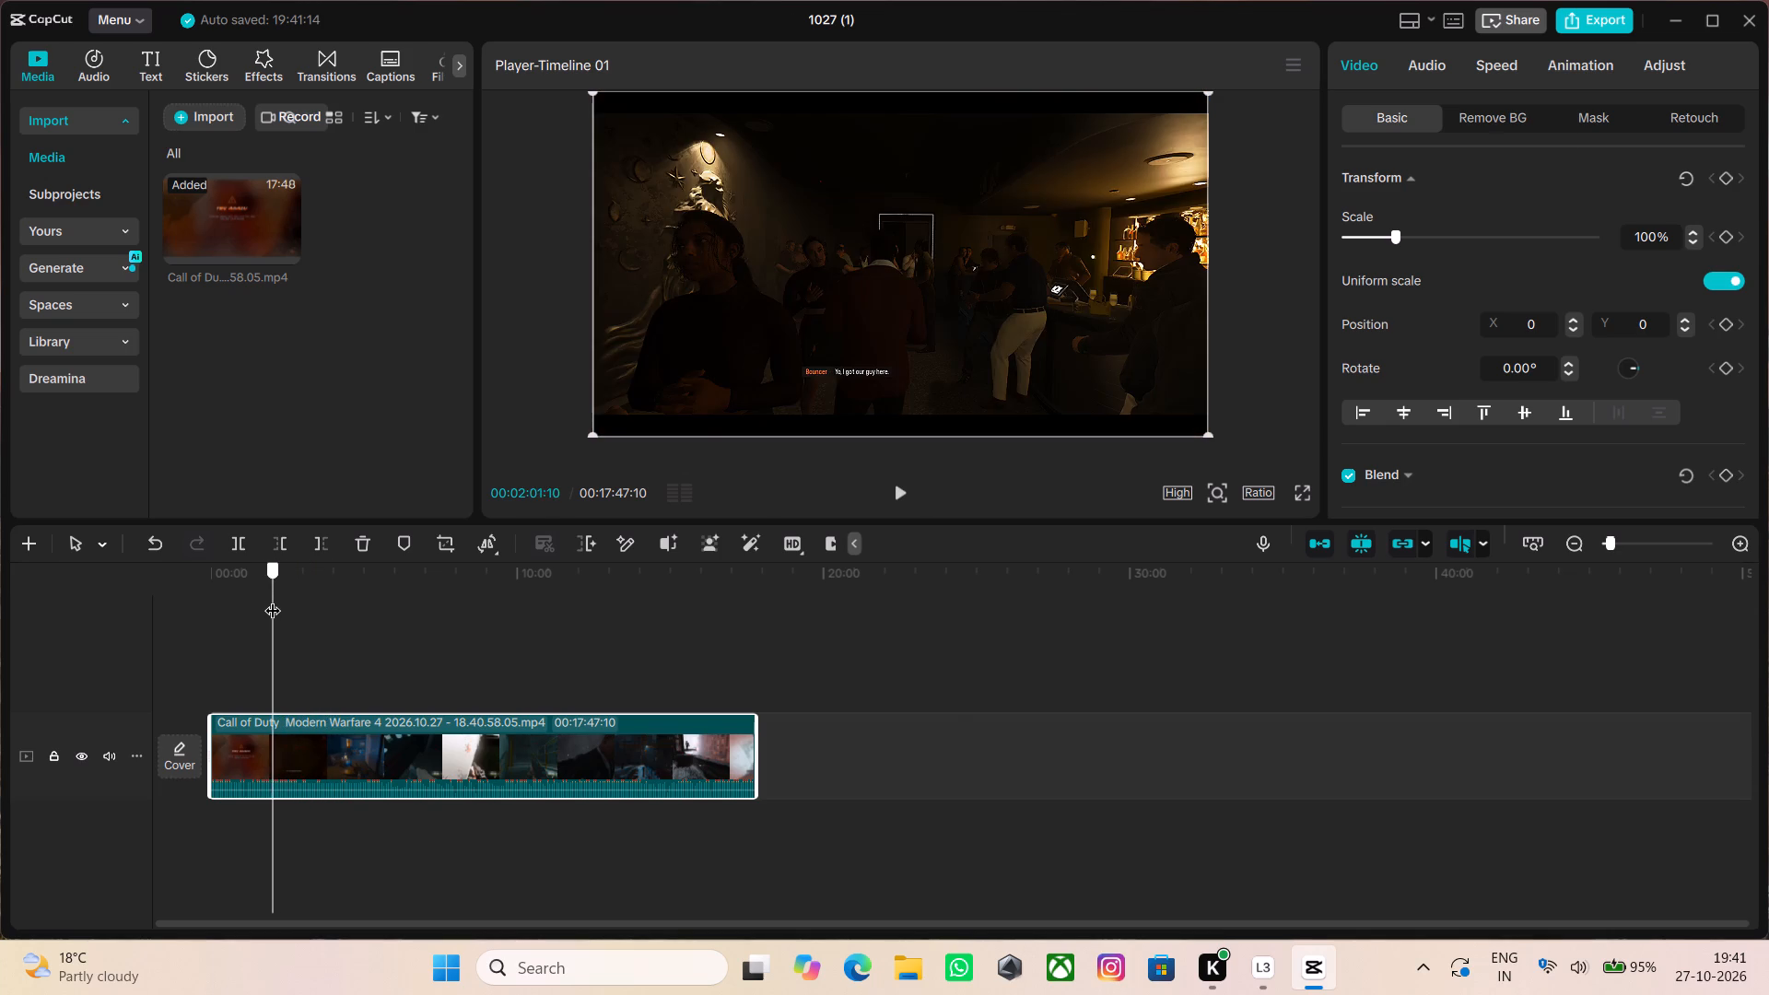
pyautogui.click(896, 483)
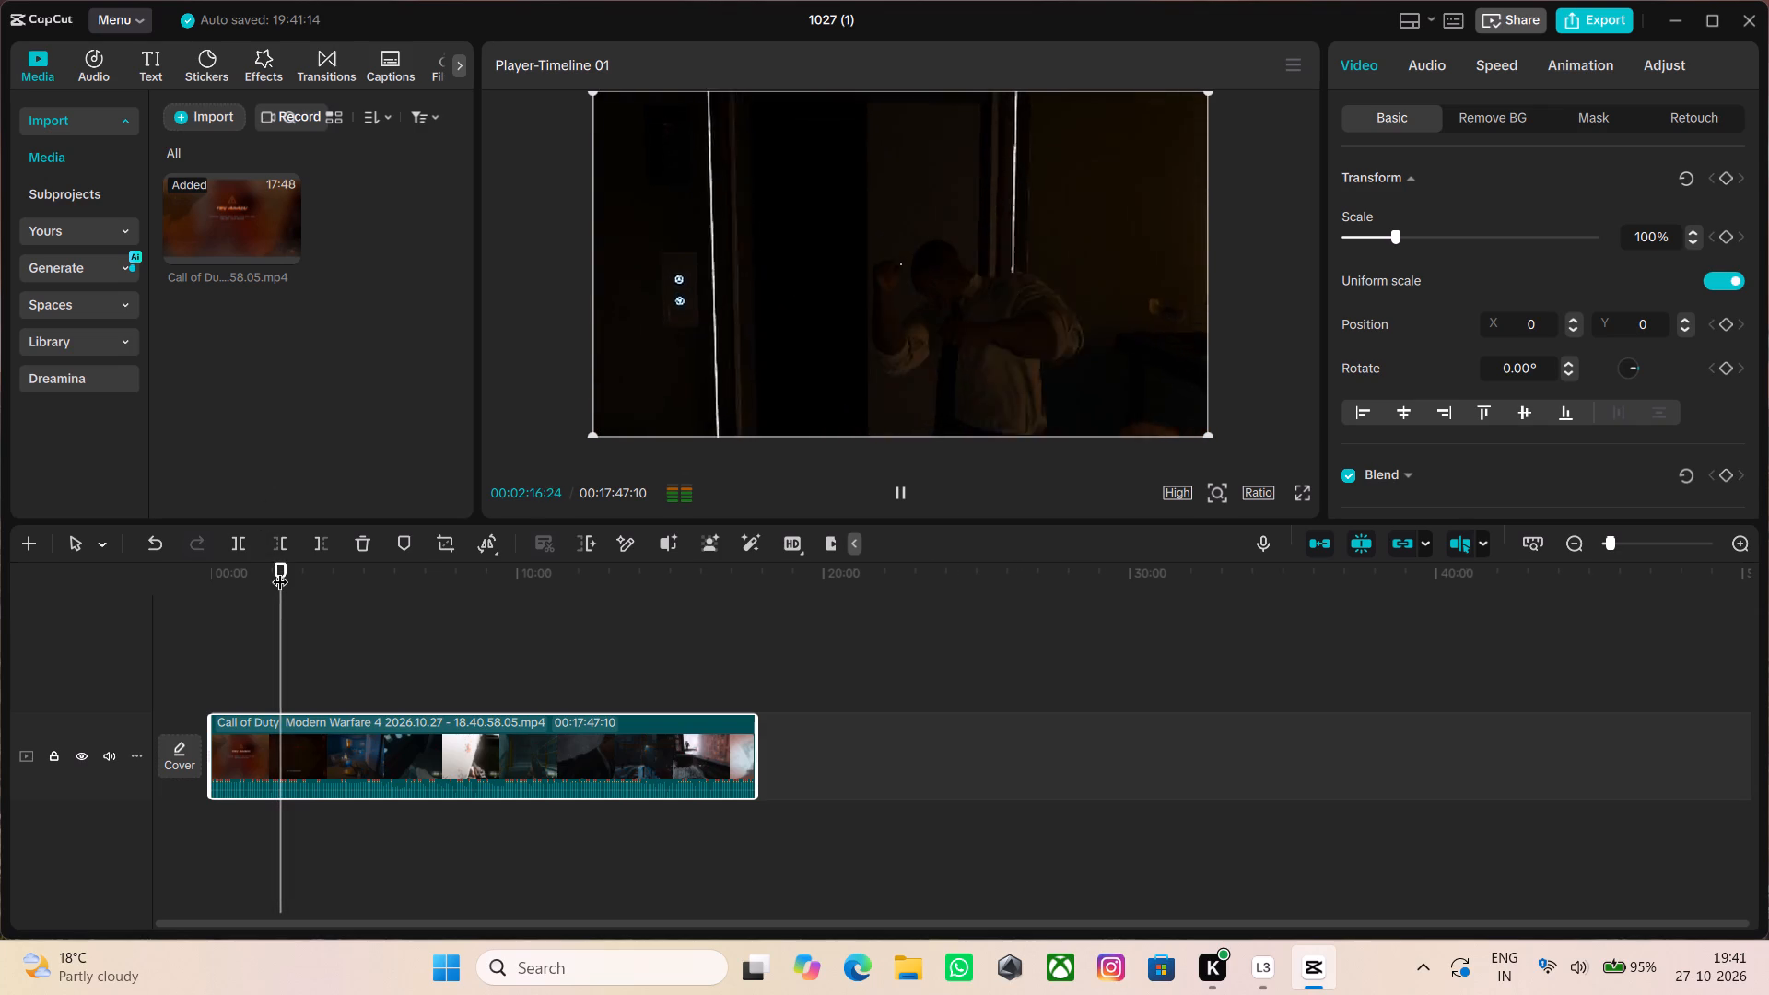
pyautogui.moveTo(280, 570); pyautogui.dragTo(299, 571)
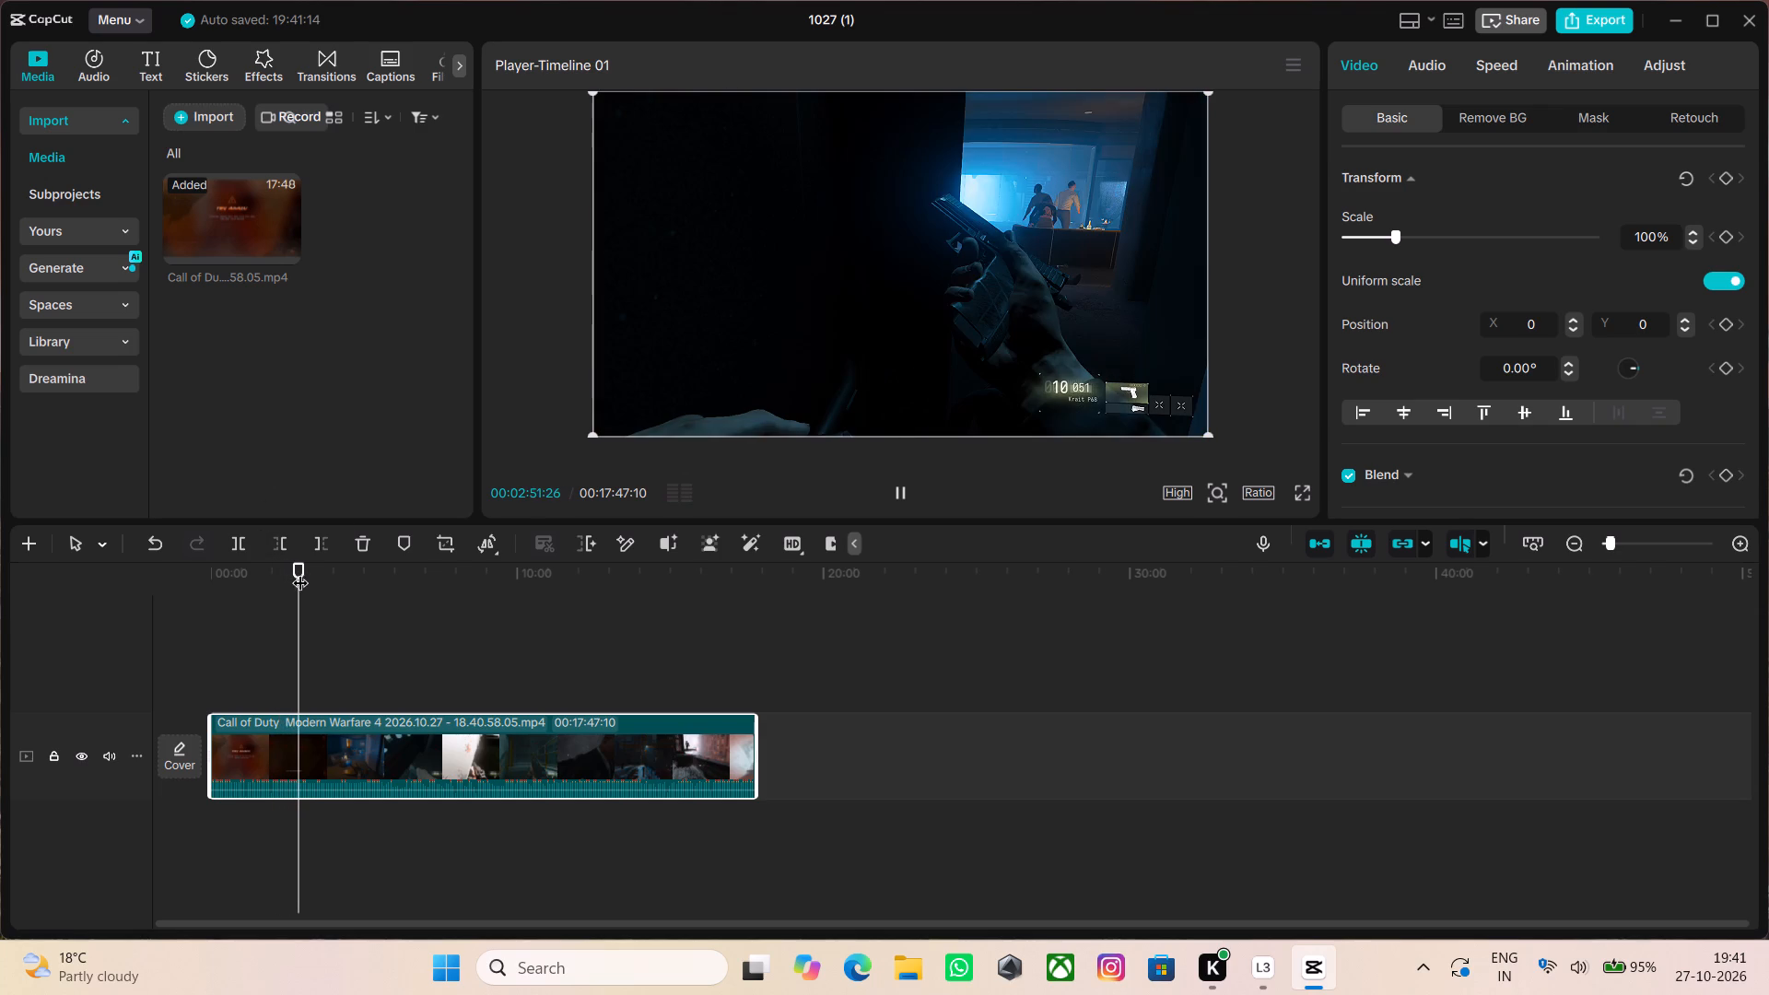
pyautogui.click(898, 492)
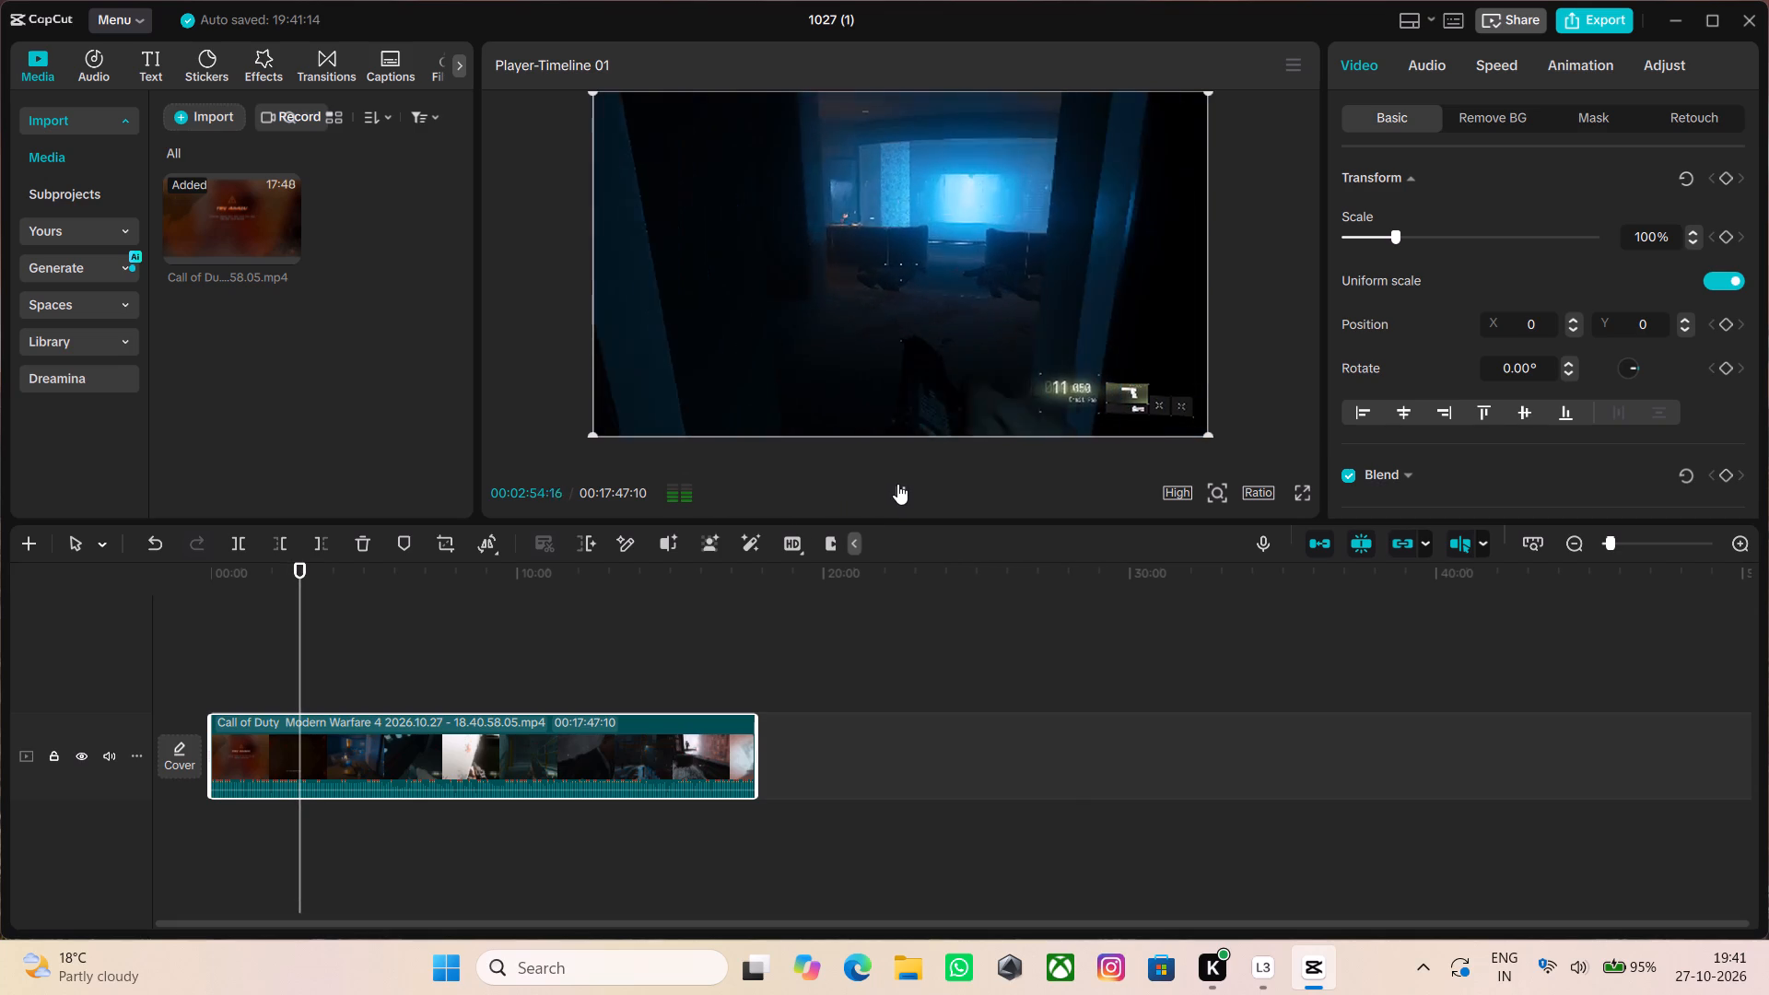
pyautogui.moveTo(299, 564); pyautogui.dragTo(320, 568)
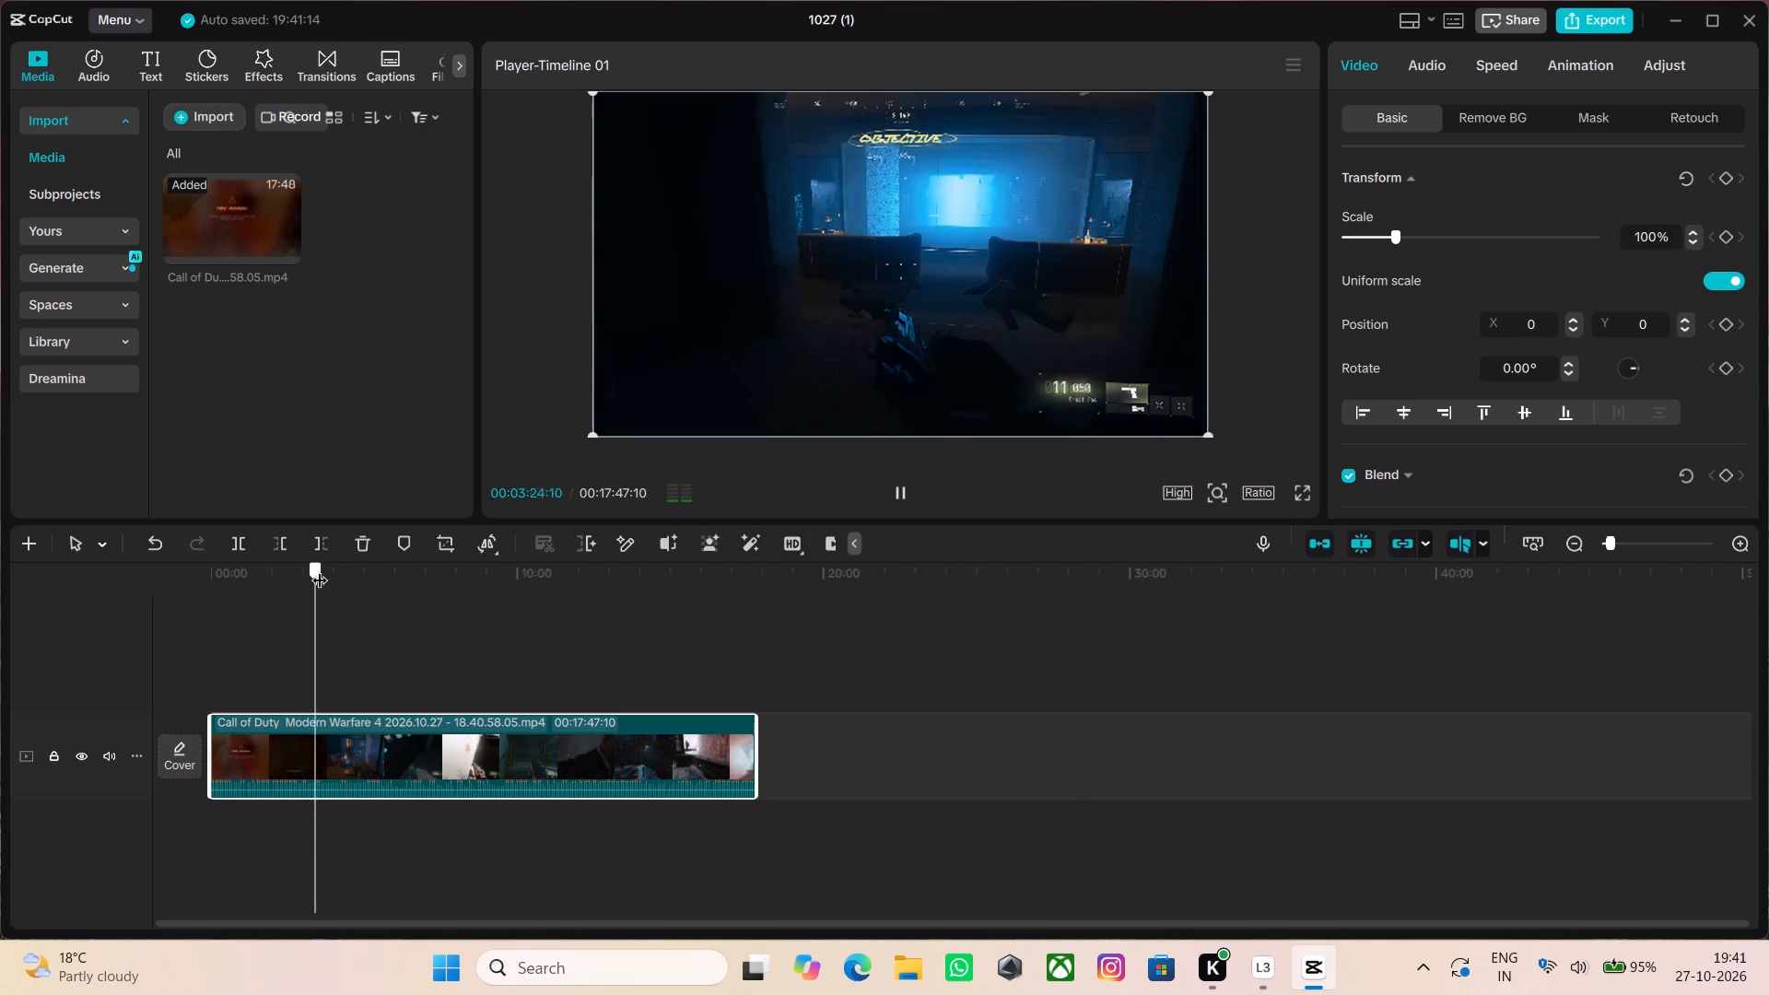
pyautogui.moveTo(320, 568); pyautogui.dragTo(407, 569)
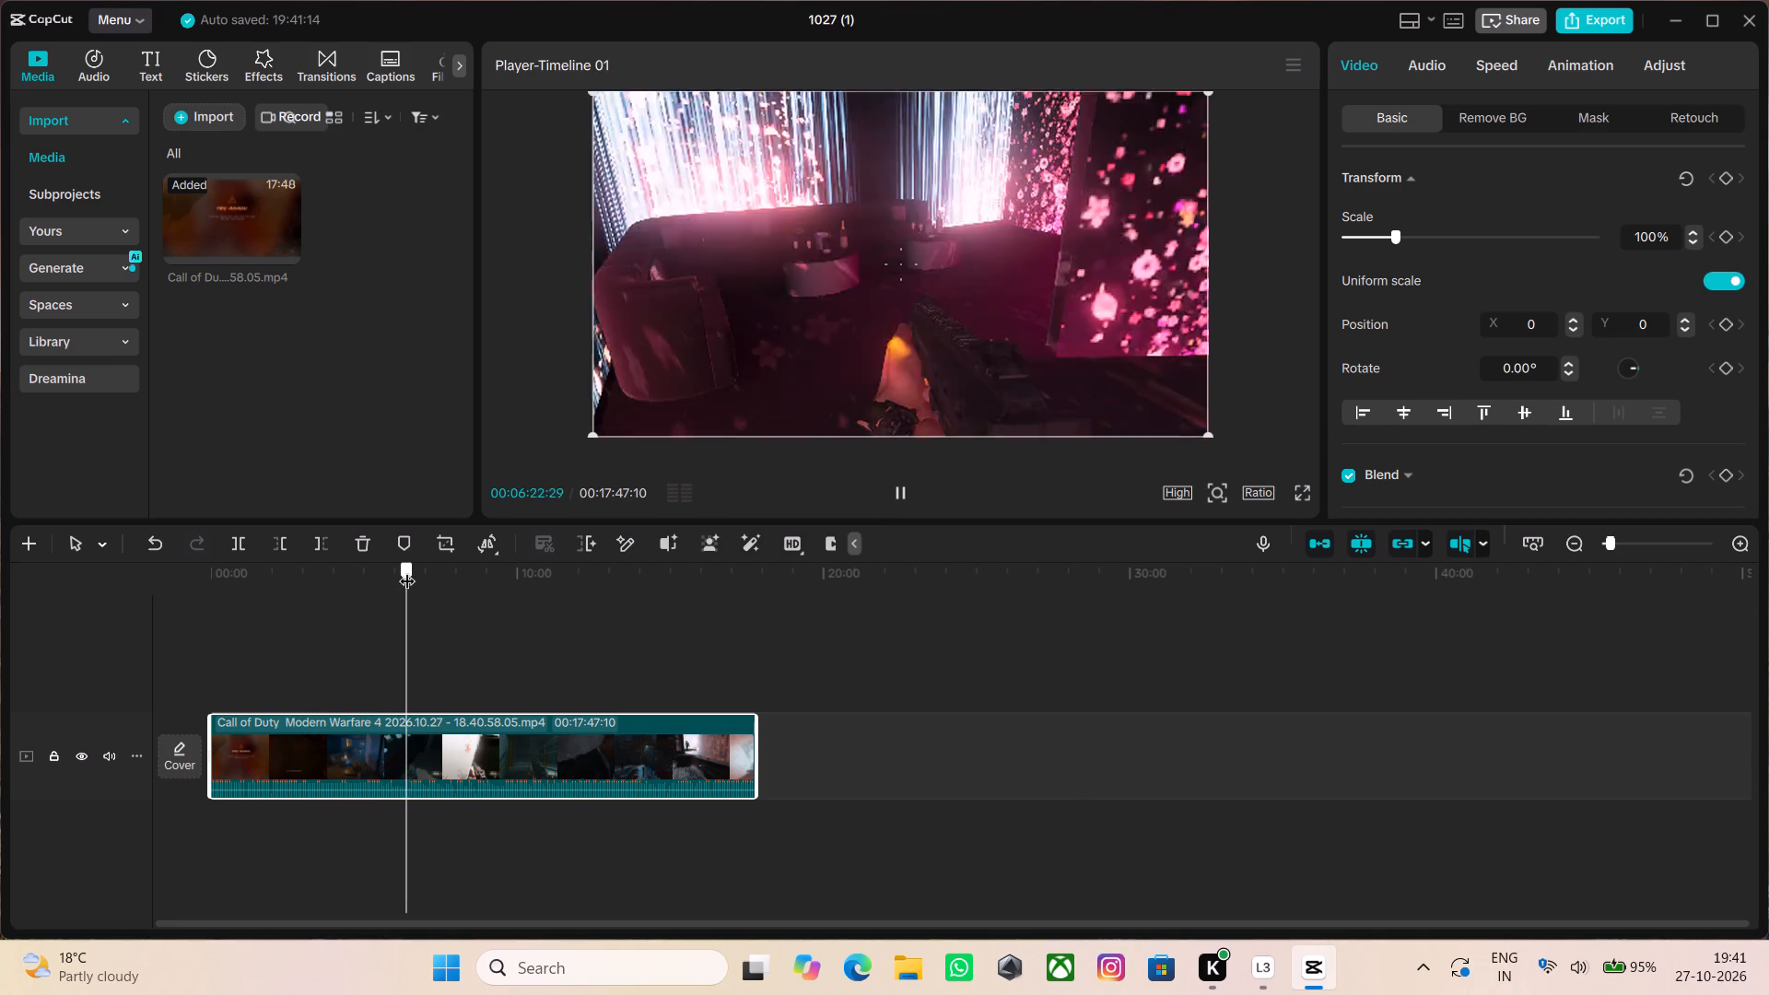
pyautogui.moveTo(407, 569); pyautogui.dragTo(489, 565)
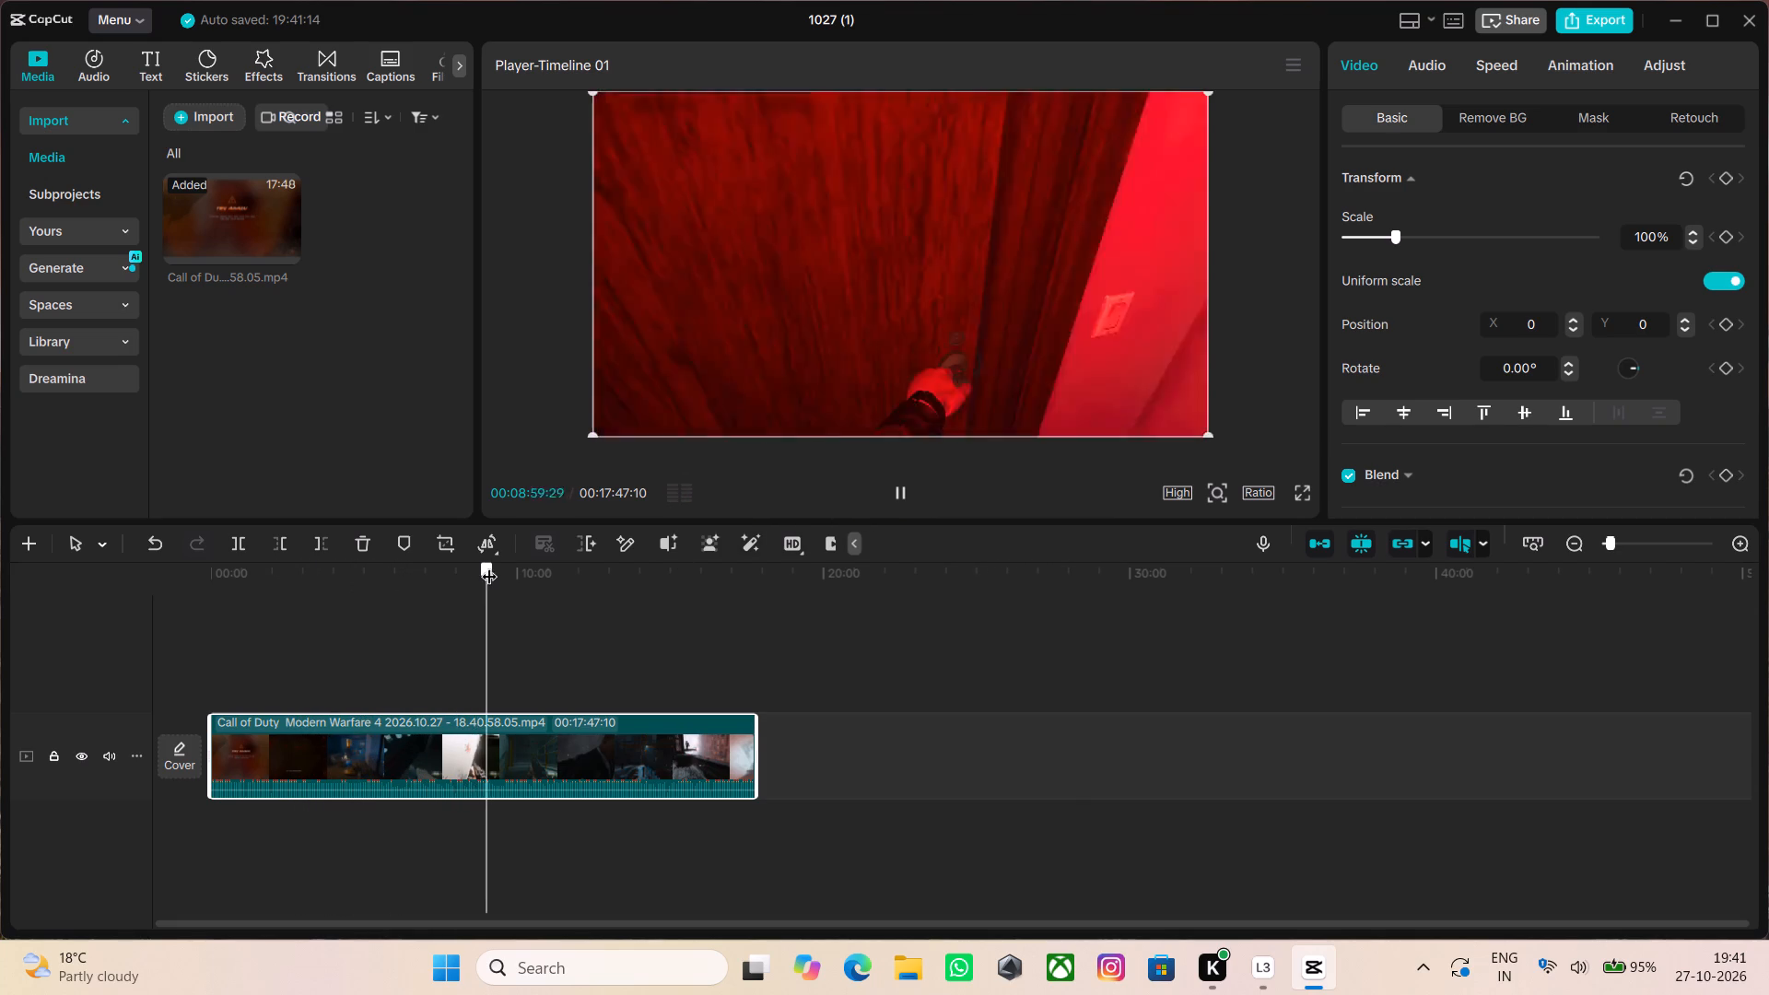
pyautogui.moveTo(489, 565); pyautogui.dragTo(552, 569)
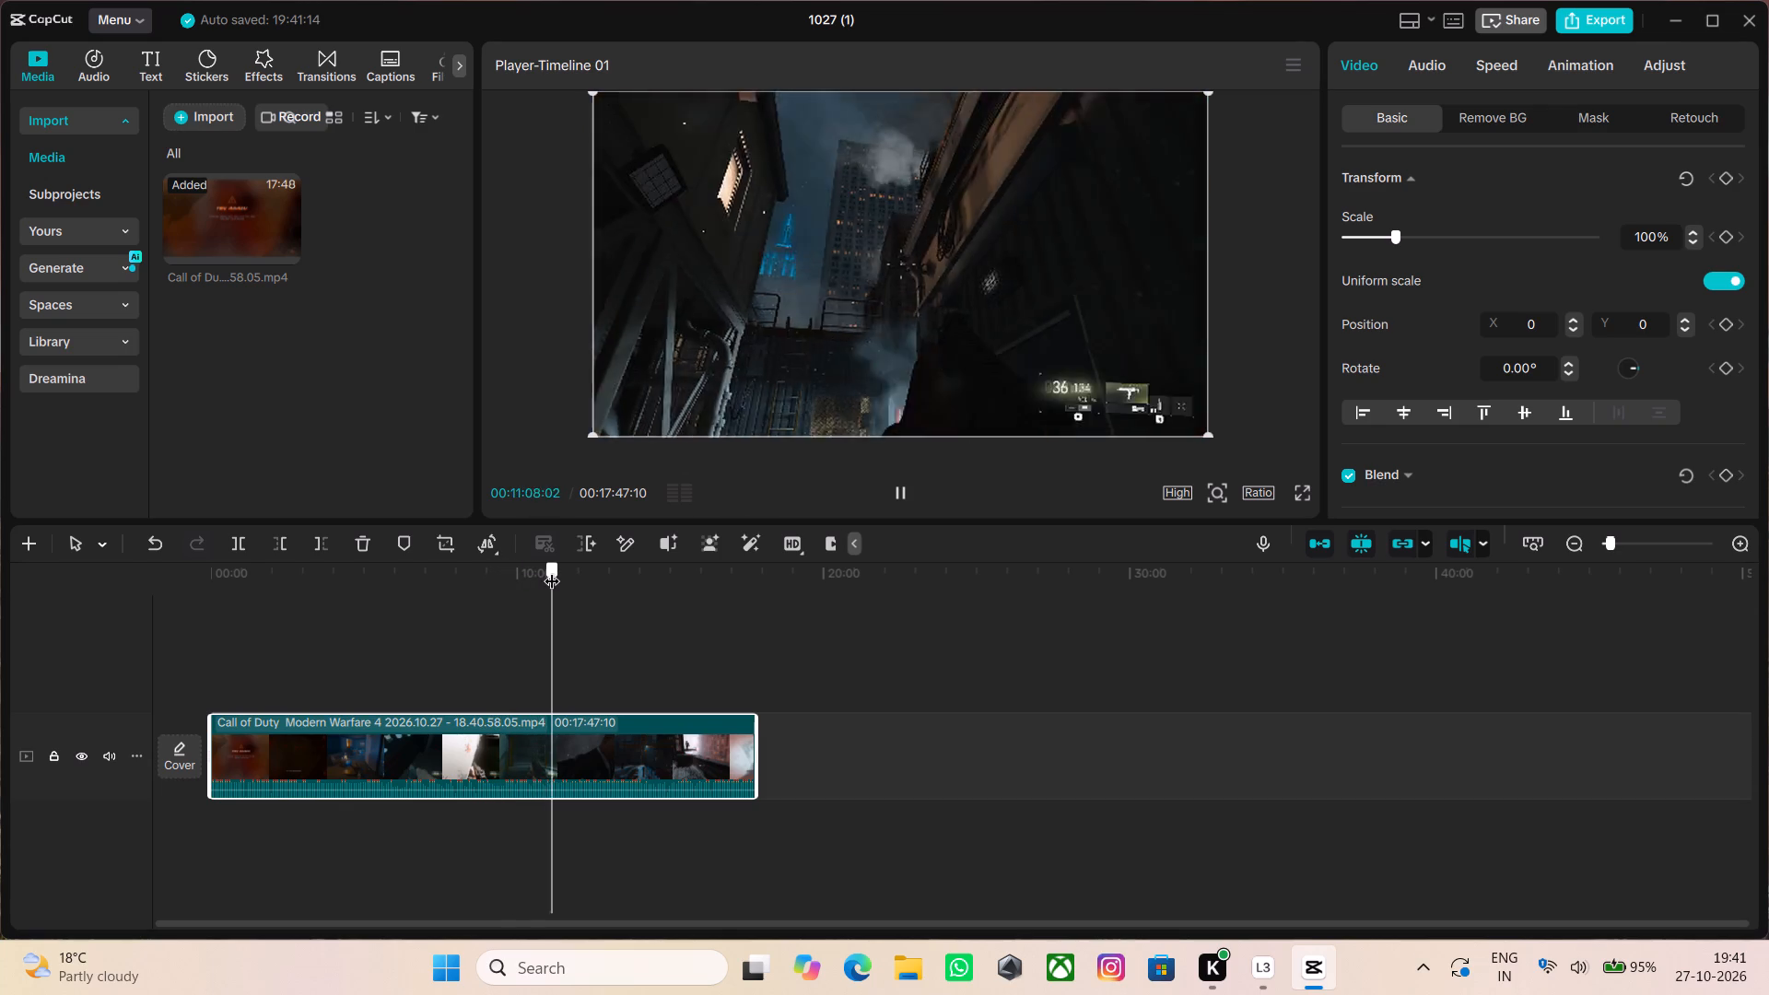
pyautogui.moveTo(552, 569); pyautogui.dragTo(591, 569)
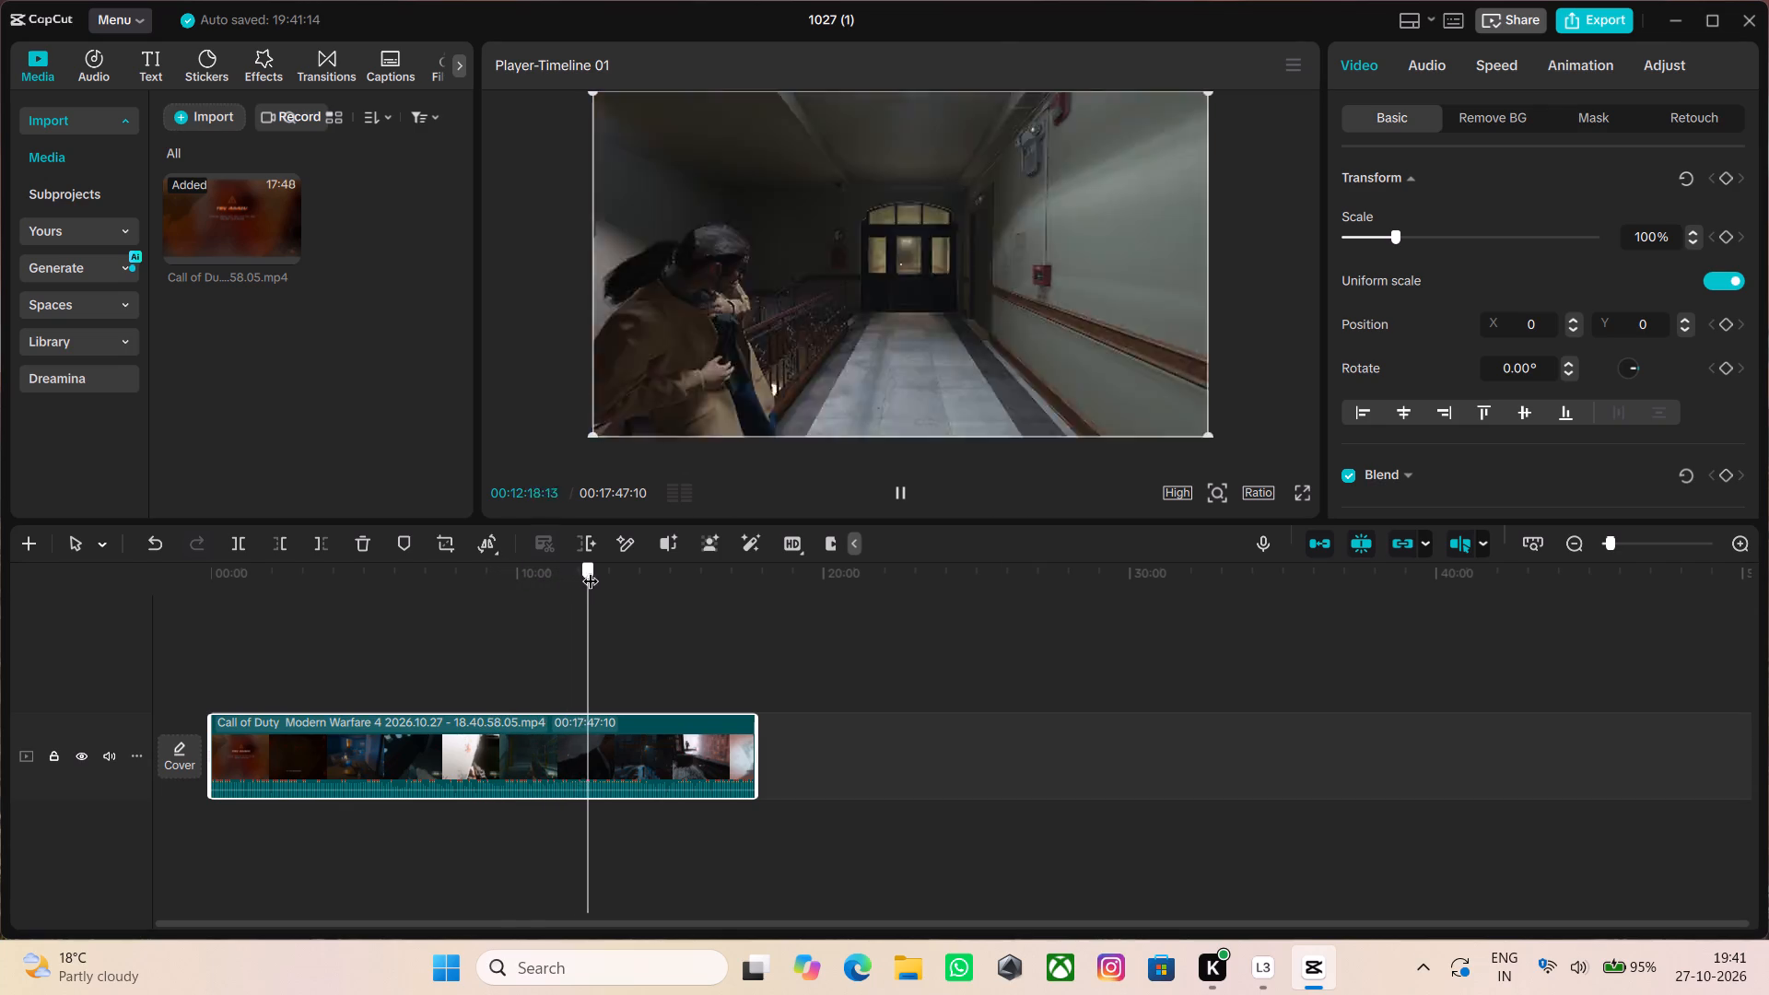
pyautogui.moveTo(591, 569); pyautogui.dragTo(617, 568)
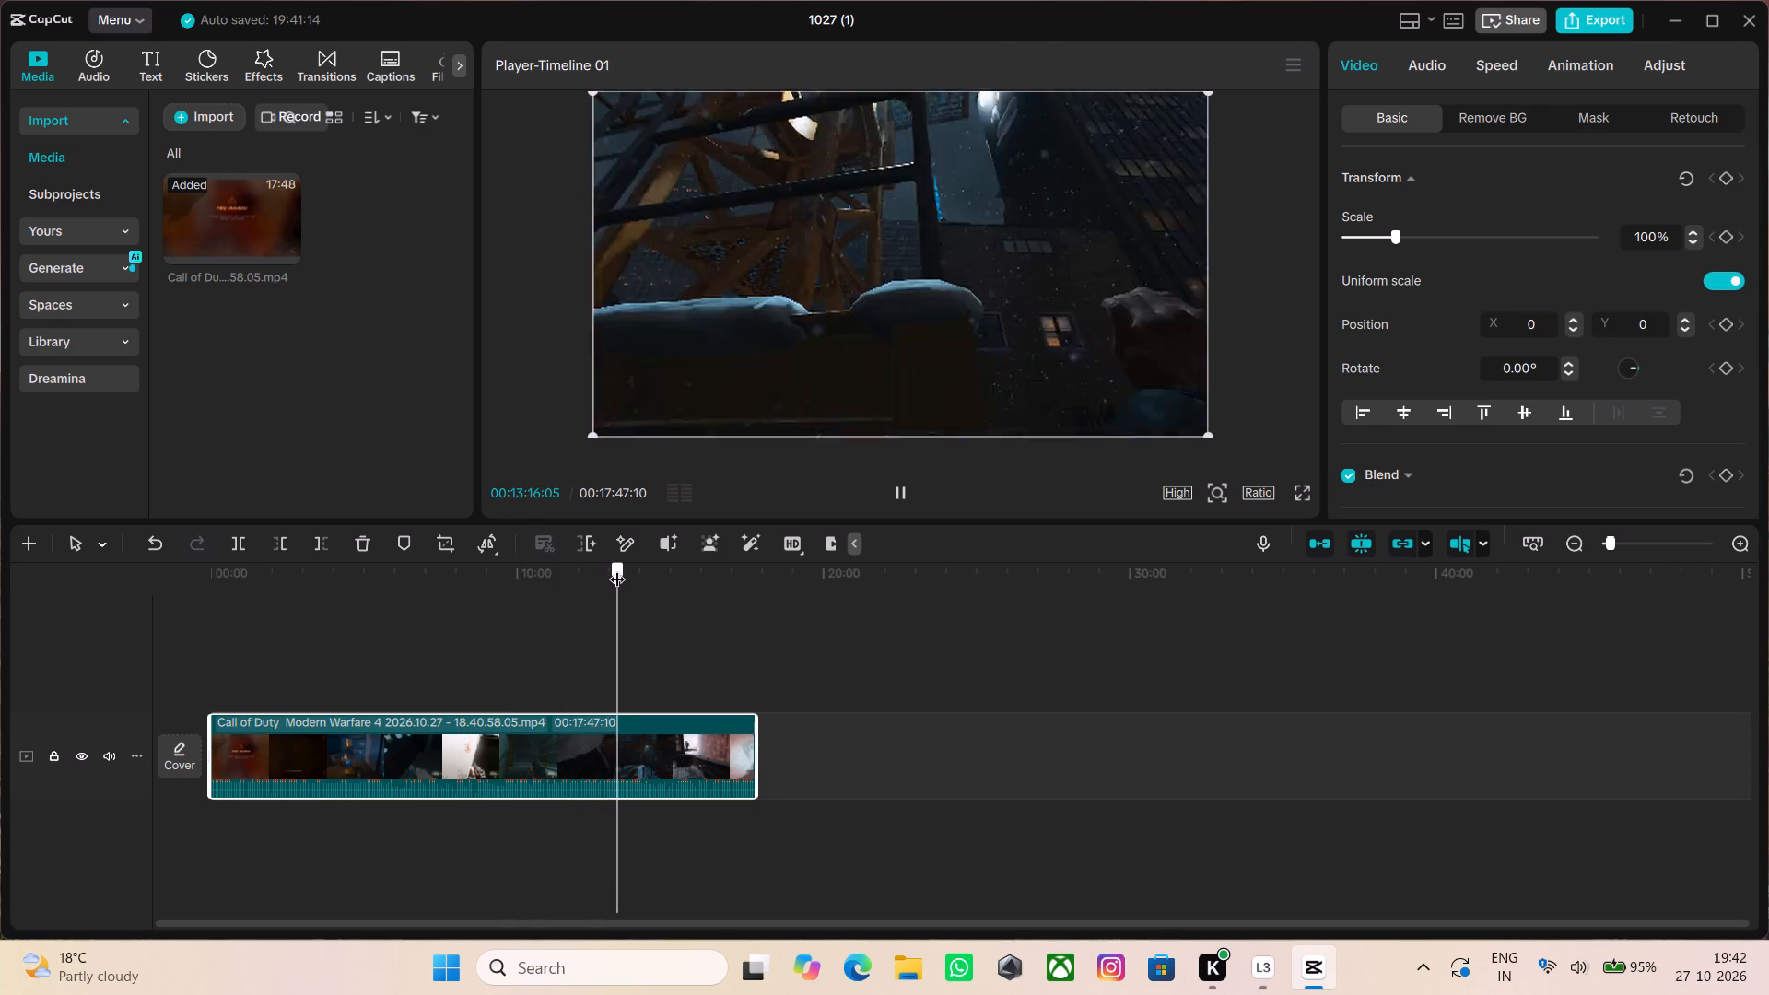
pyautogui.moveTo(617, 568); pyautogui.dragTo(640, 567)
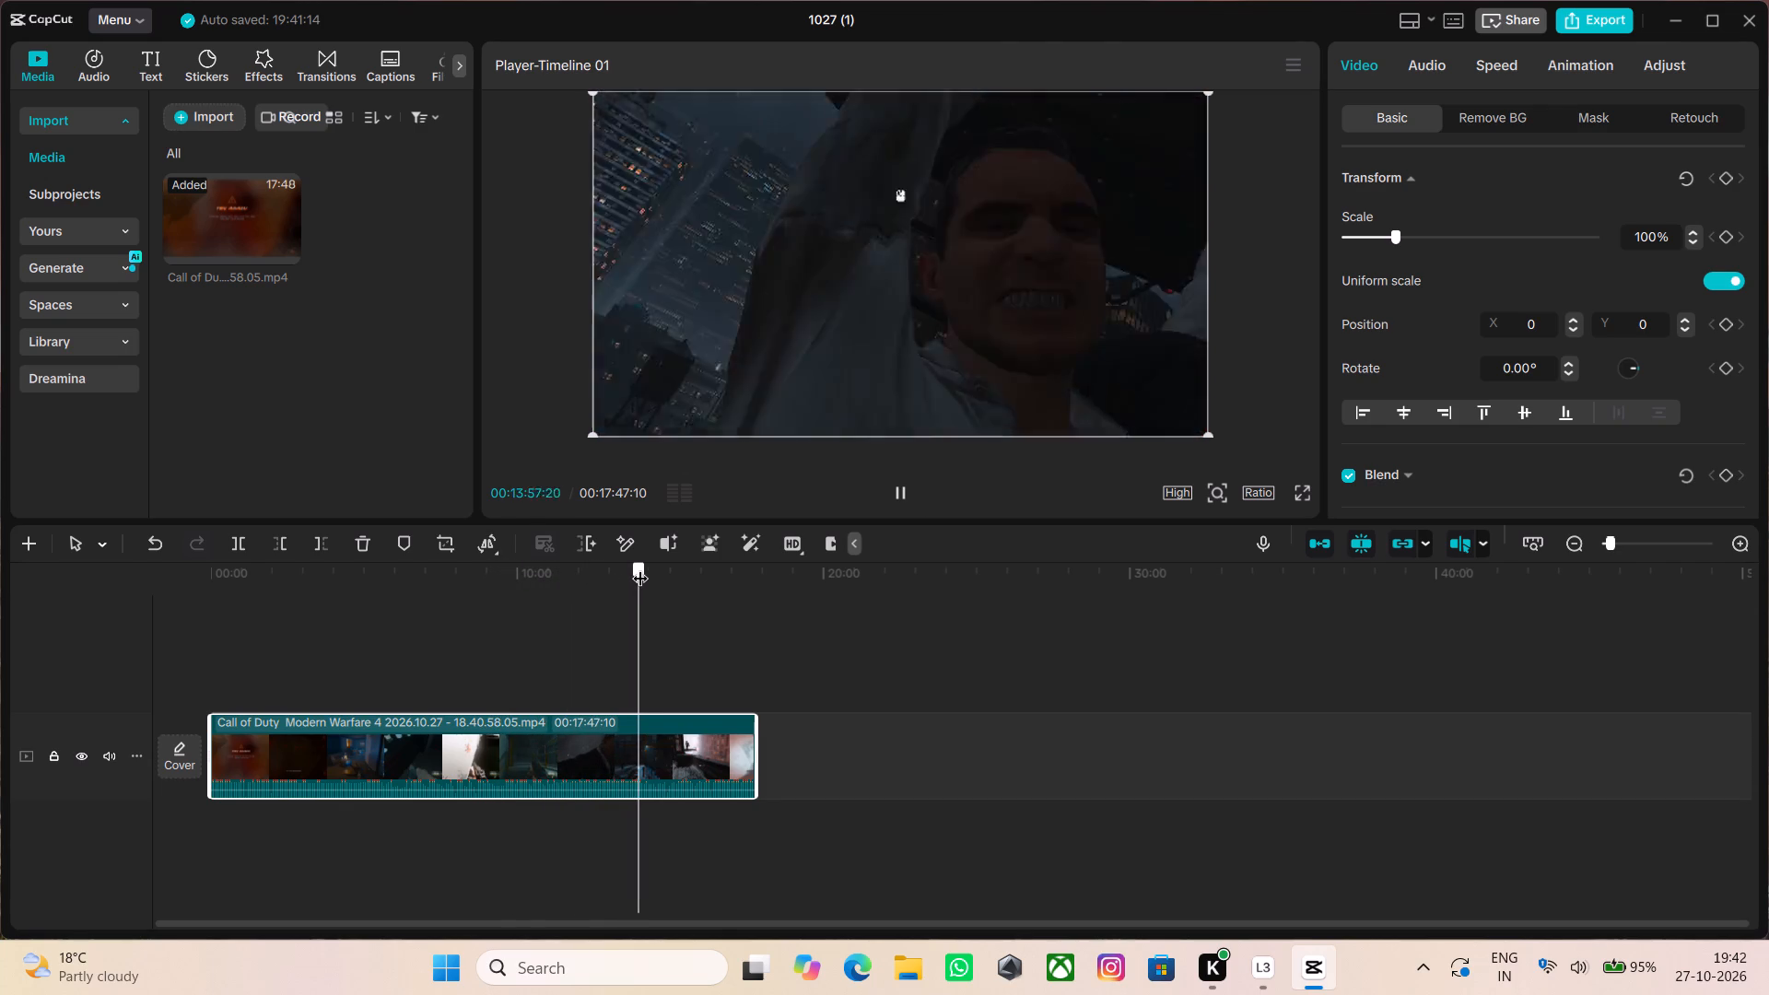
pyautogui.moveTo(640, 567); pyautogui.dragTo(697, 561)
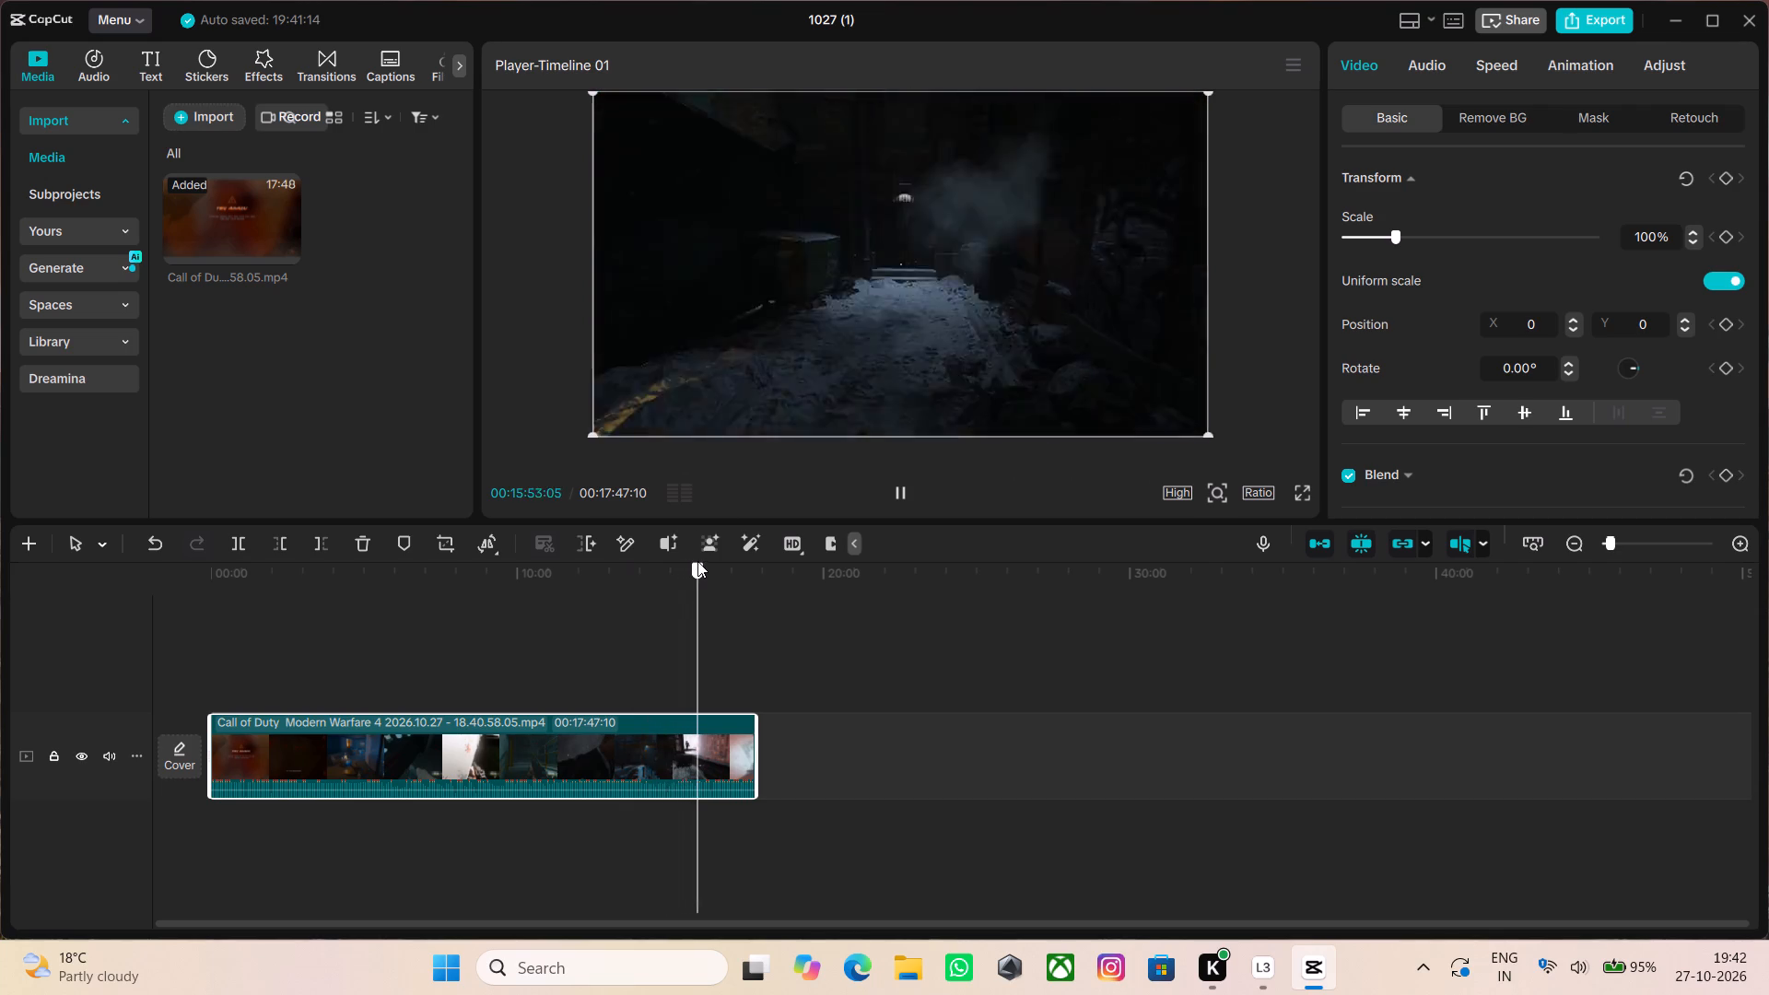
# Find the point just after the late TRY AGAIN screen and trim away everything before it, keeping the final 00:02:48:09.
pyautogui.moveTo(697, 561); pyautogui.dragTo(677, 573)
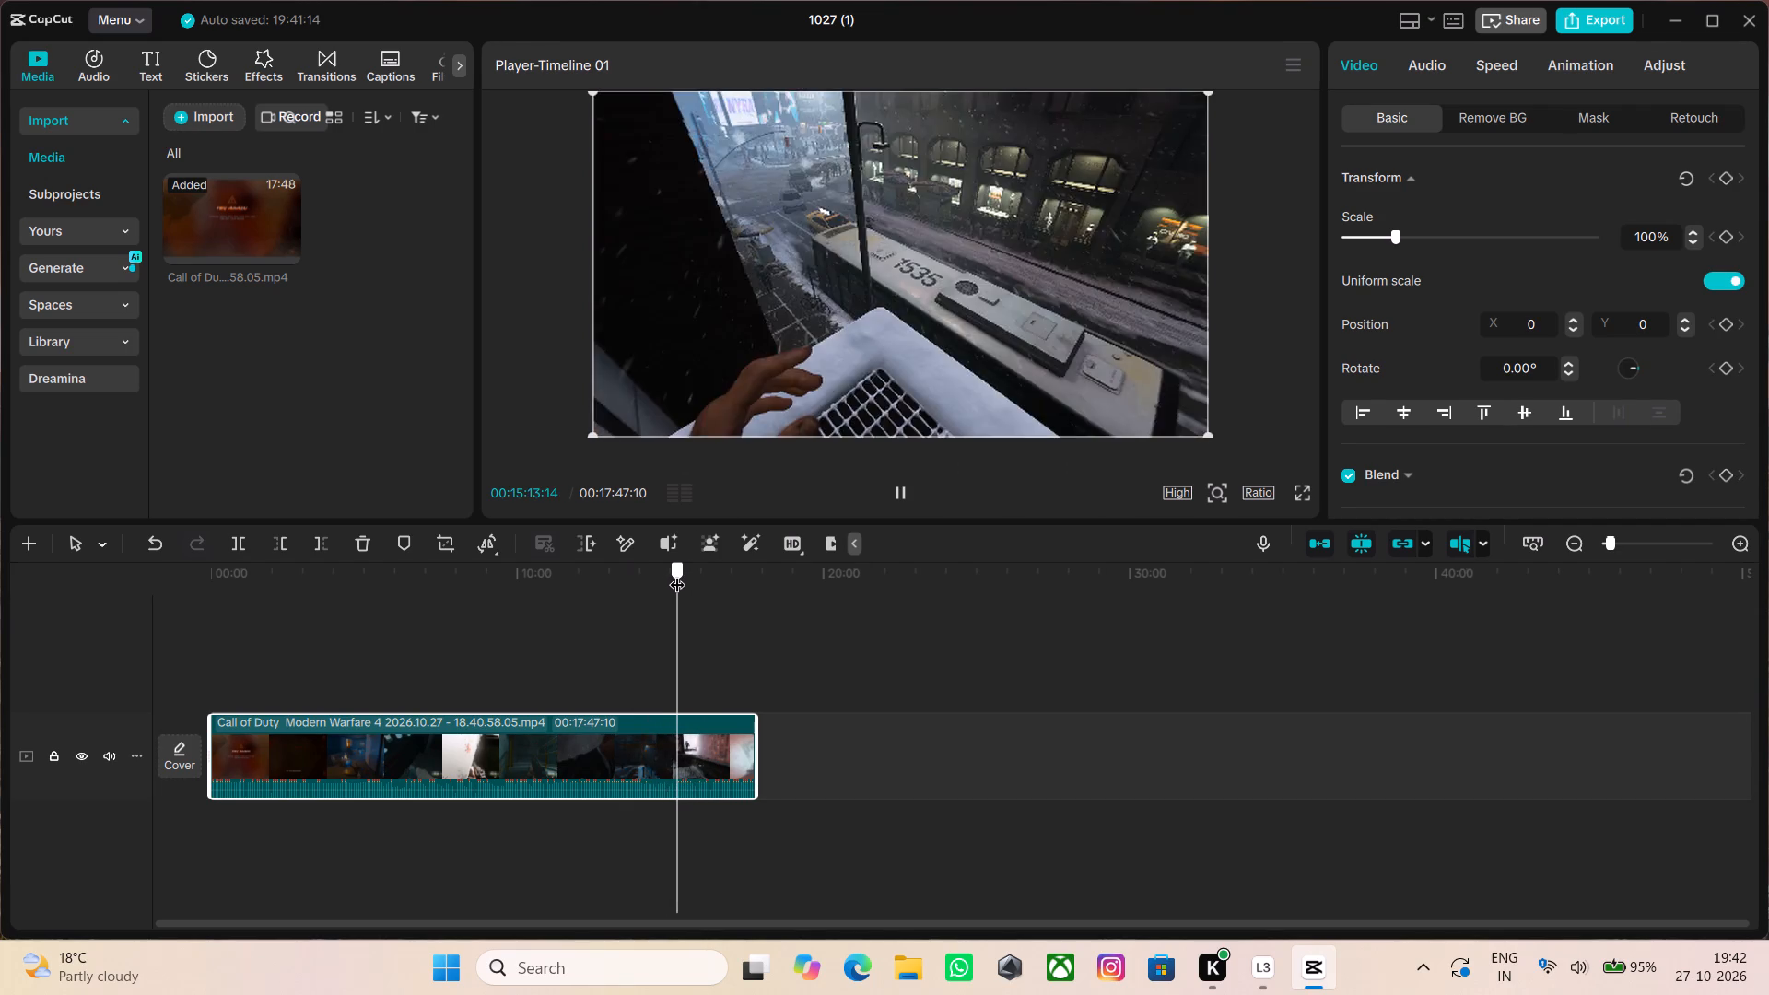
pyautogui.moveTo(677, 573); pyautogui.dragTo(667, 577)
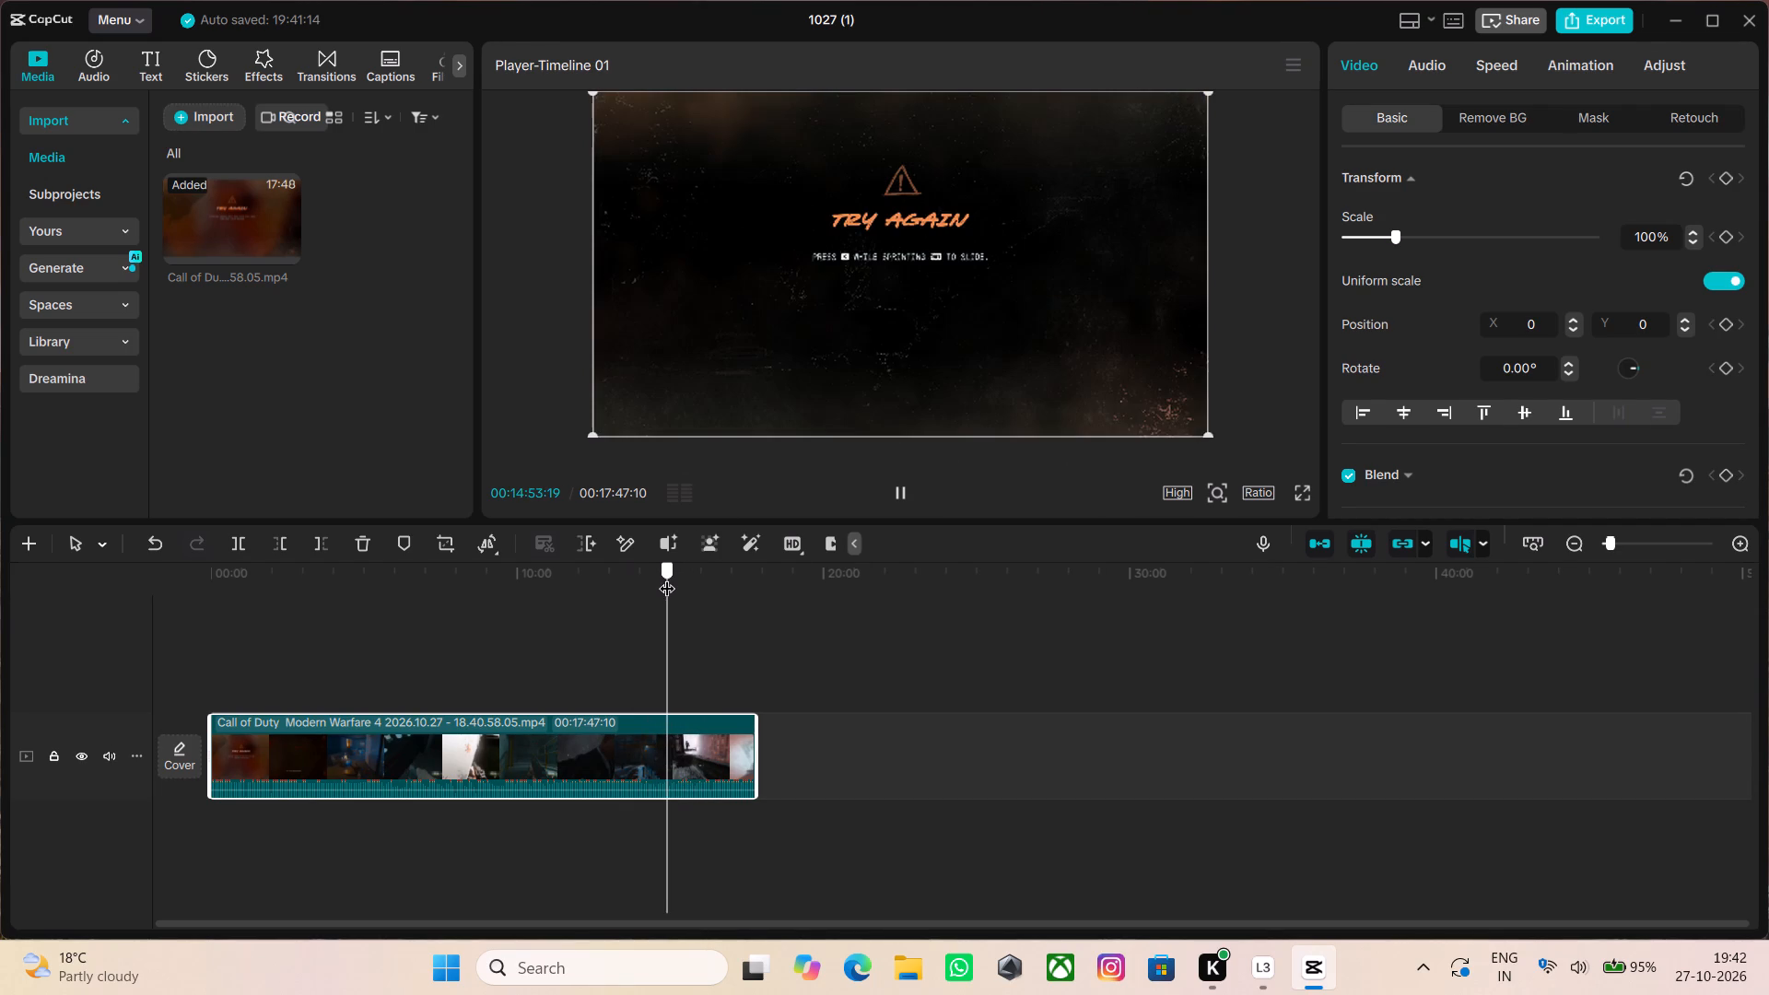
pyautogui.moveTo(667, 577); pyautogui.dragTo(670, 570)
pyautogui.click(277, 546)
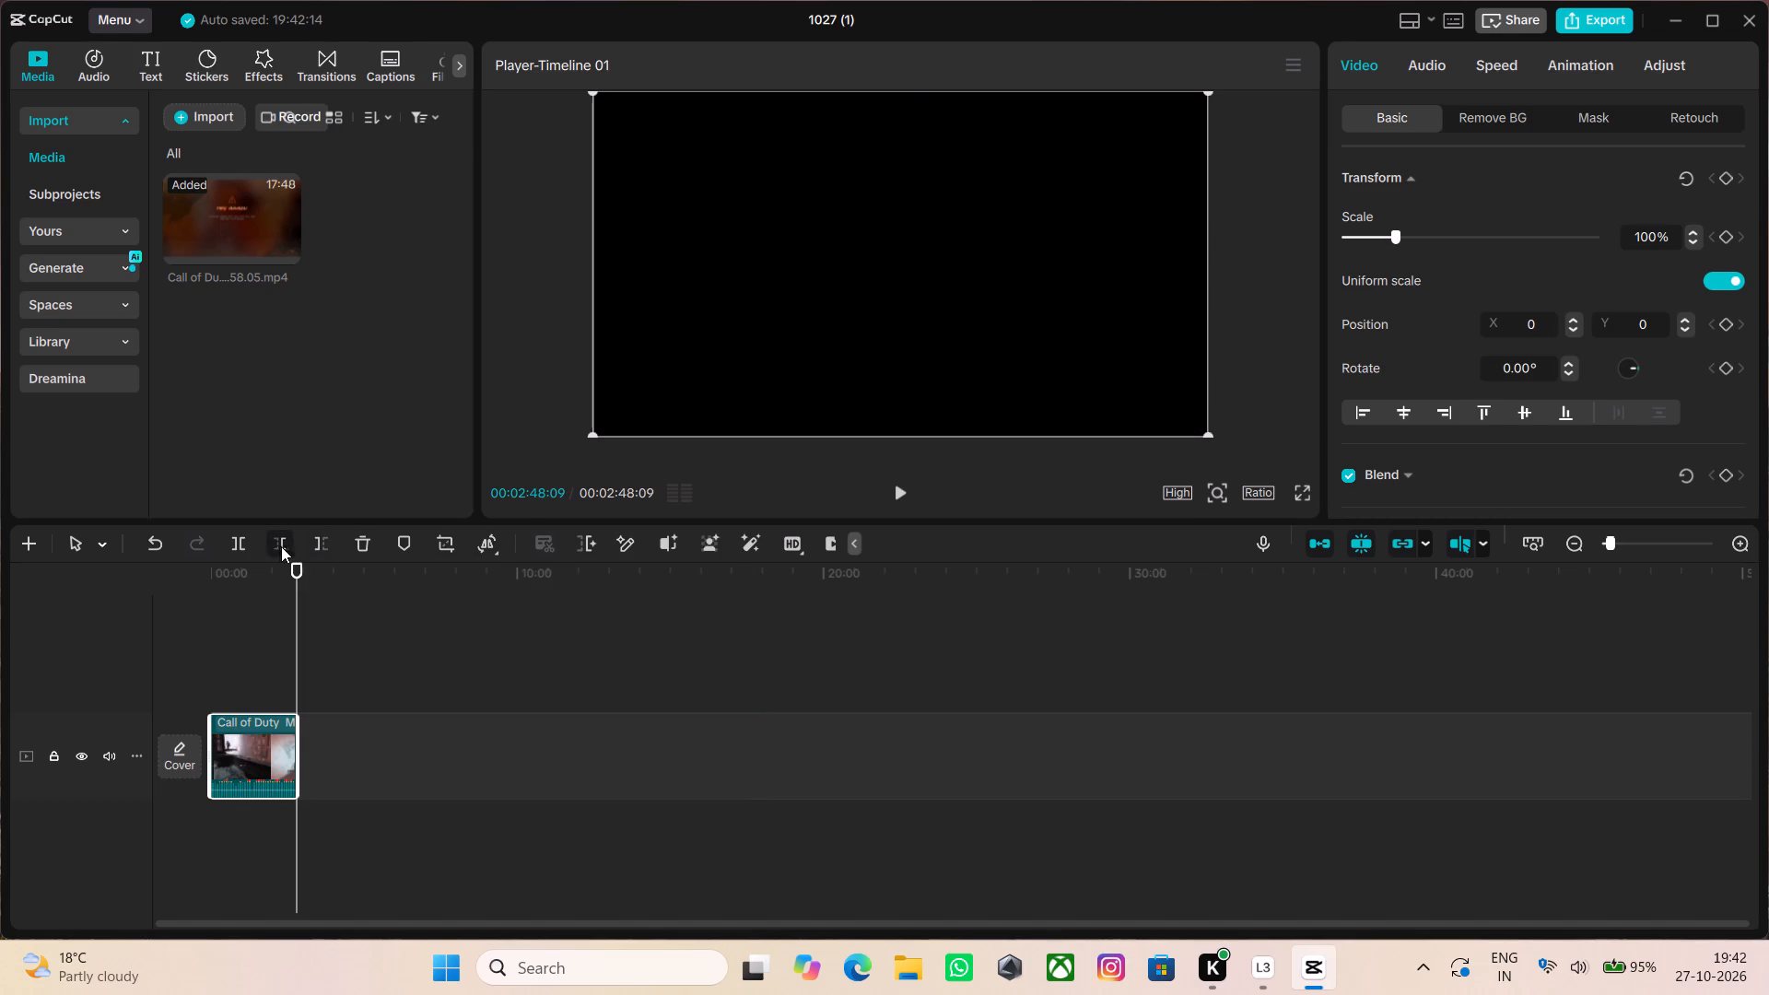
# Play back the trimmed clip from its beginning with the timeline enlarged to check the footage.
pyautogui.moveTo(296, 565); pyautogui.dragTo(169, 596)
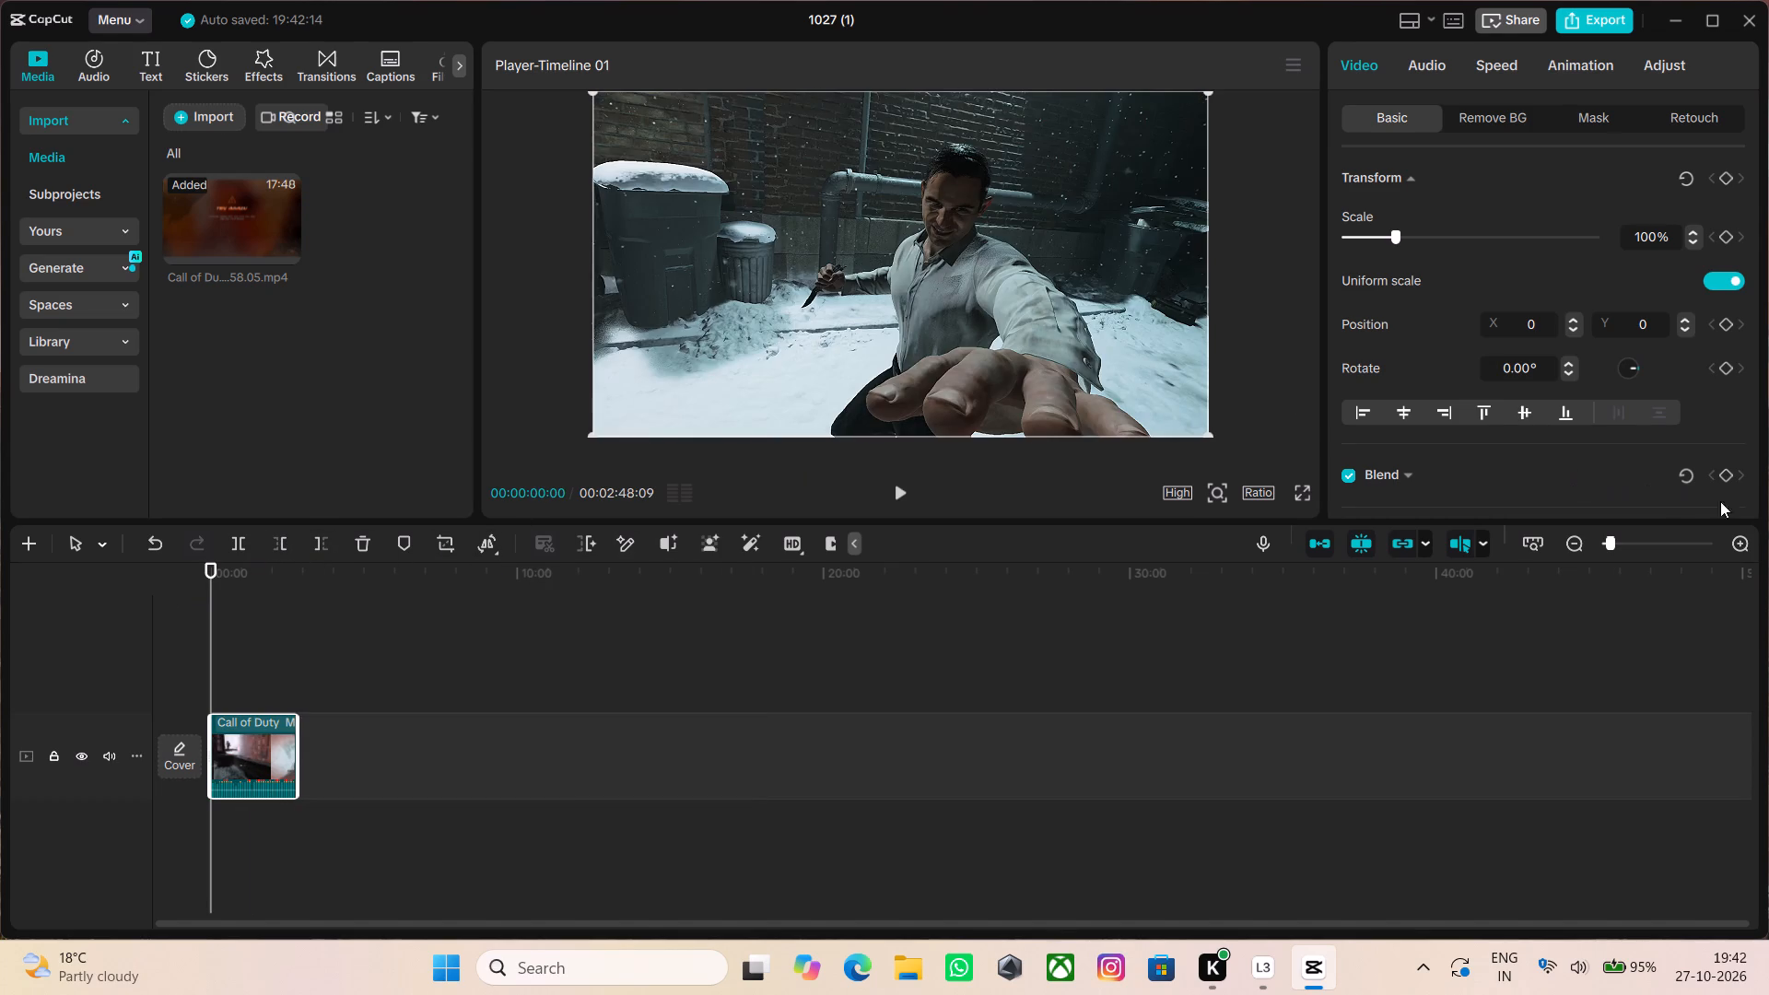
pyautogui.click(1749, 537)
pyautogui.click(1749, 538)
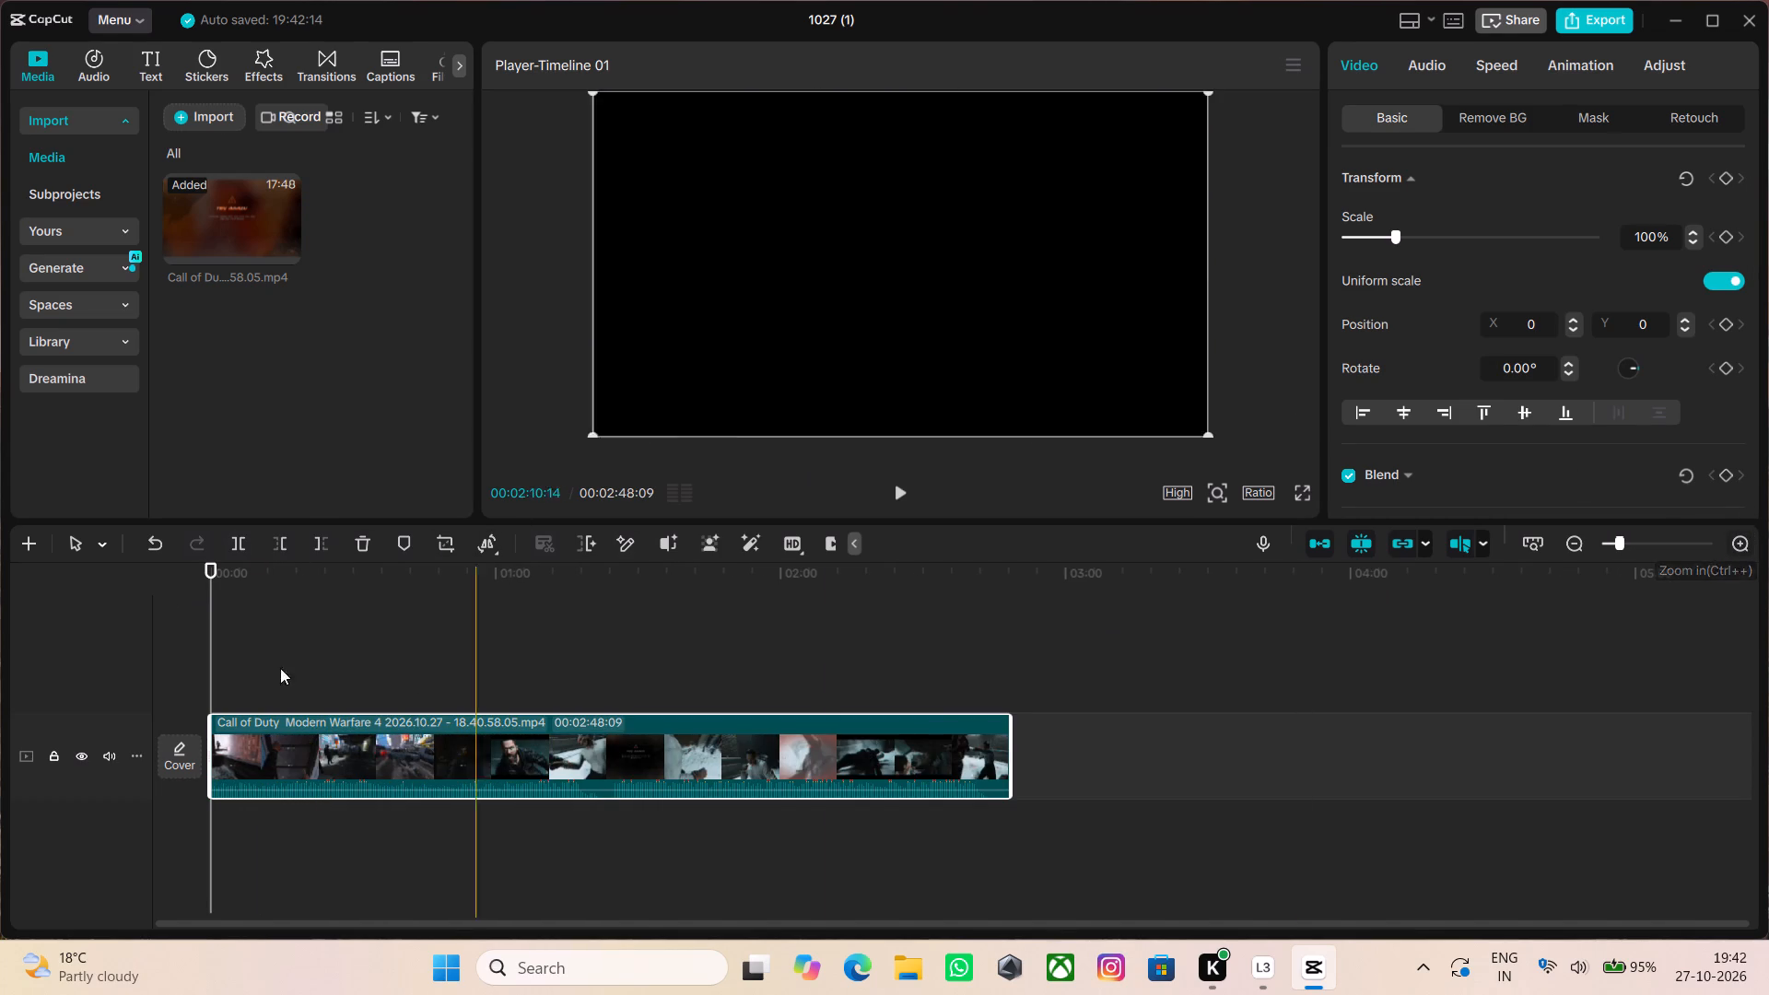
pyautogui.click(902, 495)
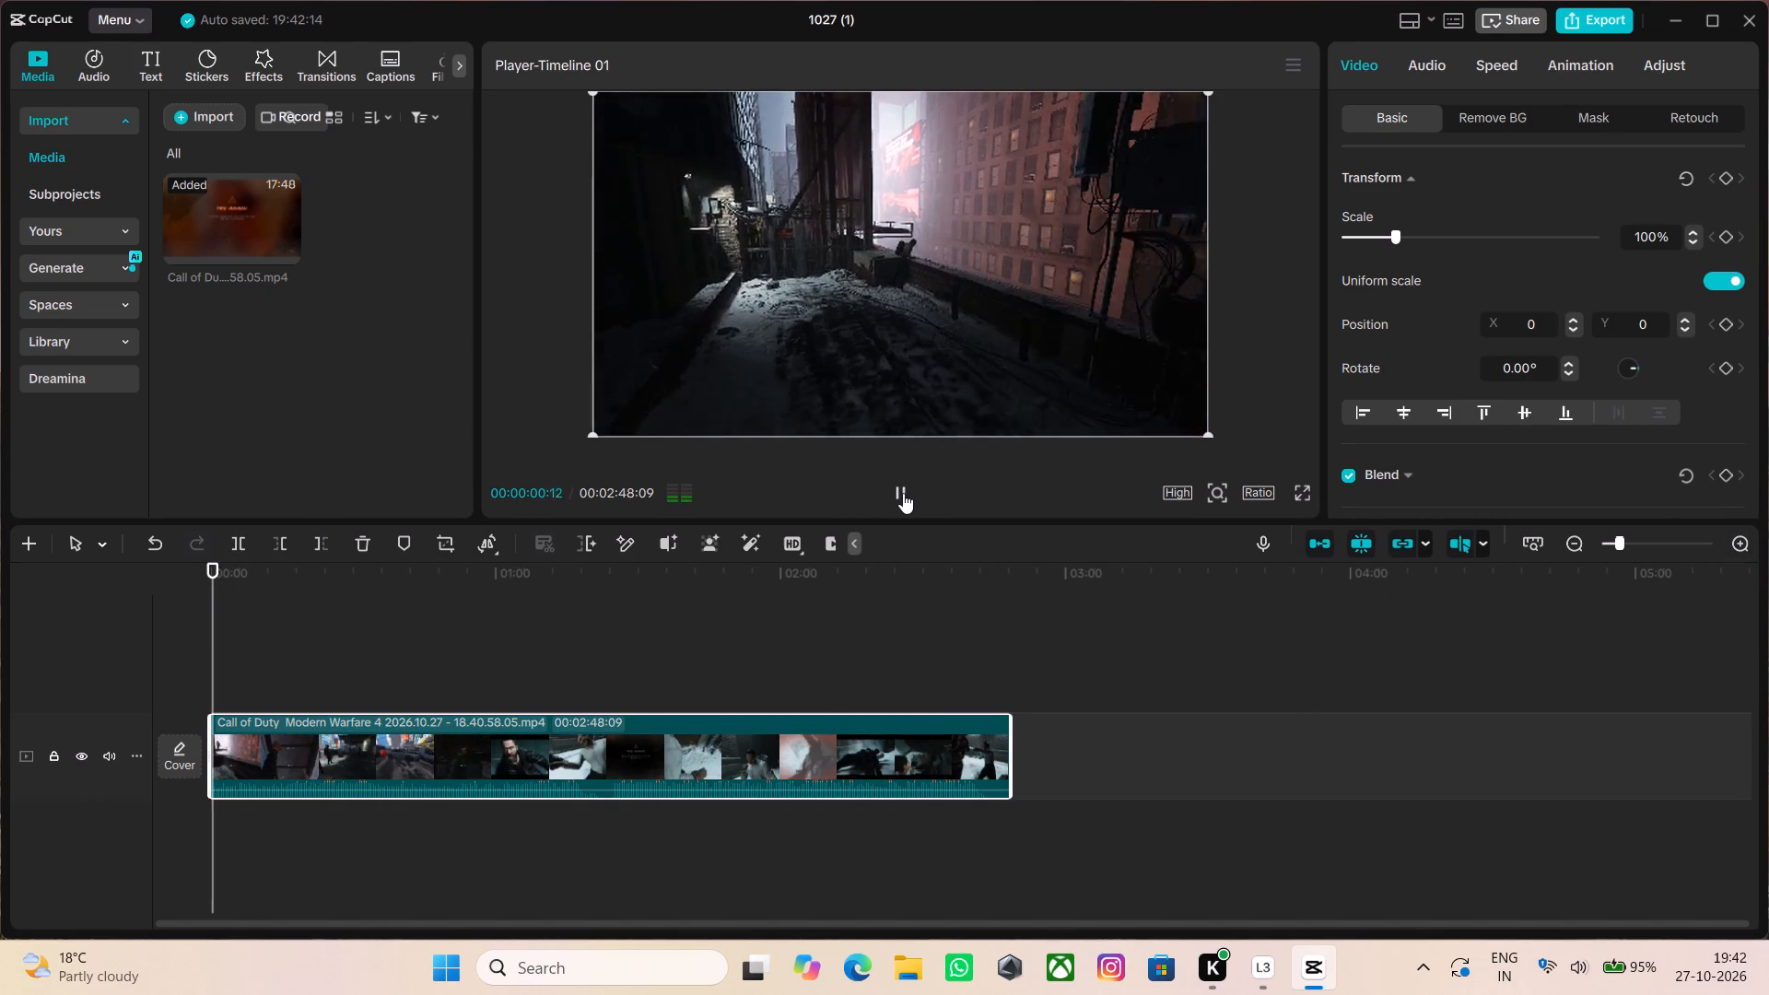
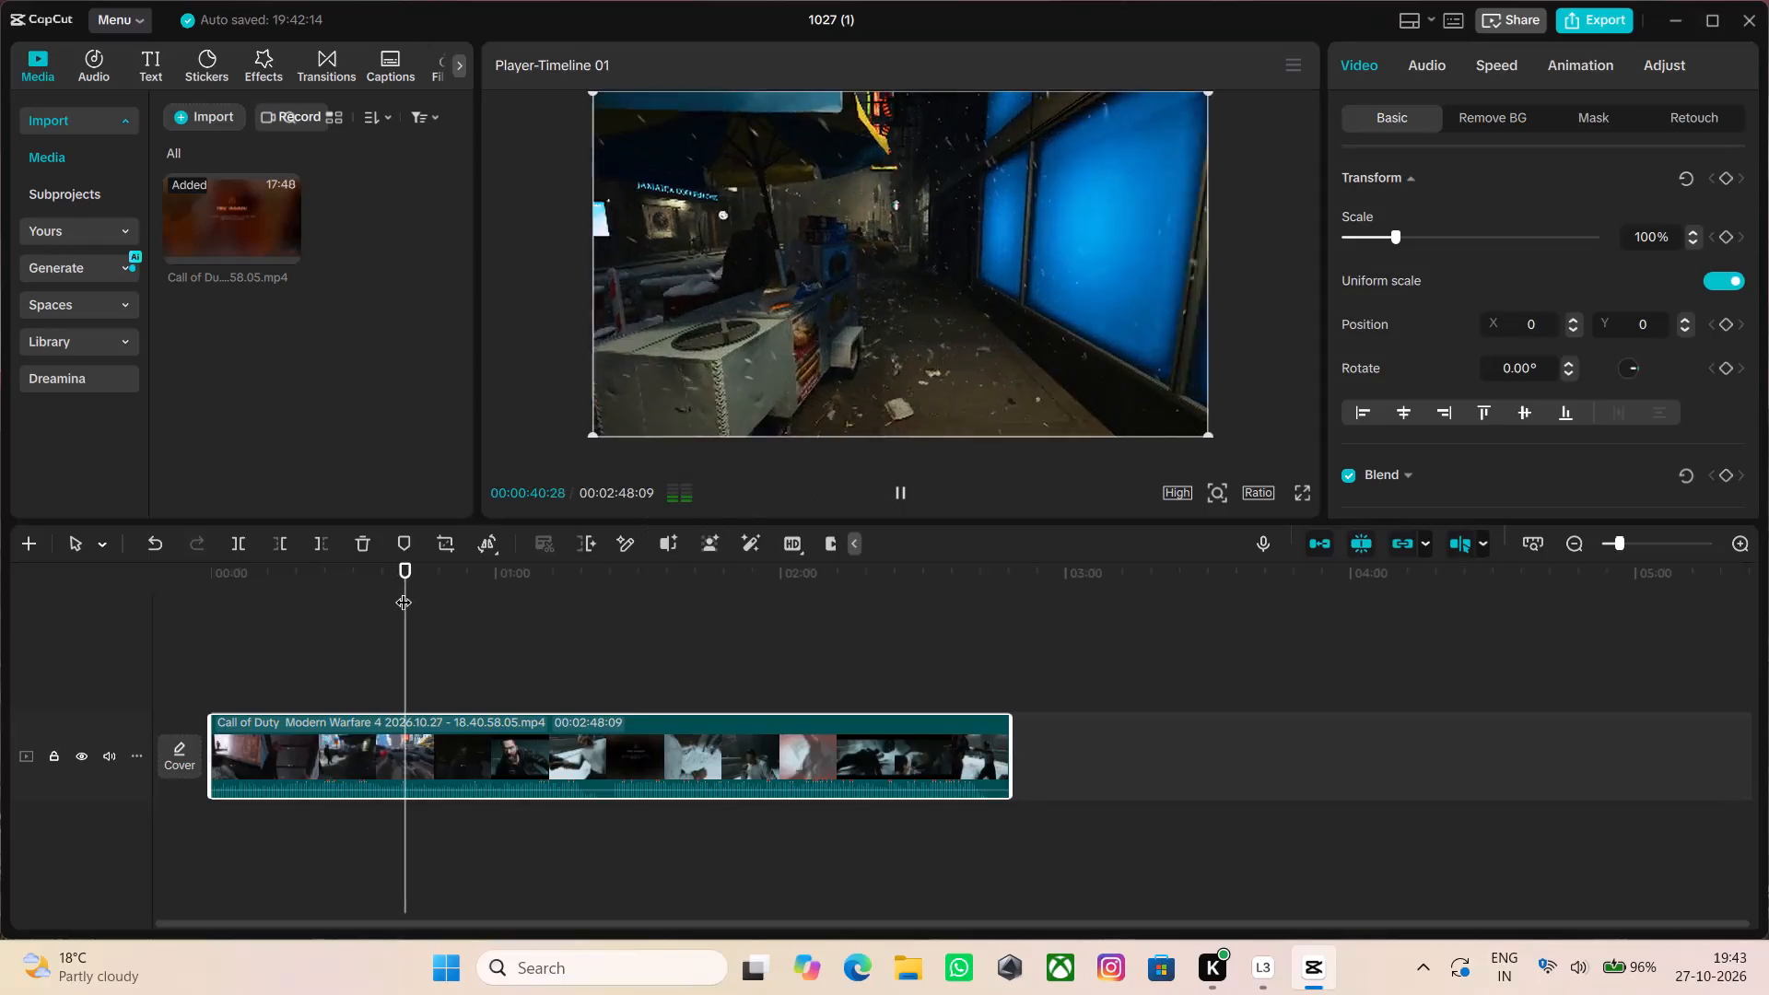
# Scan the trimmed clip through to its end and back, and start playback at the snowy alley fight's opening, about 00:01:25.
pyautogui.moveTo(404, 571); pyautogui.dragTo(537, 591)
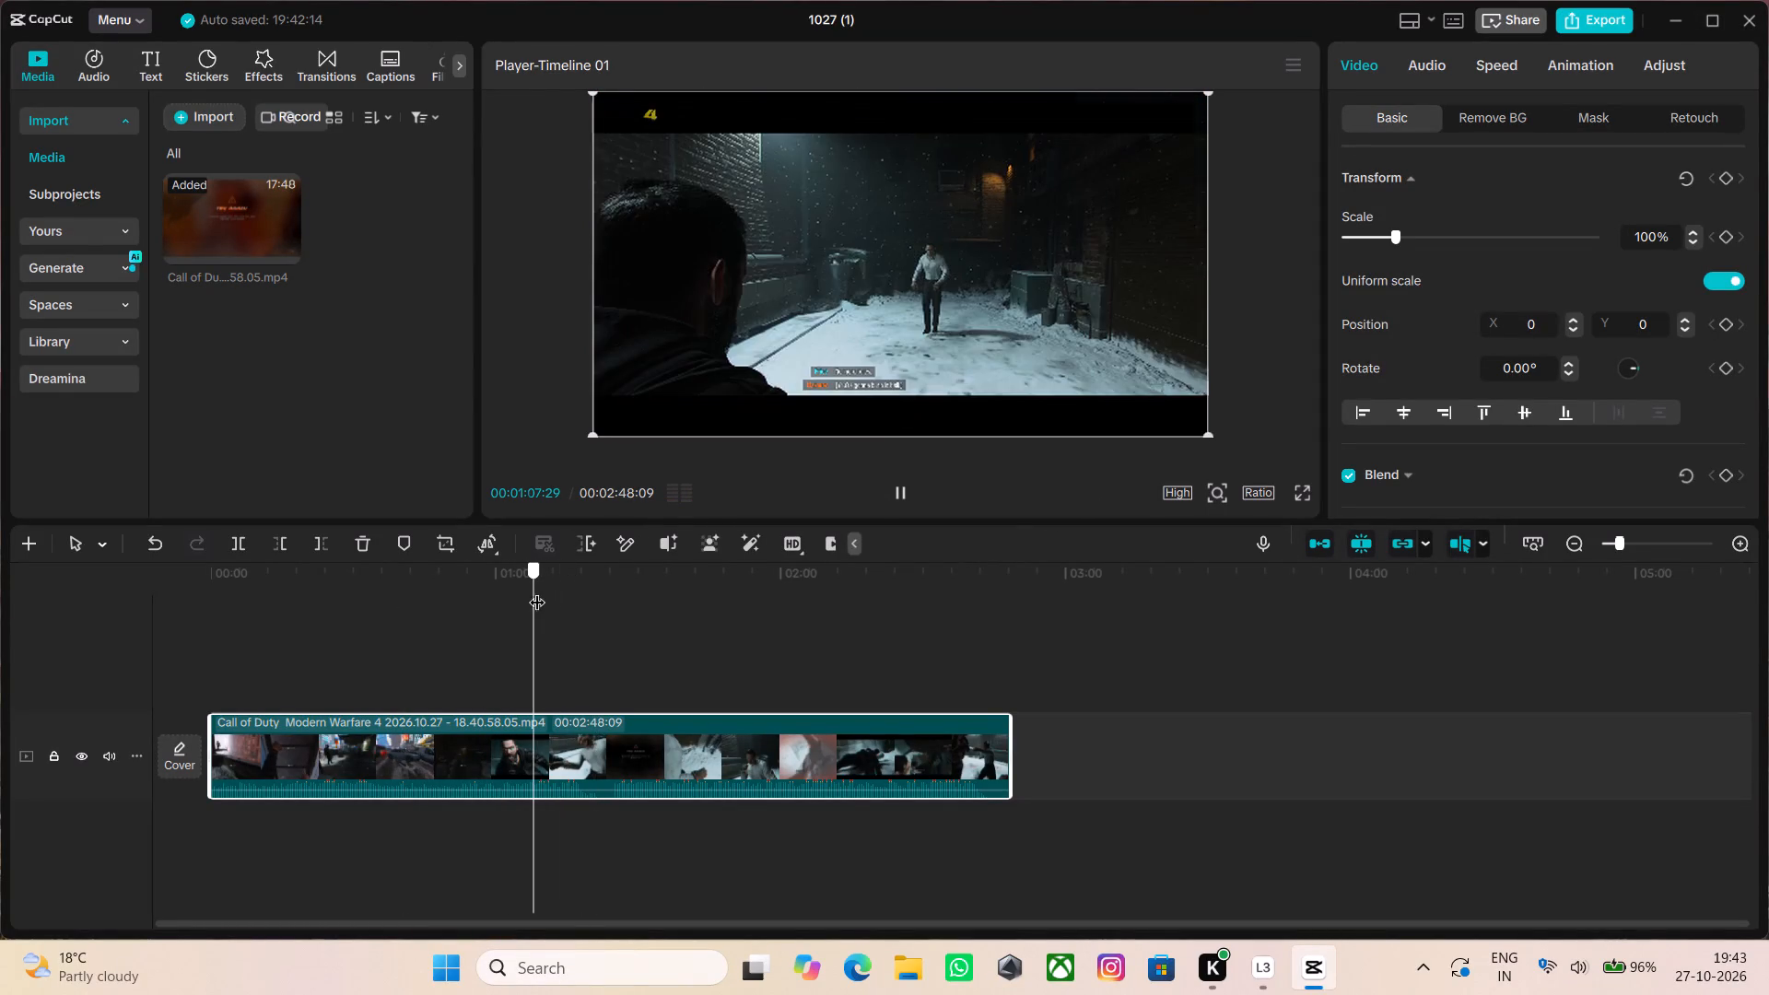
pyautogui.moveTo(537, 591); pyautogui.dragTo(807, 608)
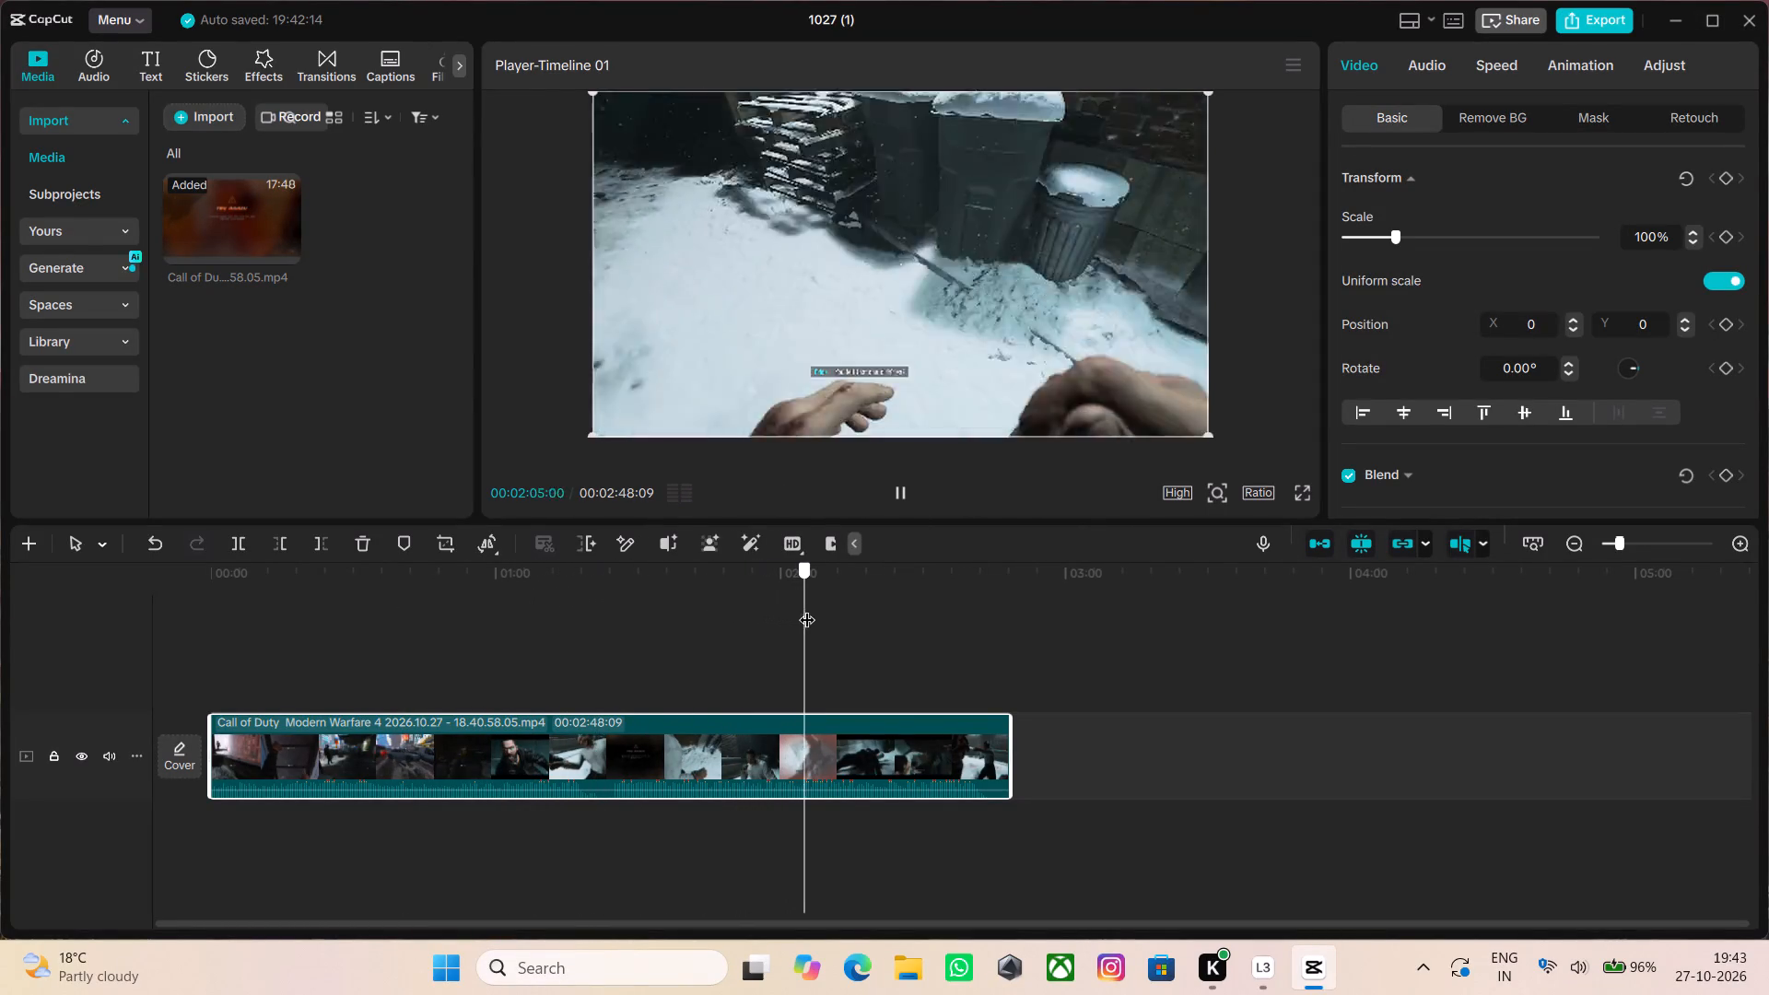
pyautogui.moveTo(807, 608); pyautogui.dragTo(846, 603)
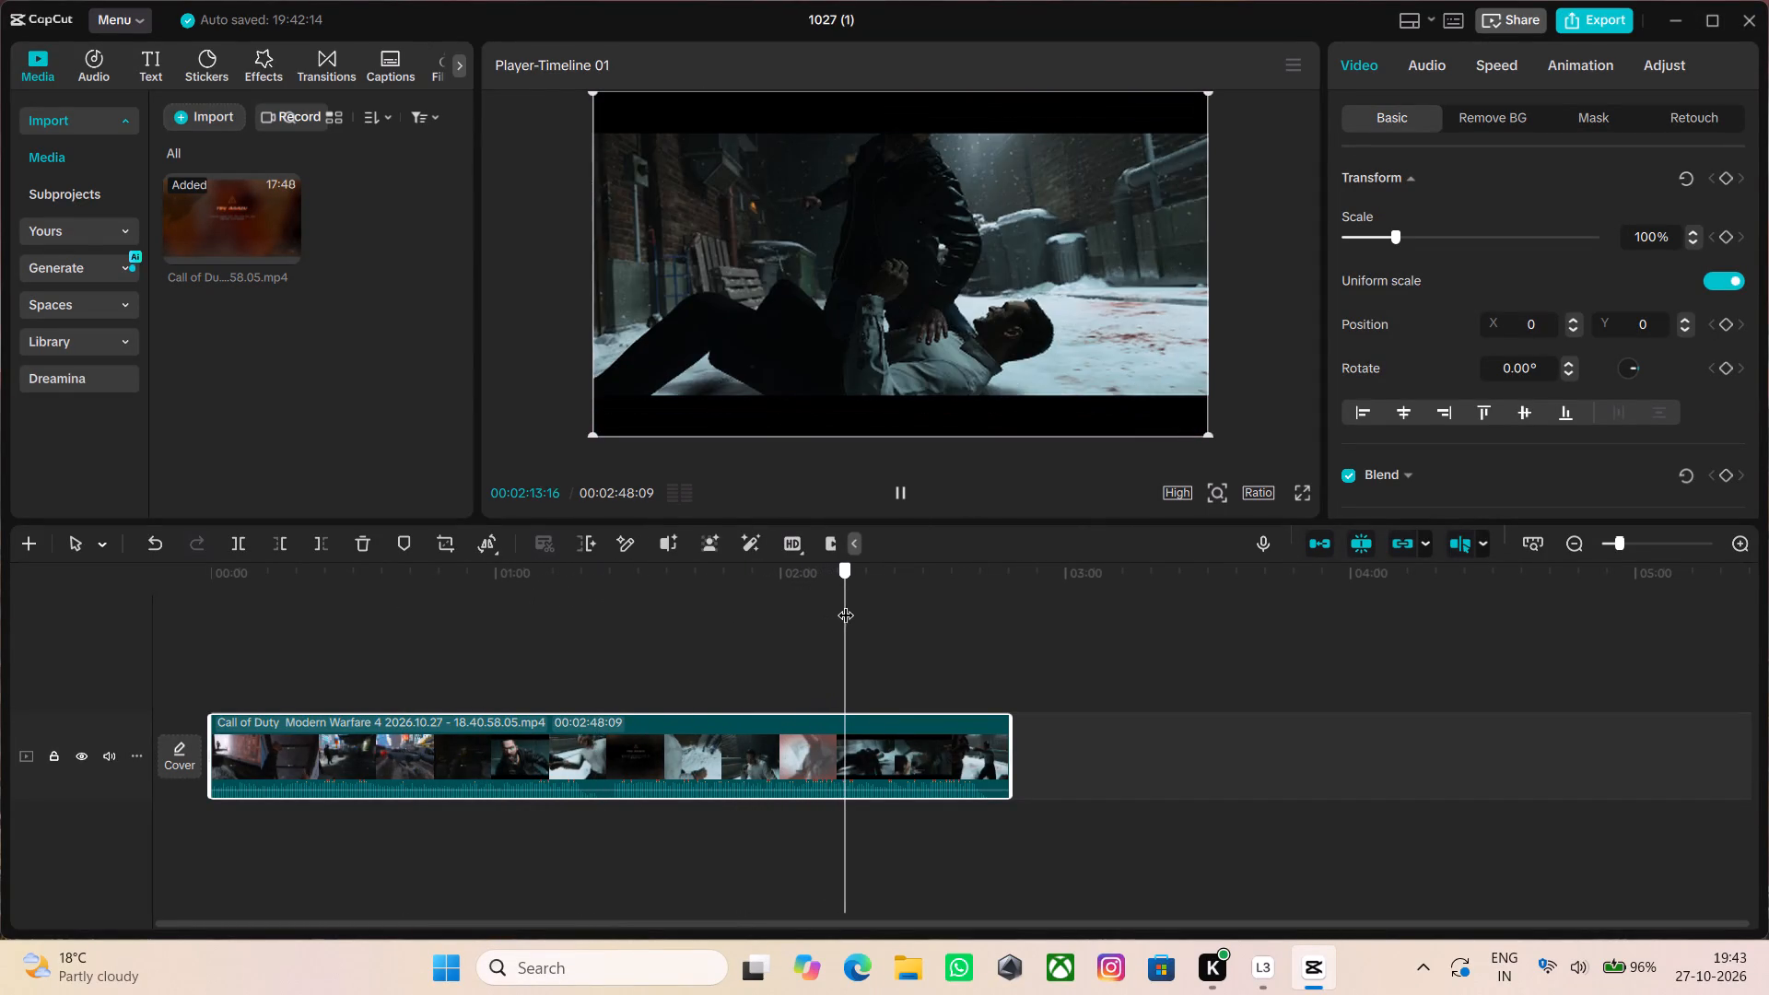
pyautogui.moveTo(846, 603); pyautogui.dragTo(1004, 594)
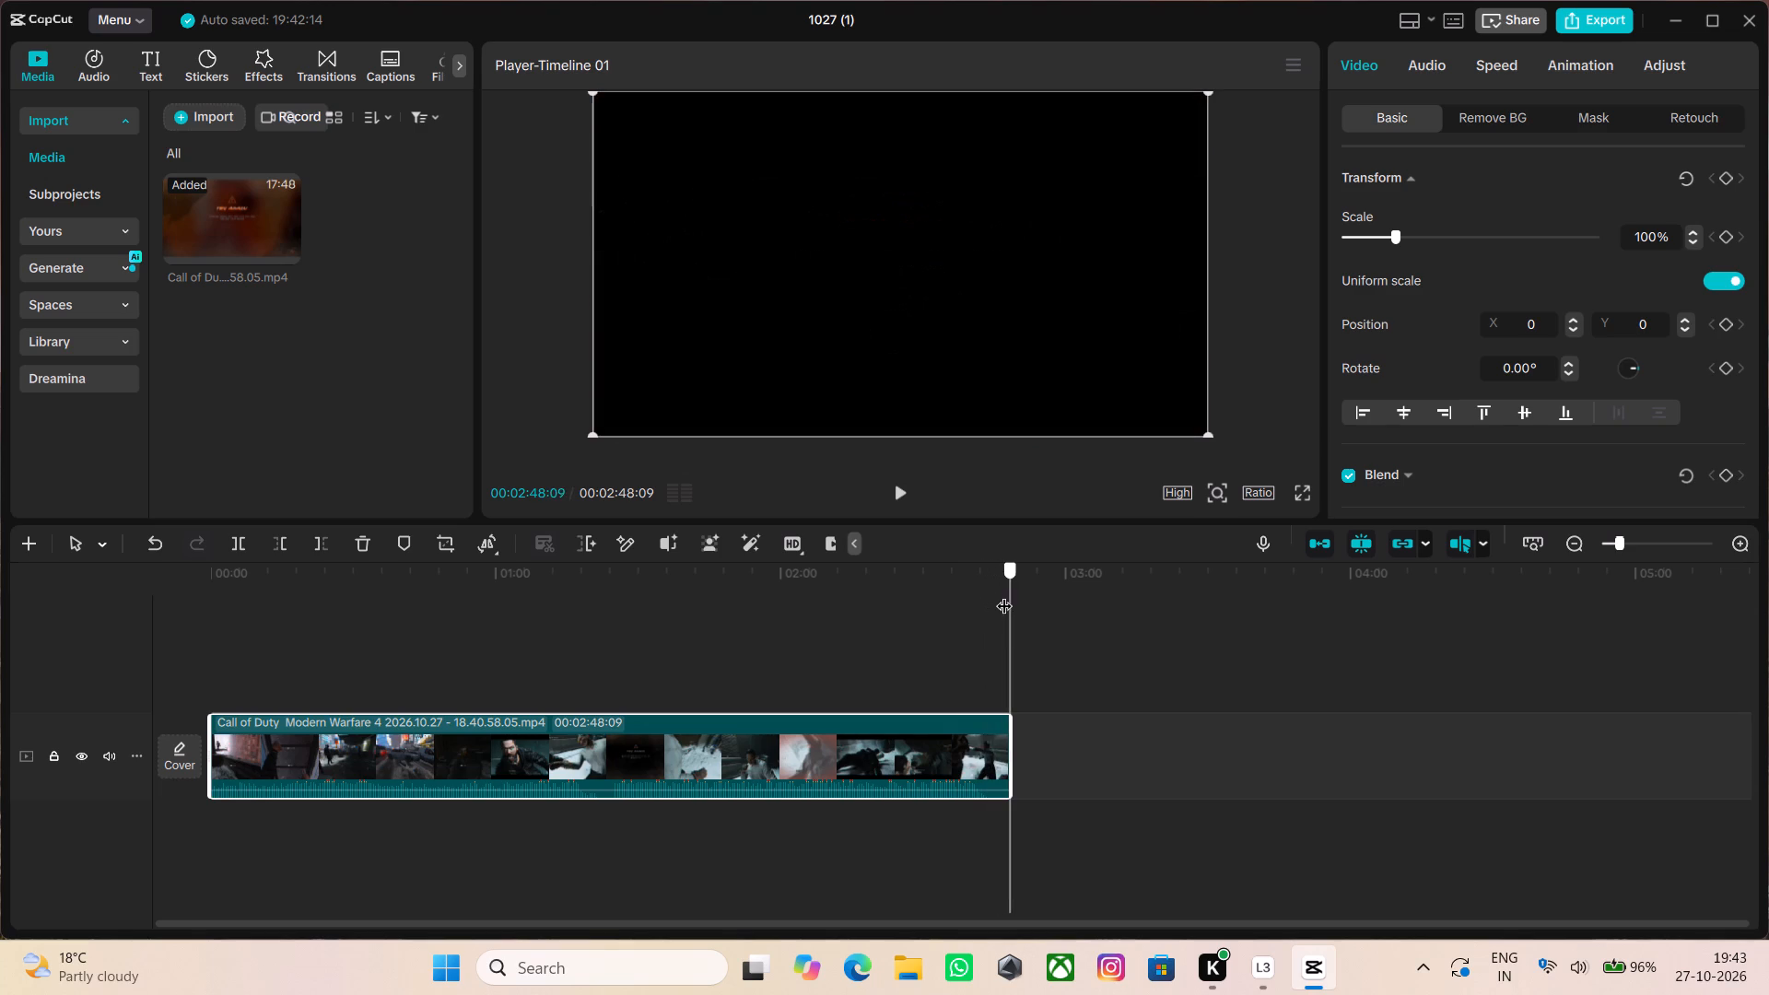
pyautogui.moveTo(1004, 594); pyautogui.dragTo(920, 601)
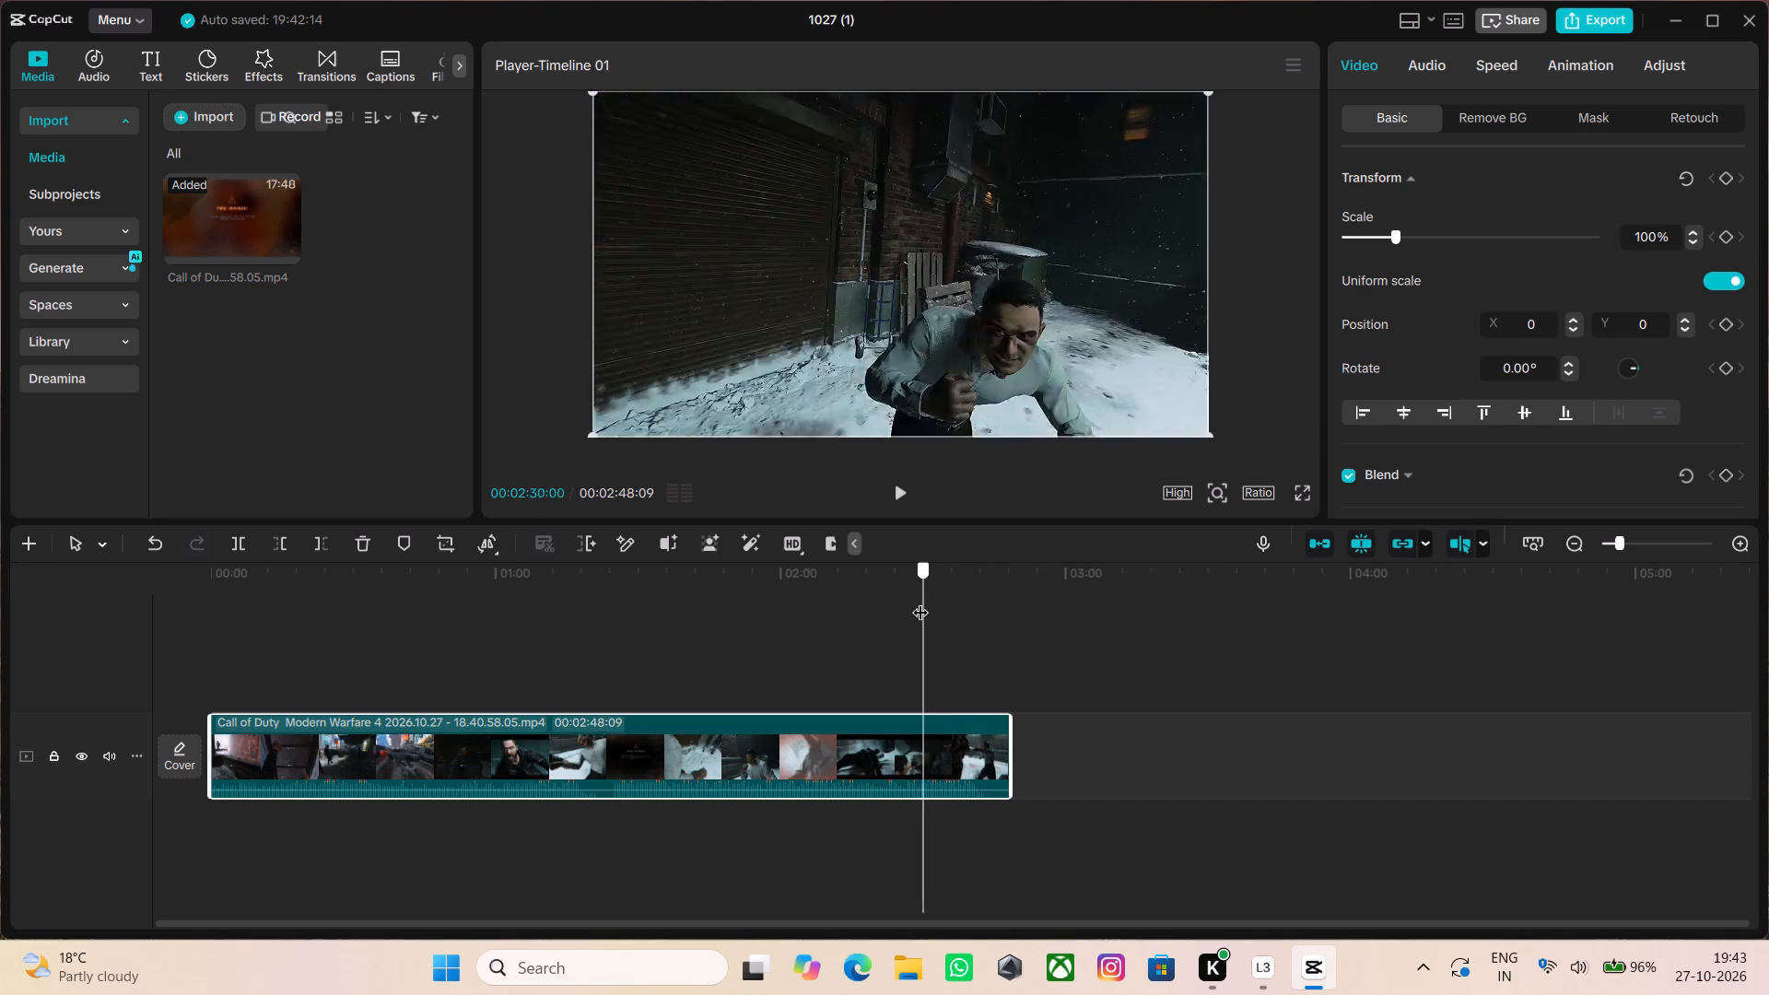
pyautogui.moveTo(920, 601); pyautogui.dragTo(832, 609)
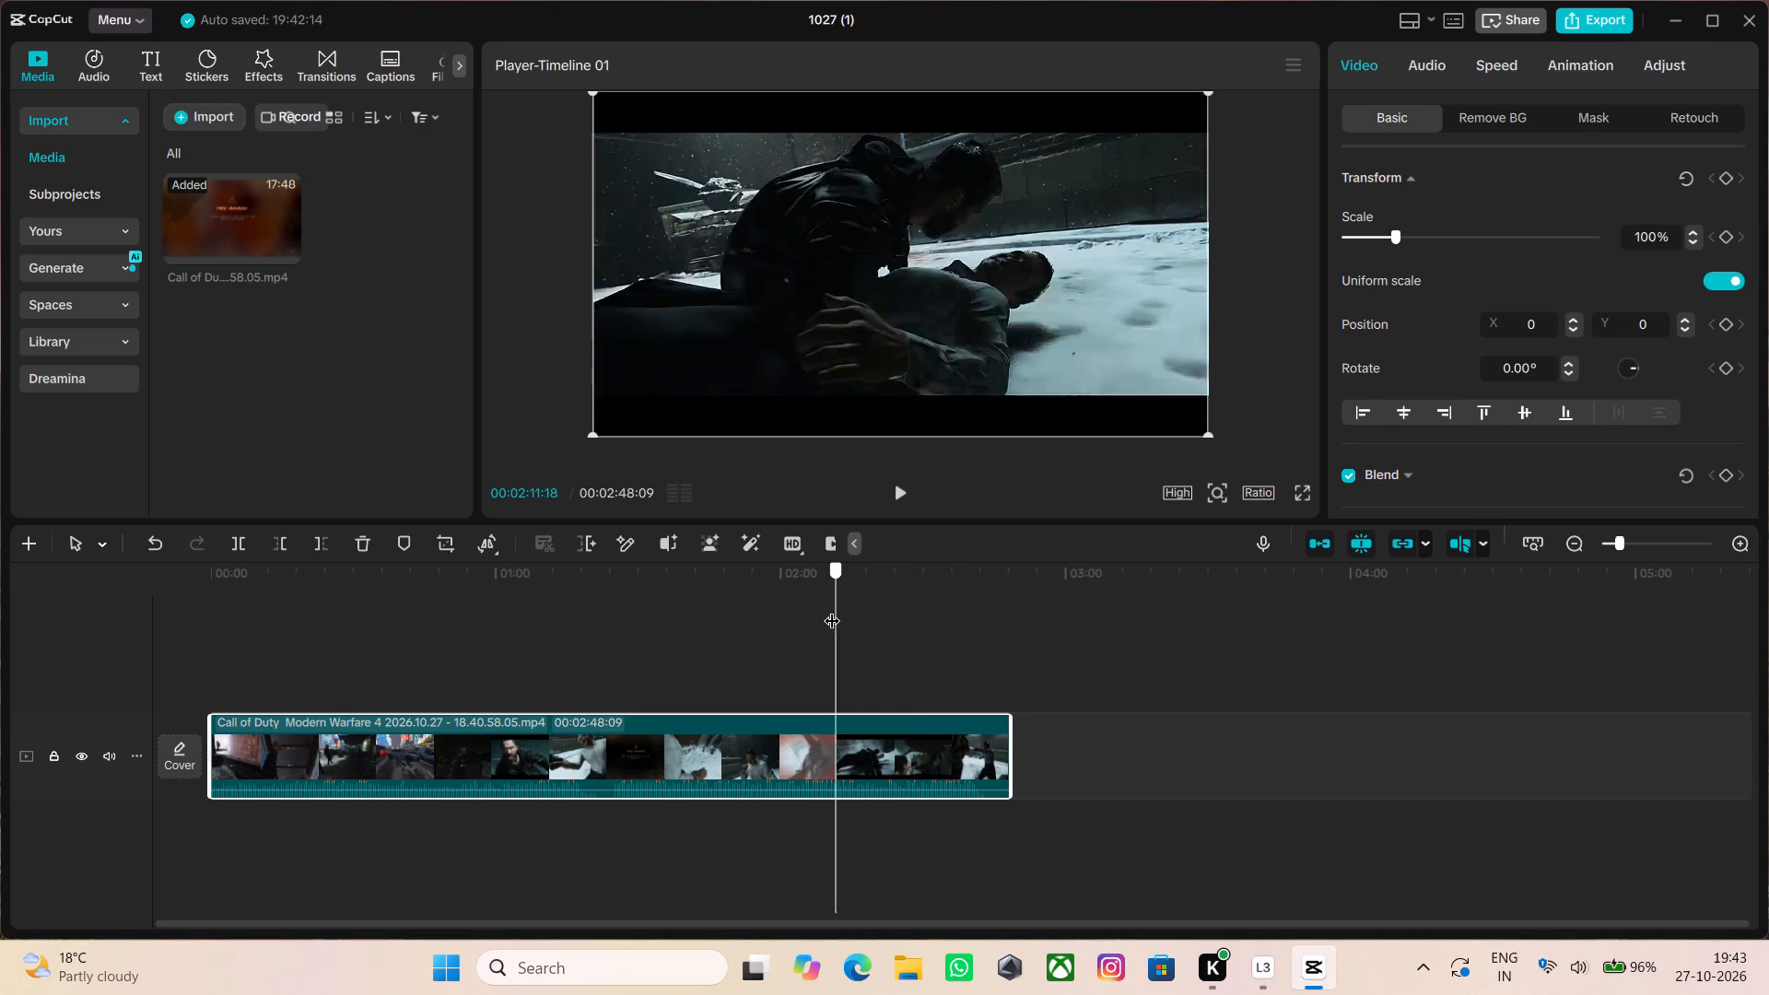
pyautogui.moveTo(832, 609); pyautogui.dragTo(736, 615)
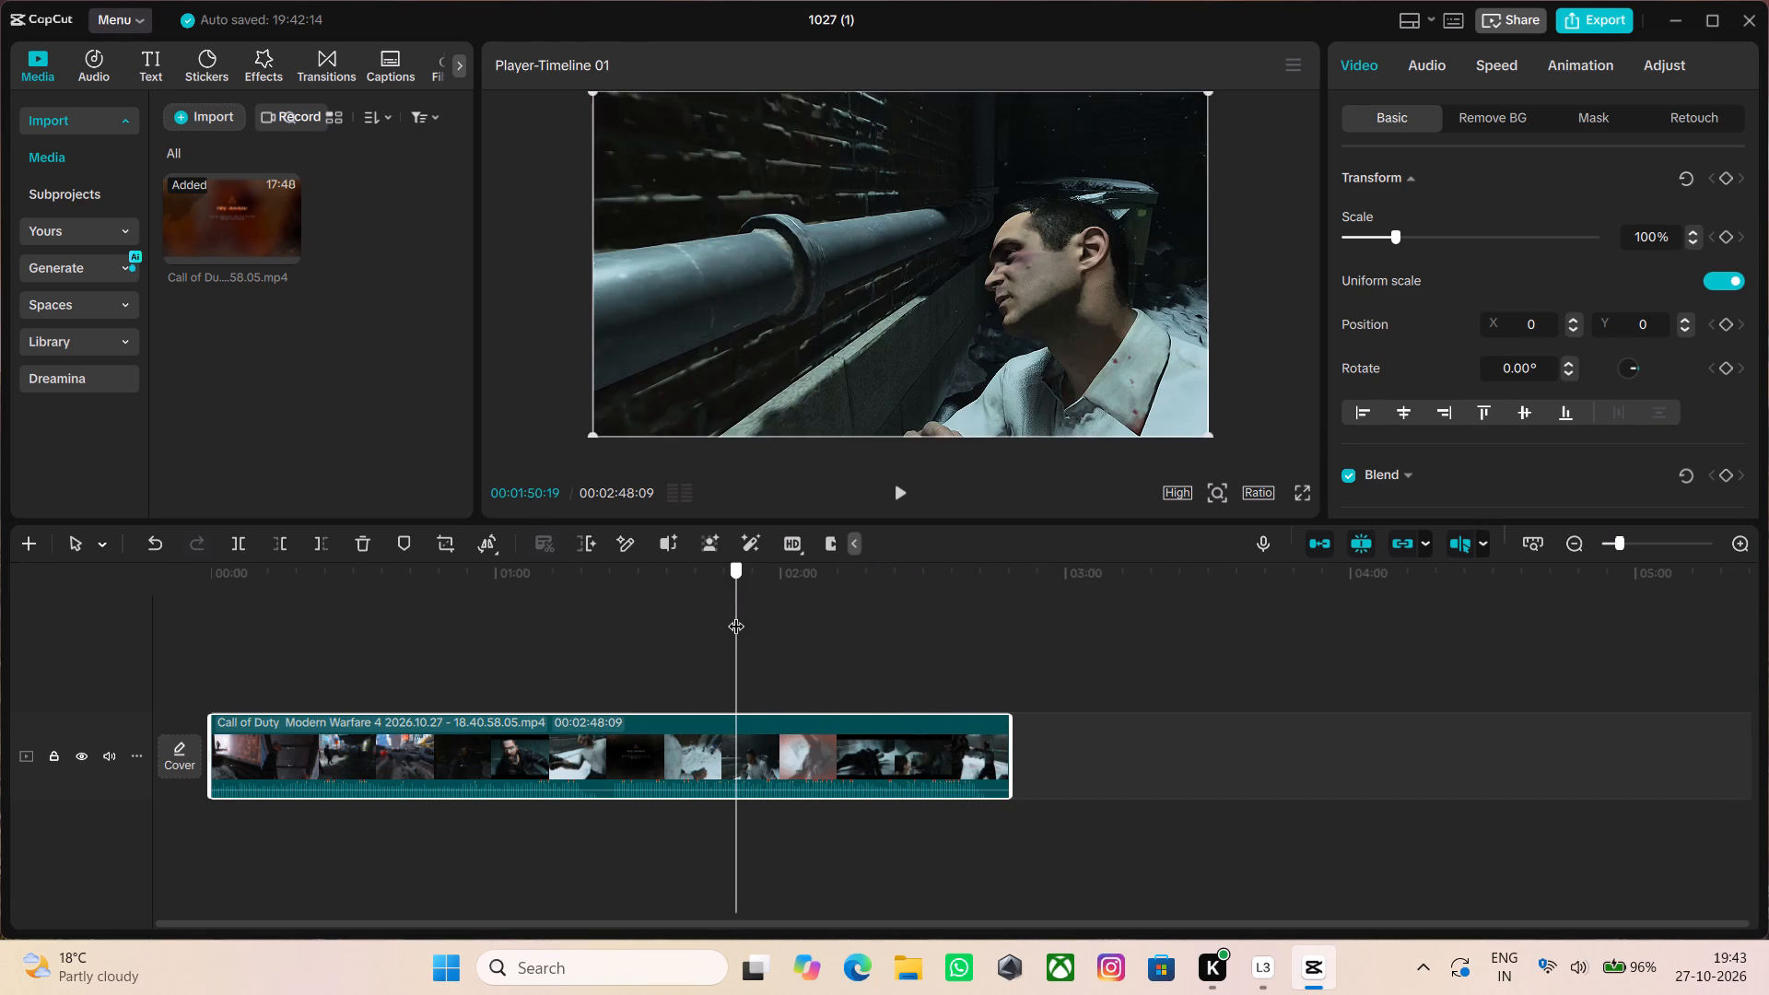
pyautogui.moveTo(736, 615); pyautogui.dragTo(692, 624)
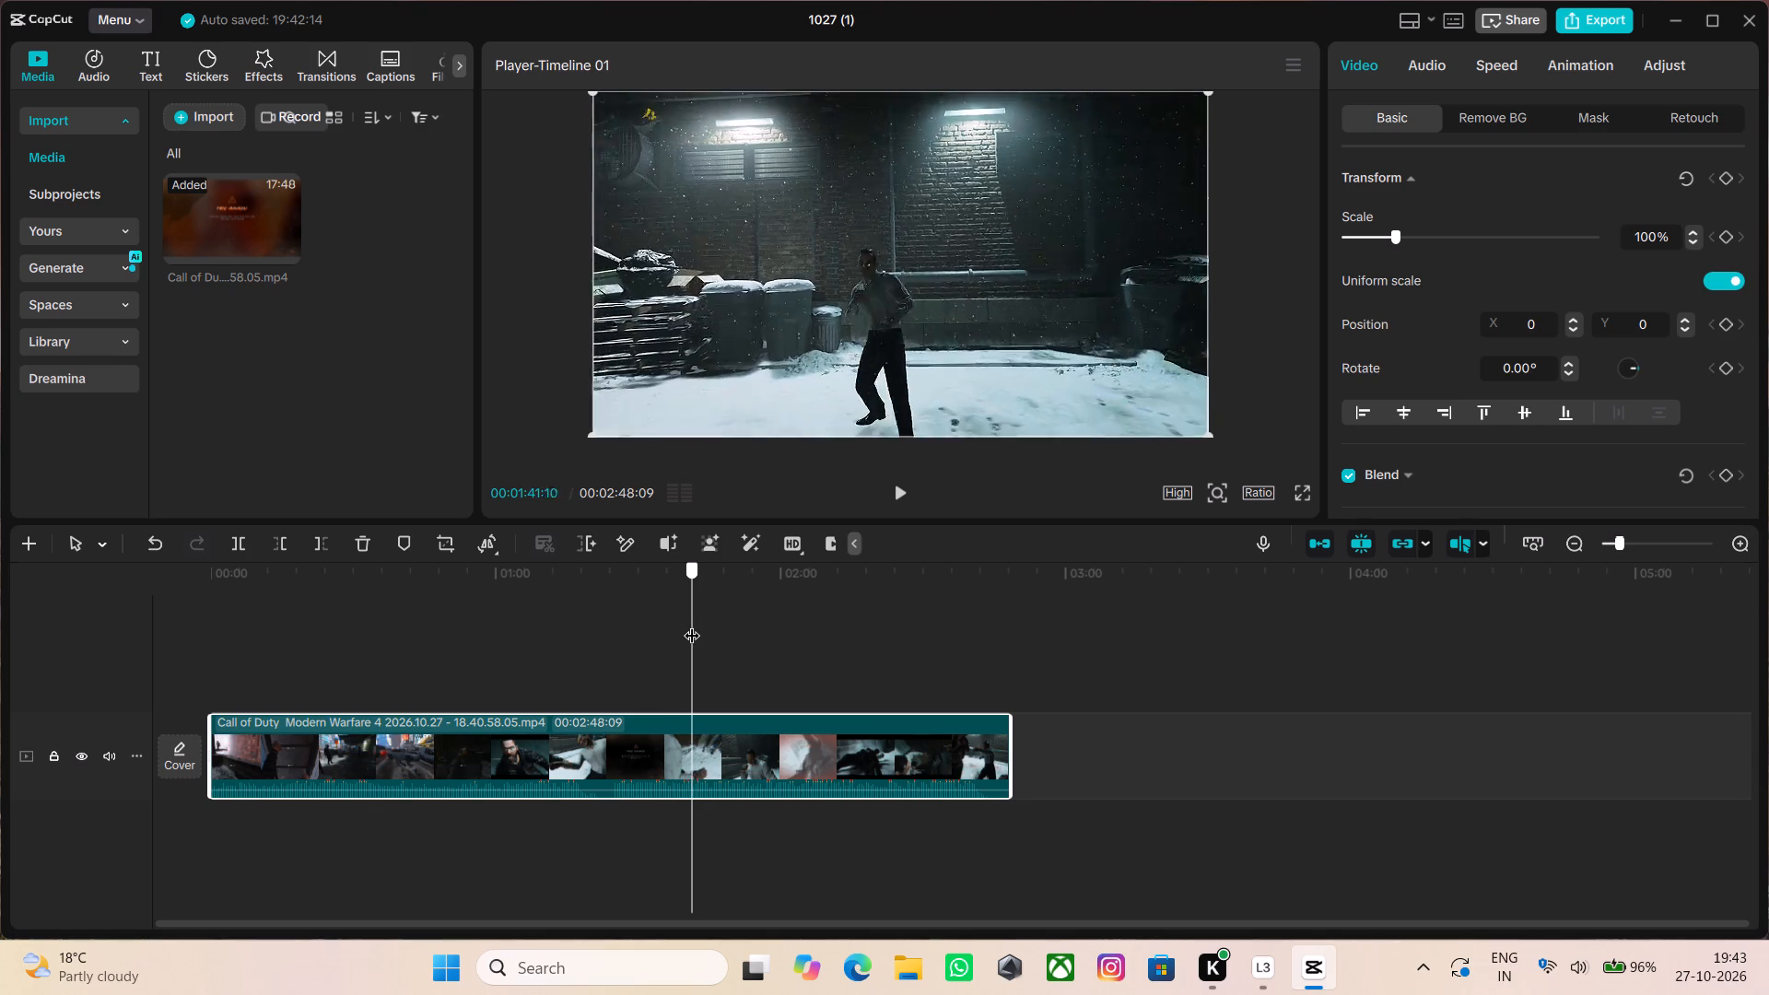
pyautogui.moveTo(692, 624); pyautogui.dragTo(607, 636)
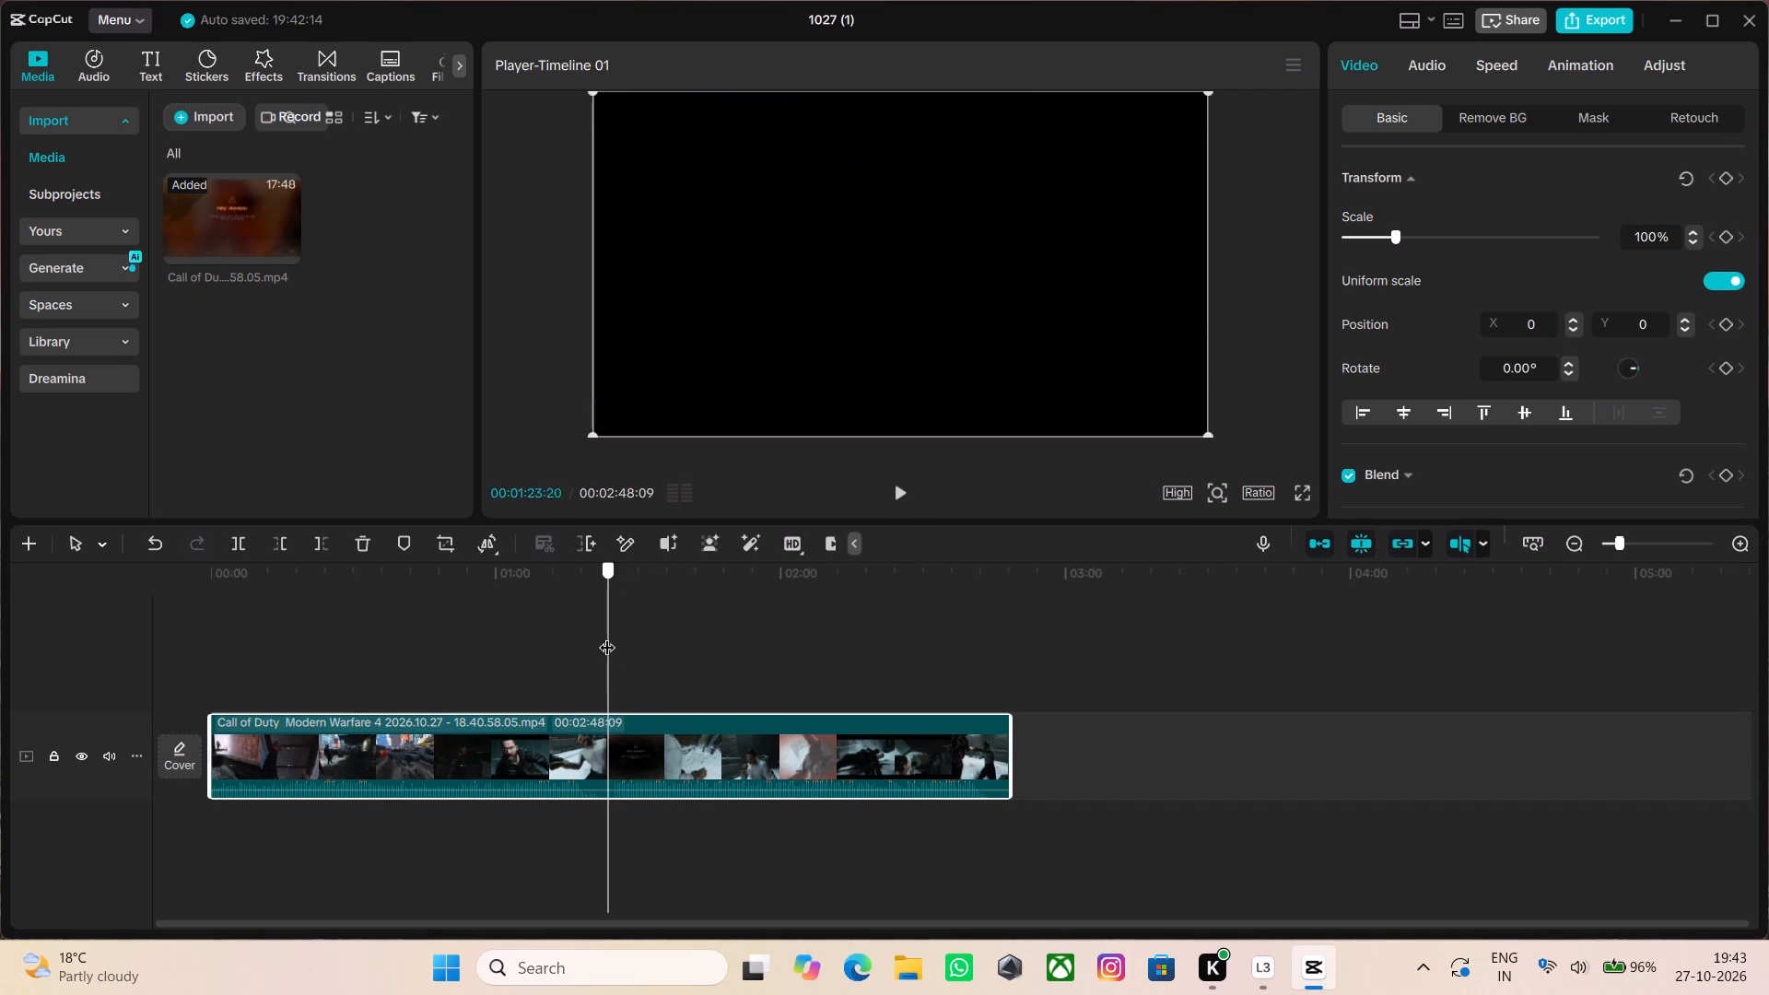
pyautogui.moveTo(607, 636); pyautogui.dragTo(615, 636)
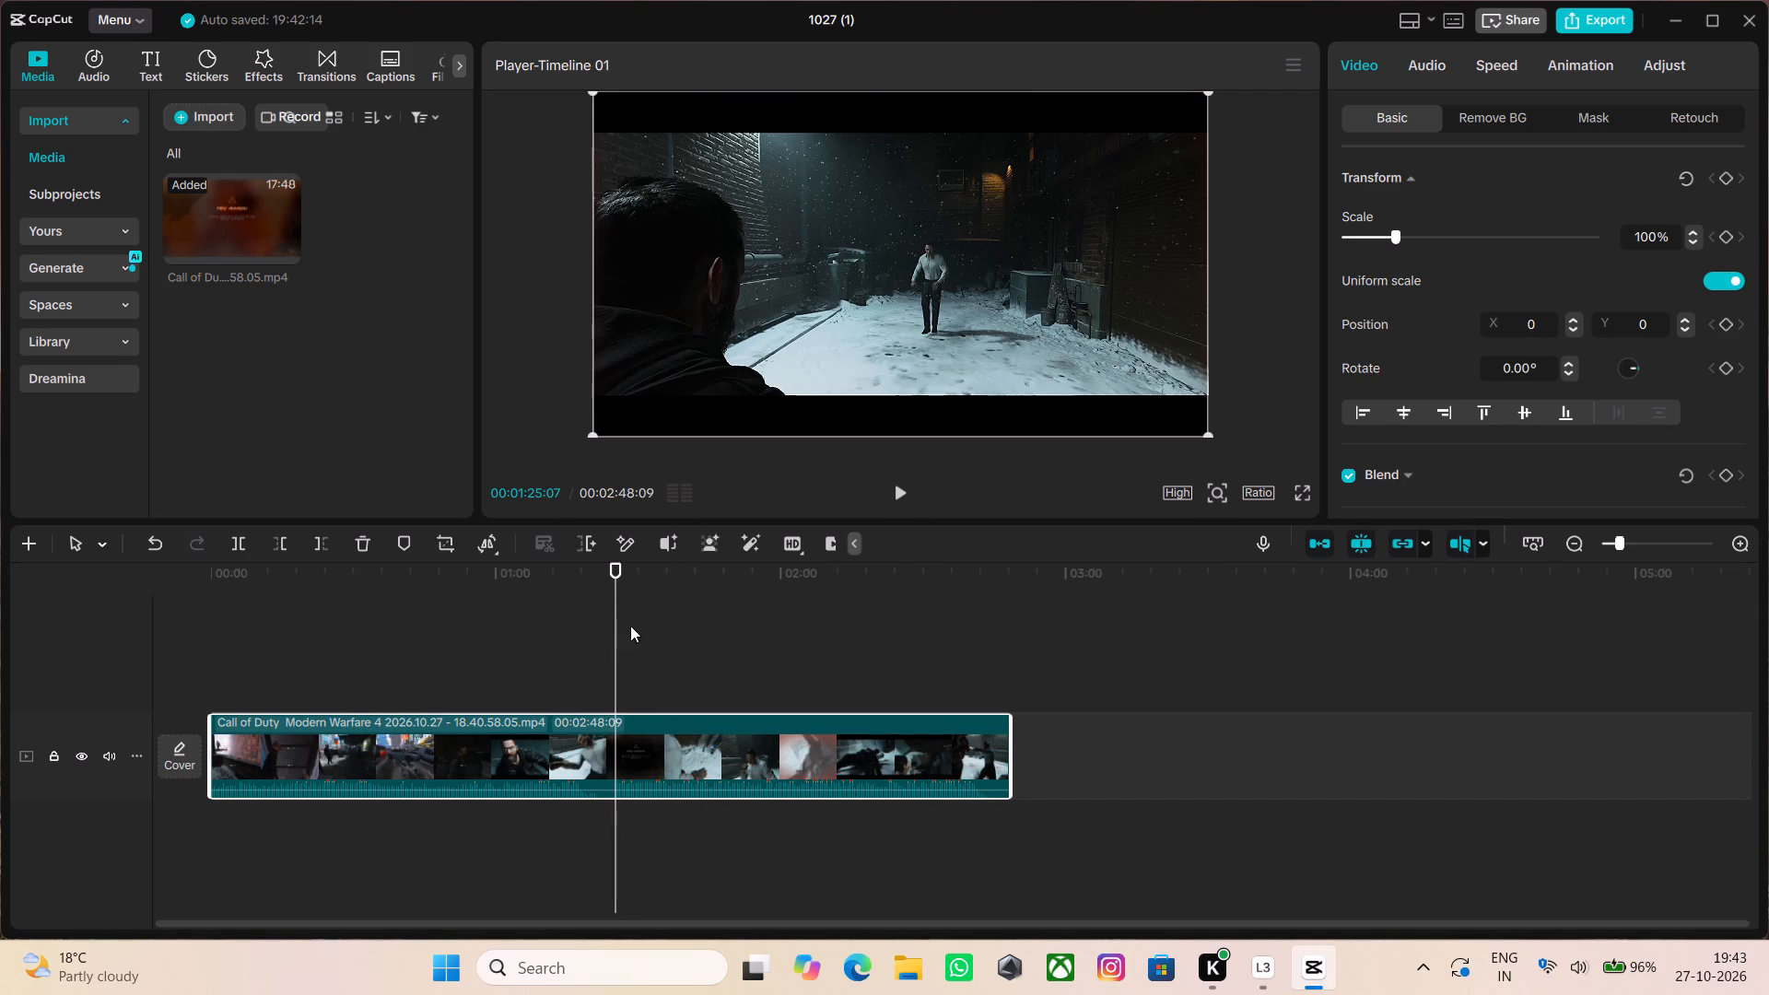
pyautogui.click(896, 484)
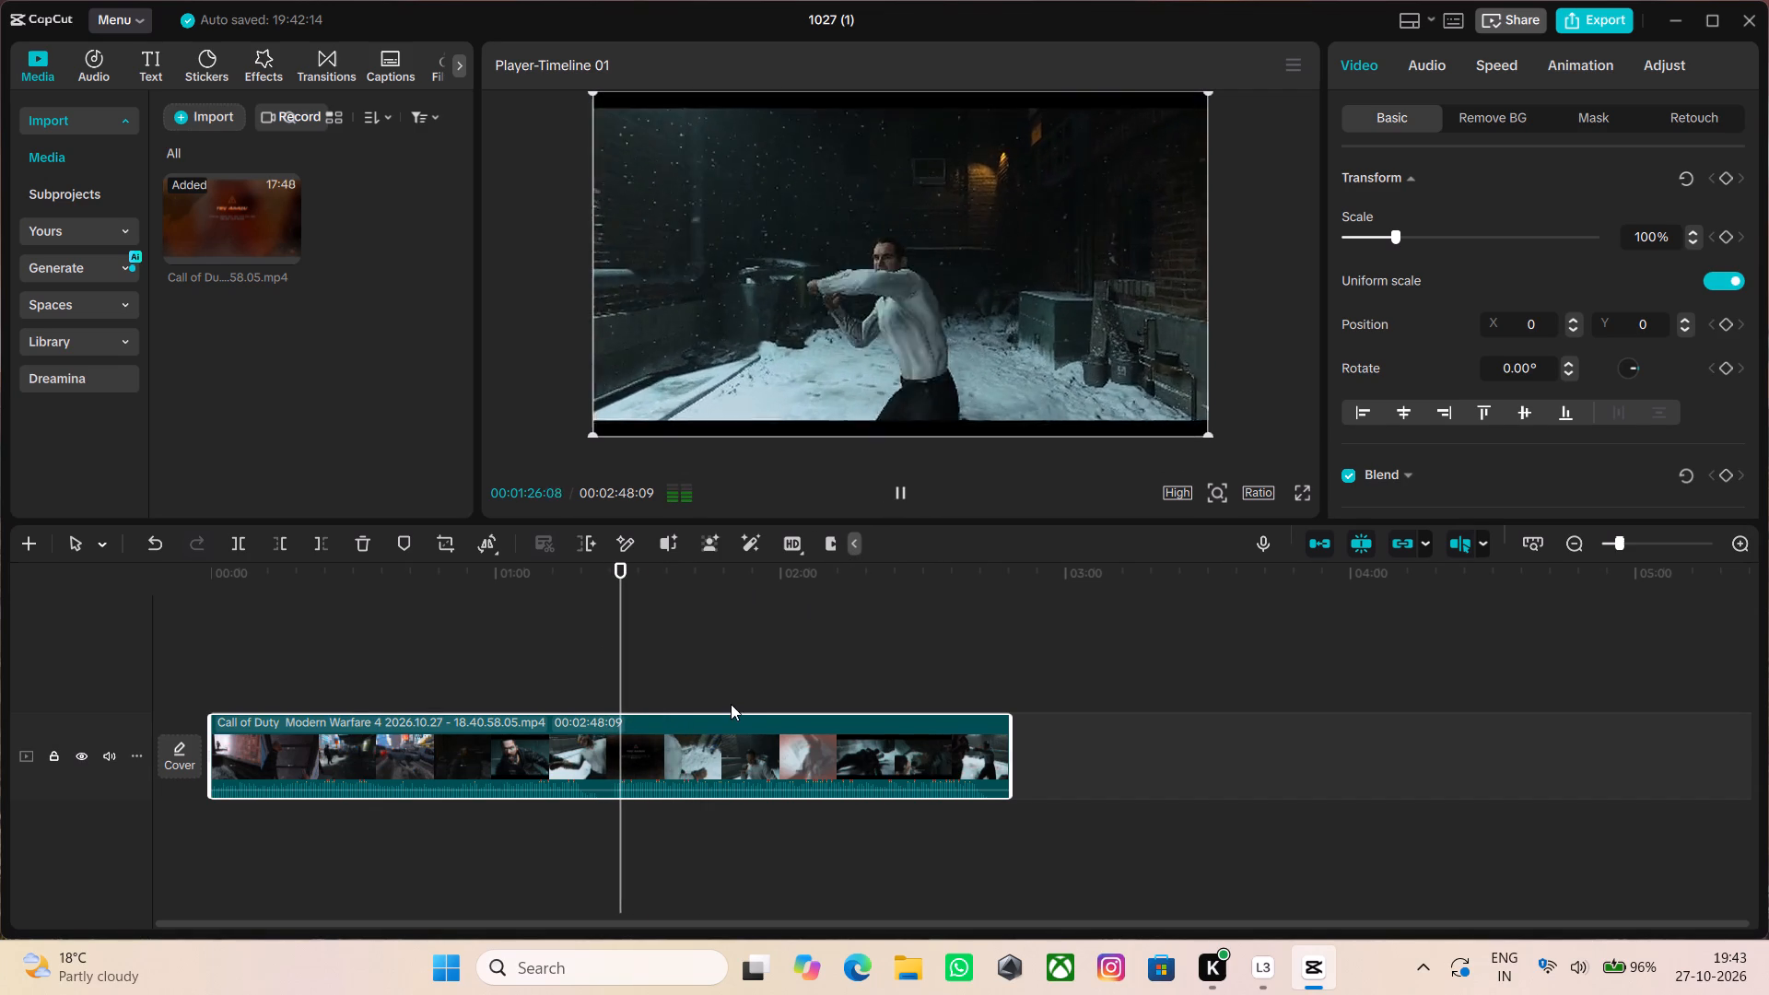
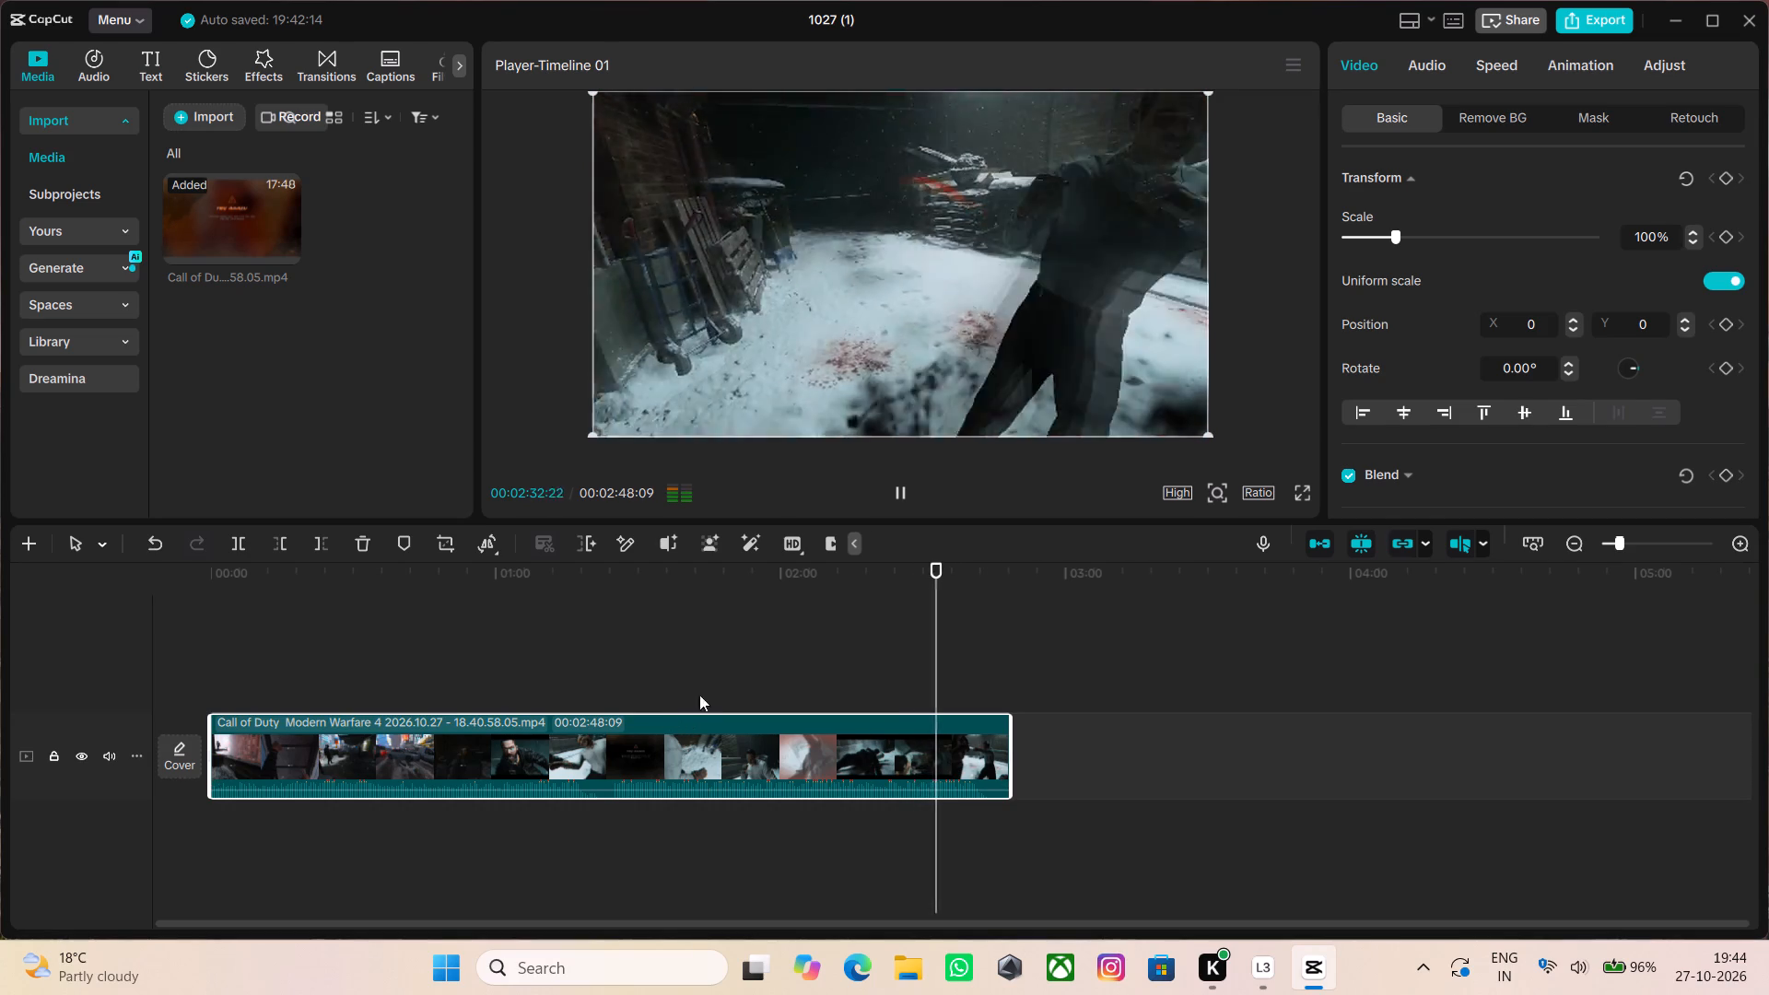
# Cut away everything before the snowy alley fight's opening shot, at about 00:01:25:07 of the clip.
pyautogui.moveTo(936, 559); pyautogui.dragTo(906, 576)
pyautogui.moveTo(953, 564); pyautogui.dragTo(626, 633)
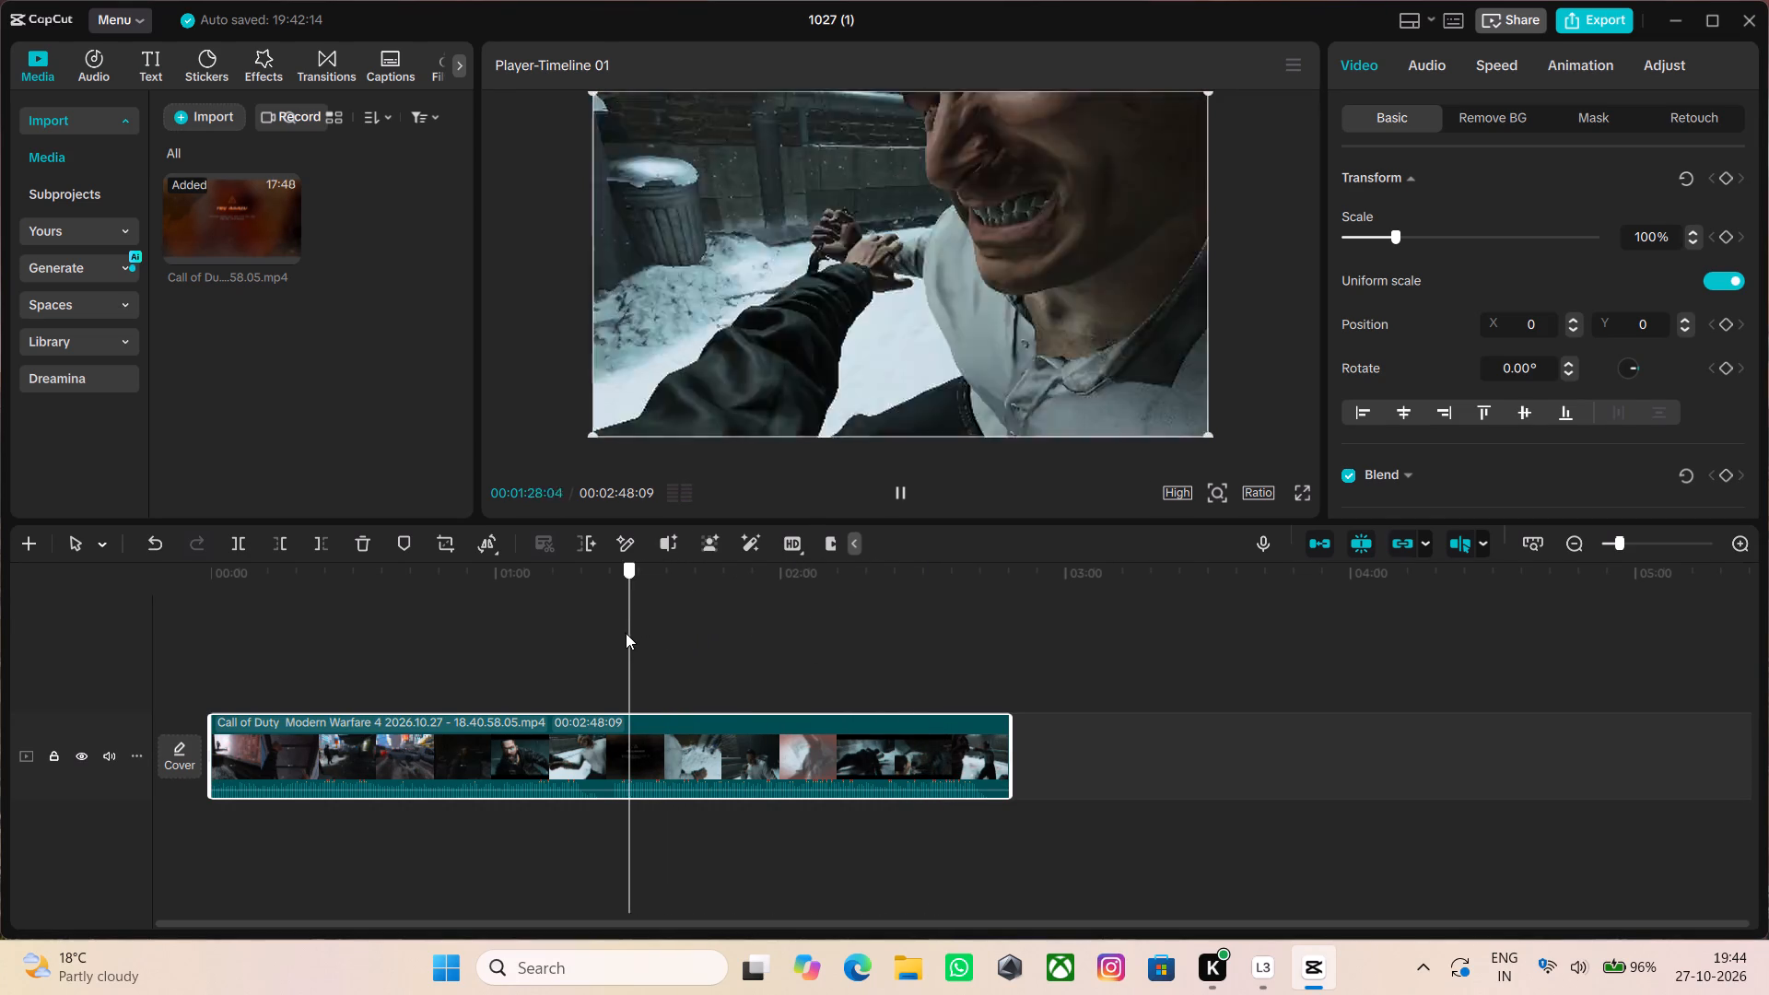
pyautogui.moveTo(626, 633); pyautogui.dragTo(615, 627)
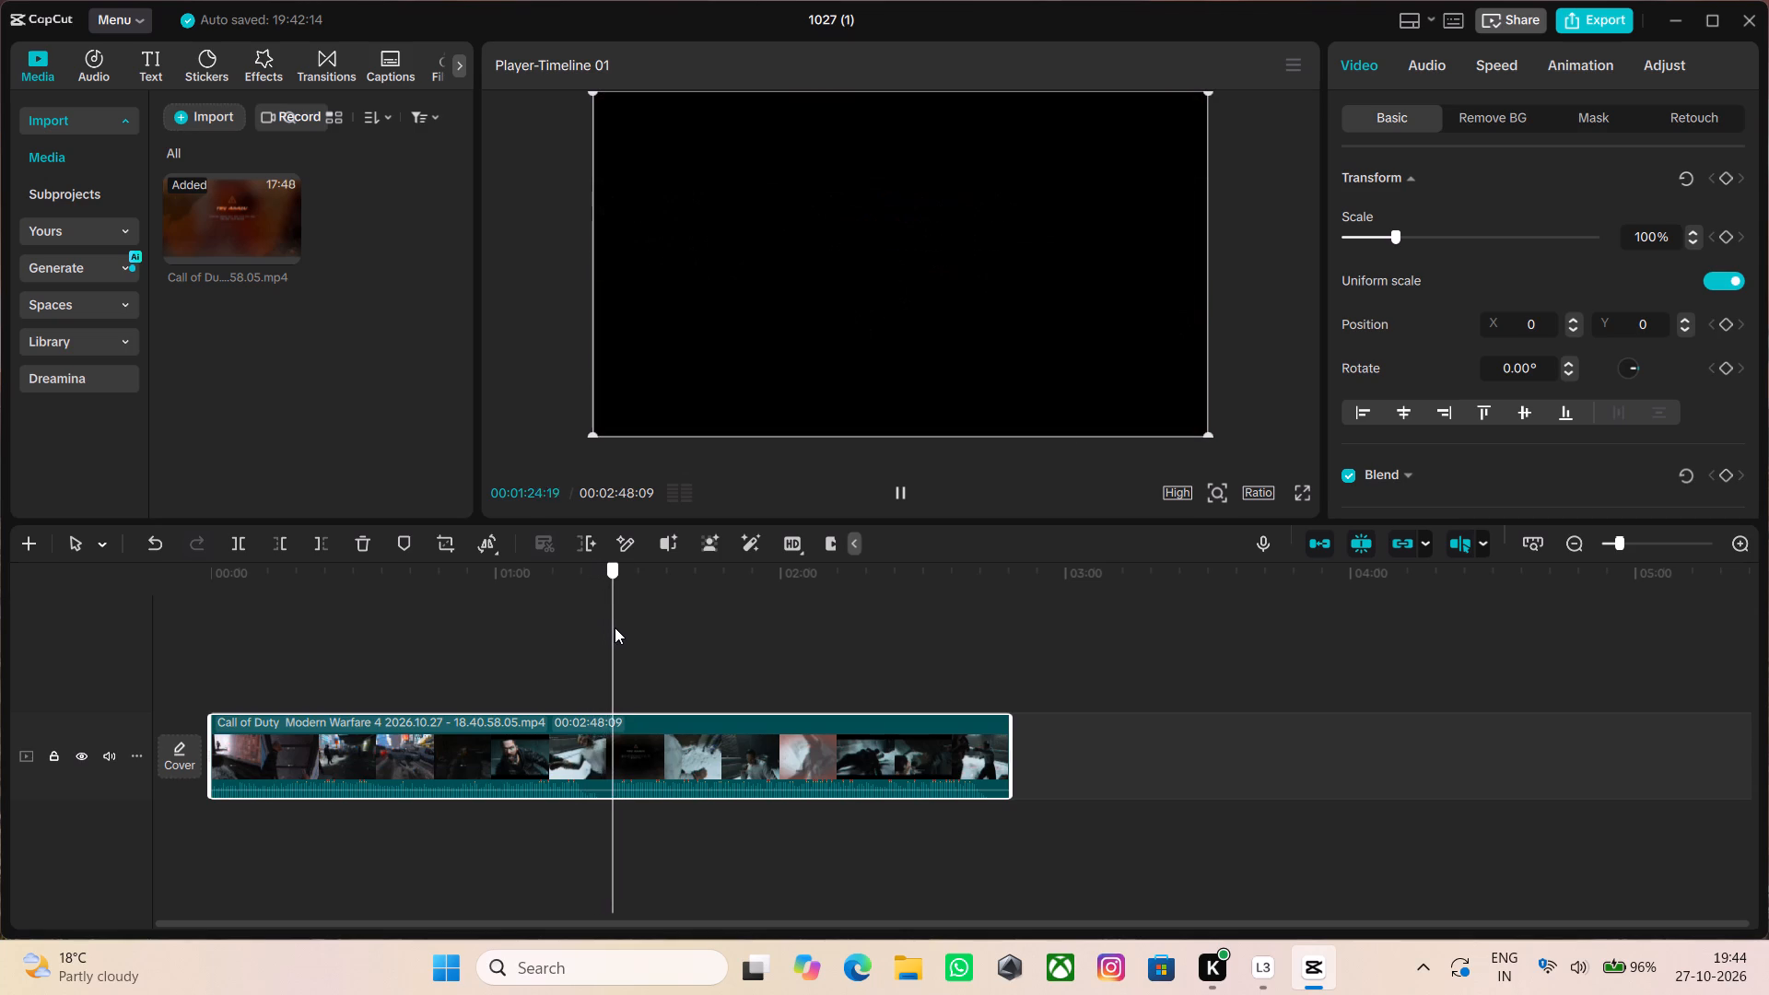
pyautogui.moveTo(615, 627); pyautogui.dragTo(616, 629)
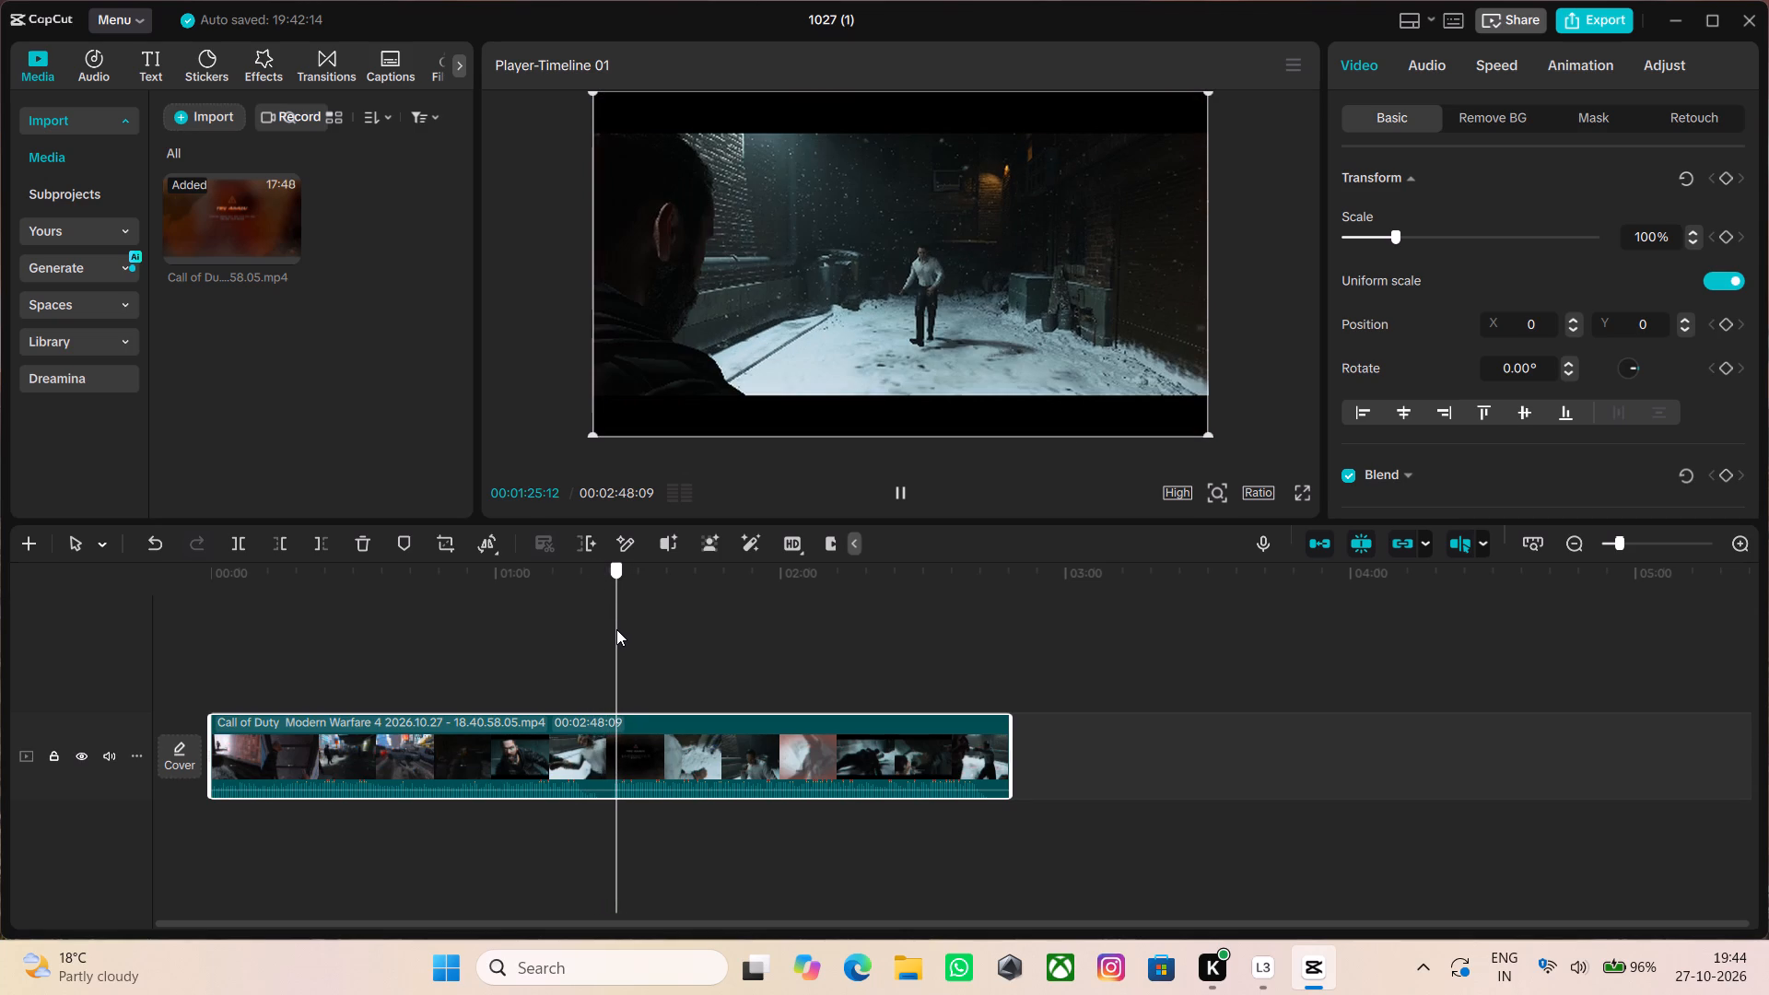
pyautogui.moveTo(616, 629); pyautogui.dragTo(615, 630)
pyautogui.click(615, 628)
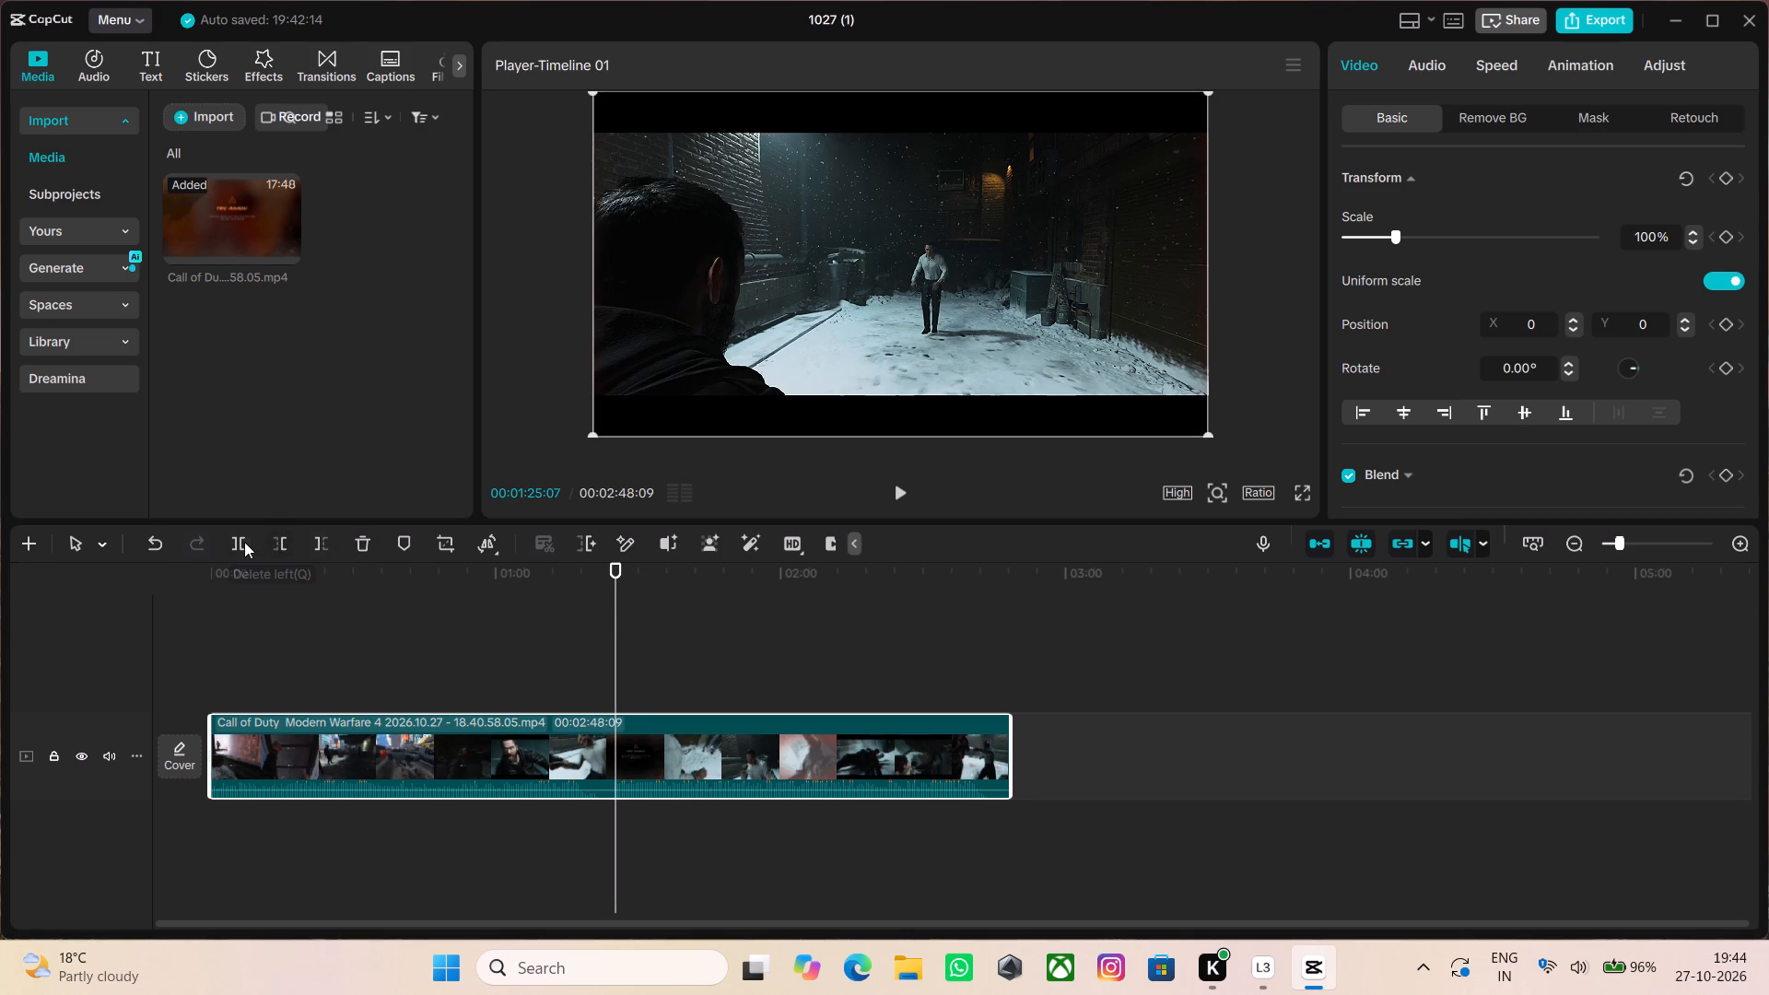
pyautogui.click(286, 544)
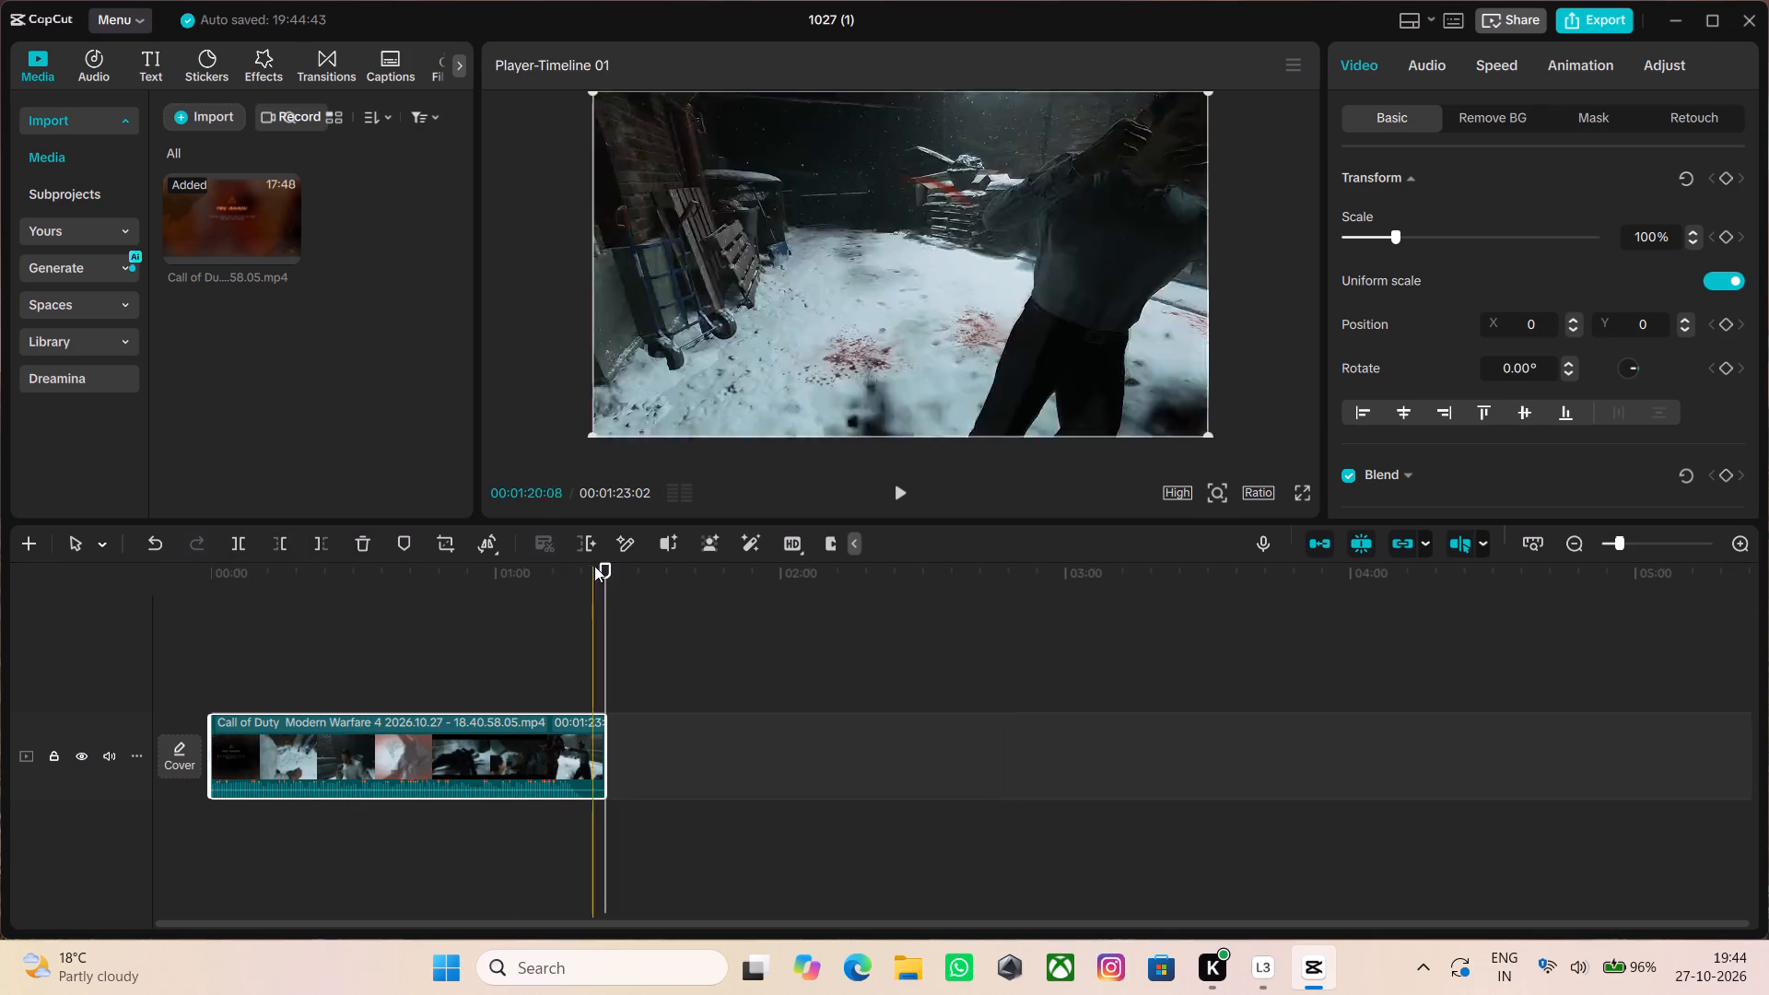
# Trim off the clip's end after 00:00:59:01, where the two men struggle on the snow.
pyautogui.moveTo(609, 565); pyautogui.dragTo(101, 603)
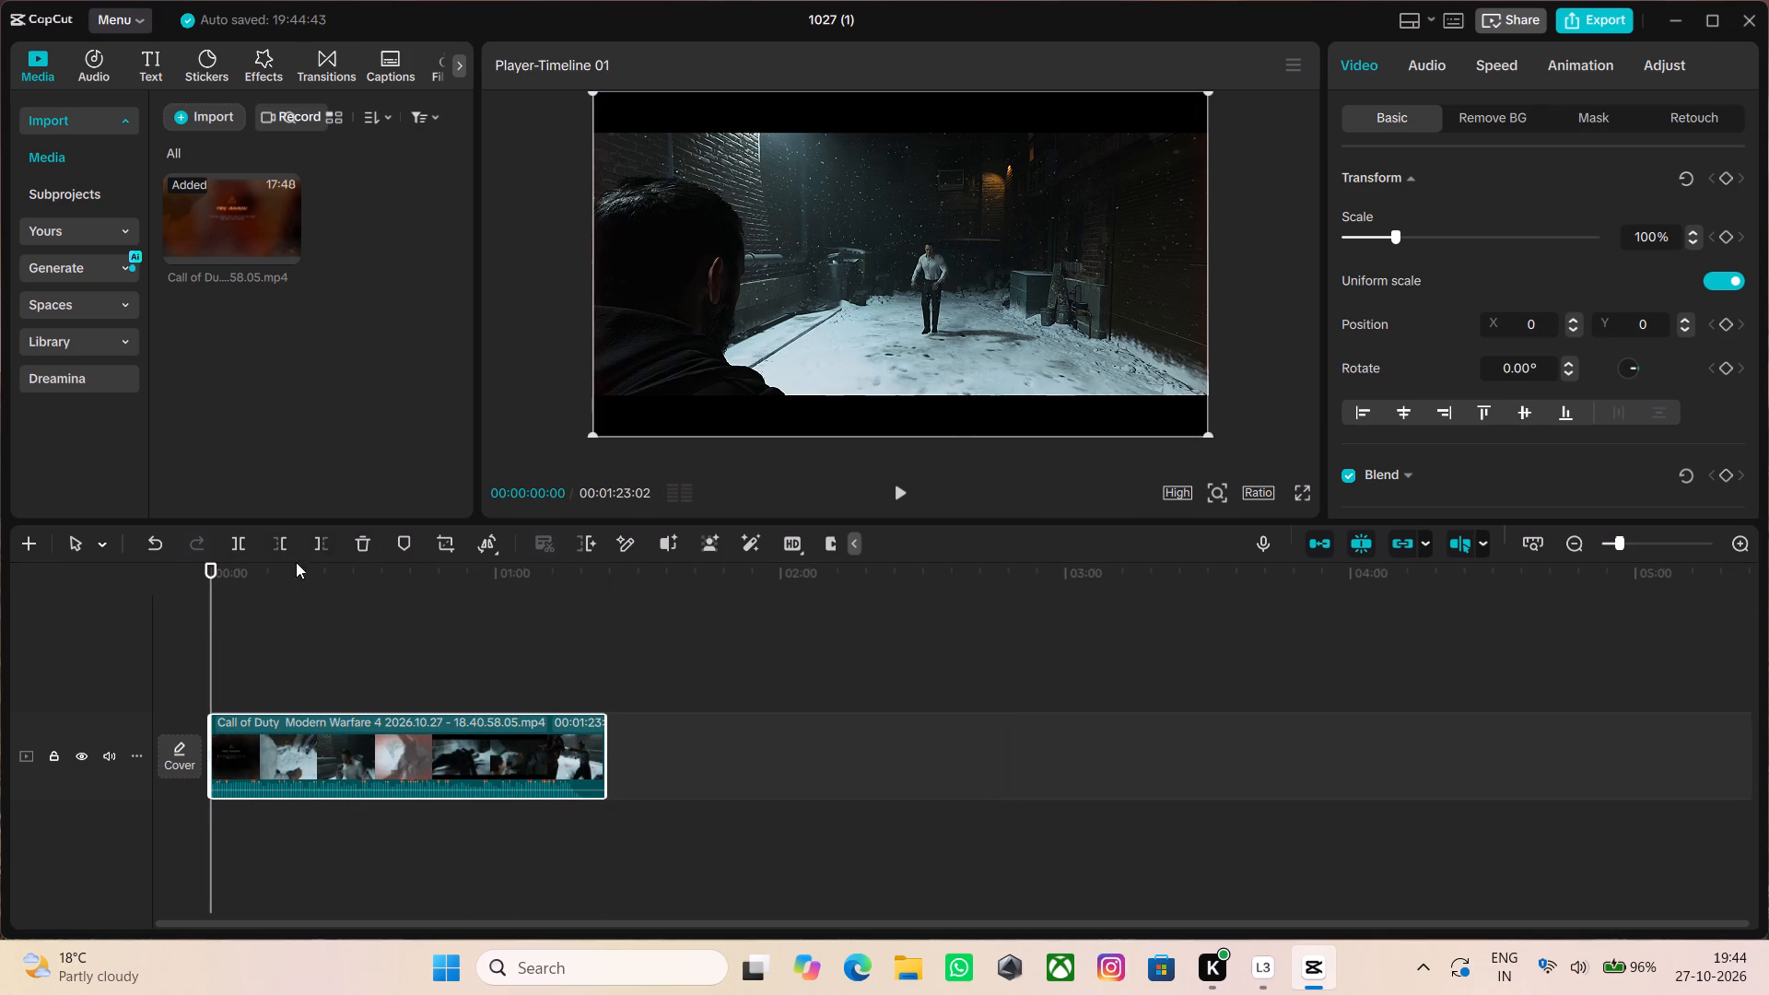
pyautogui.moveTo(206, 595); pyautogui.dragTo(366, 608)
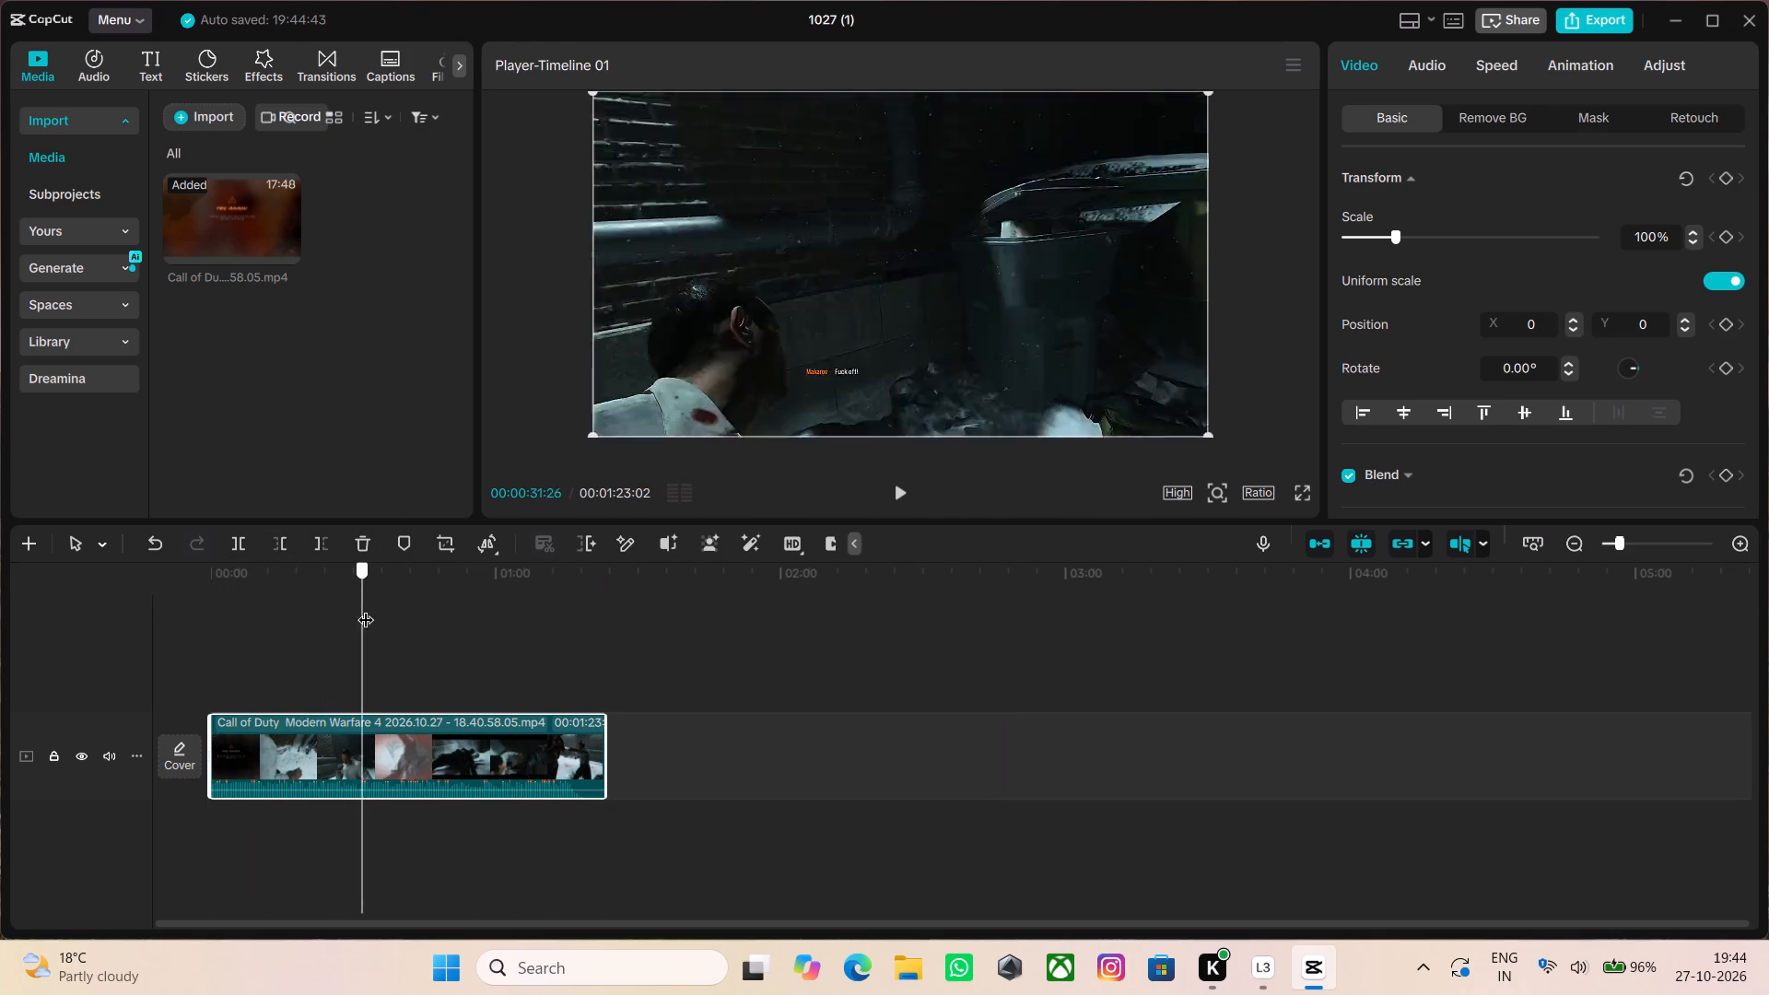
pyautogui.moveTo(366, 608); pyautogui.dragTo(468, 607)
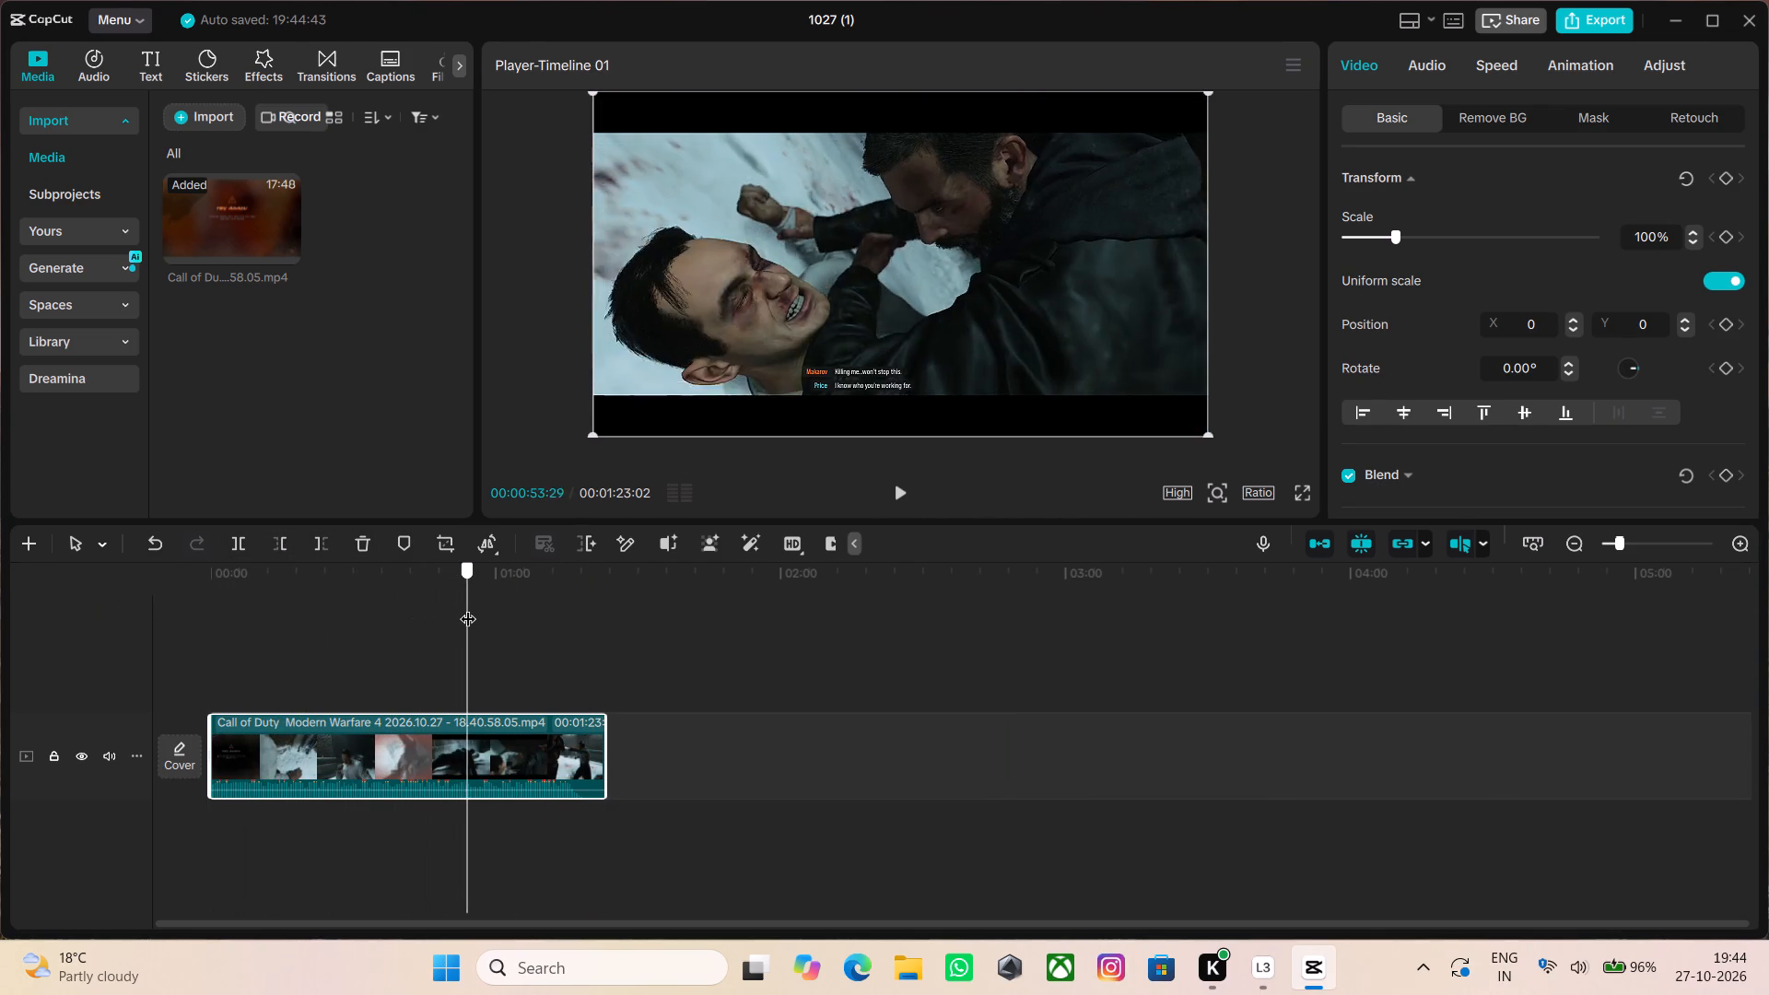
pyautogui.moveTo(468, 607); pyautogui.dragTo(491, 603)
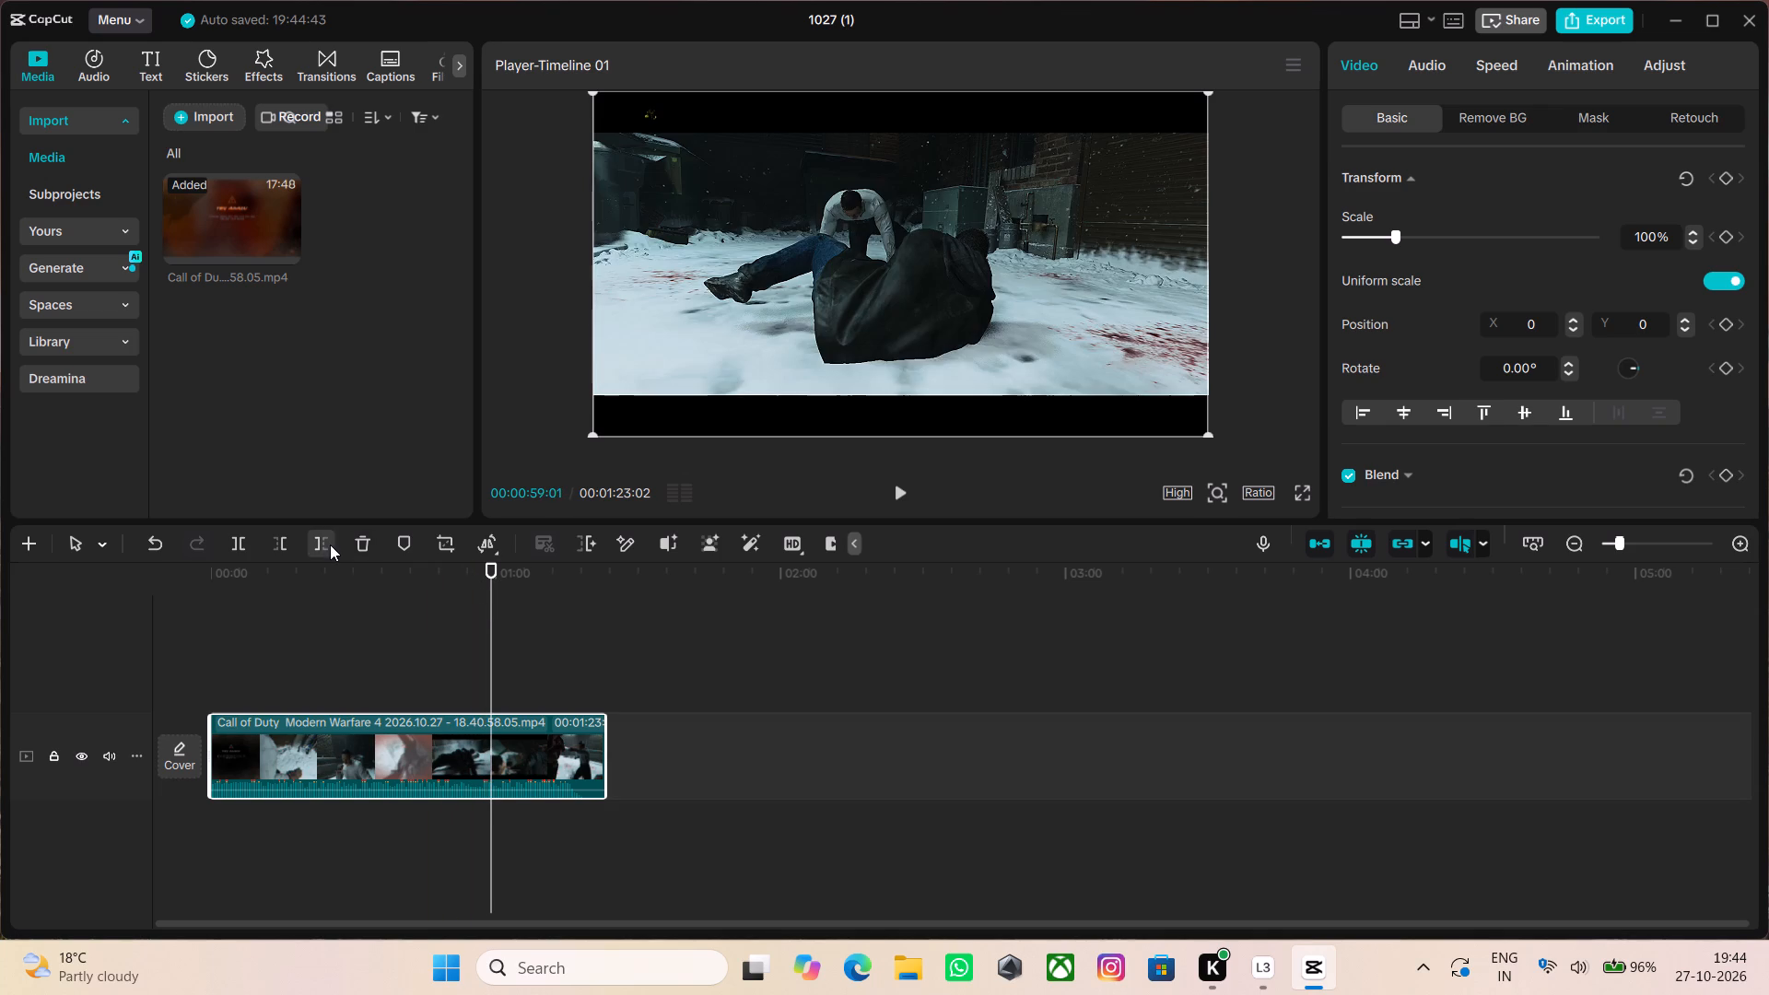
pyautogui.click(330, 543)
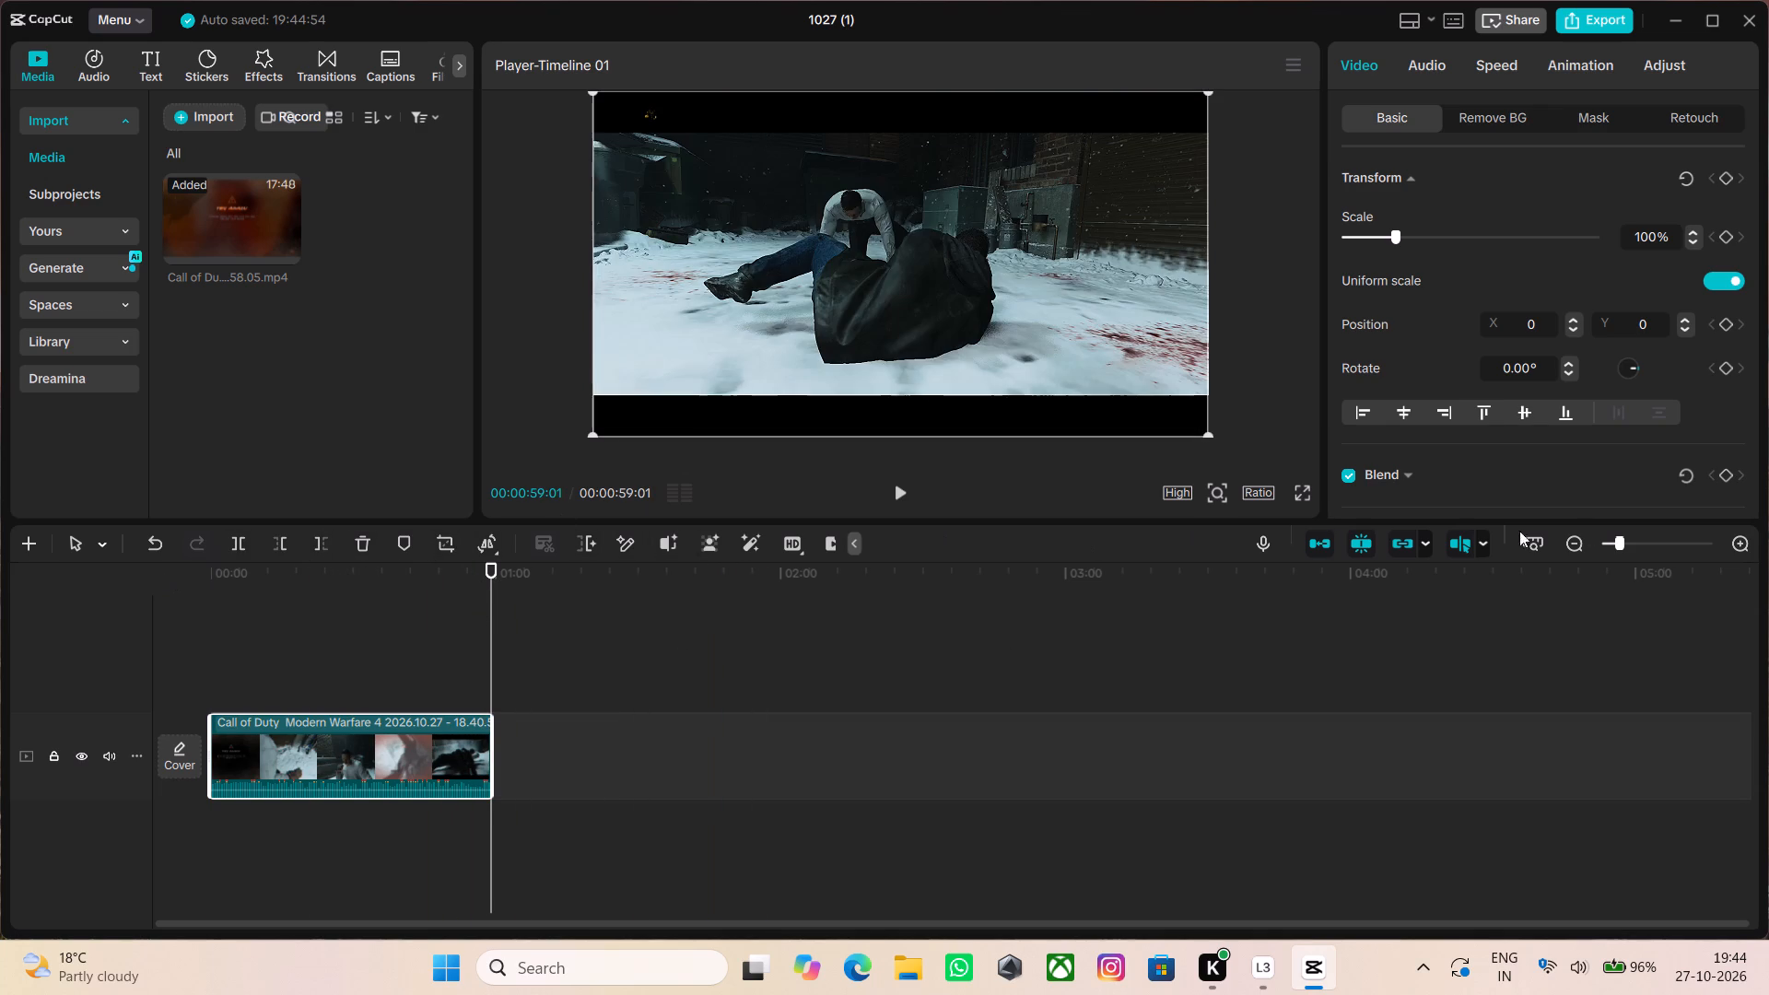
# Set the project's aspect ratio to 9:16 for a vertical short.
pyautogui.click(1263, 503)
pyautogui.click(1260, 489)
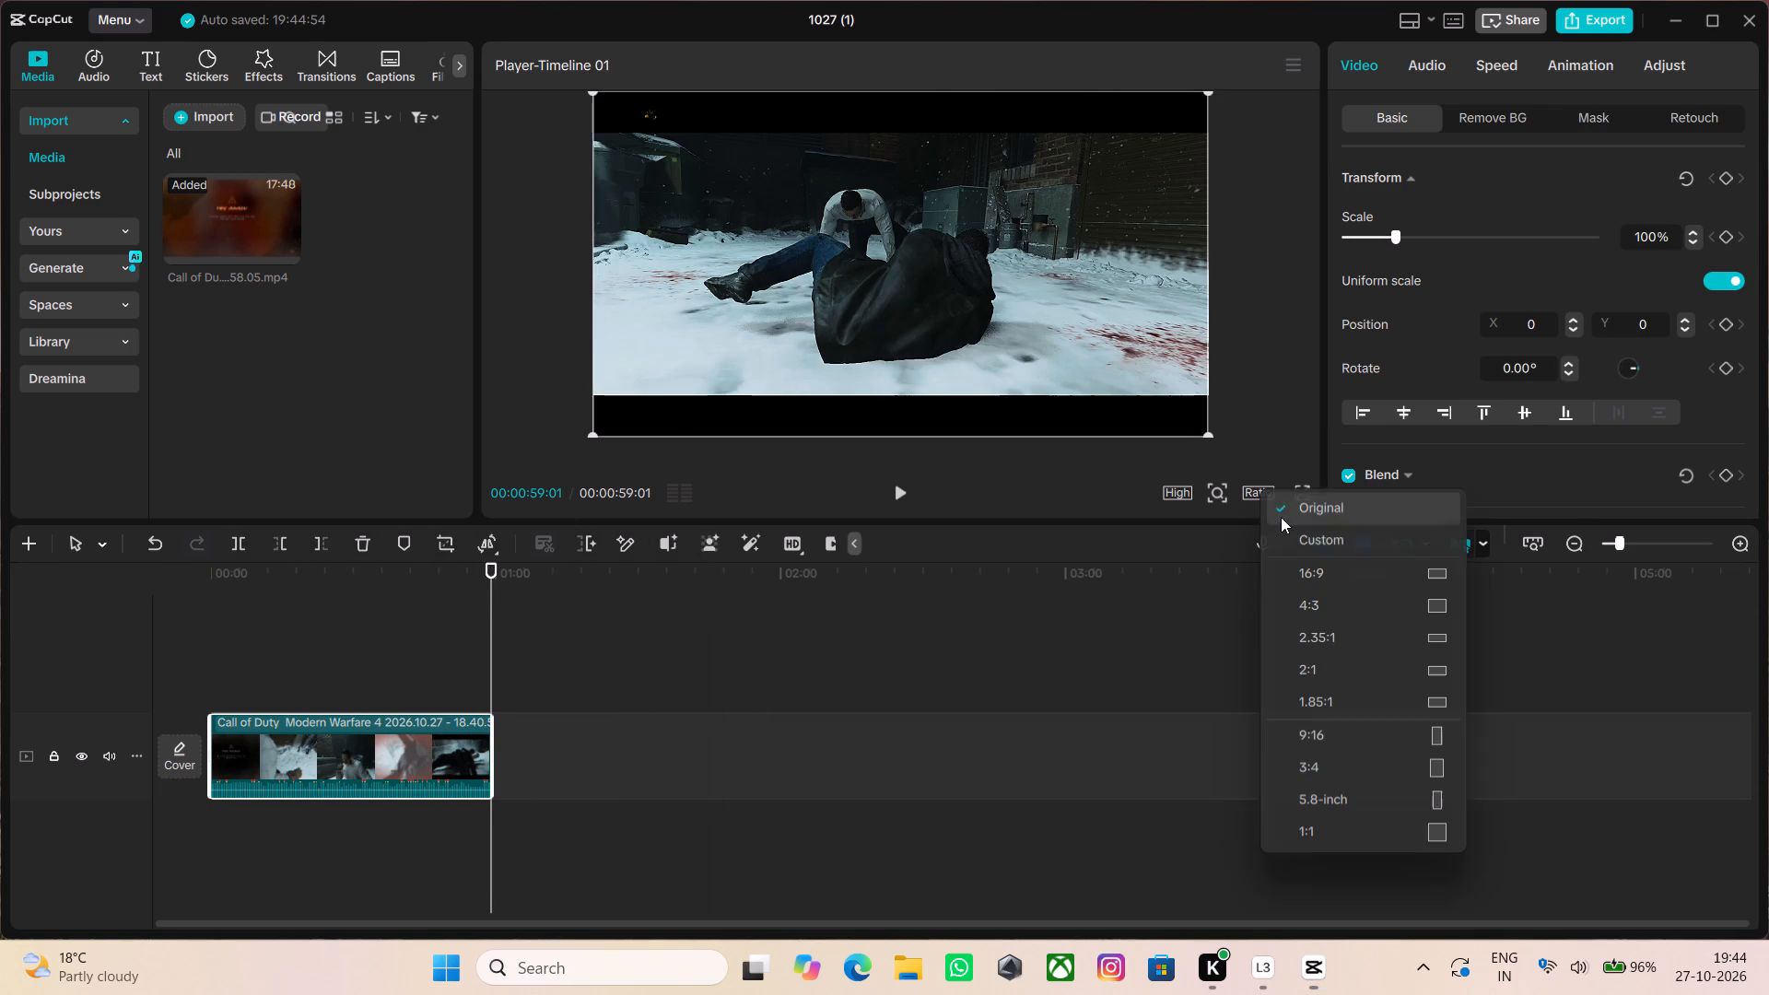
pyautogui.click(1375, 747)
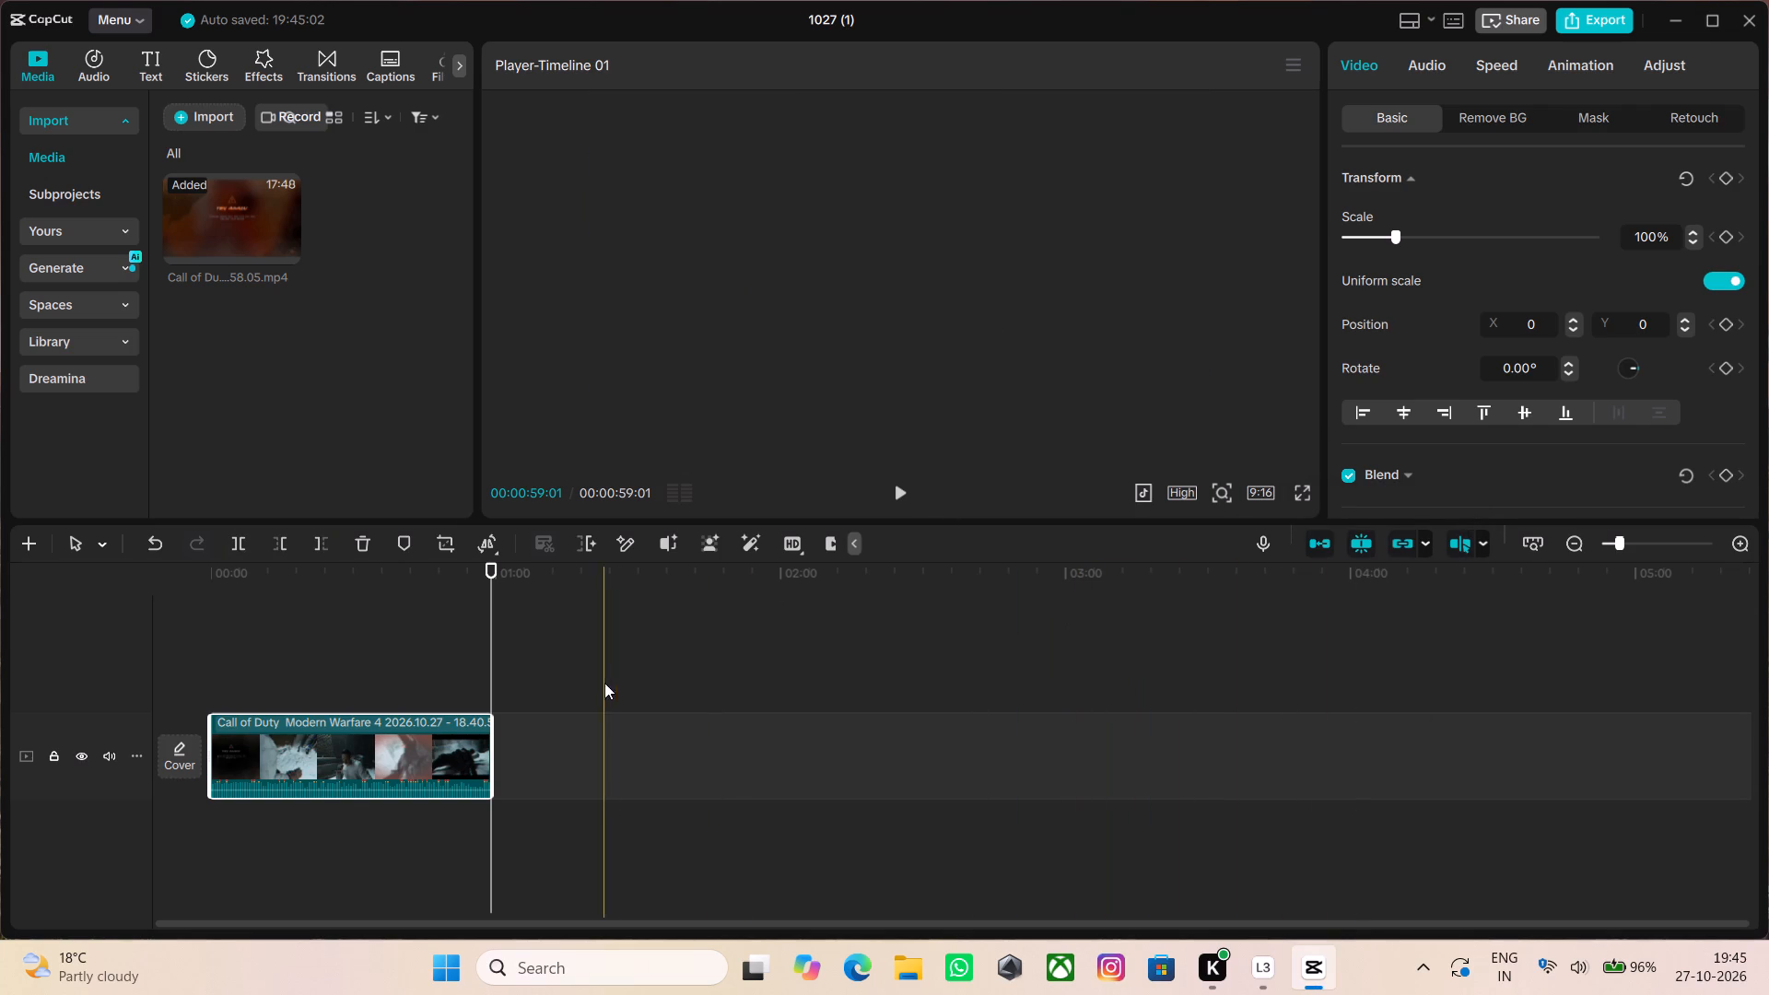
# Crop the fight clip to a centred 3:4 frame.
pyautogui.click(442, 532)
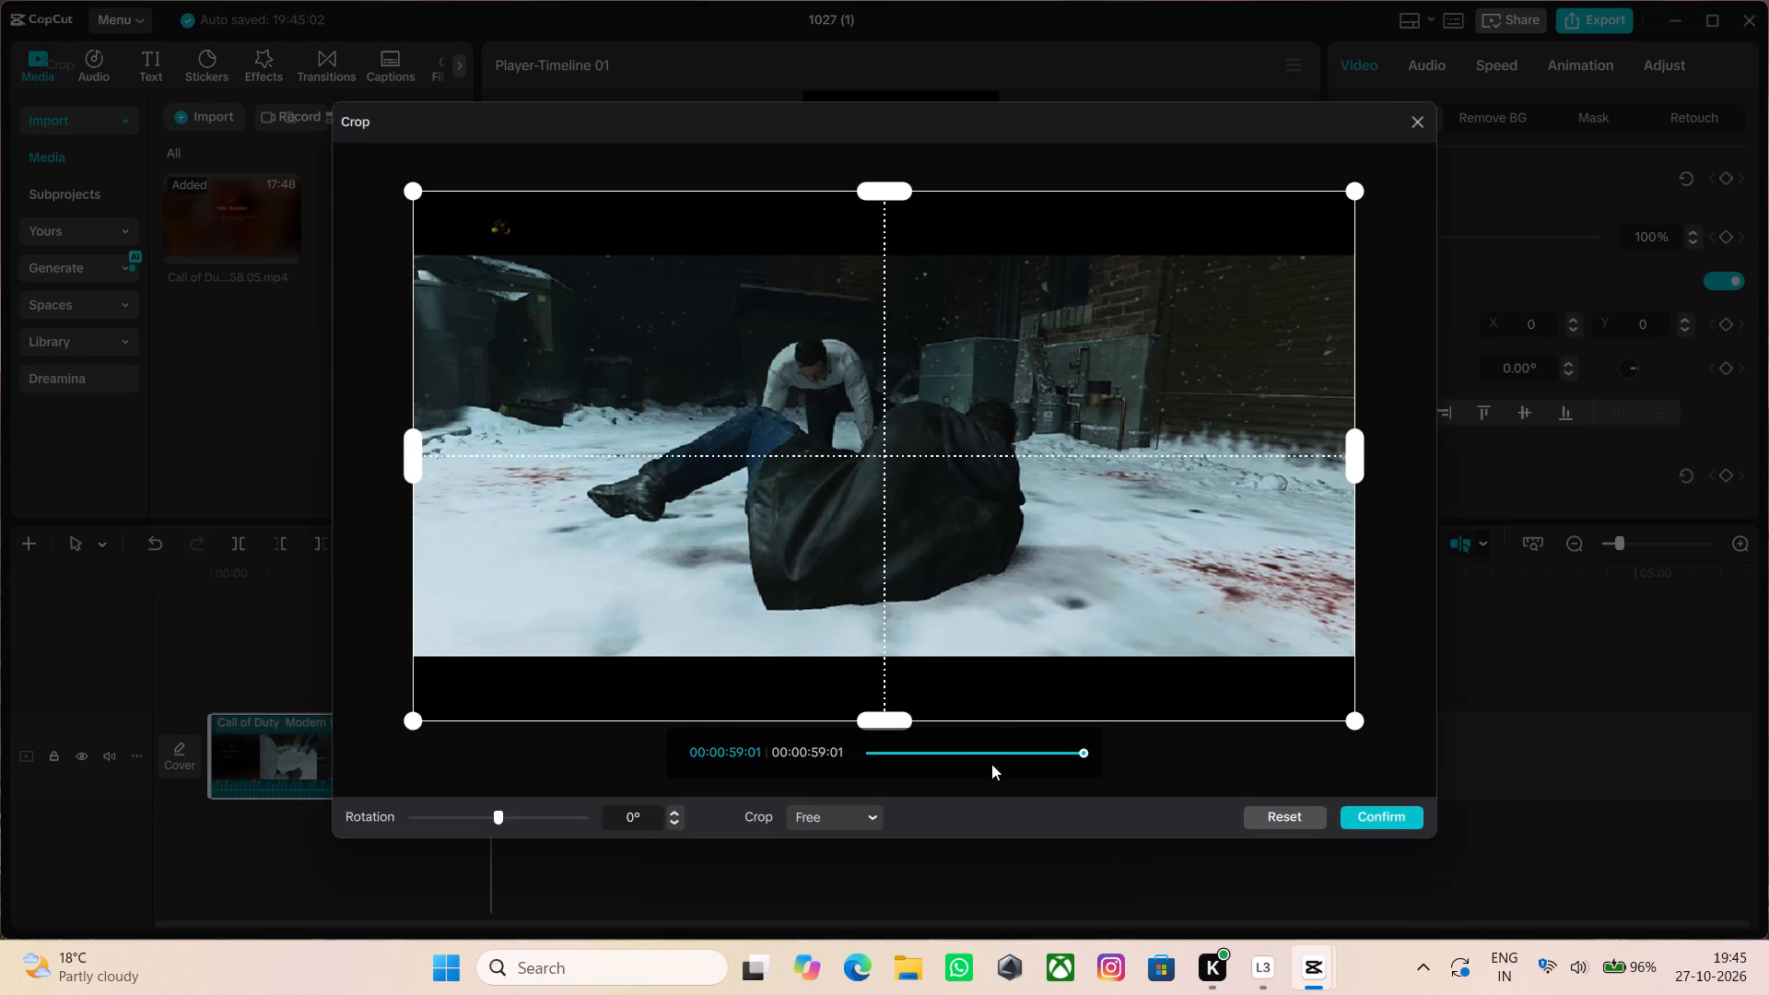
pyautogui.click(865, 815)
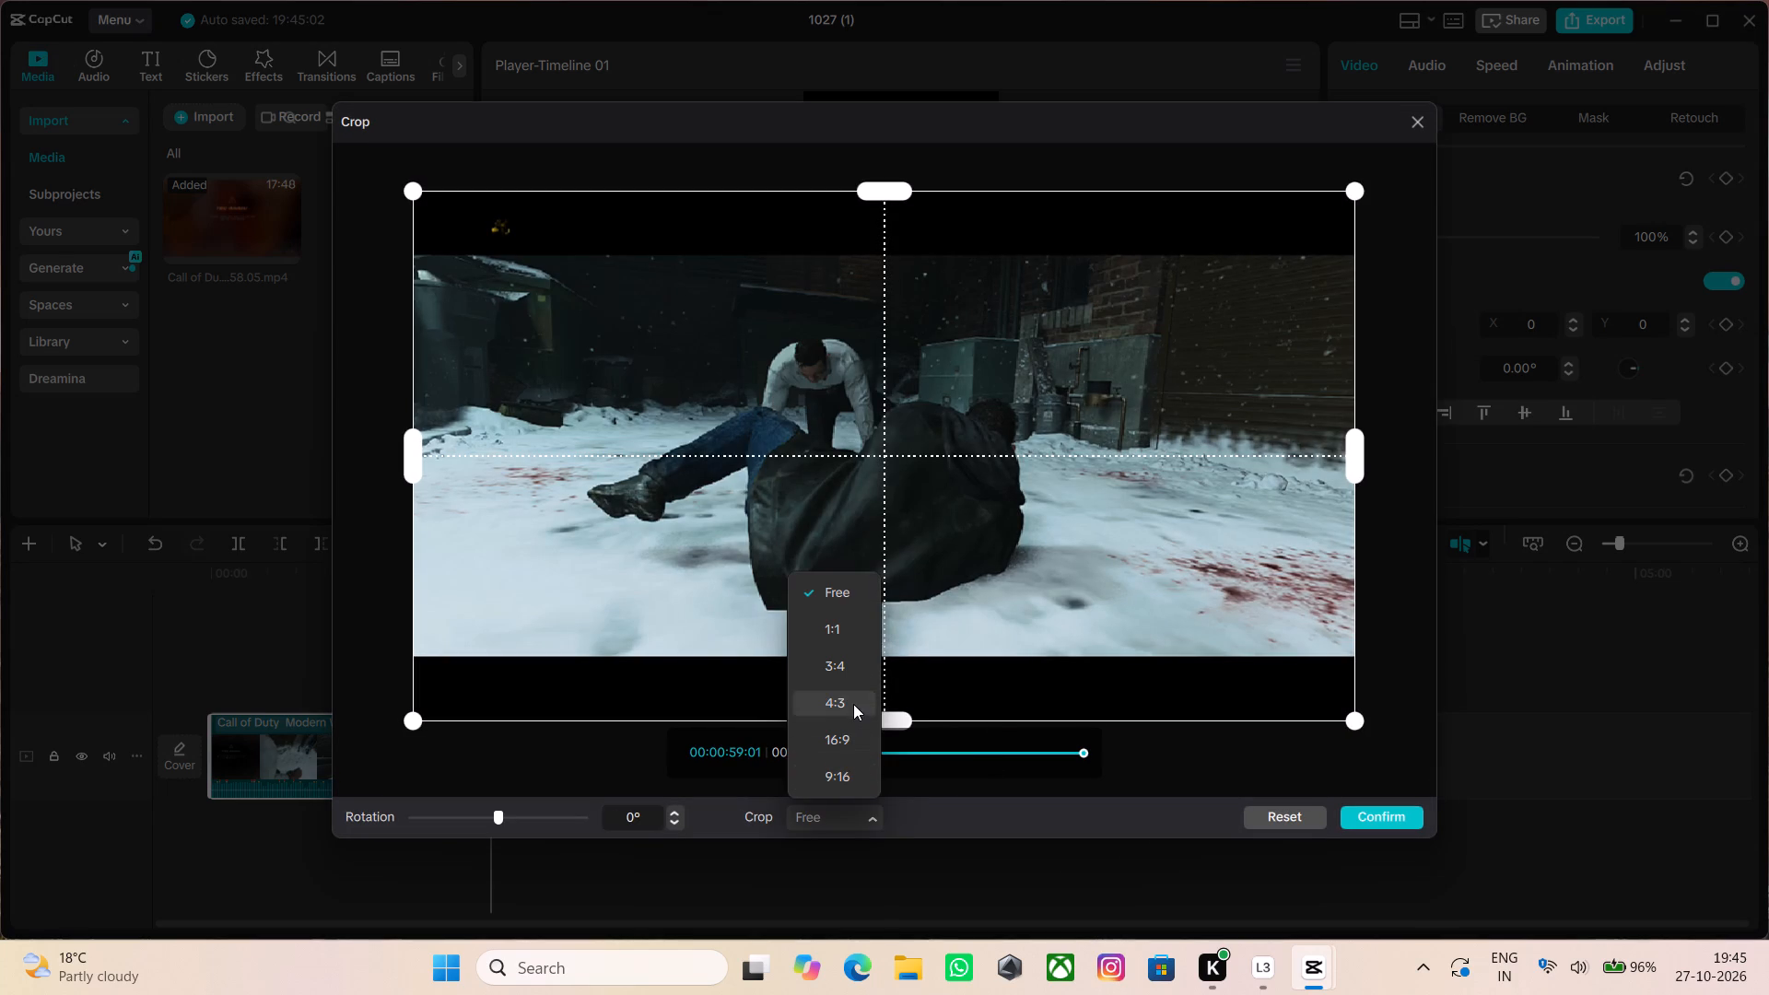
pyautogui.click(847, 673)
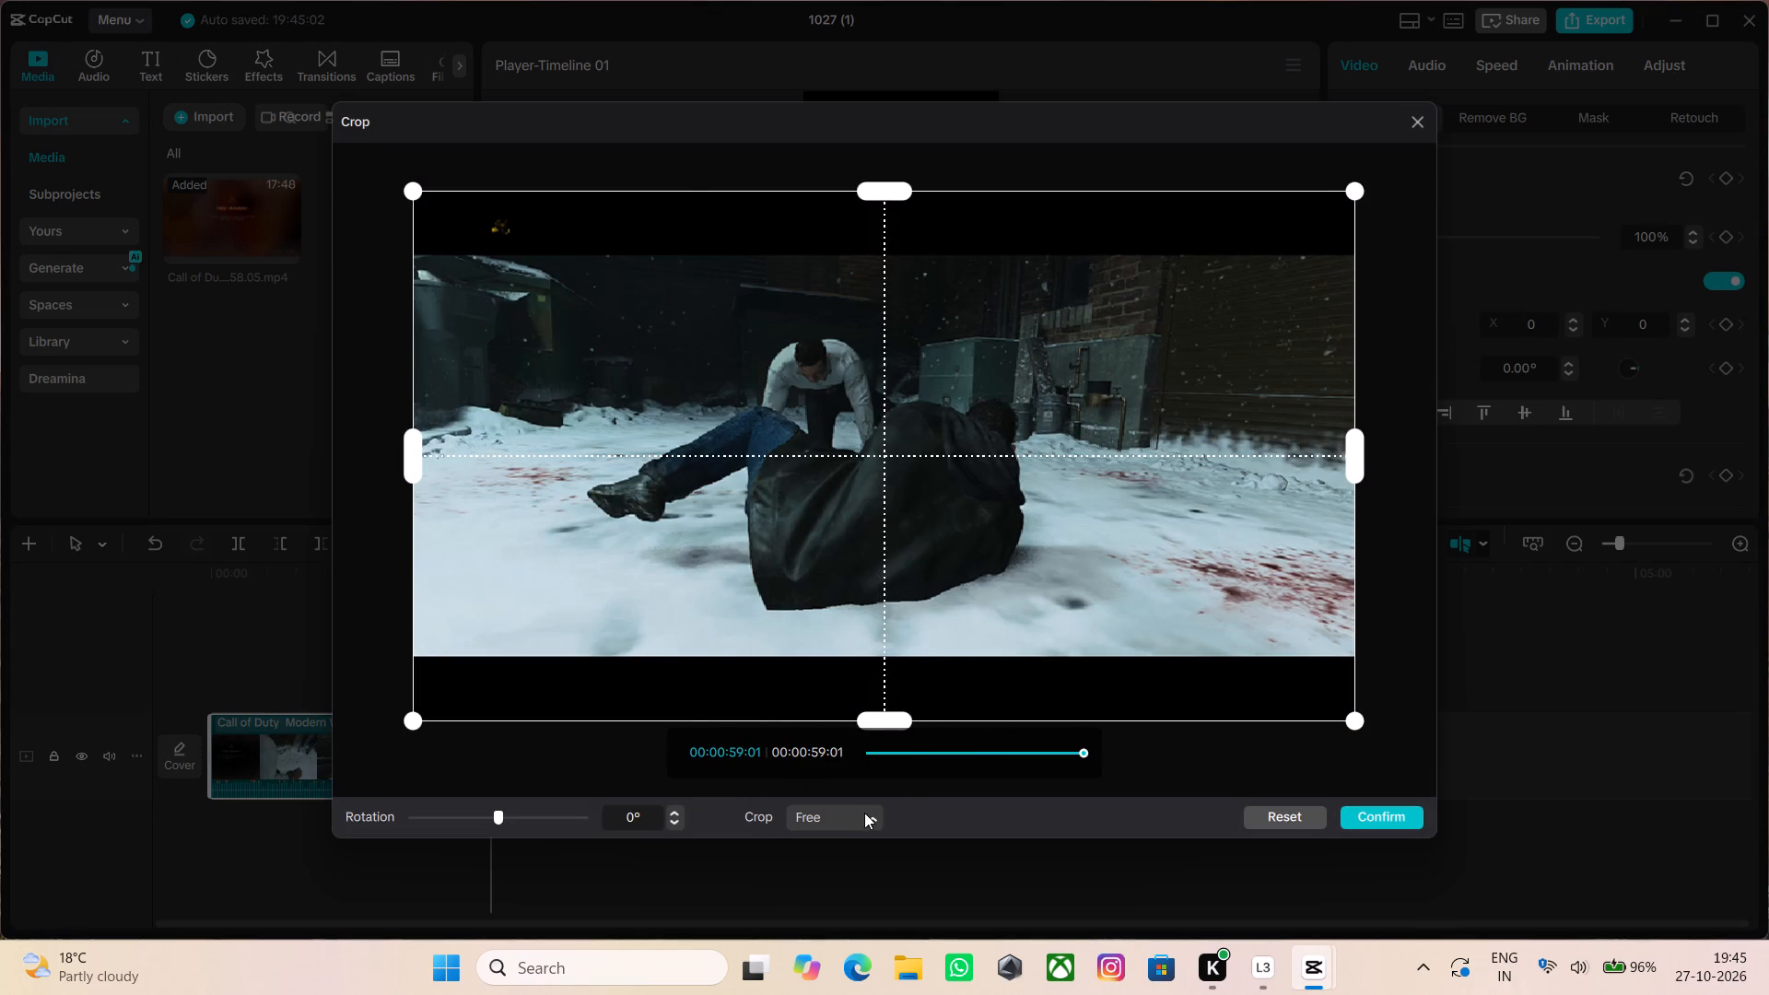
pyautogui.click(865, 814)
pyautogui.click(847, 717)
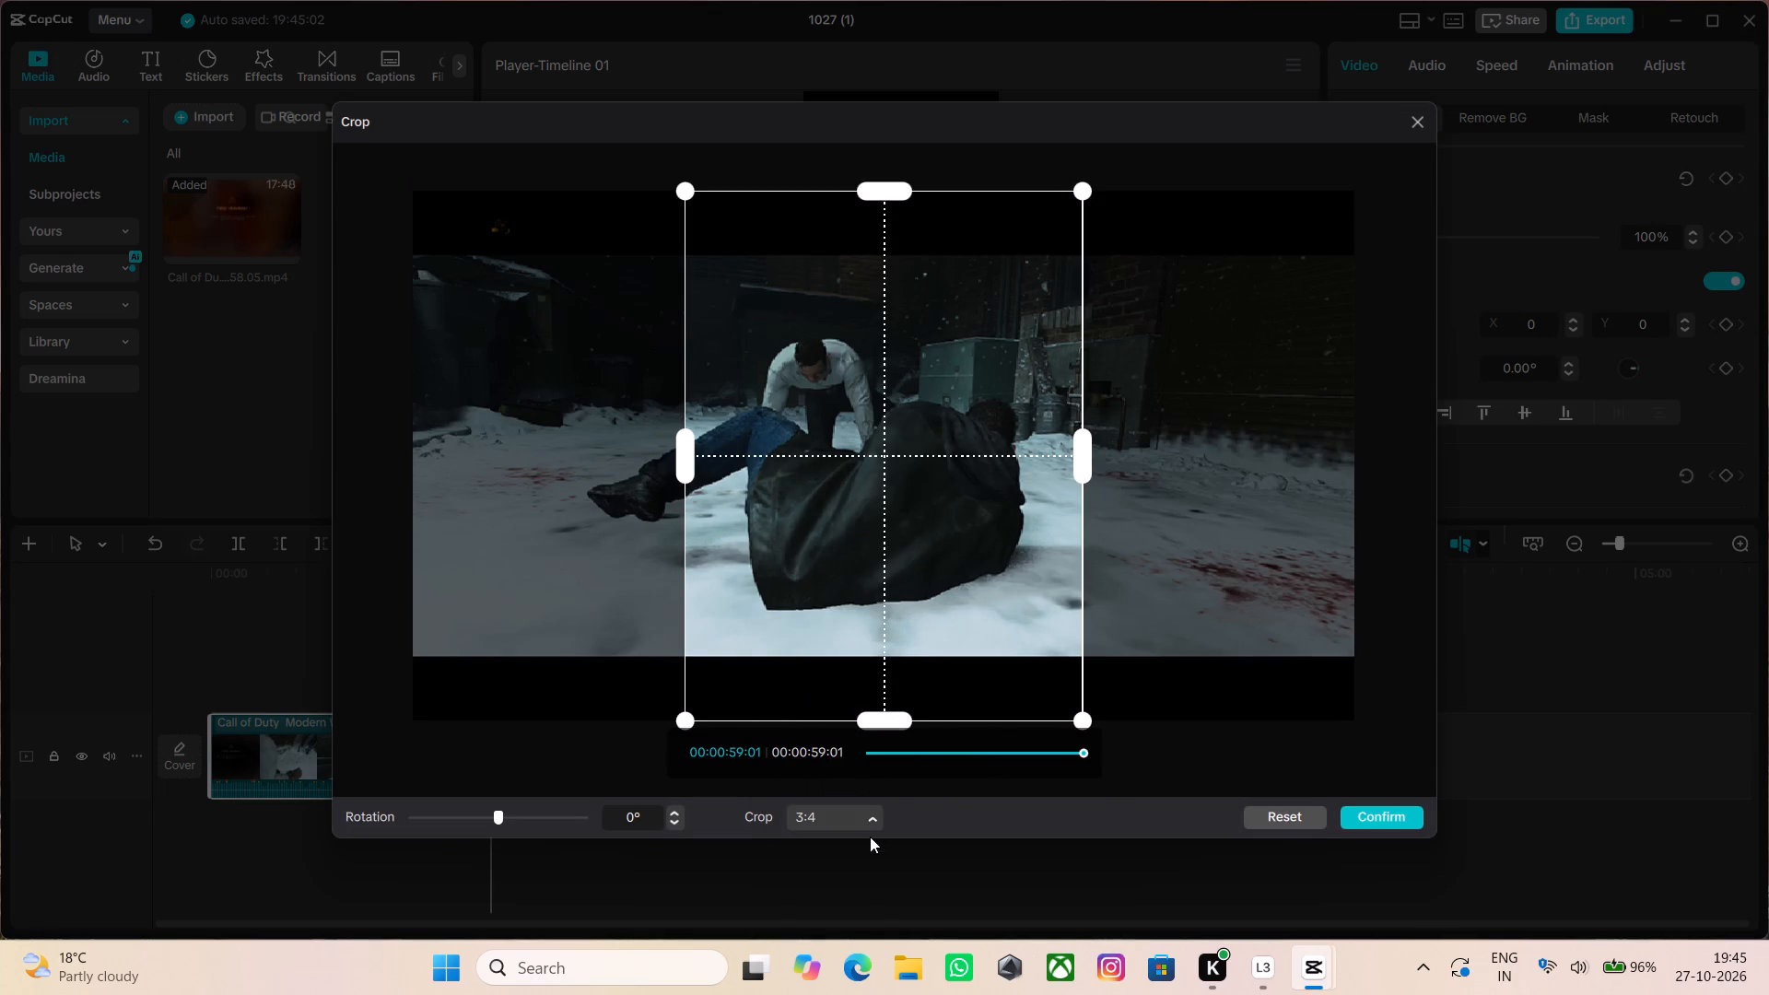
pyautogui.click(856, 809)
pyautogui.click(847, 678)
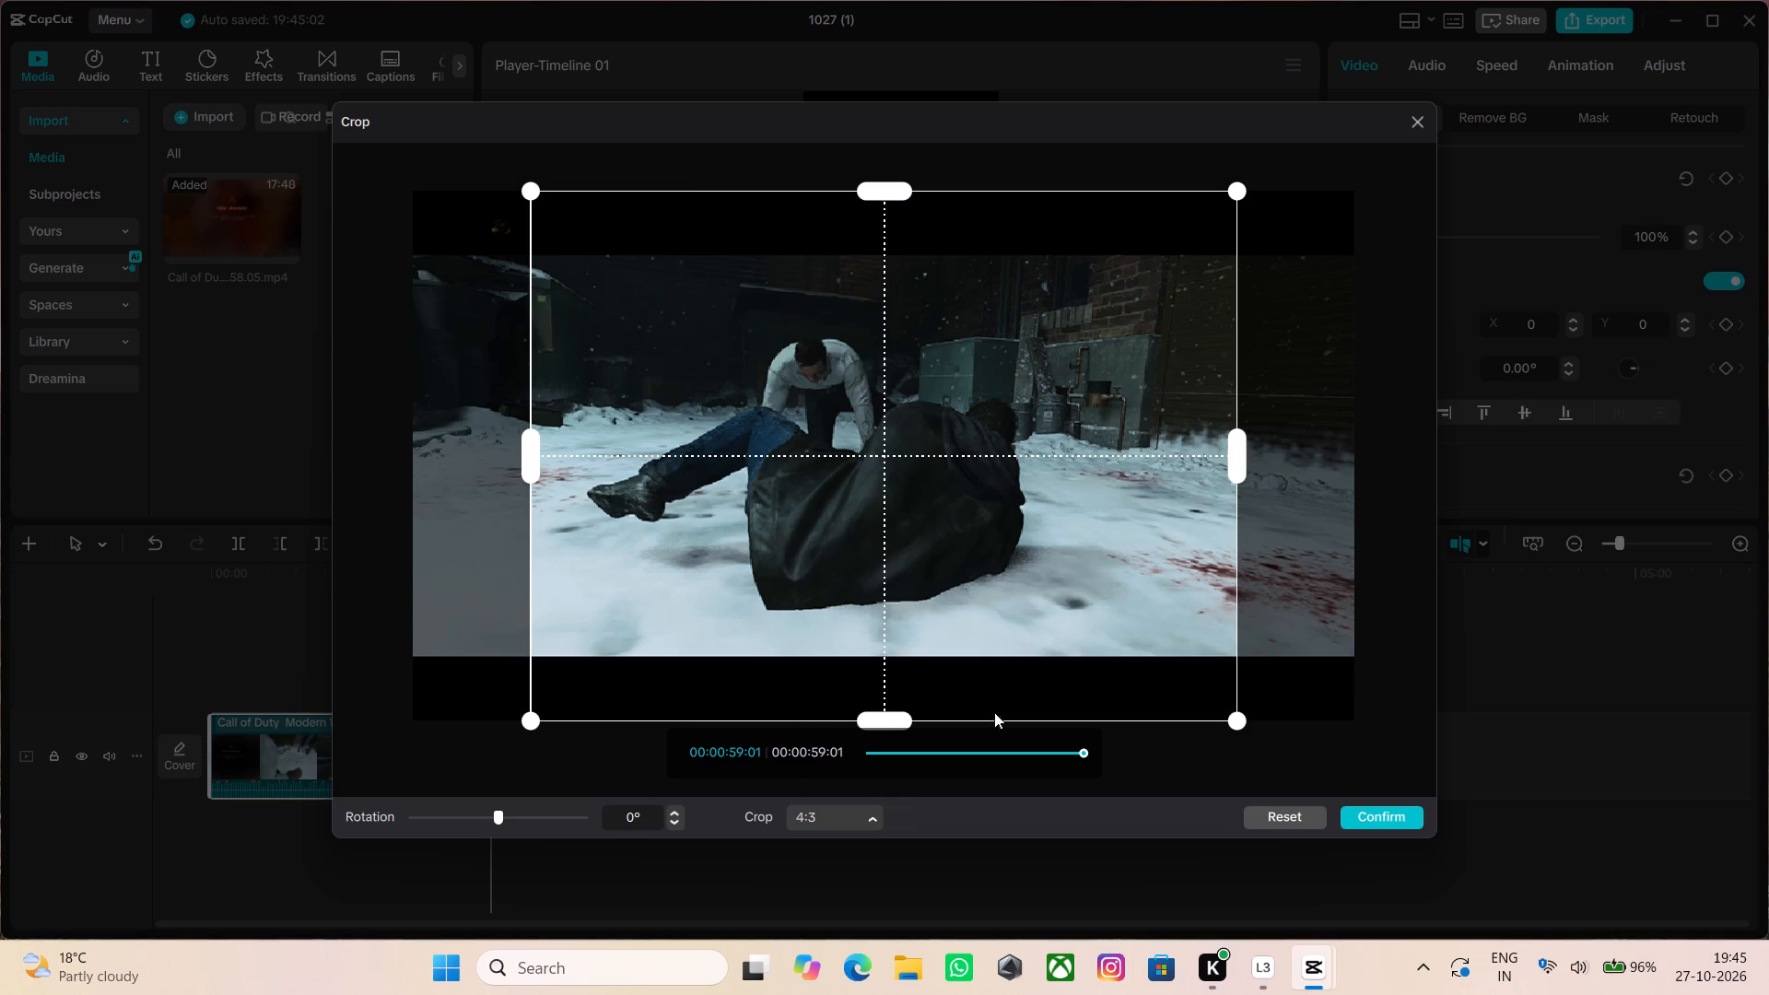
pyautogui.click(1379, 814)
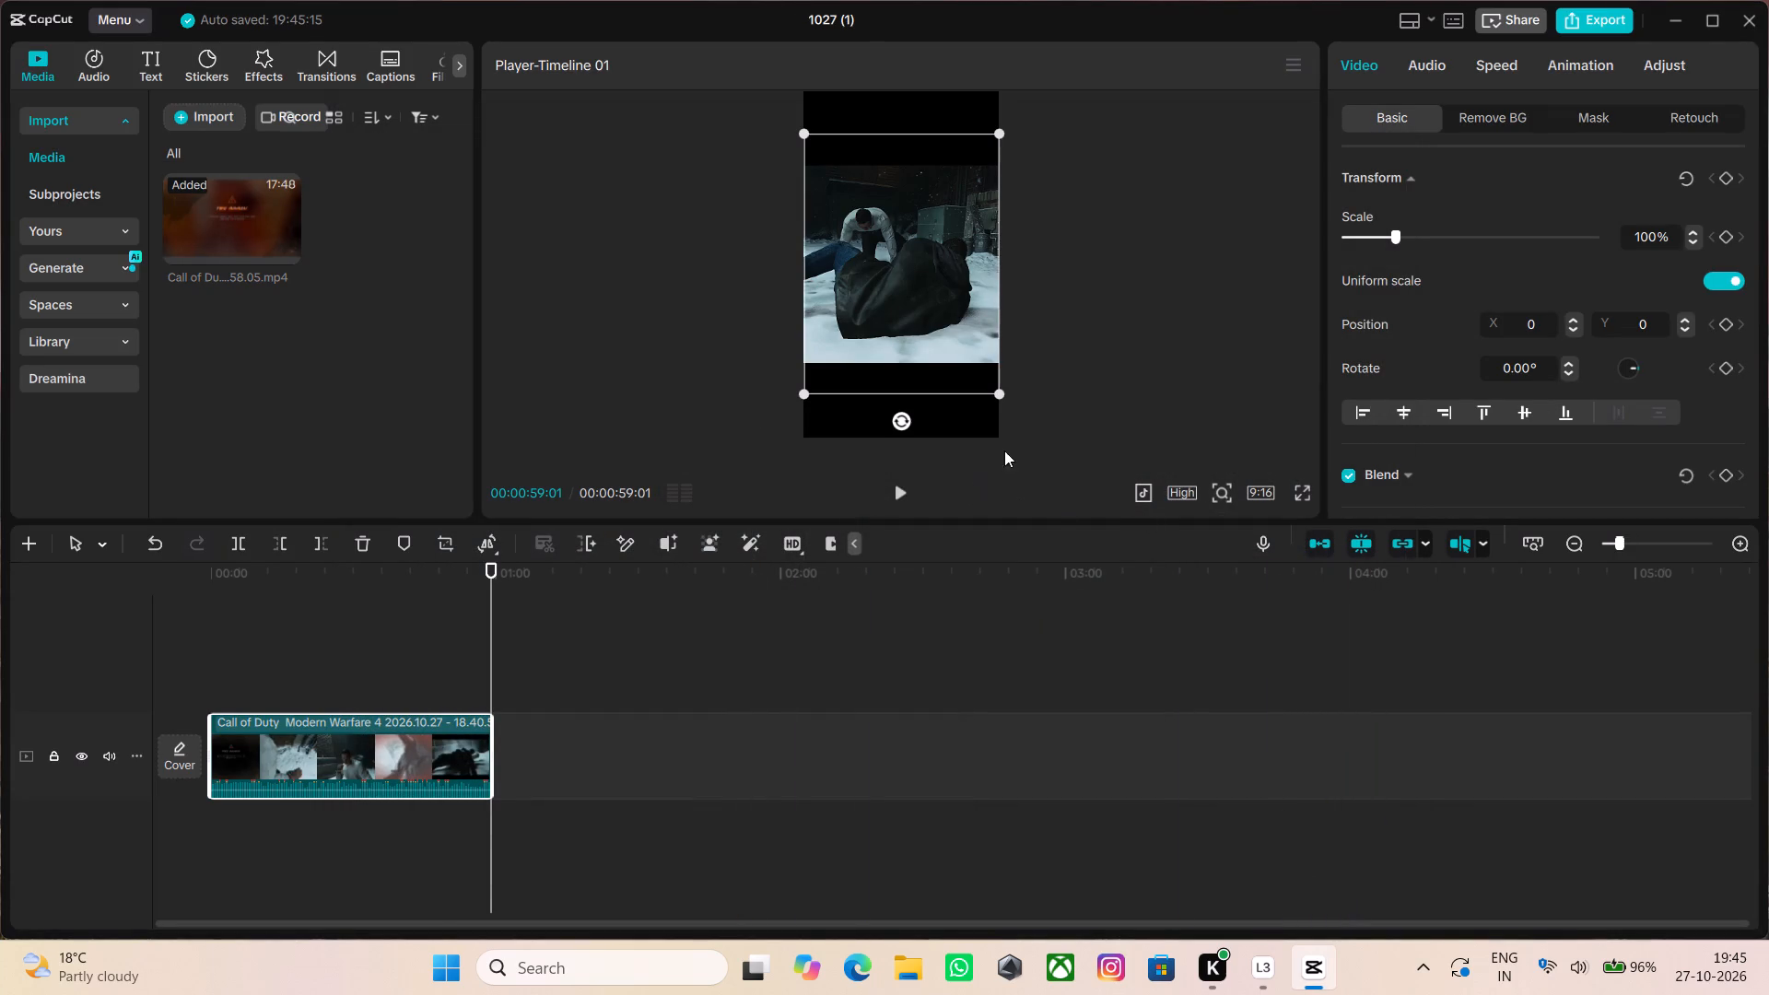
# Play the cropped vertical clip from its beginning to check the framing of the fight.
pyautogui.moveTo(487, 568); pyautogui.dragTo(488, 568)
pyautogui.moveTo(488, 568); pyautogui.dragTo(86, 573)
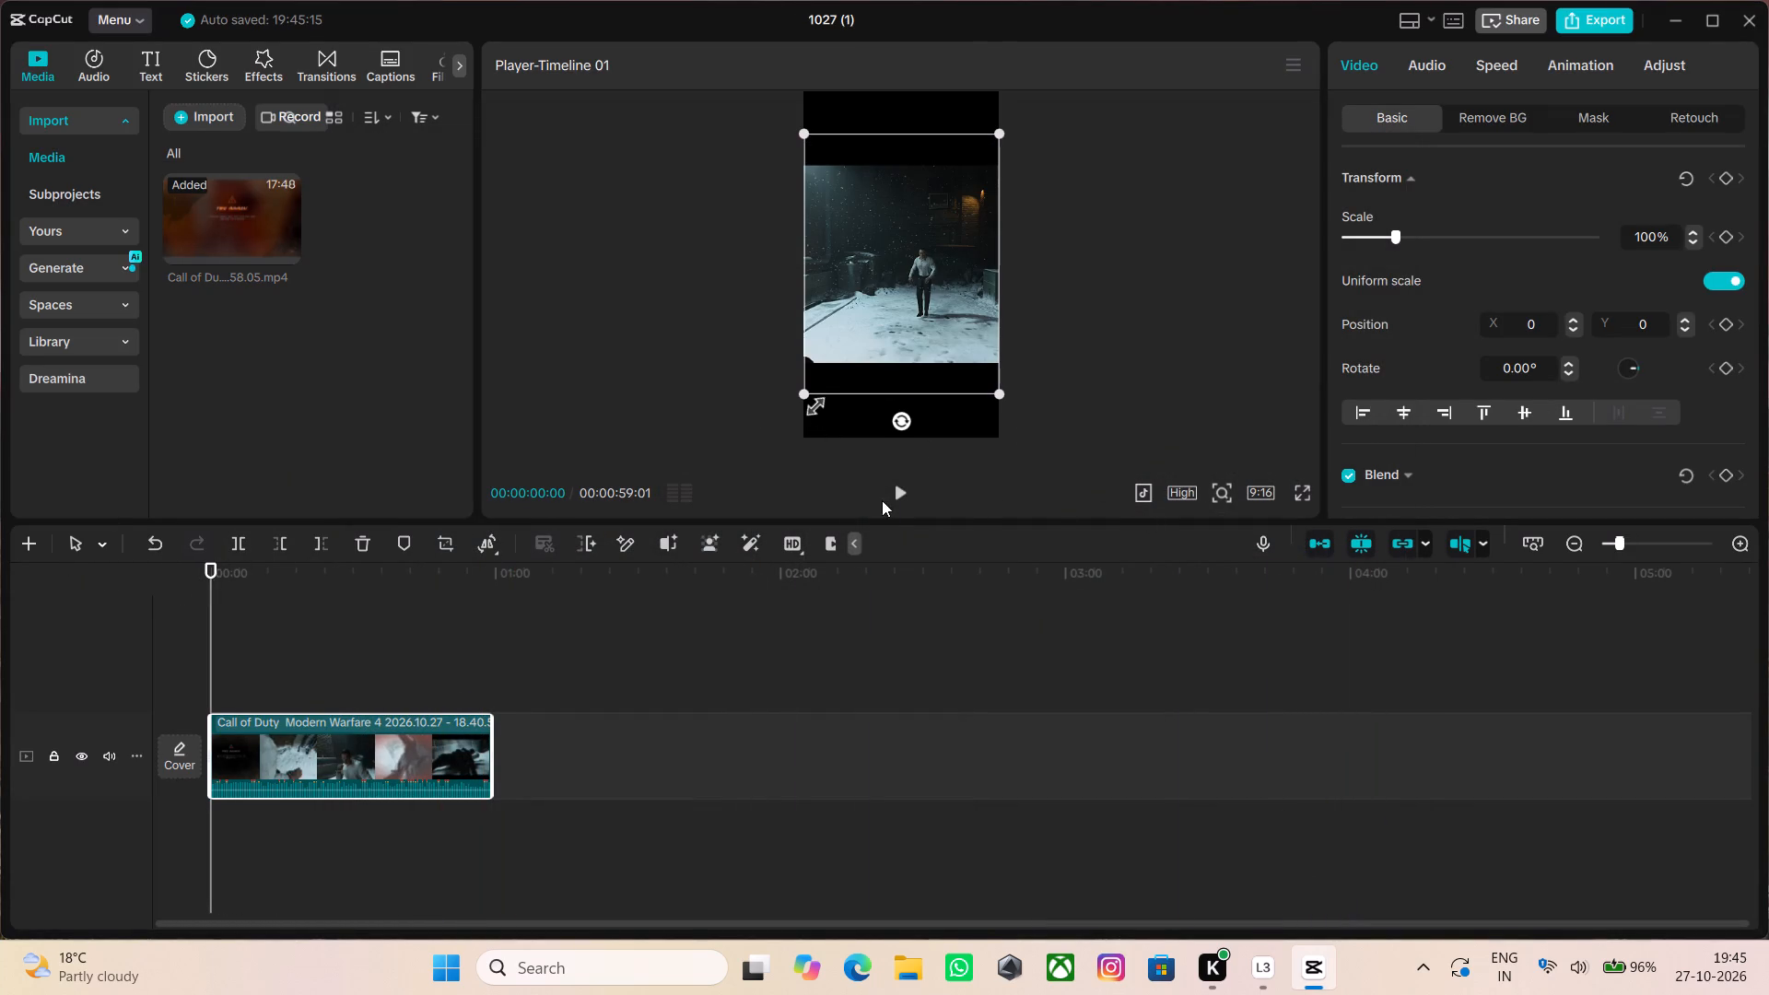
pyautogui.click(901, 490)
pyautogui.click(1087, 348)
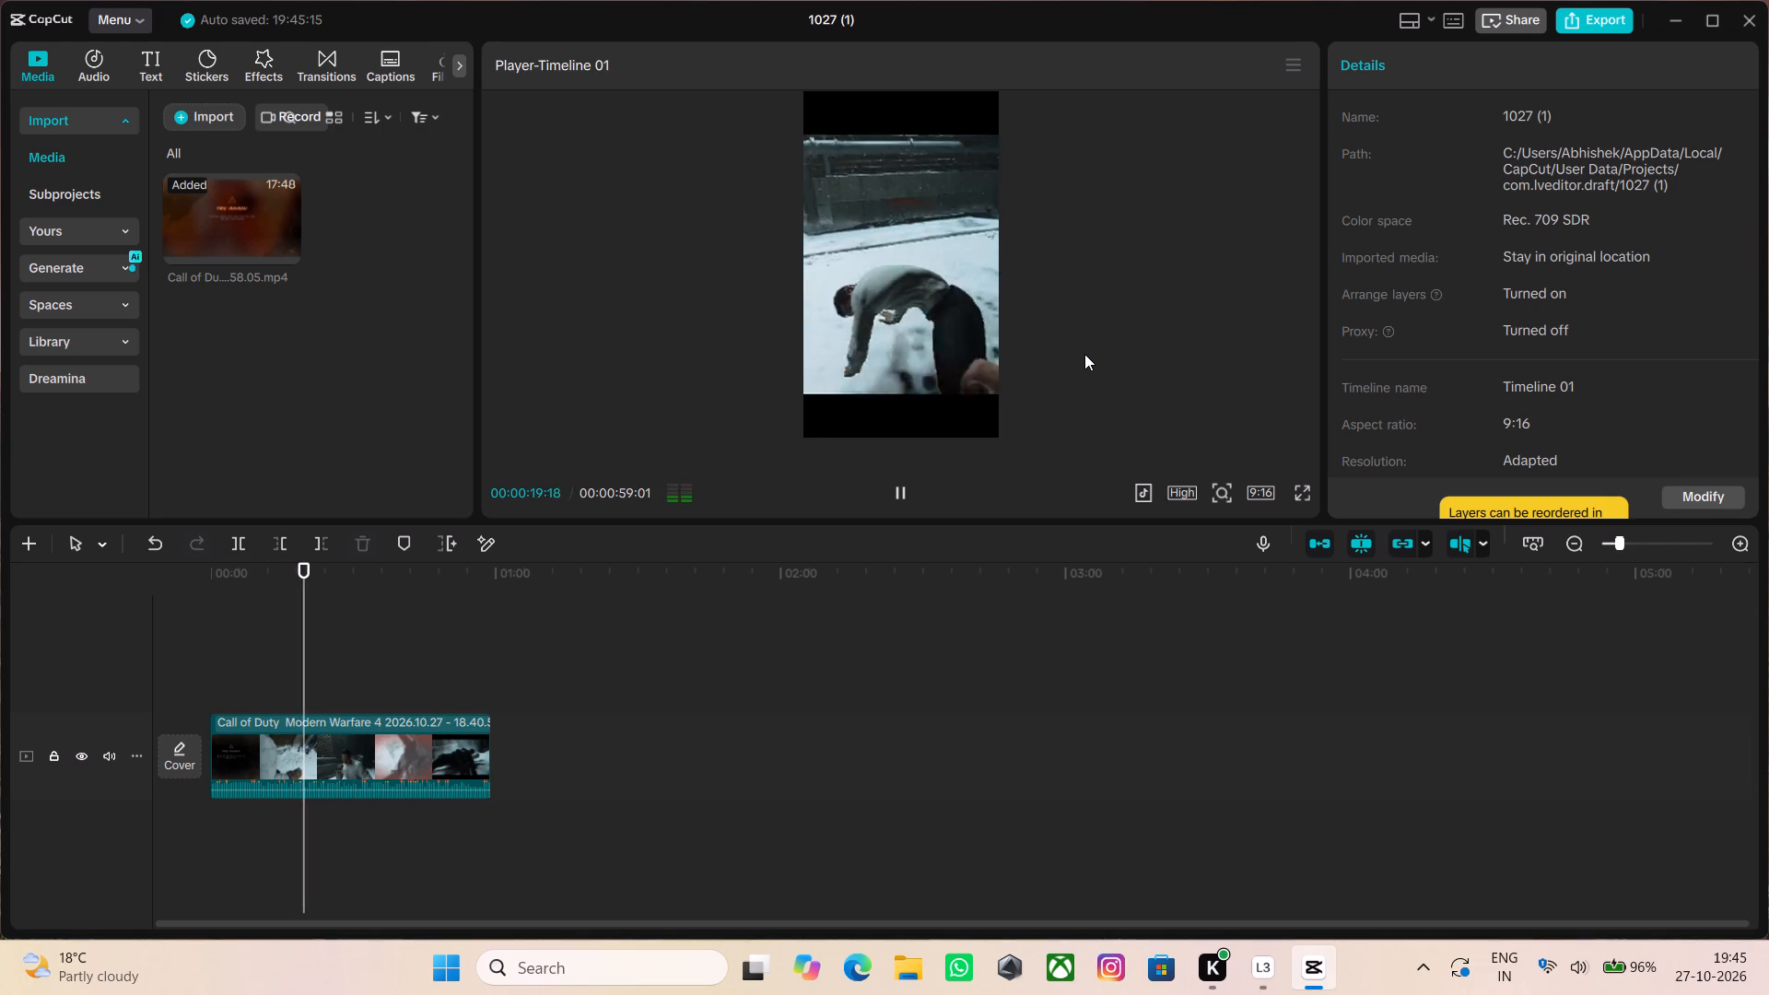
pyautogui.press('space')
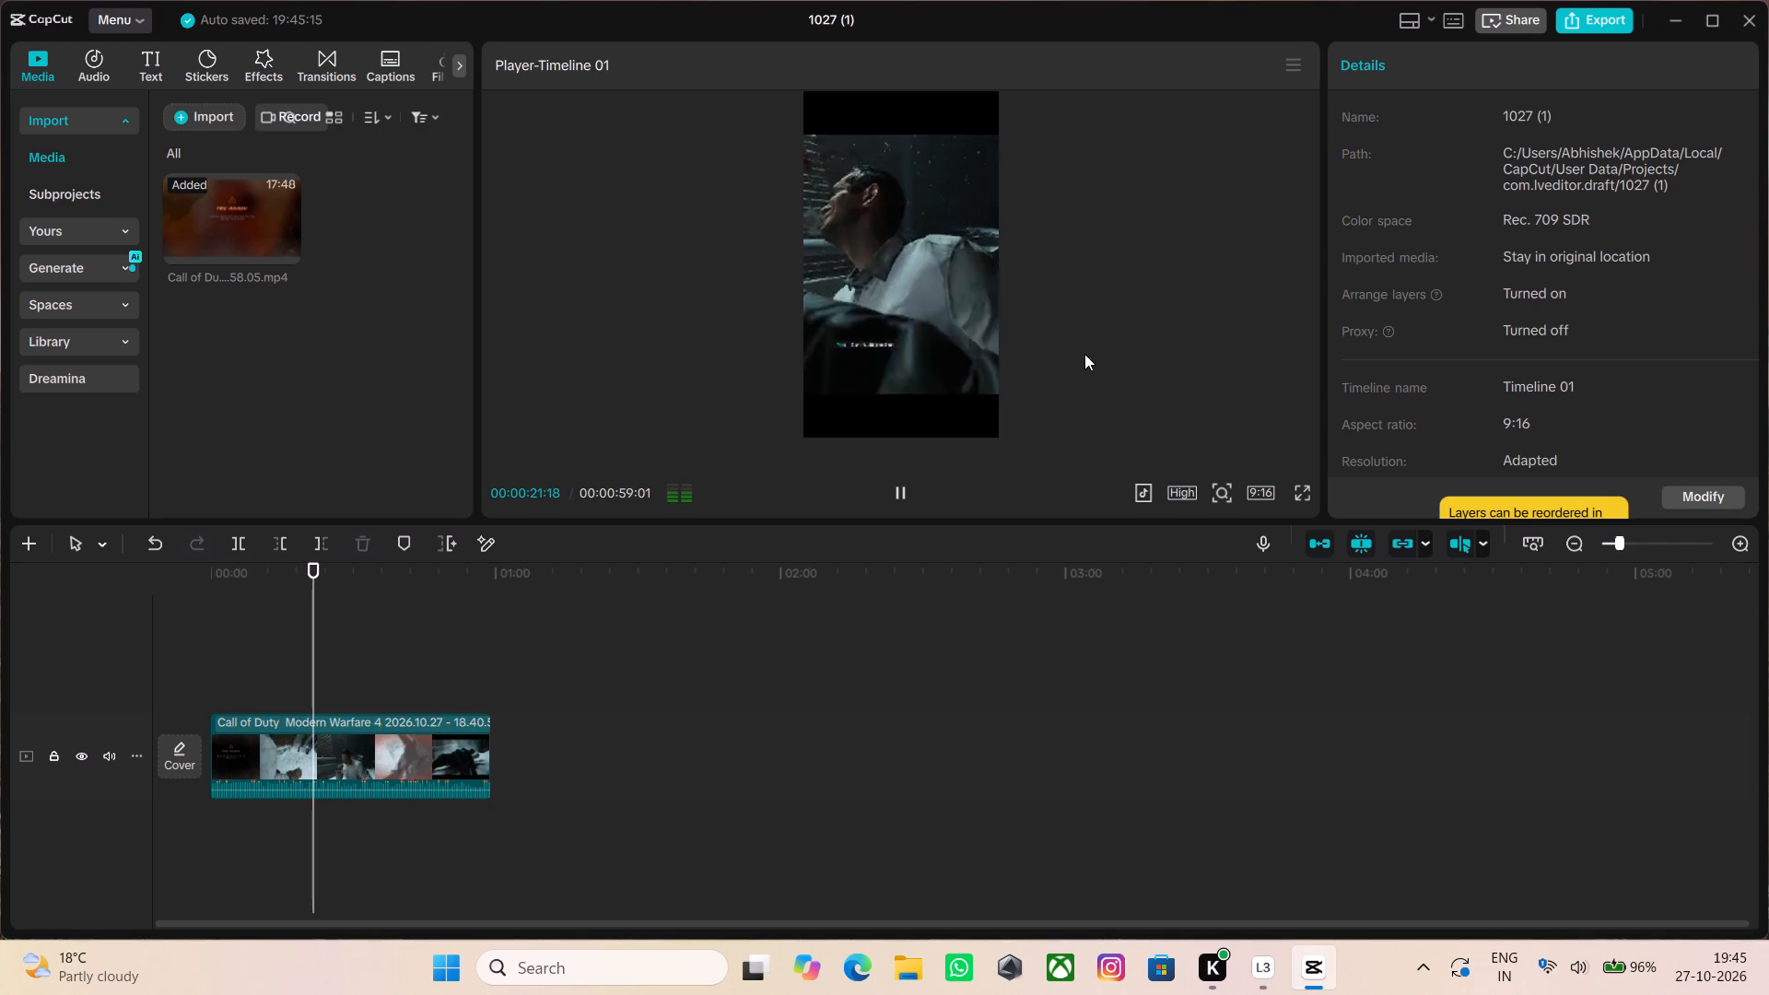
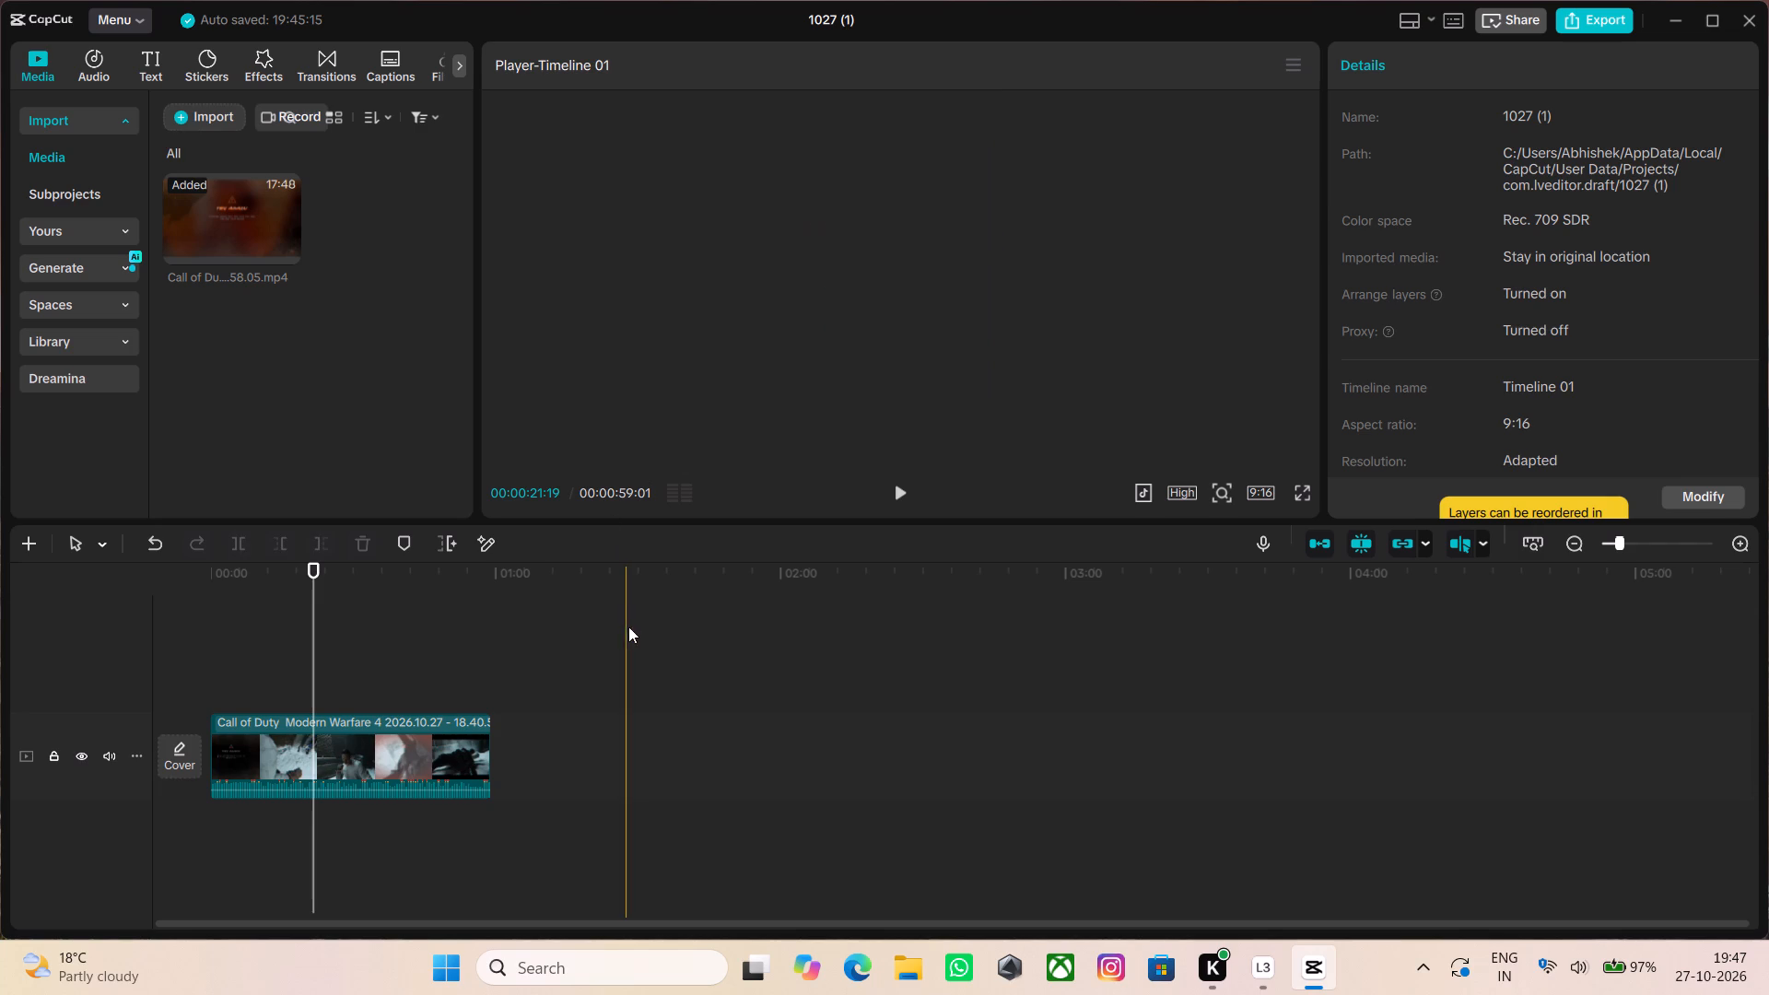
# Add a default text at the start of the timeline reading "MAKAROV MET THE" over "WRONG CAPTION AGAIN" on two lines.
pyautogui.moveTo(313, 562); pyautogui.dragTo(210, 590)
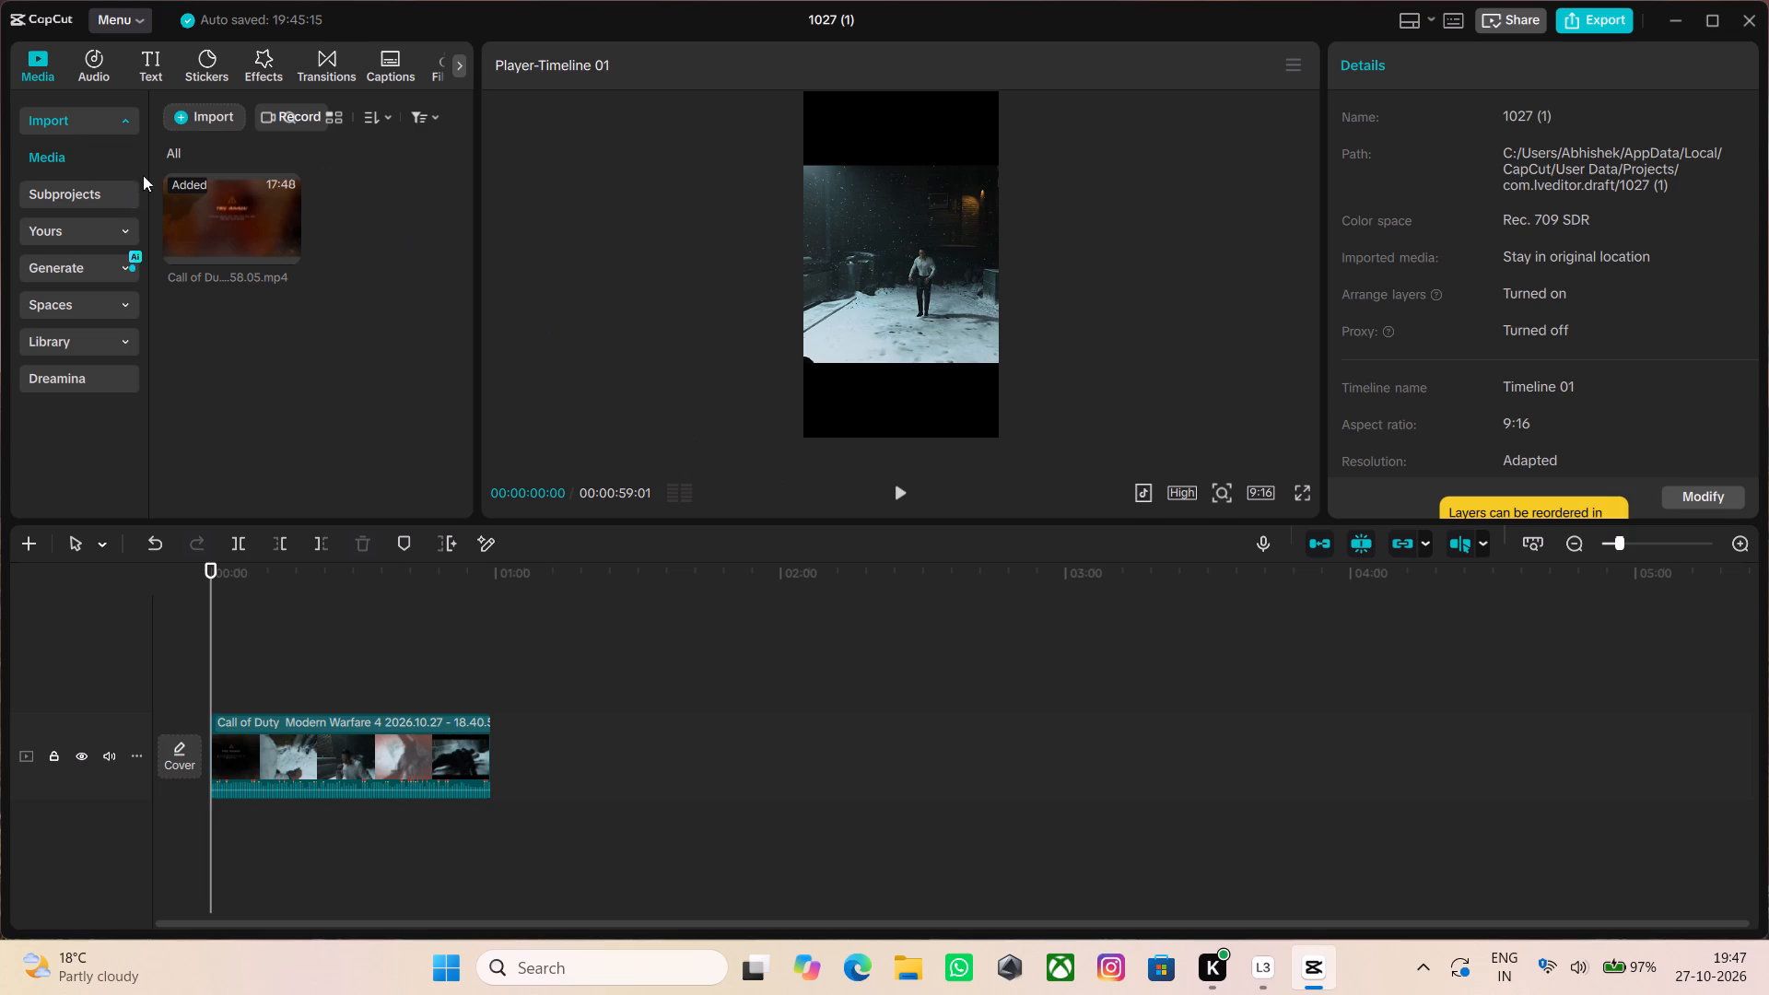
pyautogui.click(139, 58)
pyautogui.click(243, 189)
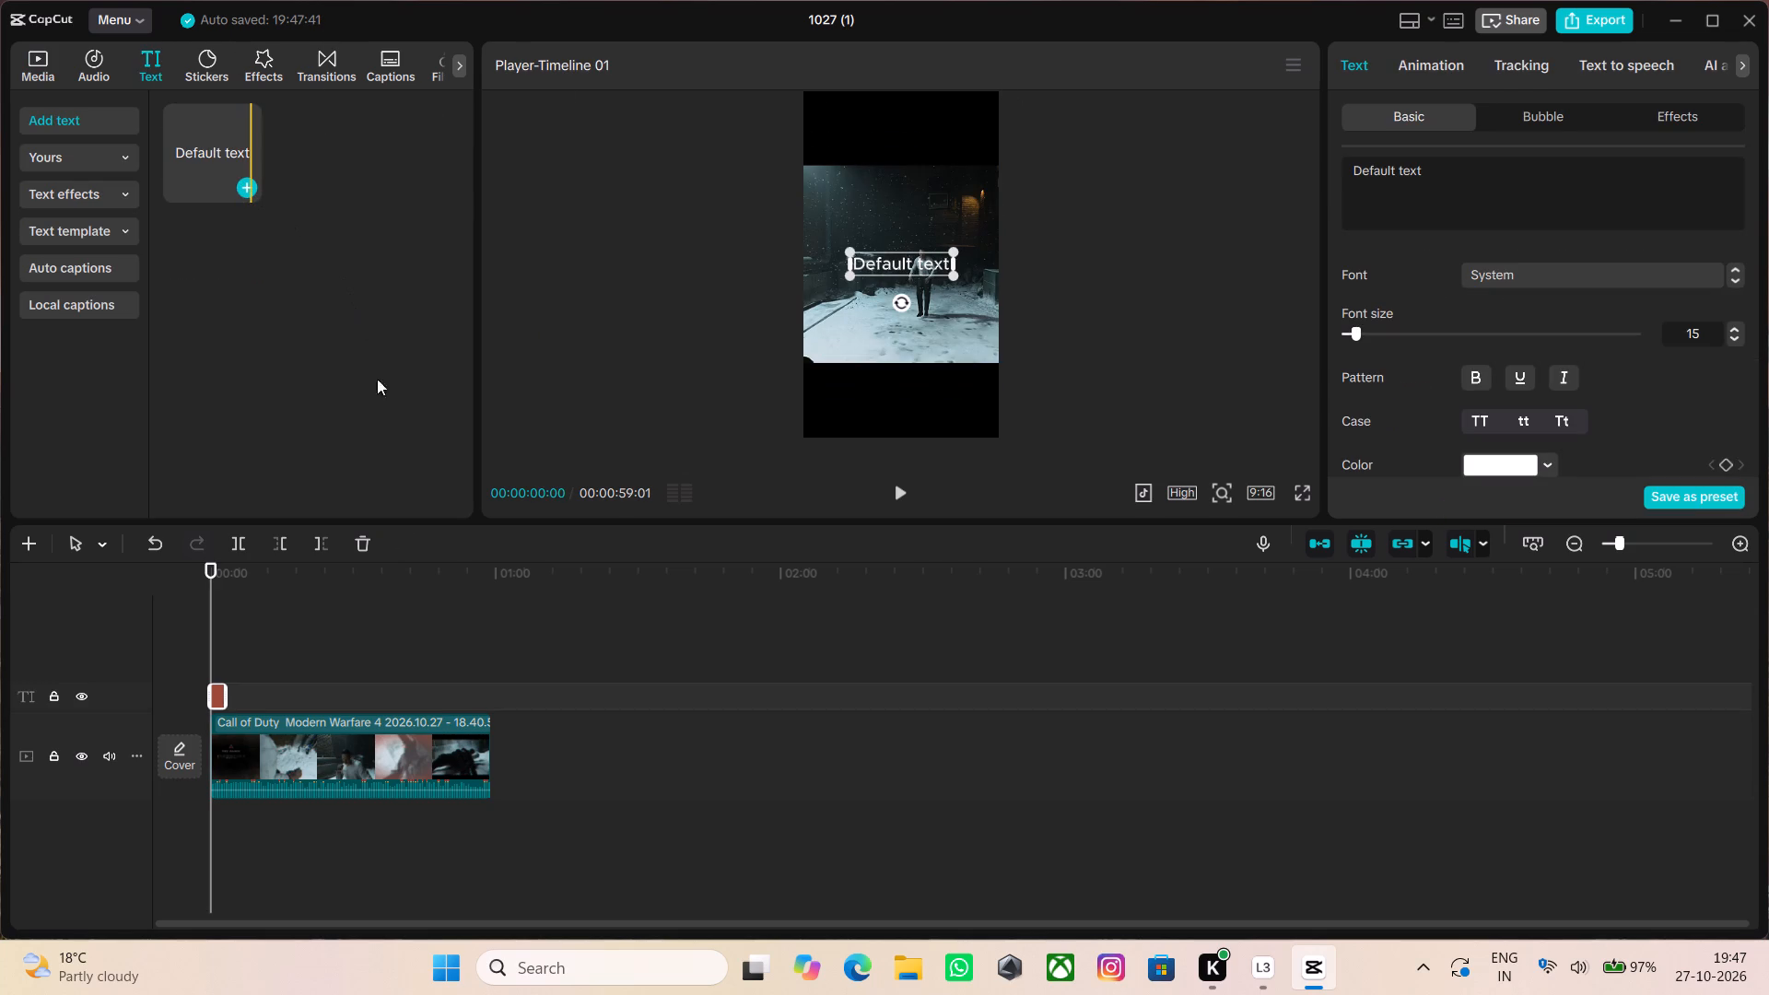
pyautogui.click(1461, 186)
pyautogui.press('BackSpace')
pyautogui.press('BackSpace')
pyautogui.press('BackSpace')
pyautogui.press('BackSpace')
pyautogui.press('BackSpace')
pyautogui.press('BackSpace')
pyautogui.press('BackSpace')
pyautogui.press('BackSpace')
pyautogui.press('BackSpace')
pyautogui.press('BackSpace')
pyautogui.press('BackSpace')
pyautogui.press('BackSpace')
pyautogui.press('BackSpace')
pyautogui.press('BackSpace')
pyautogui.press('BackSpace')
pyautogui.press('BackSpace')
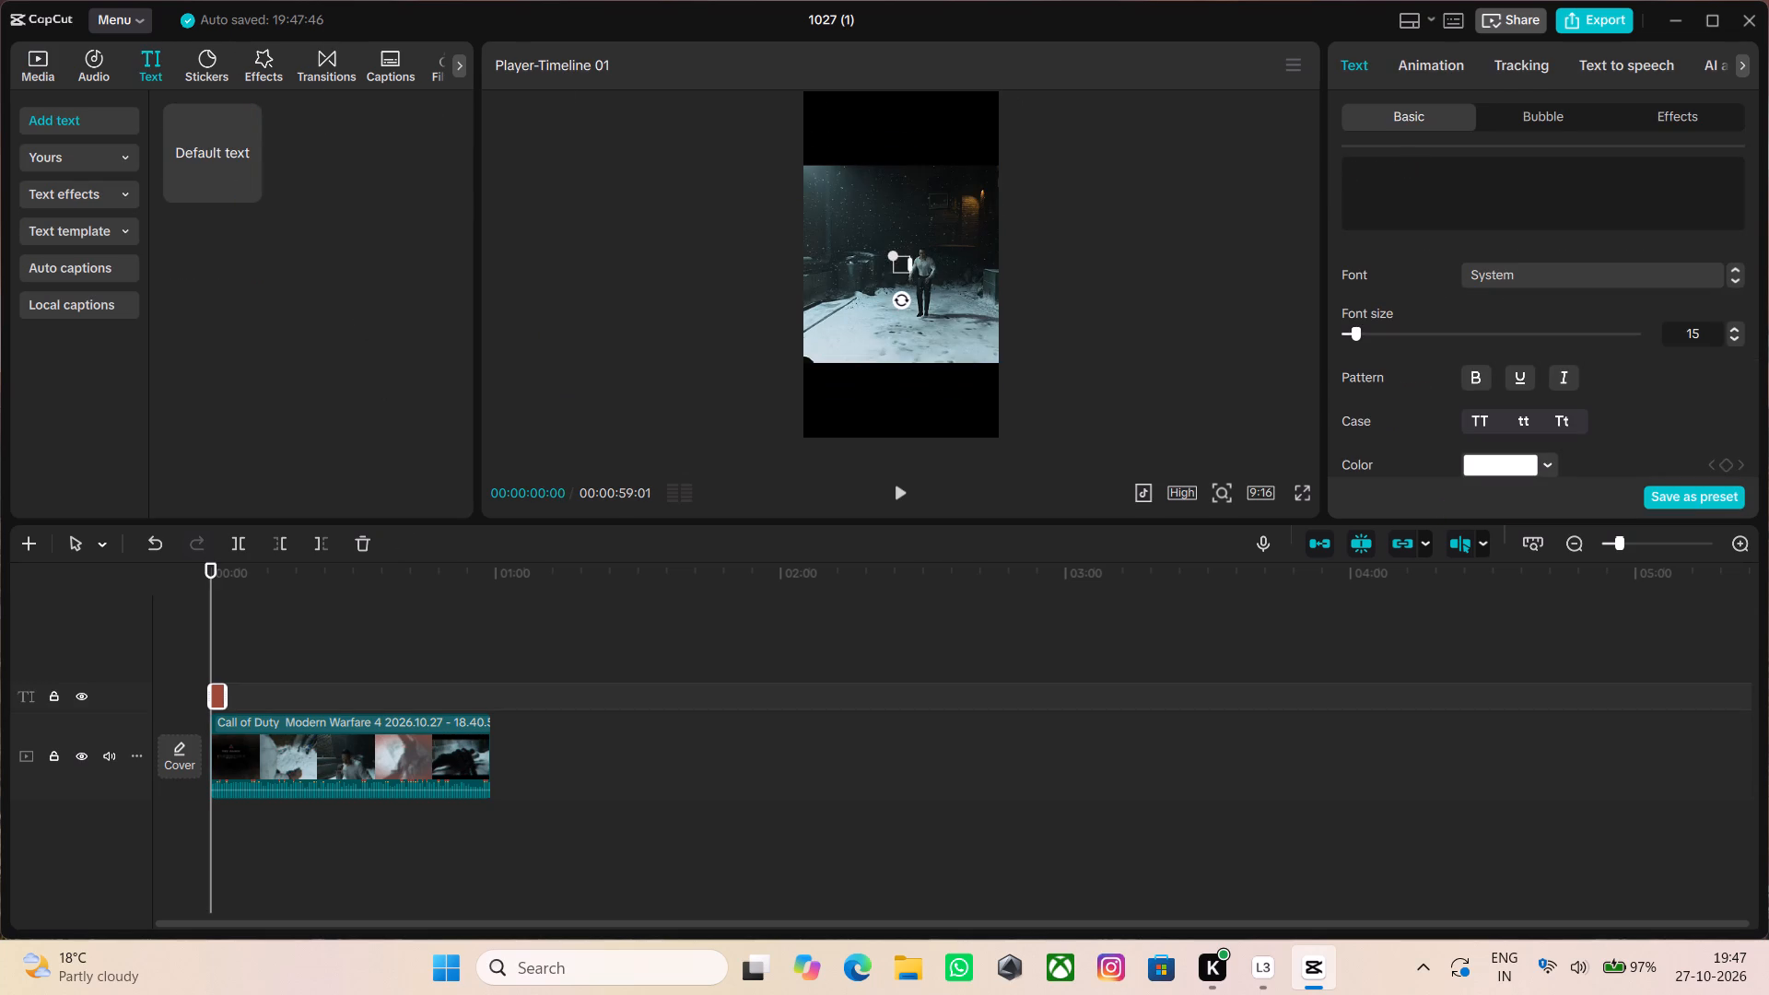
pyautogui.press('BackSpace')
pyautogui.press('BackSpace')
pyautogui.write('MA')
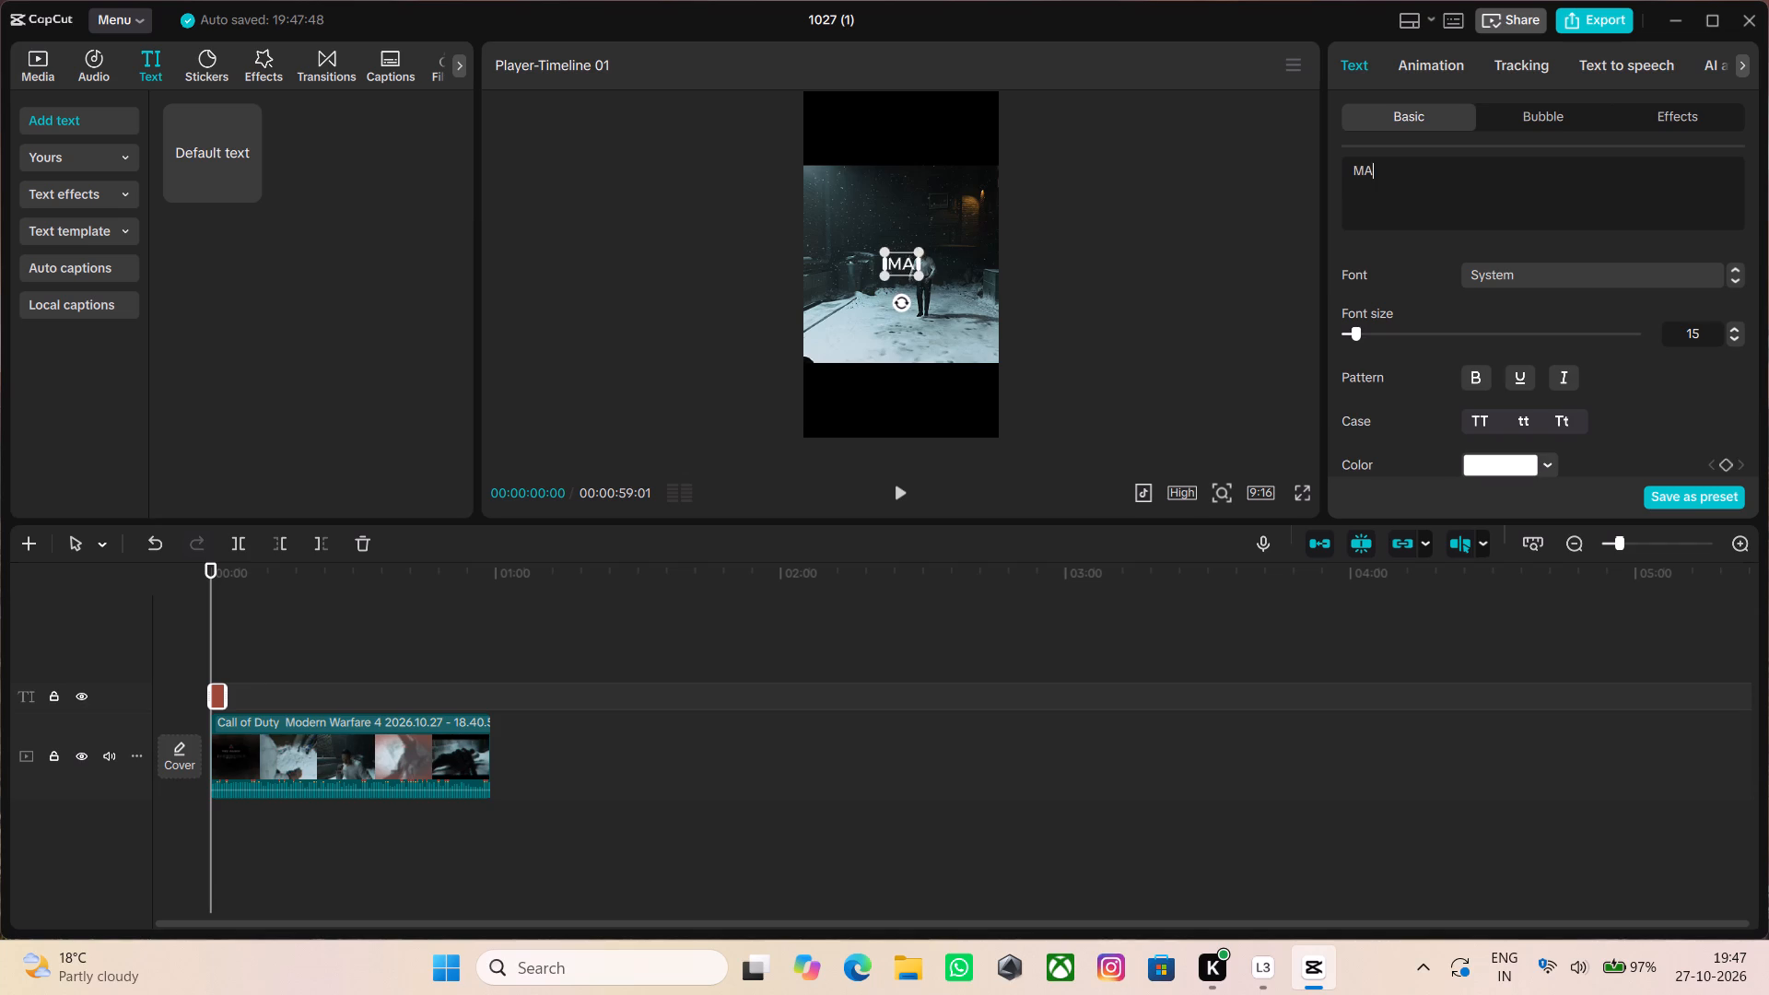
pyautogui.write('KA')
pyautogui.write('ROV')
pyautogui.press('space')
pyautogui.write('MET')
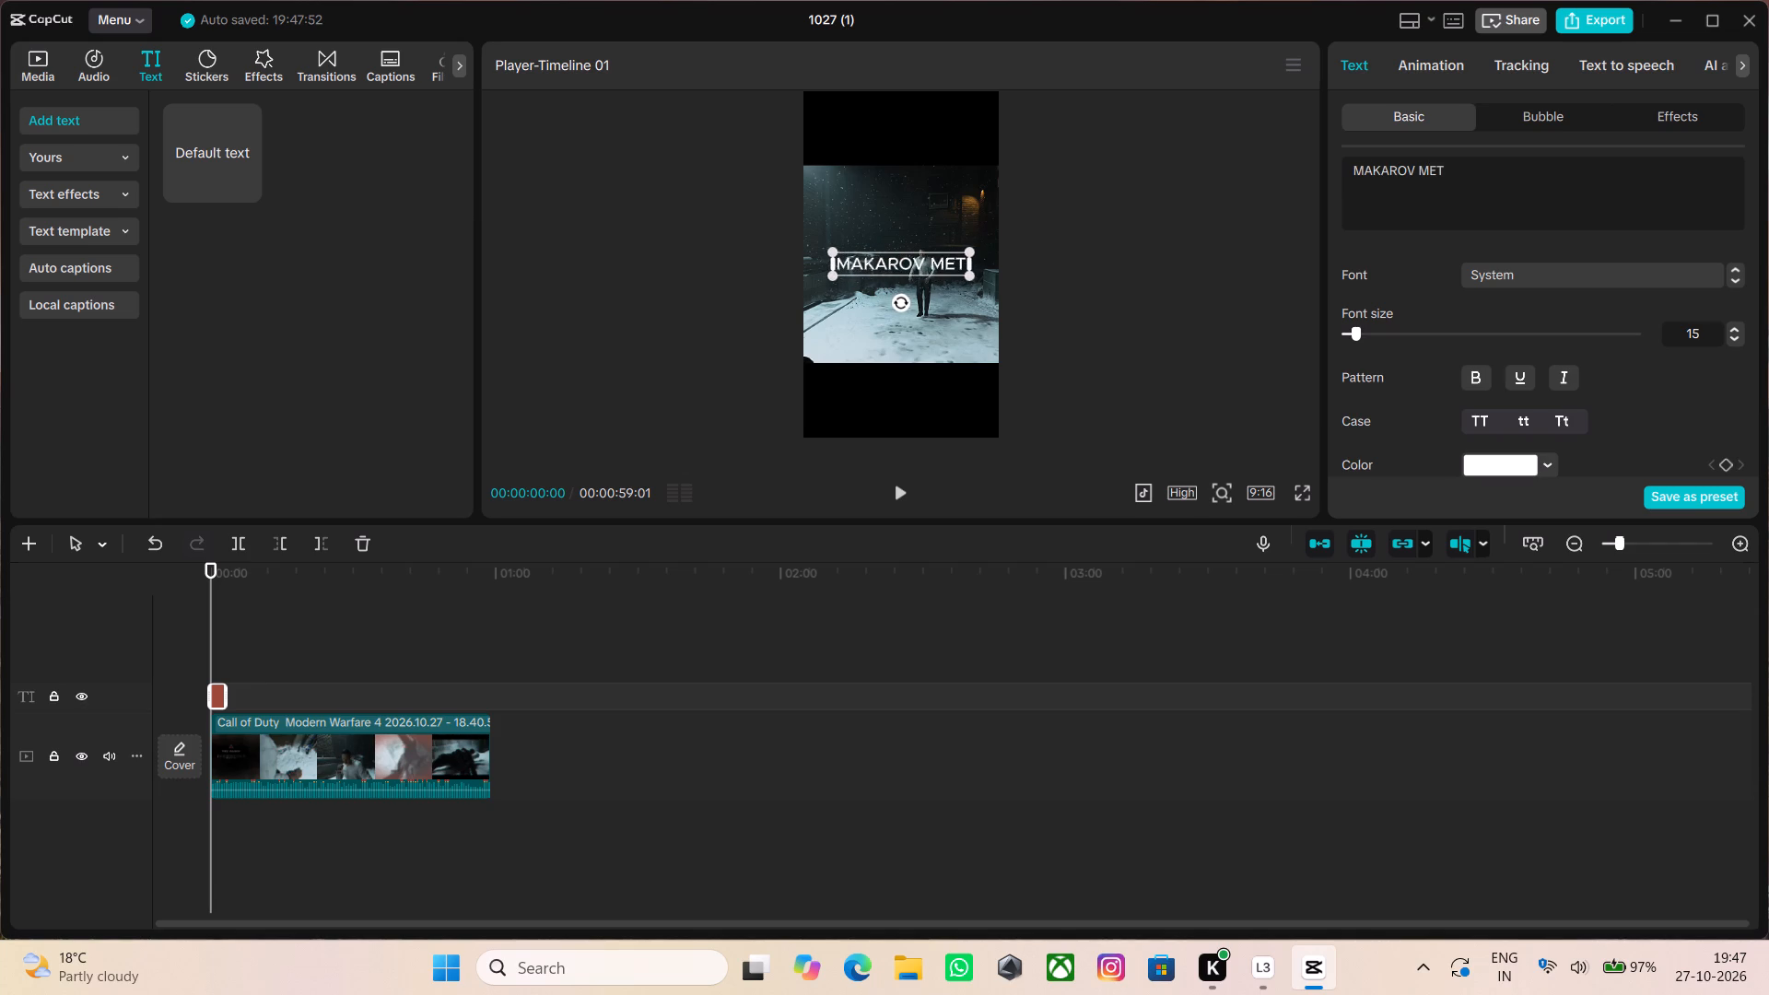
pyautogui.press('space')
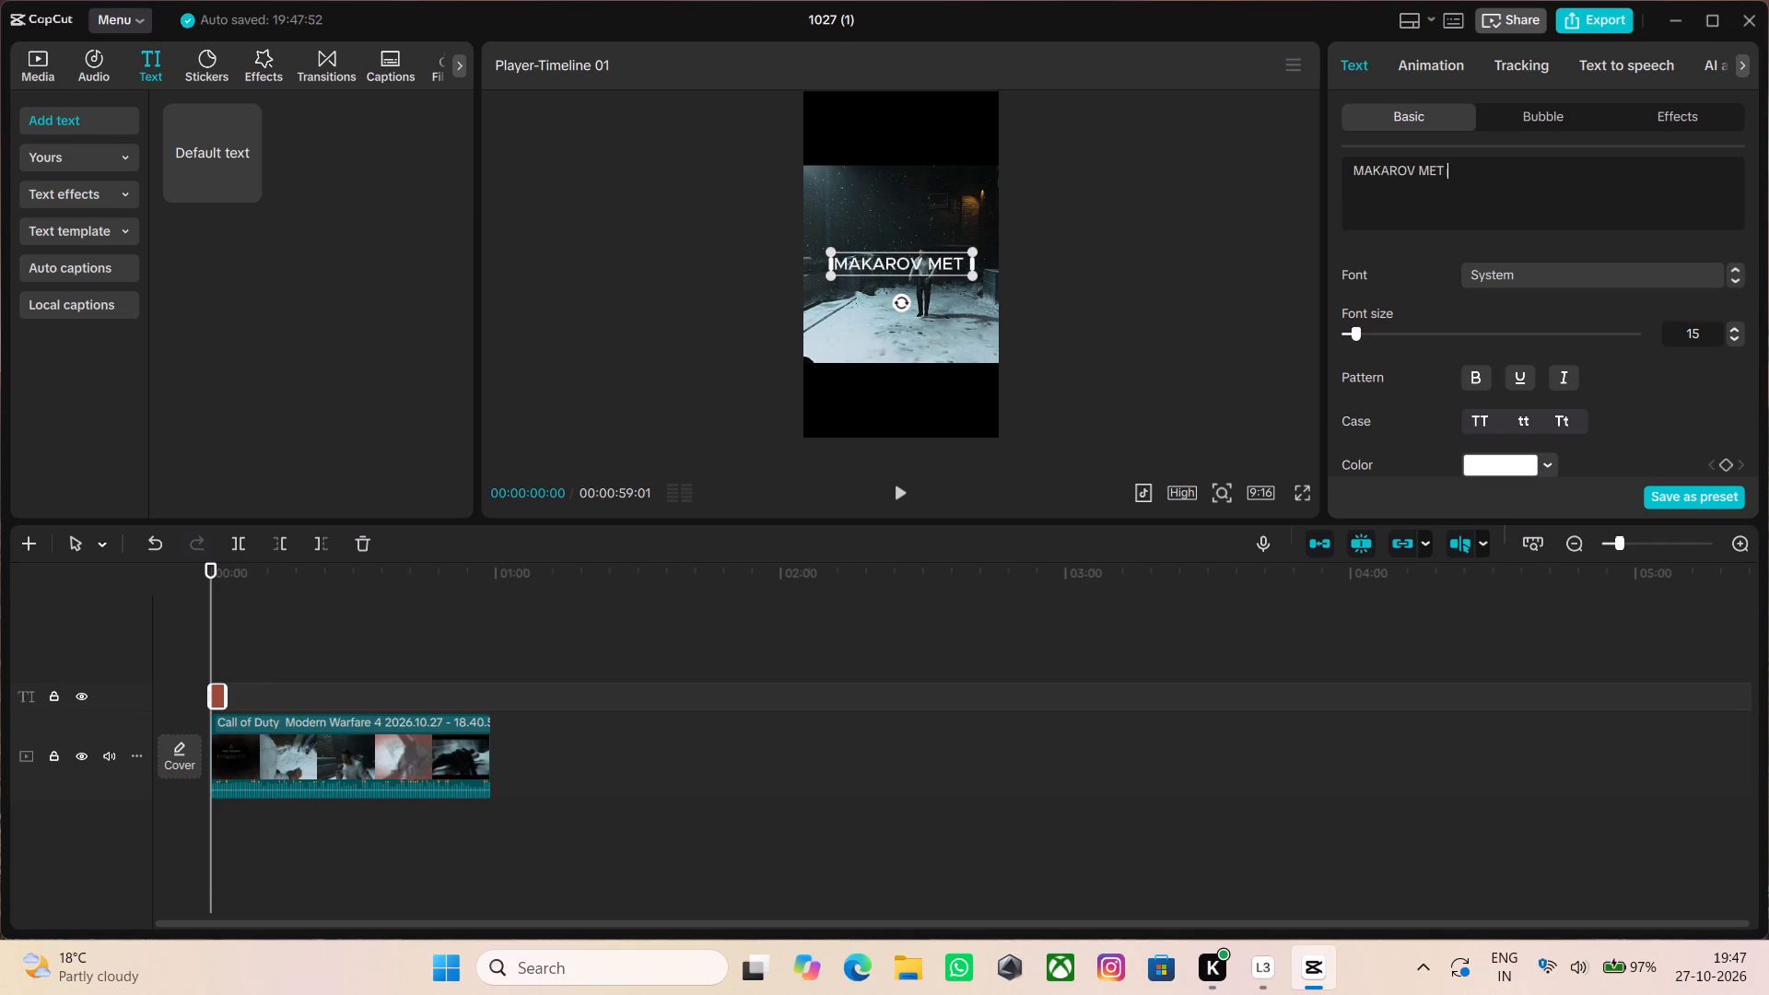
pyautogui.write('THE')
pyautogui.press('space')
pyautogui.press('BackSpace')
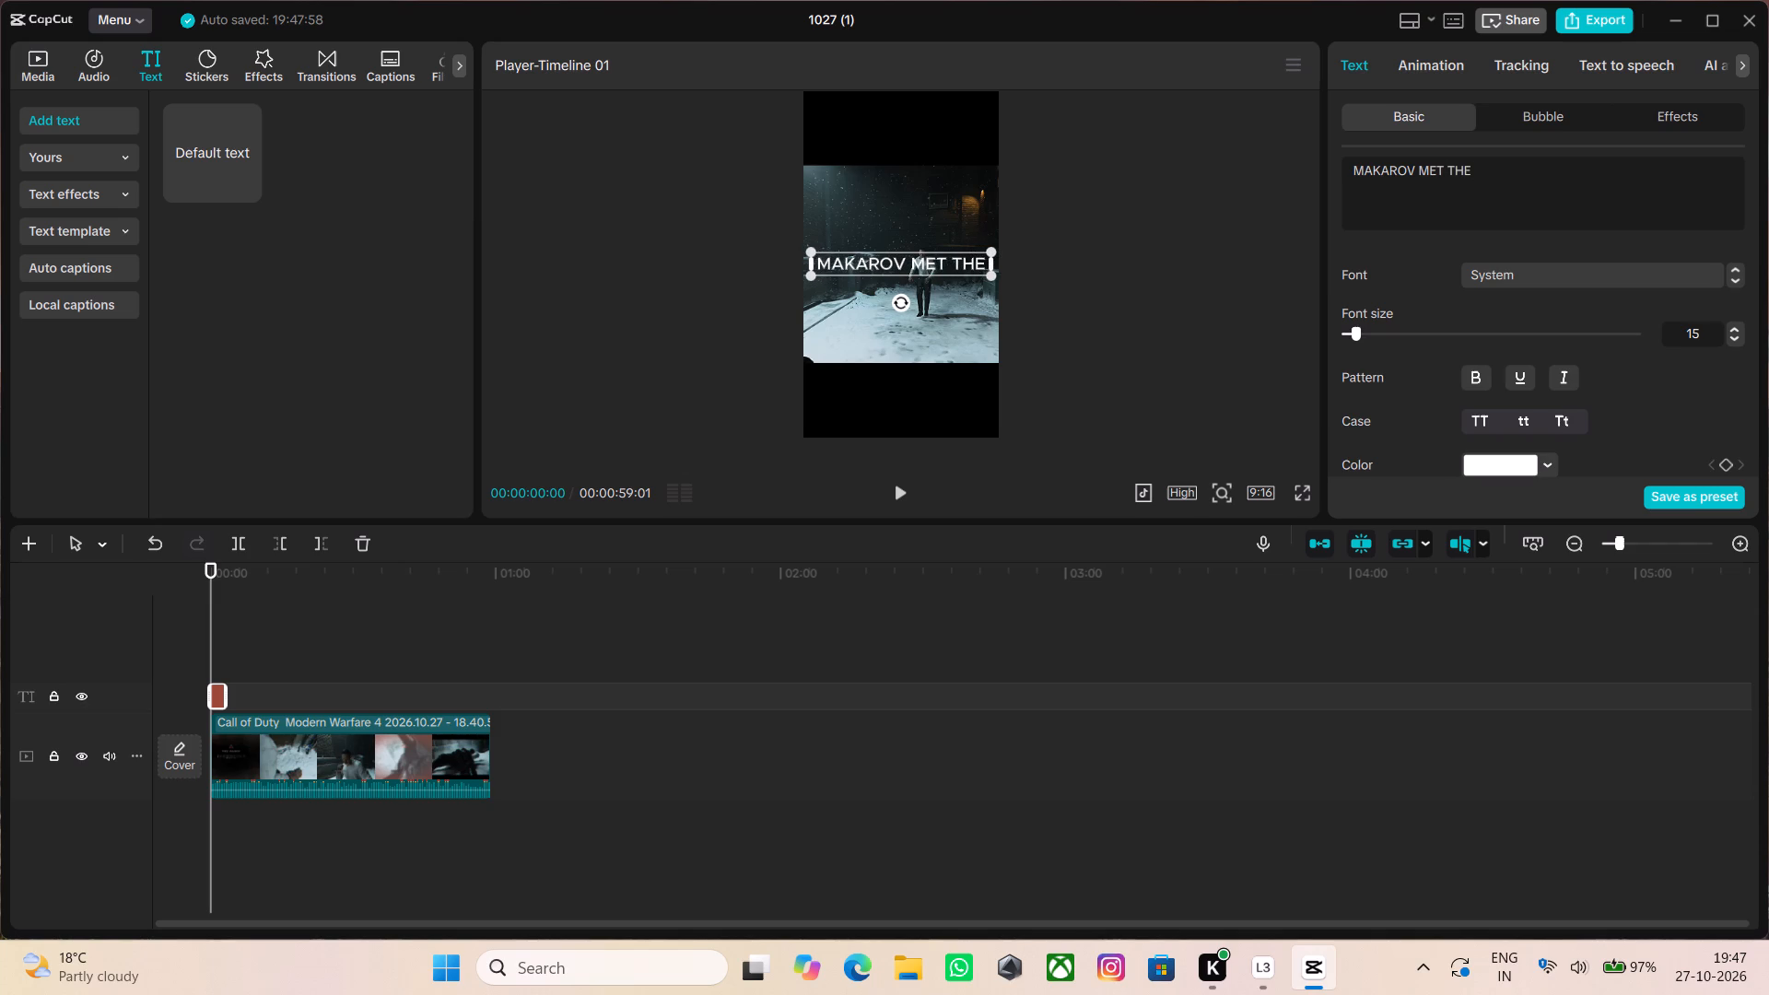
pyautogui.press('Return')
pyautogui.write('WRON')
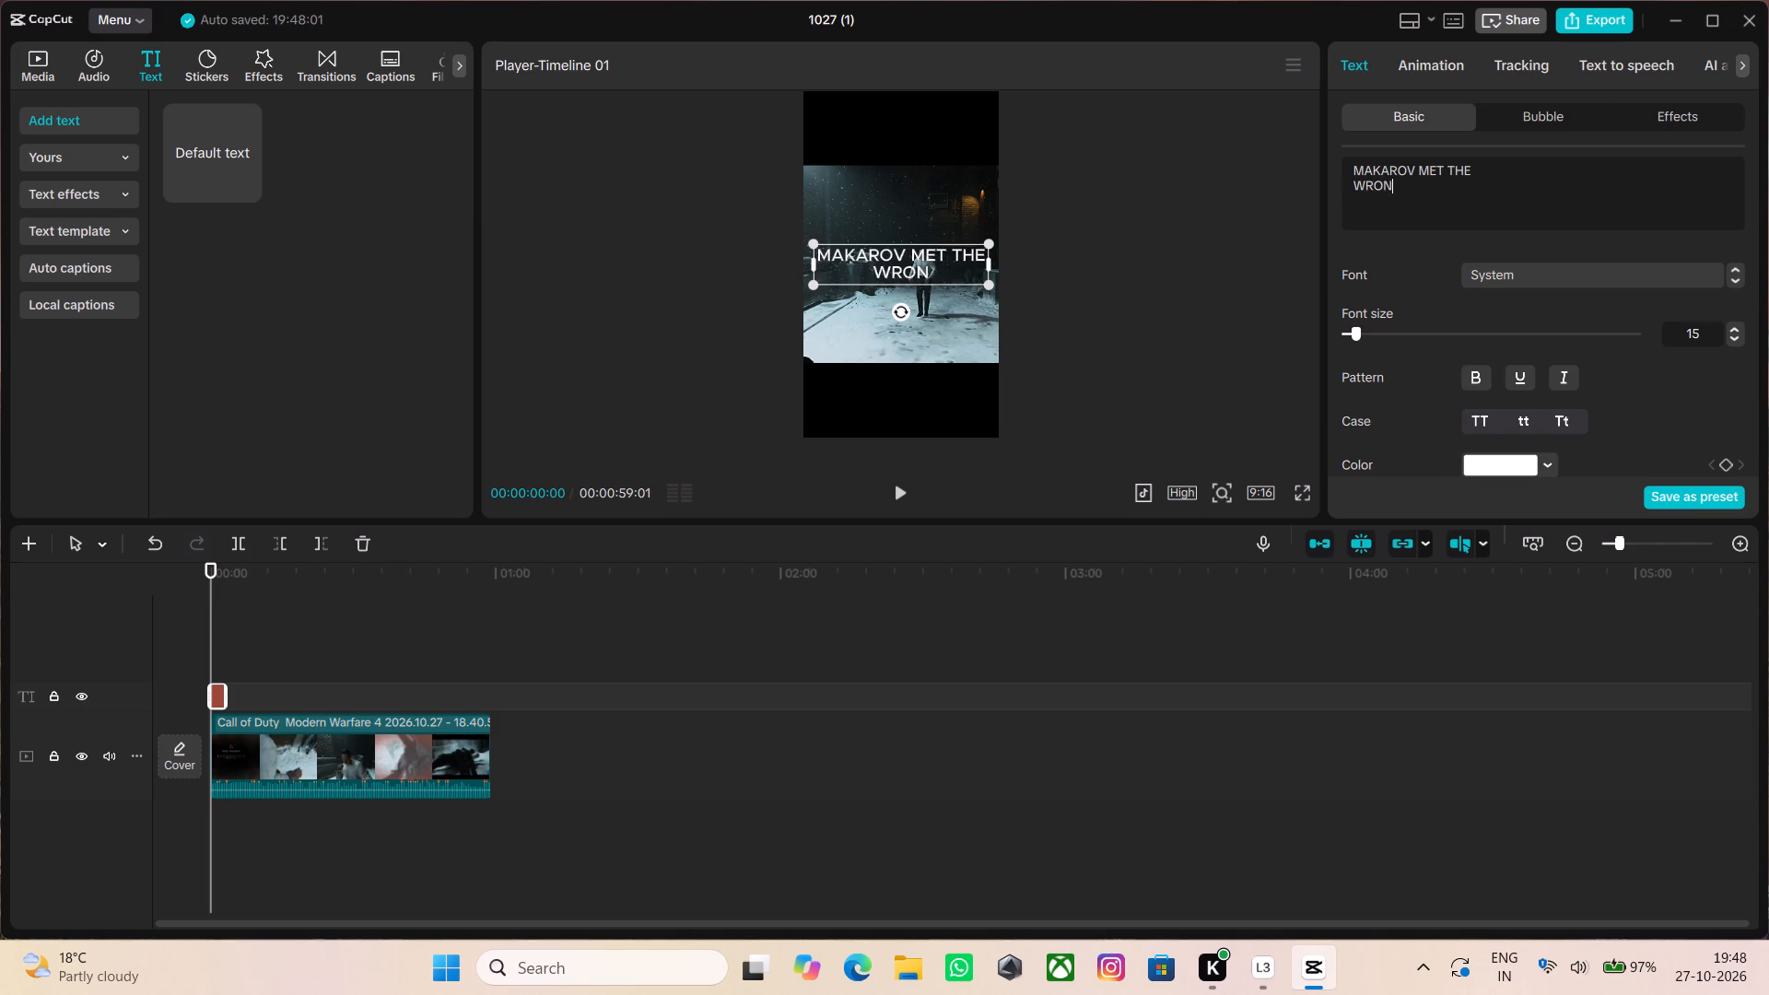
pyautogui.write('G CAPTION AGA')
pyautogui.write('IN')
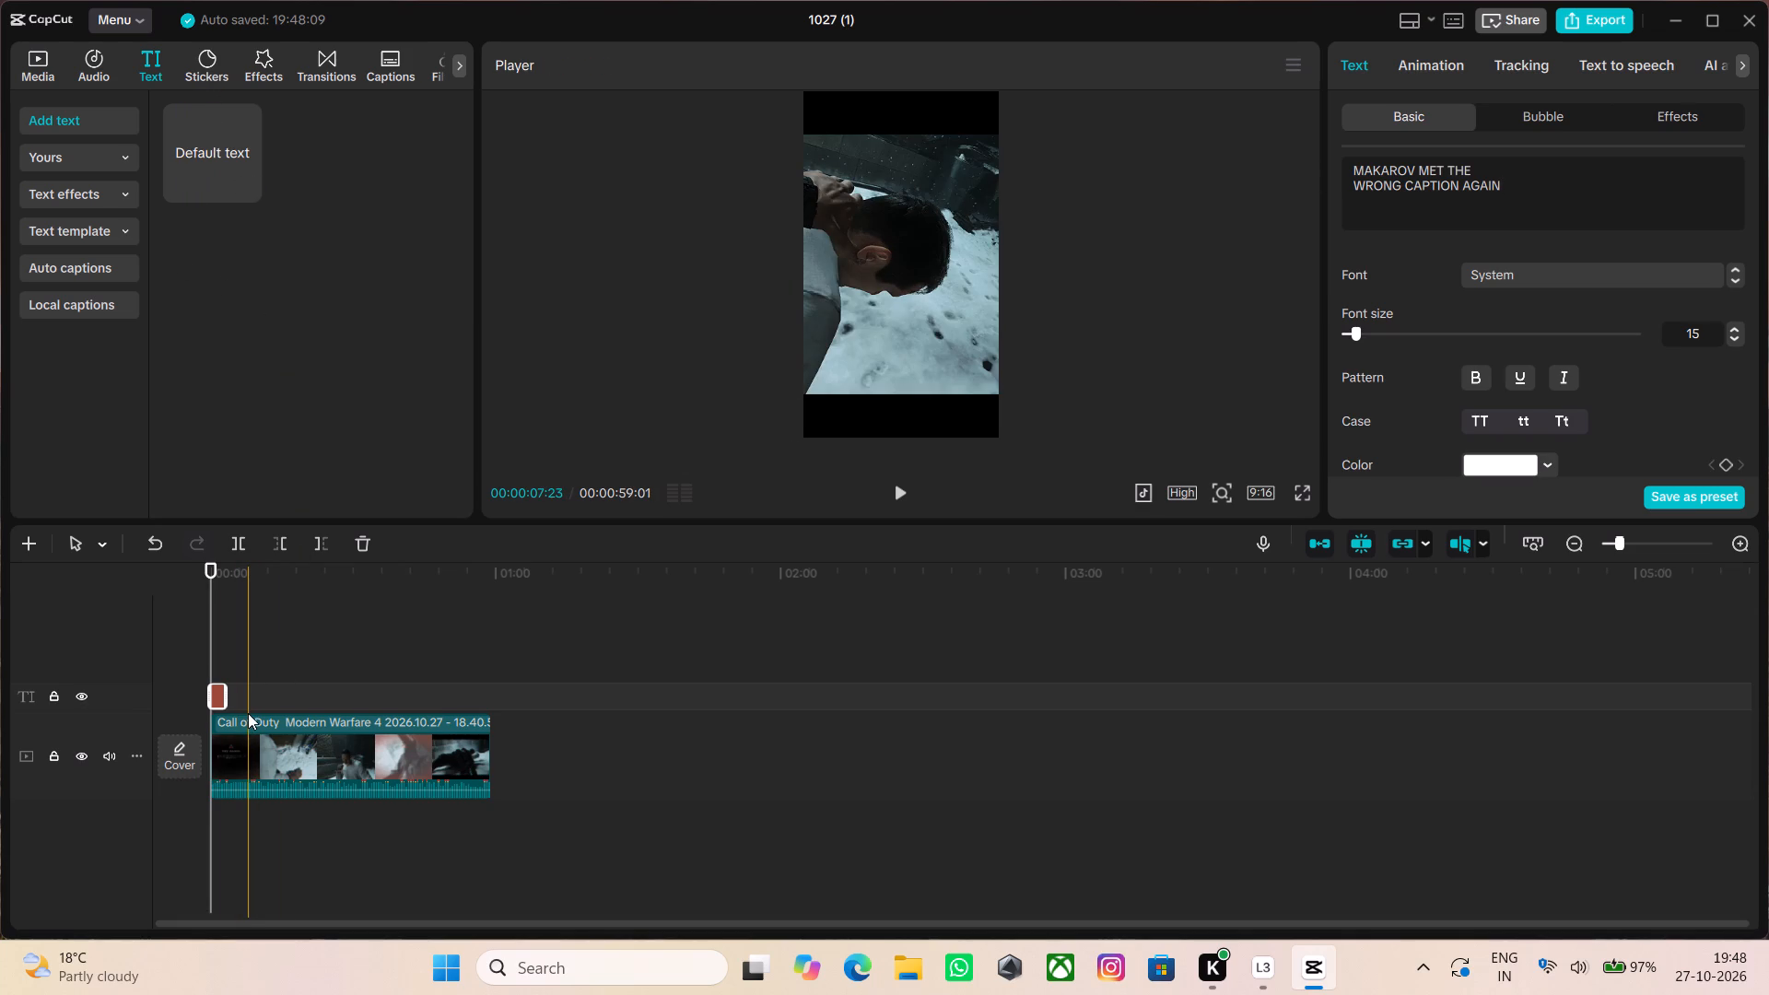
# Extend the title text's duration to the end of the fight clip.
pyautogui.moveTo(221, 692); pyautogui.dragTo(491, 737)
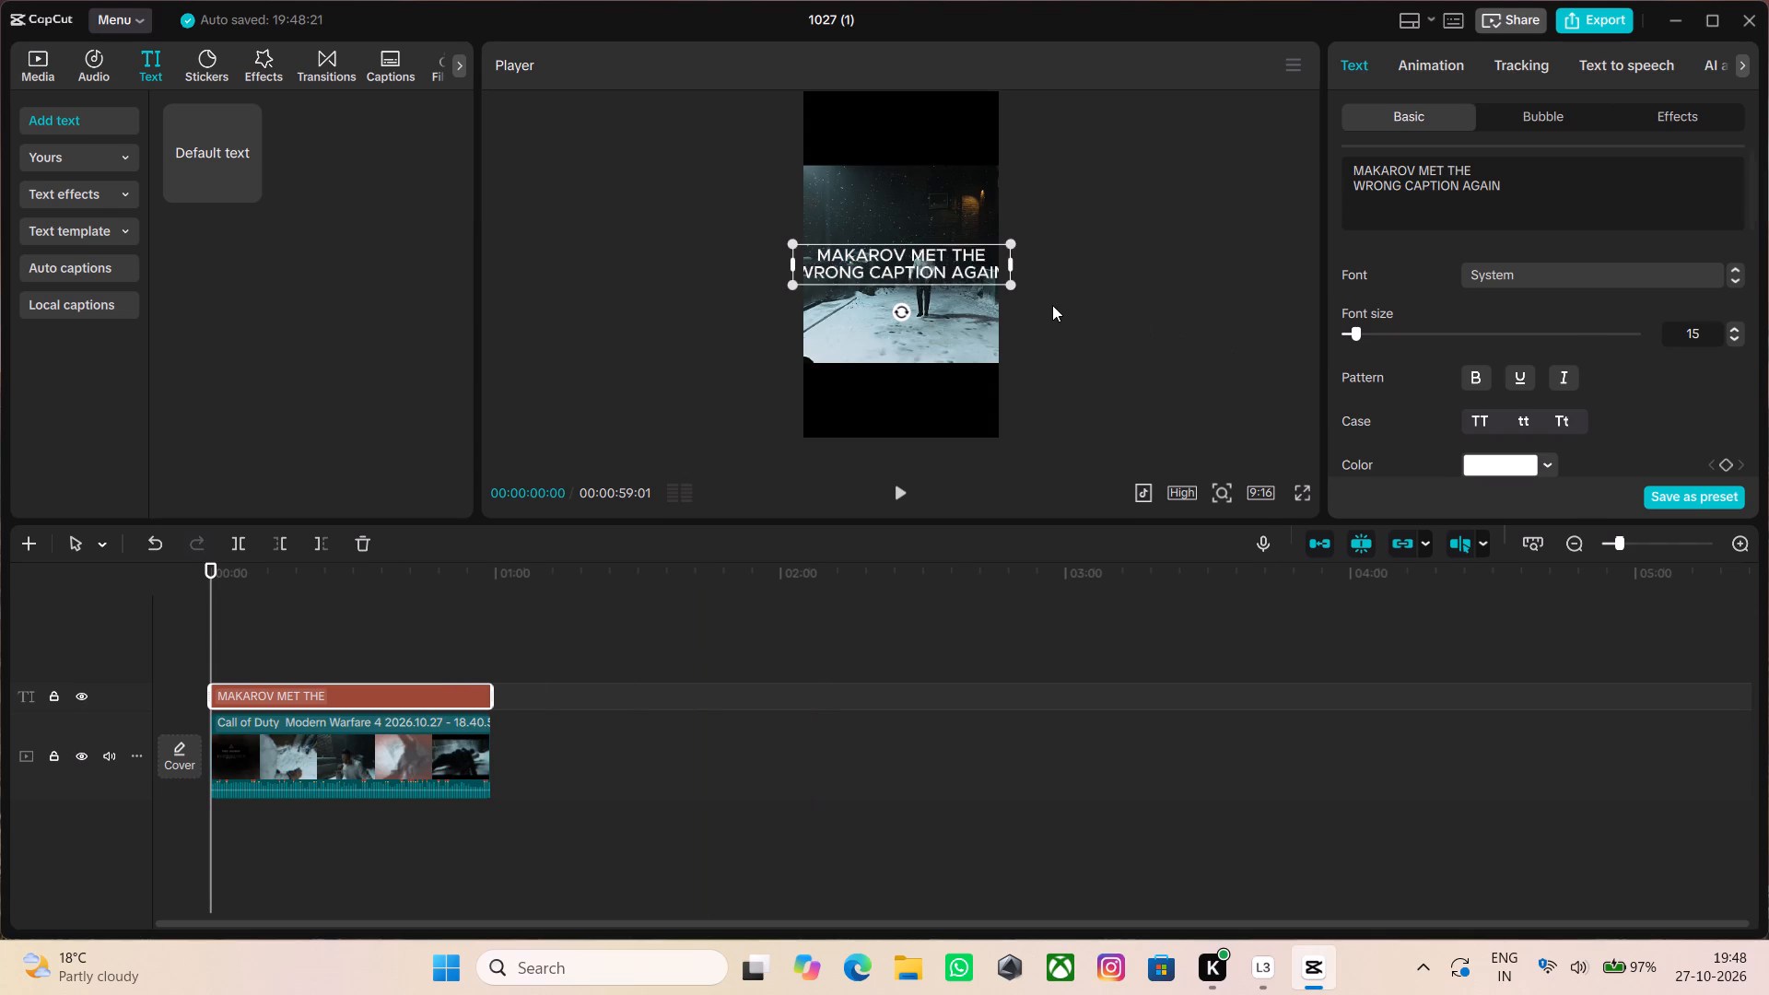
# Shrink the title to fit the frame width and place it horizontally centred at the top of the upper black band.
pyautogui.moveTo(1010, 286); pyautogui.dragTo(937, 281)
pyautogui.moveTo(920, 266); pyautogui.dragTo(911, 236)
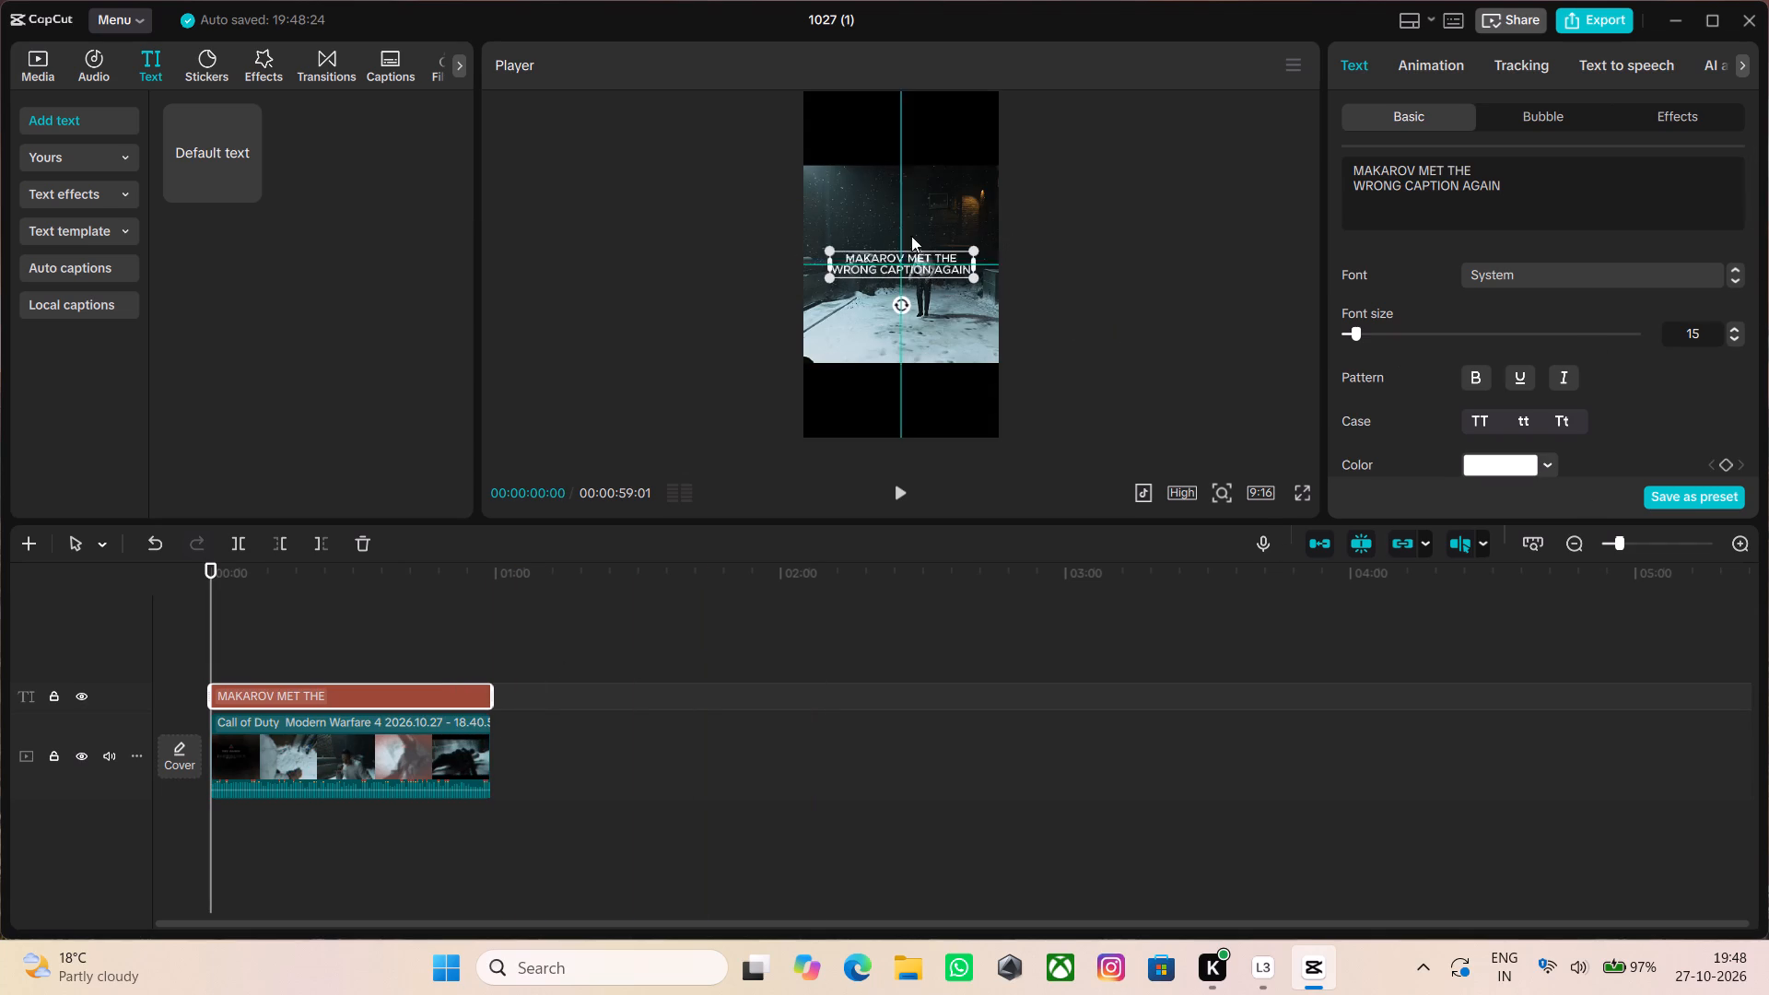
pyautogui.moveTo(911, 236); pyautogui.dragTo(920, 120)
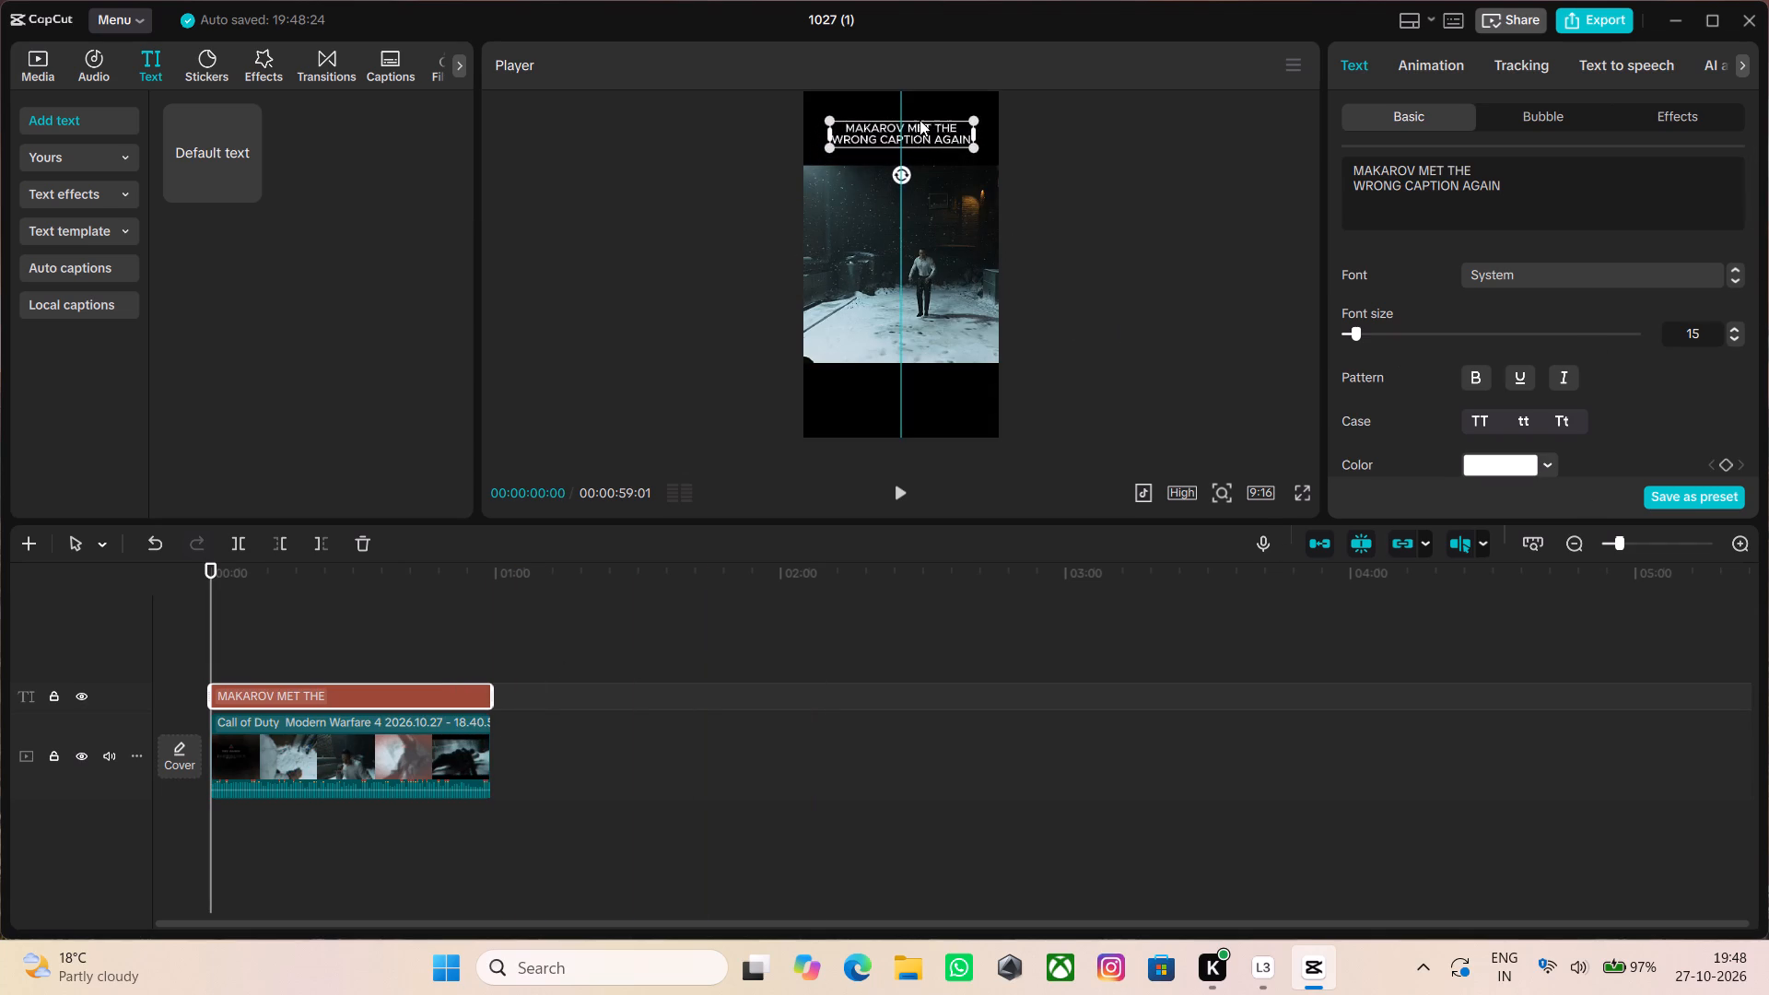
pyautogui.moveTo(920, 120); pyautogui.dragTo(920, 118)
pyautogui.moveTo(919, 133); pyautogui.dragTo(916, 108)
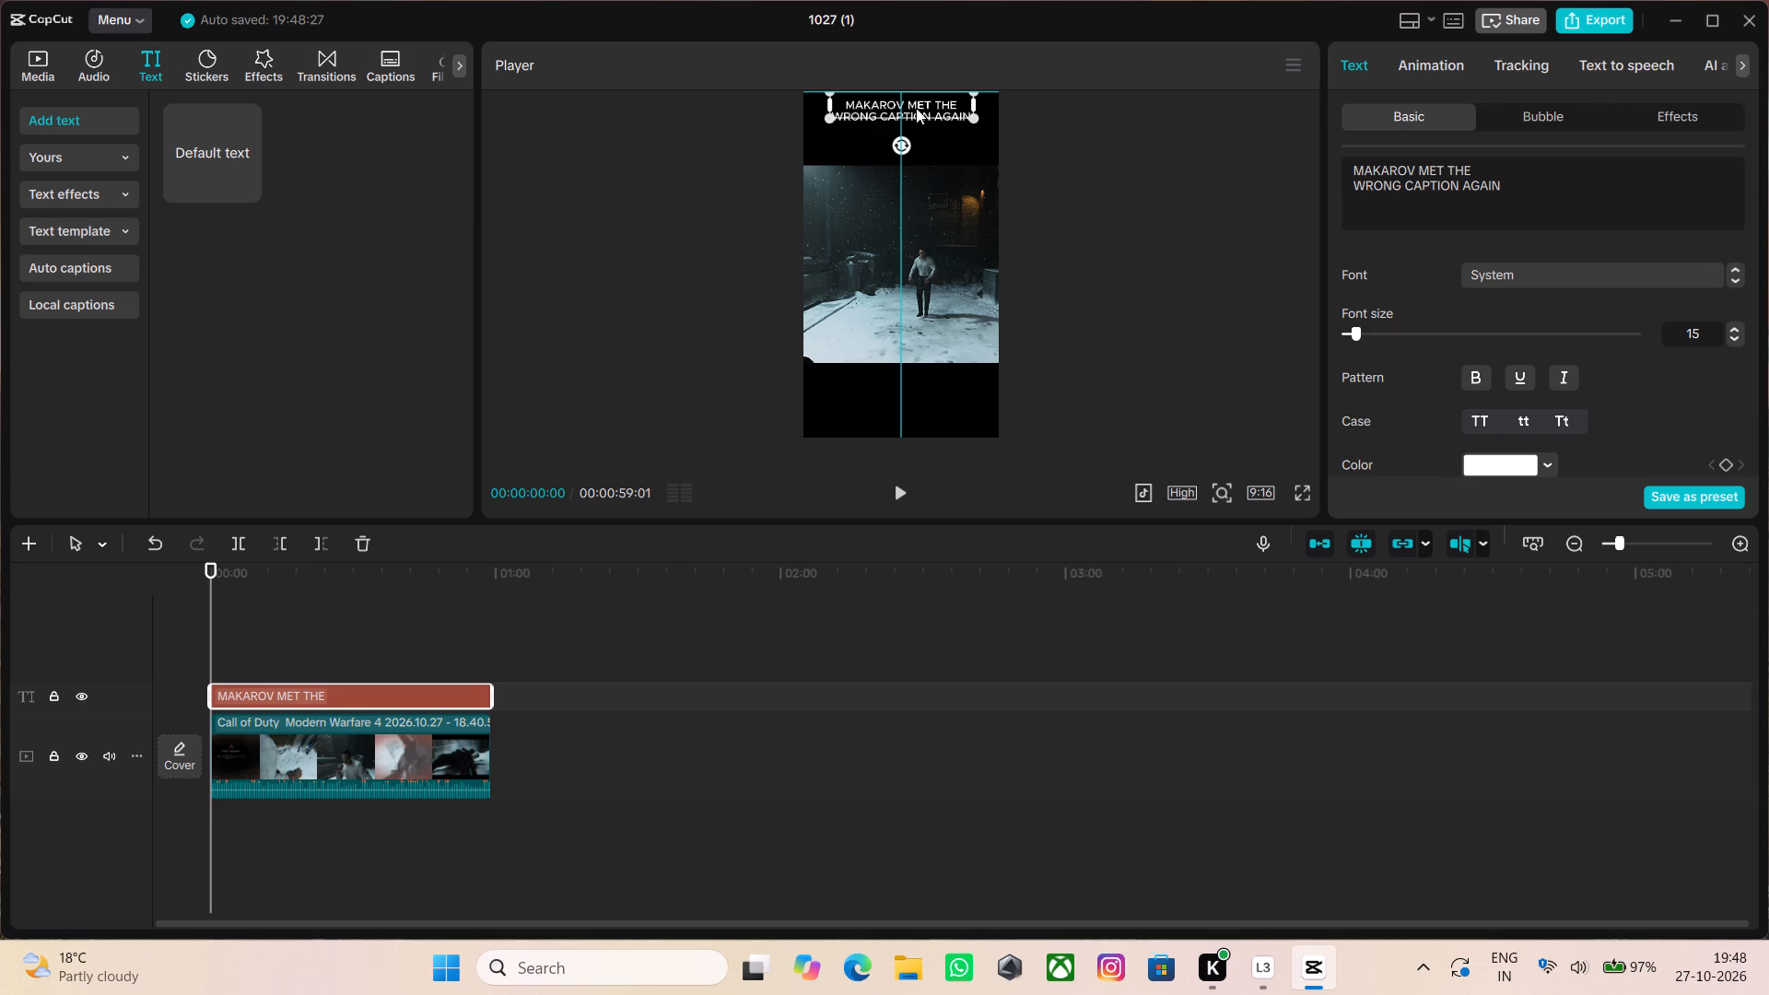
pyautogui.moveTo(916, 108); pyautogui.dragTo(917, 103)
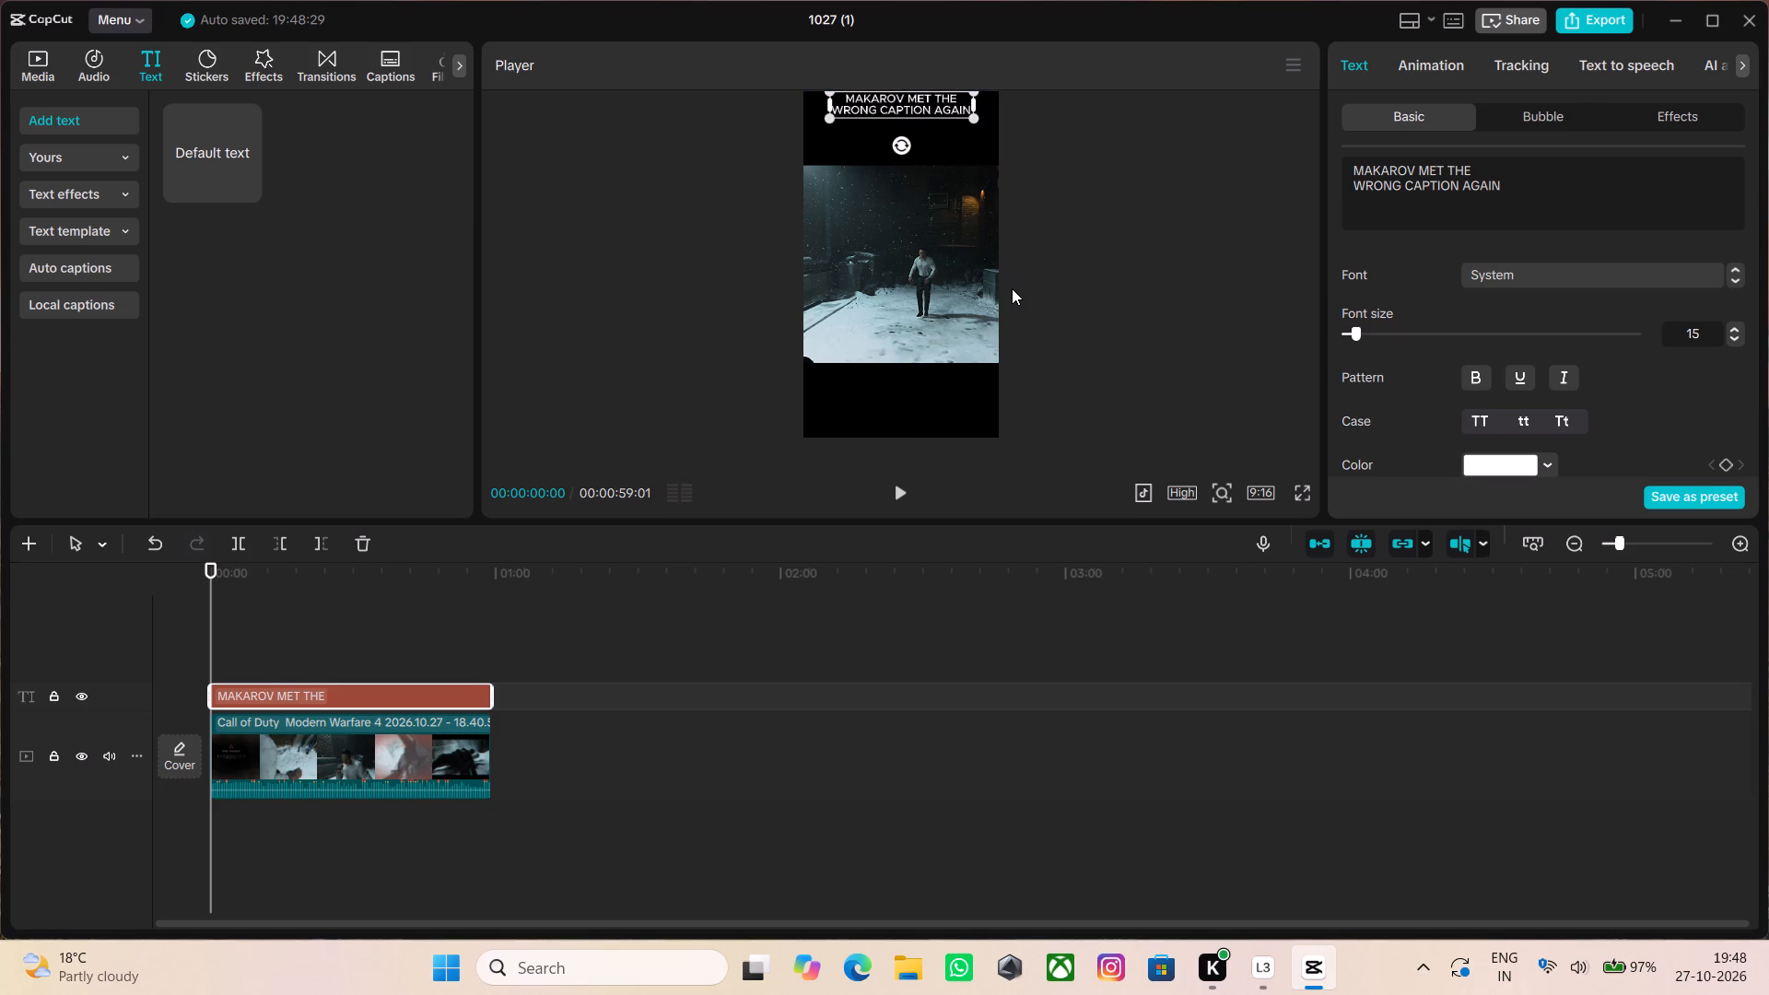
pyautogui.click(1044, 257)
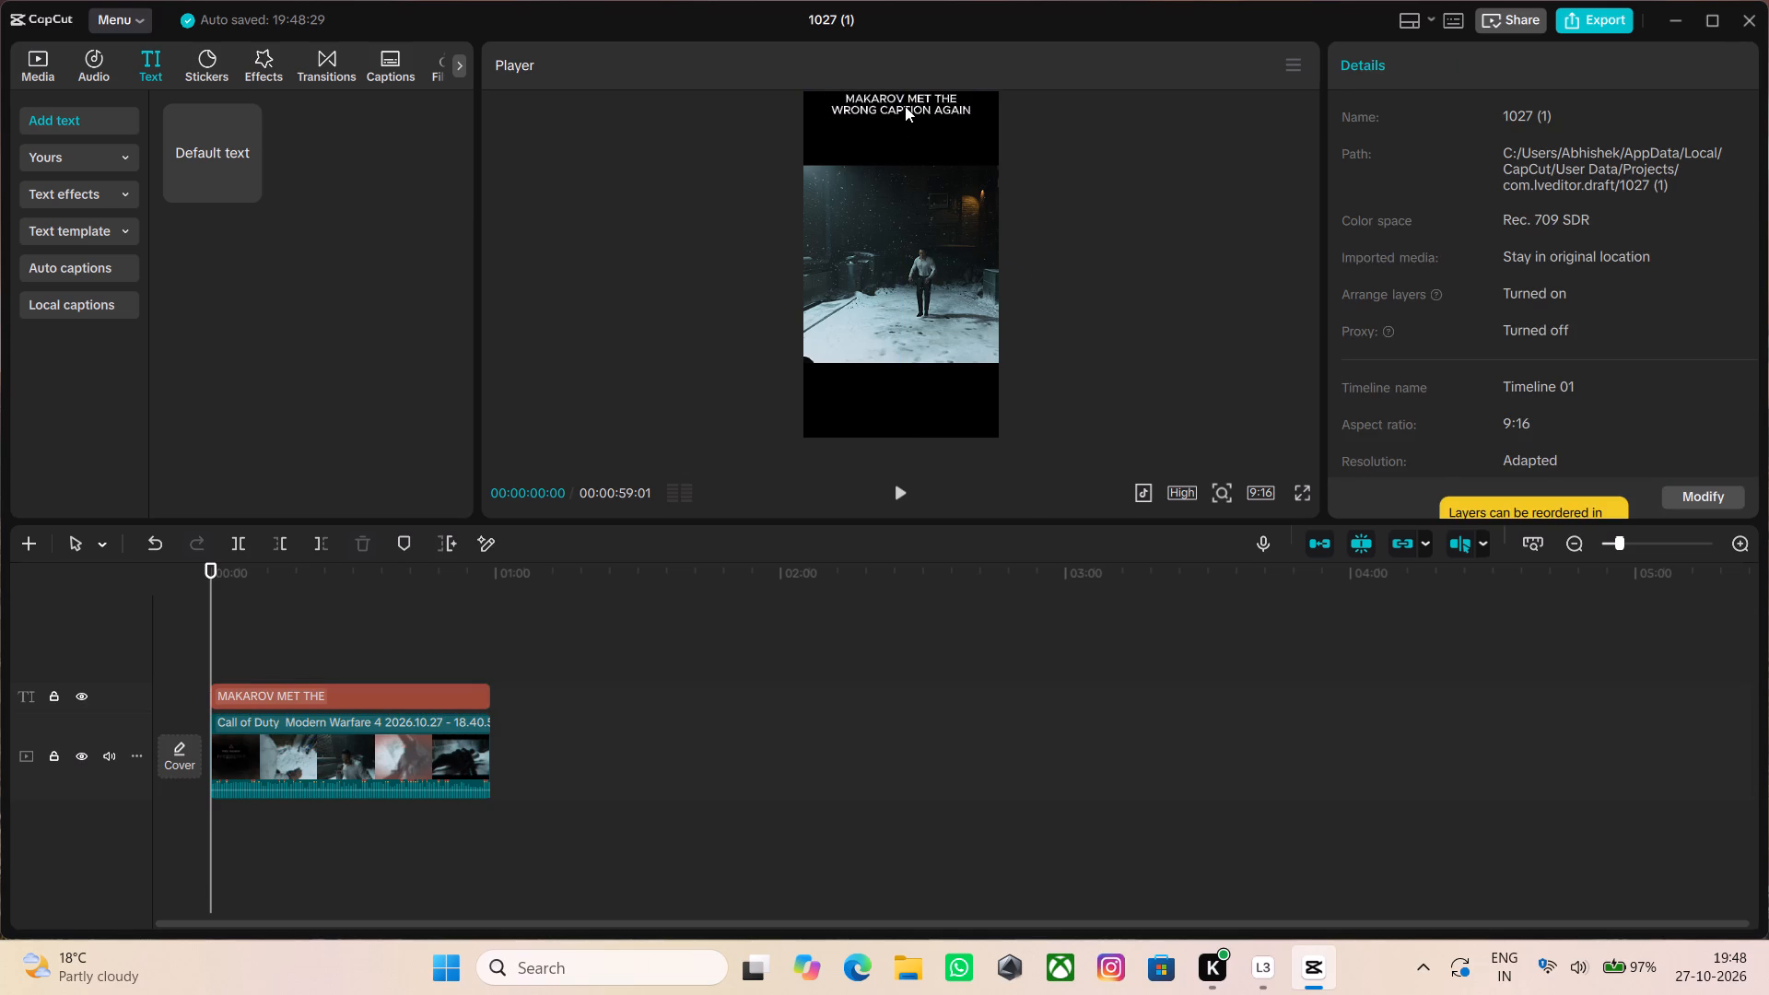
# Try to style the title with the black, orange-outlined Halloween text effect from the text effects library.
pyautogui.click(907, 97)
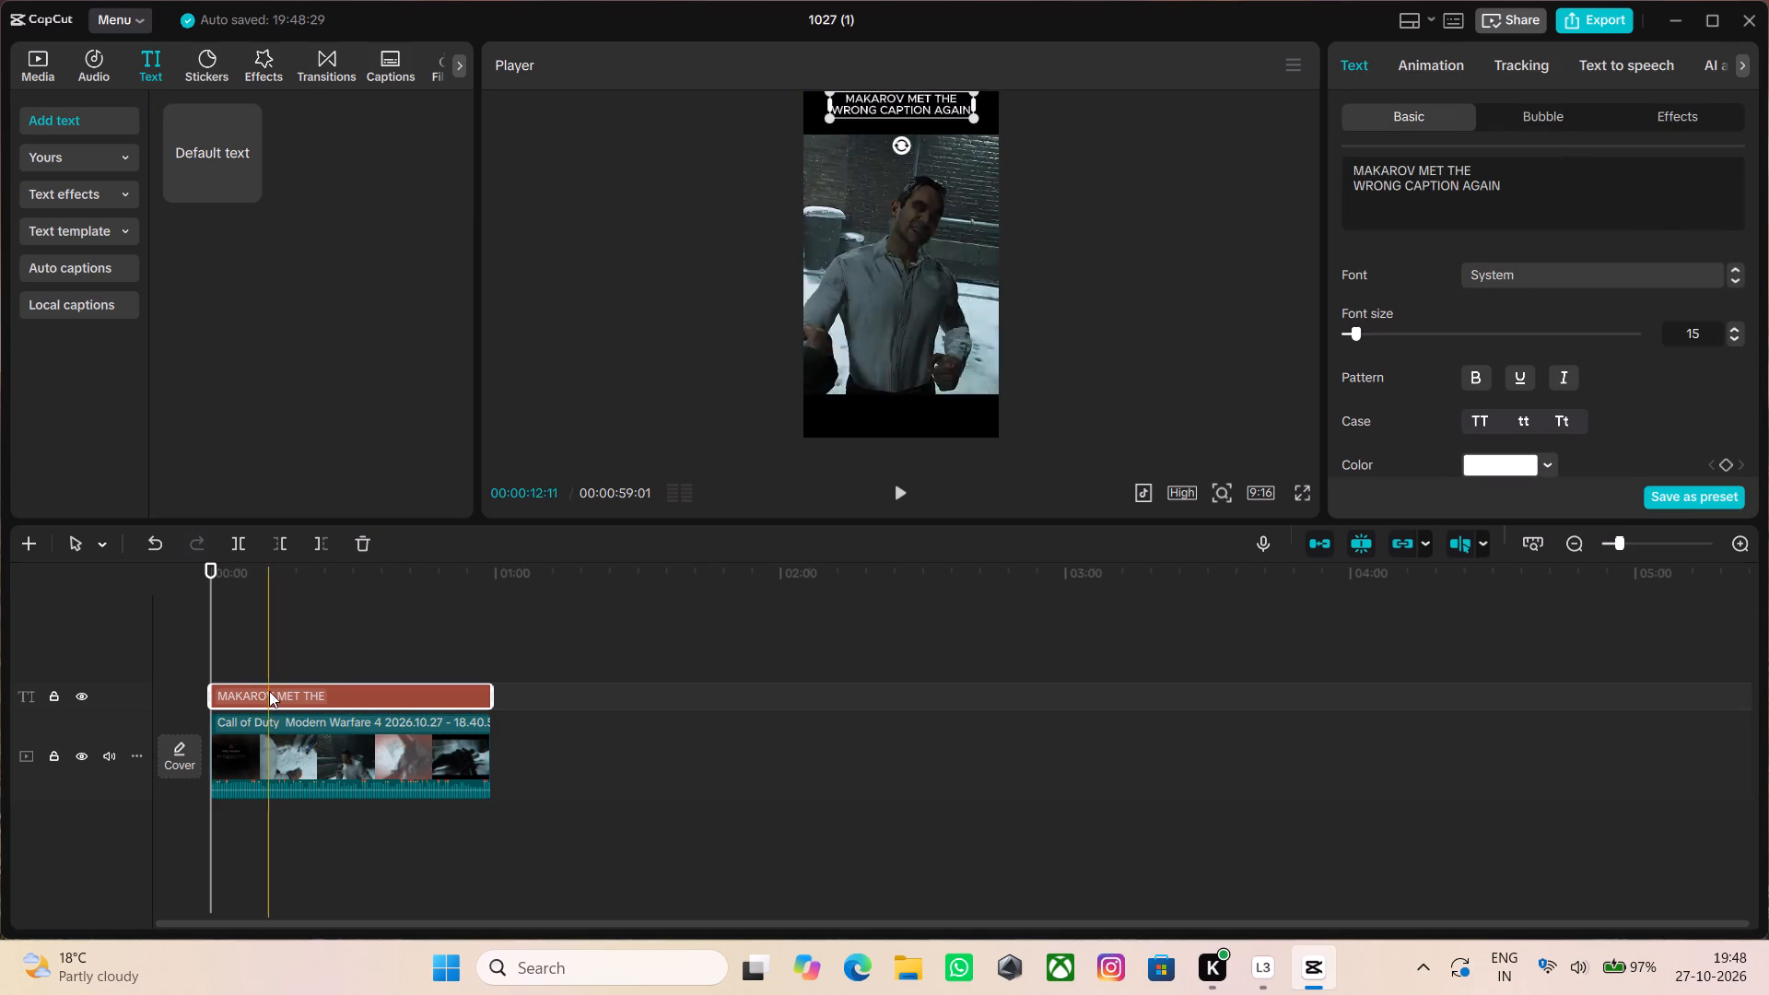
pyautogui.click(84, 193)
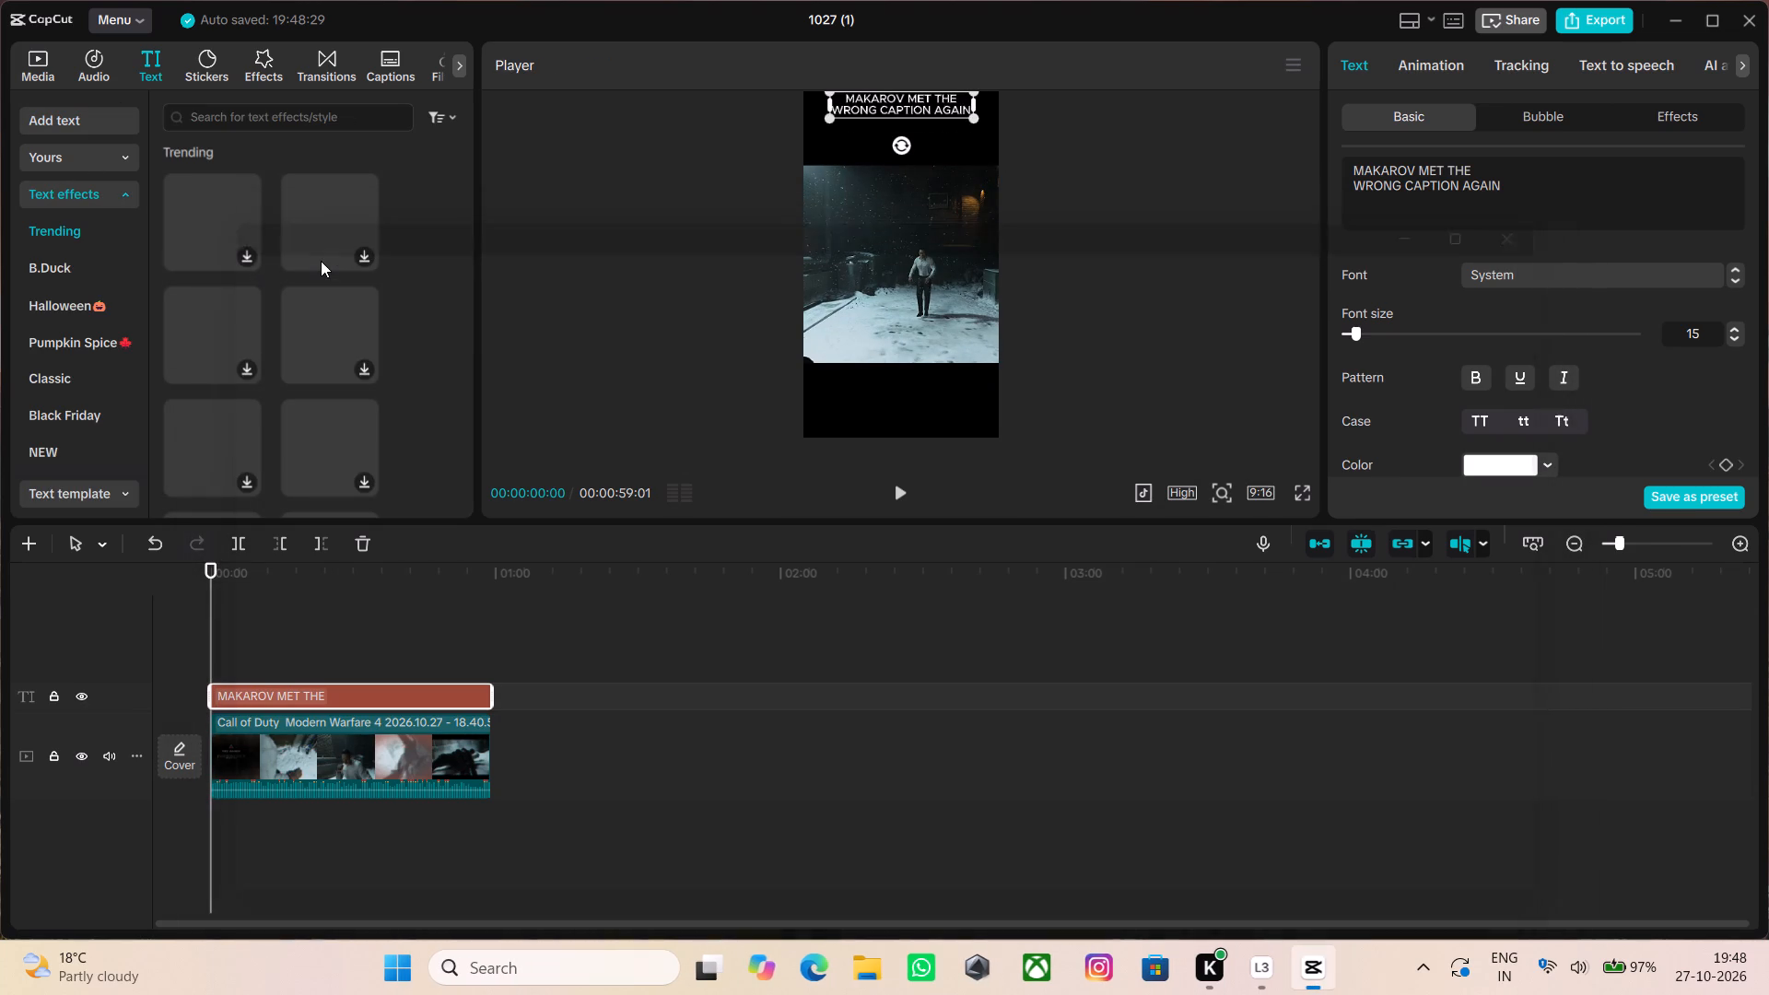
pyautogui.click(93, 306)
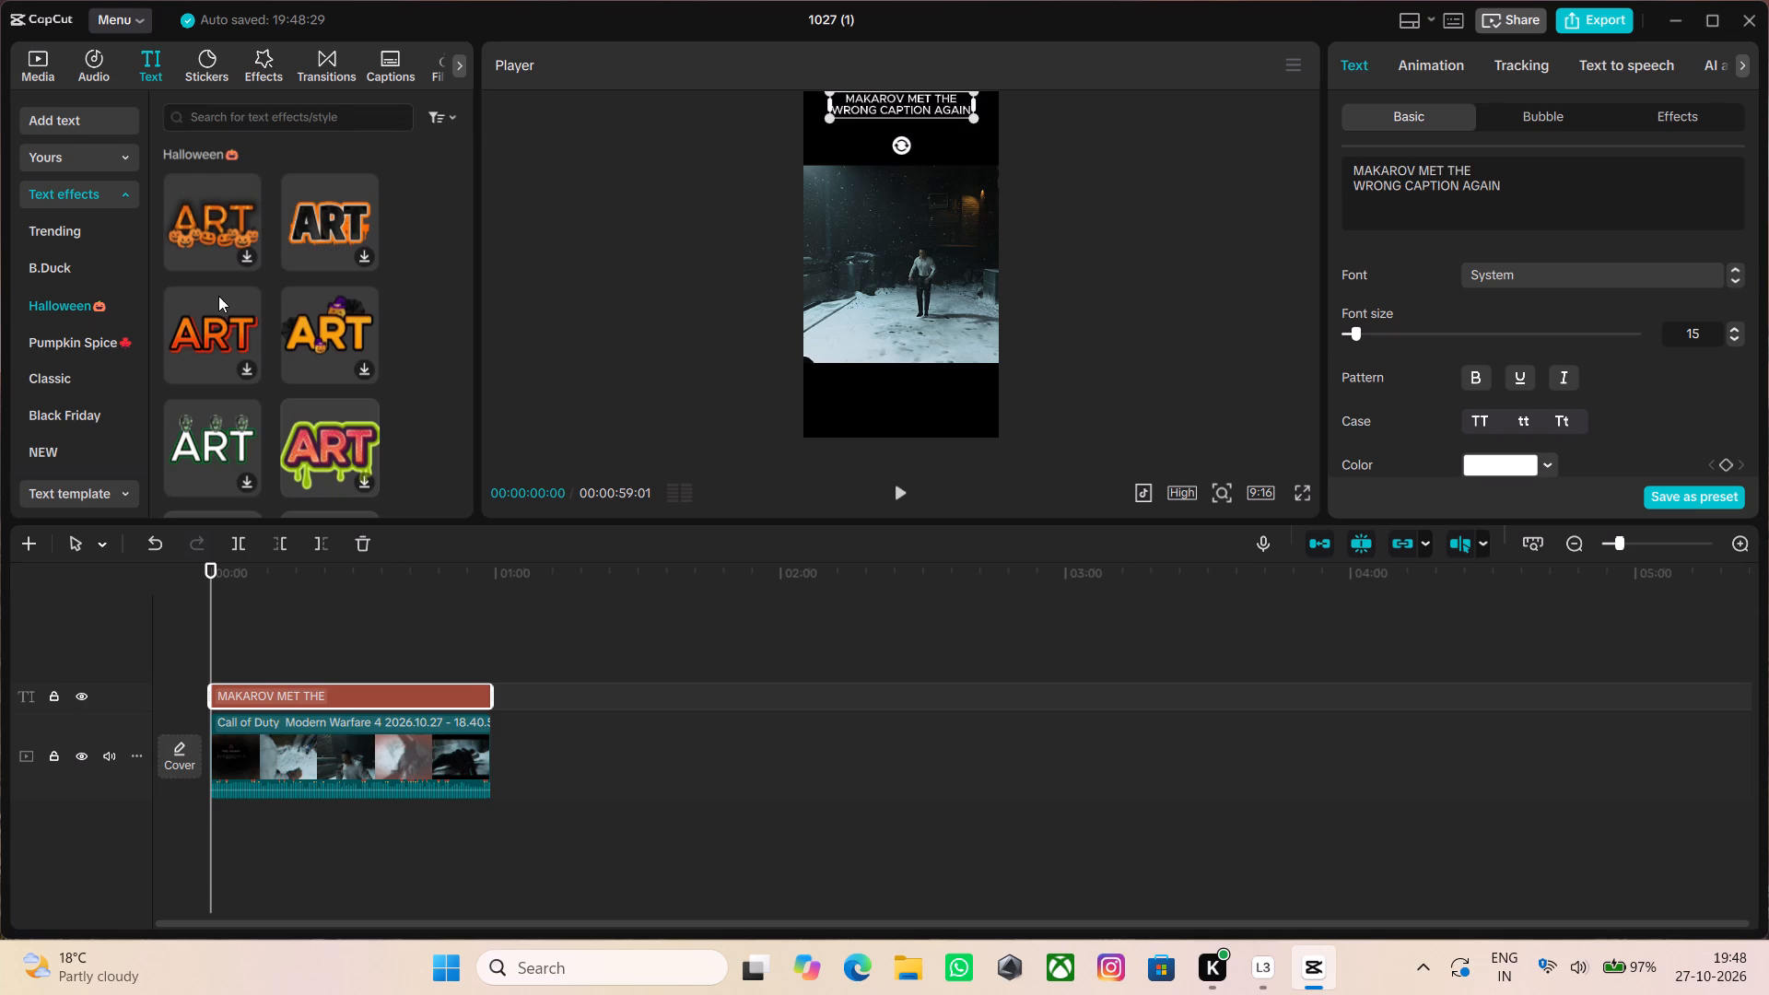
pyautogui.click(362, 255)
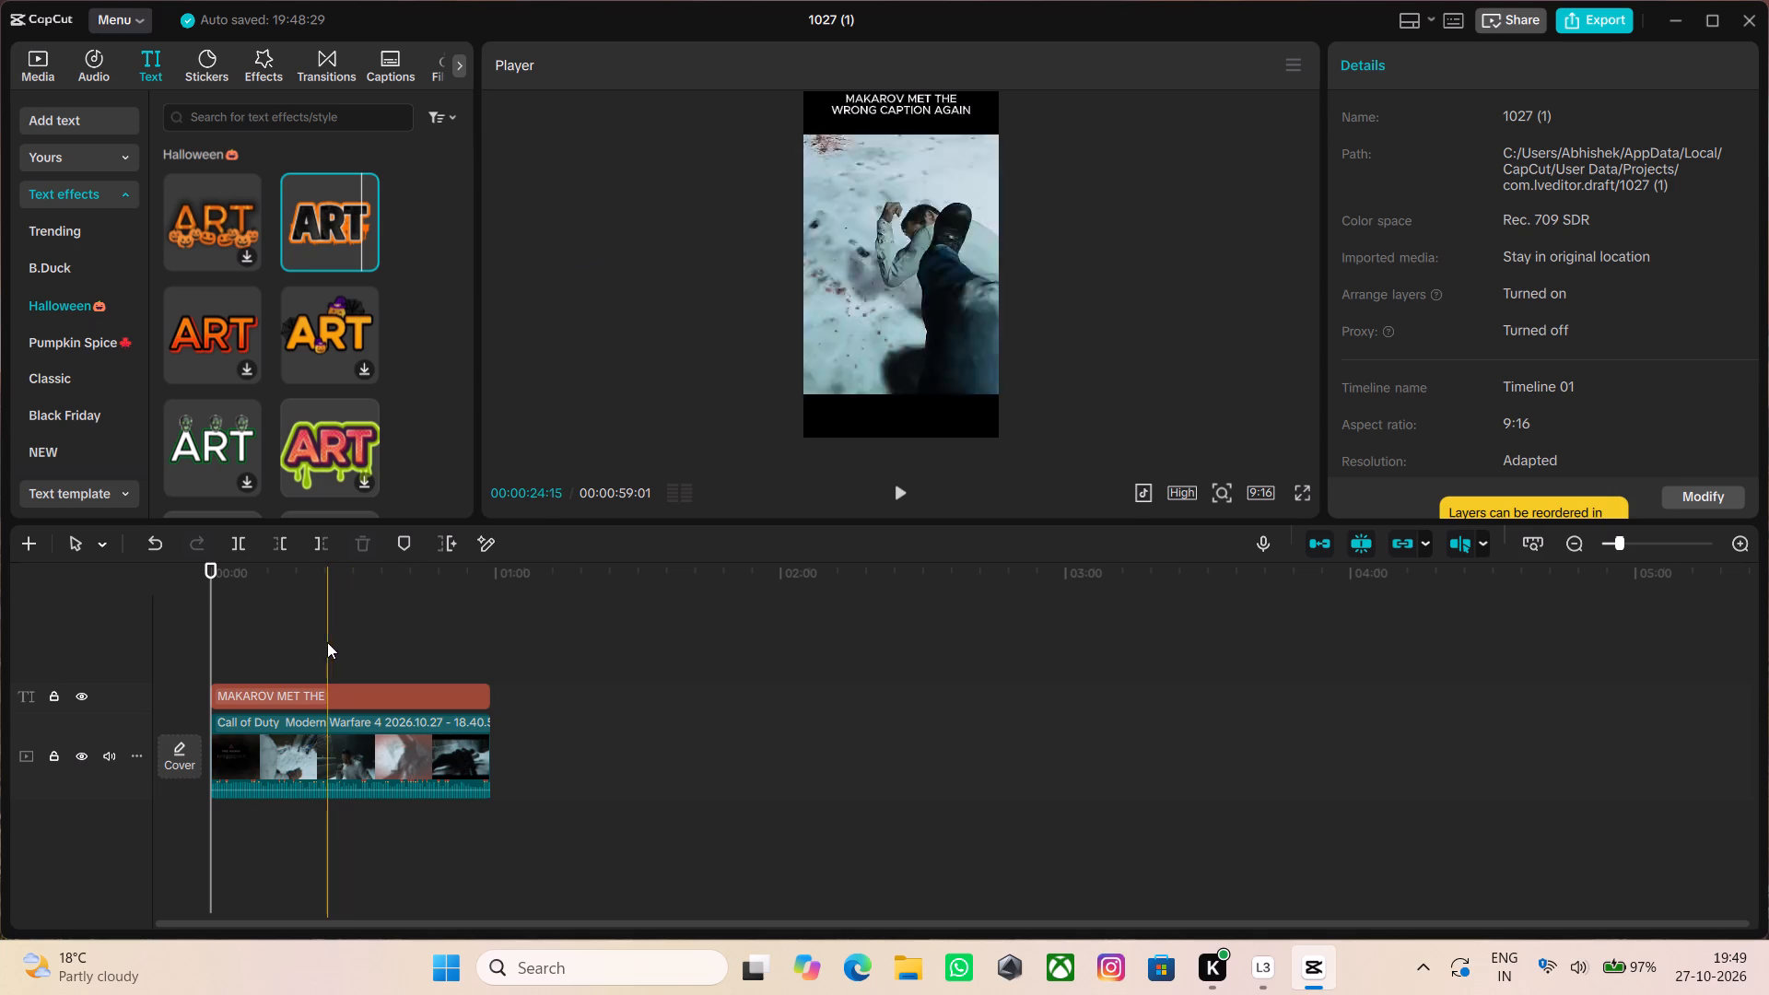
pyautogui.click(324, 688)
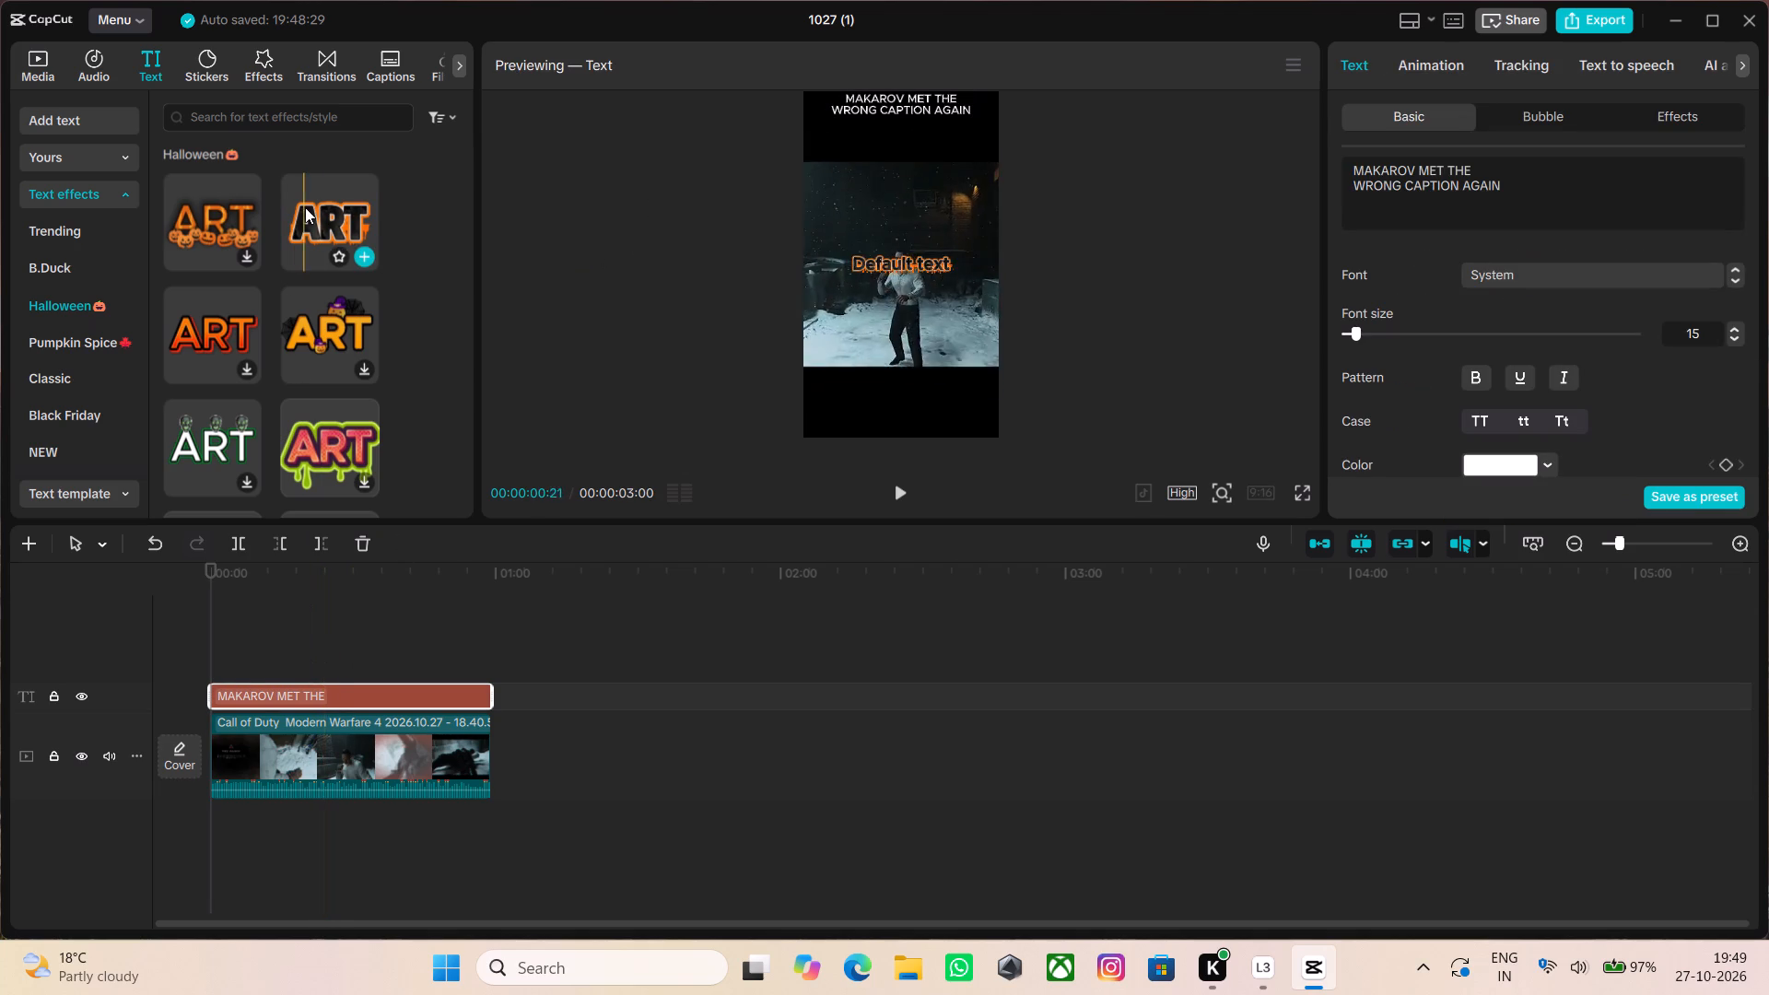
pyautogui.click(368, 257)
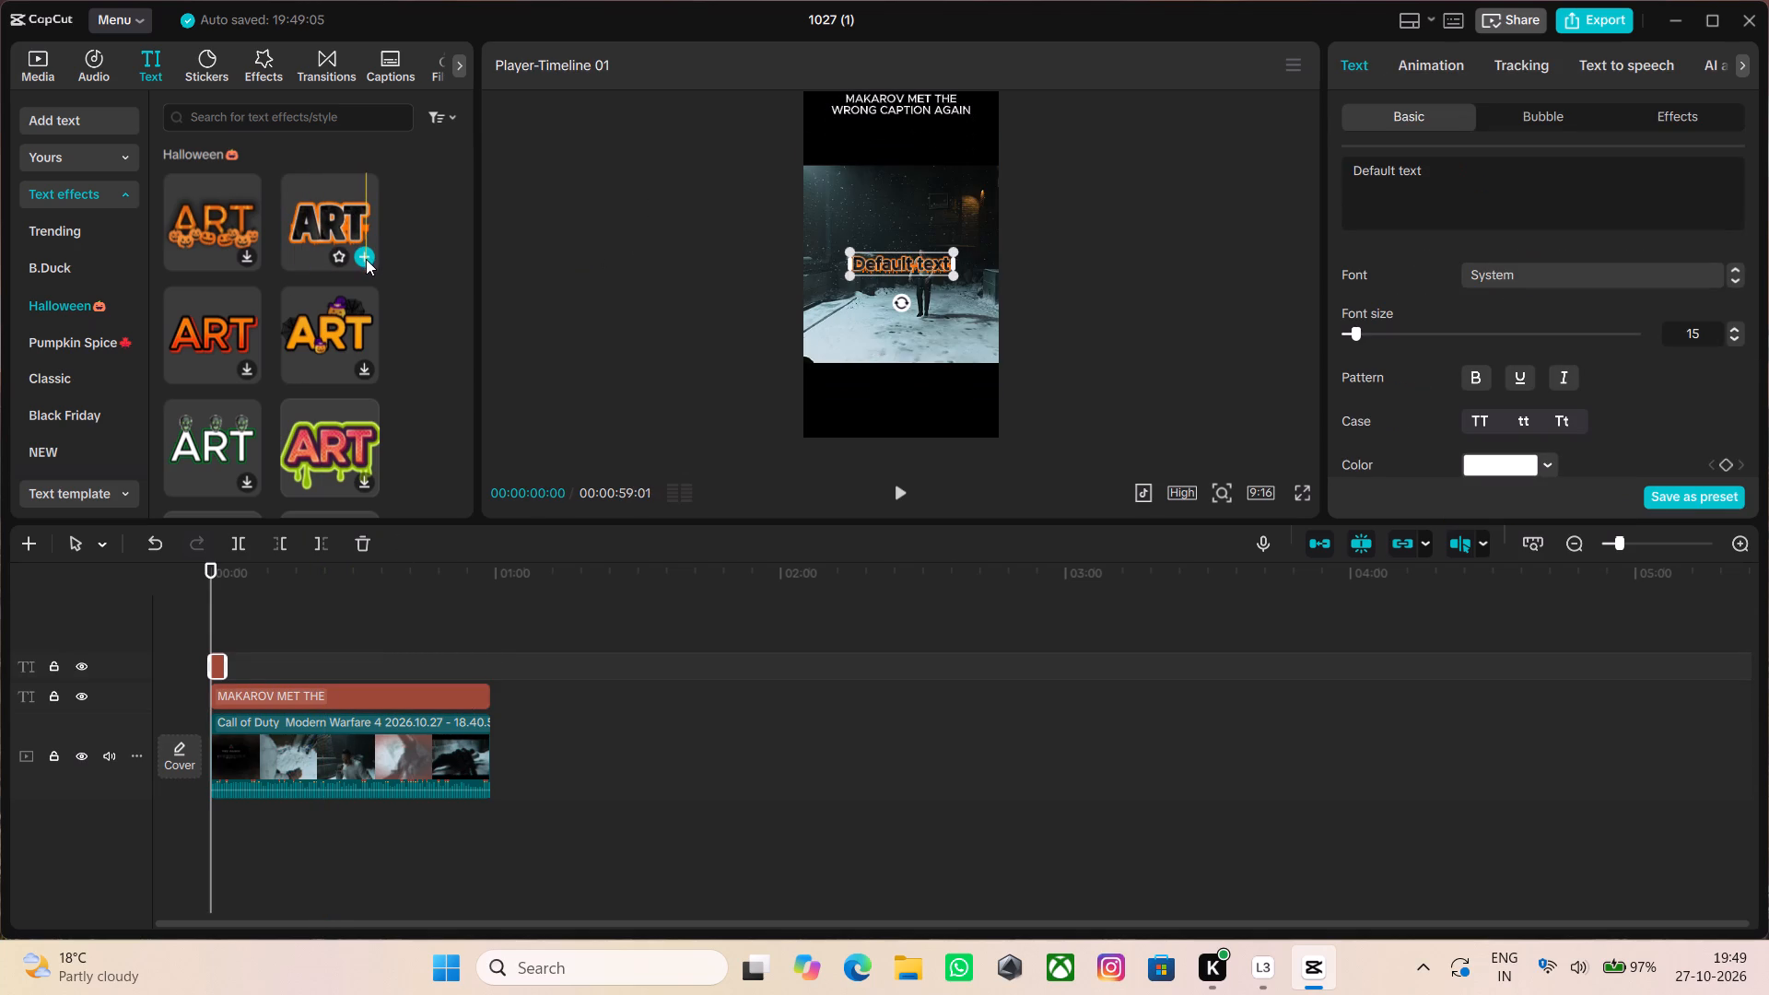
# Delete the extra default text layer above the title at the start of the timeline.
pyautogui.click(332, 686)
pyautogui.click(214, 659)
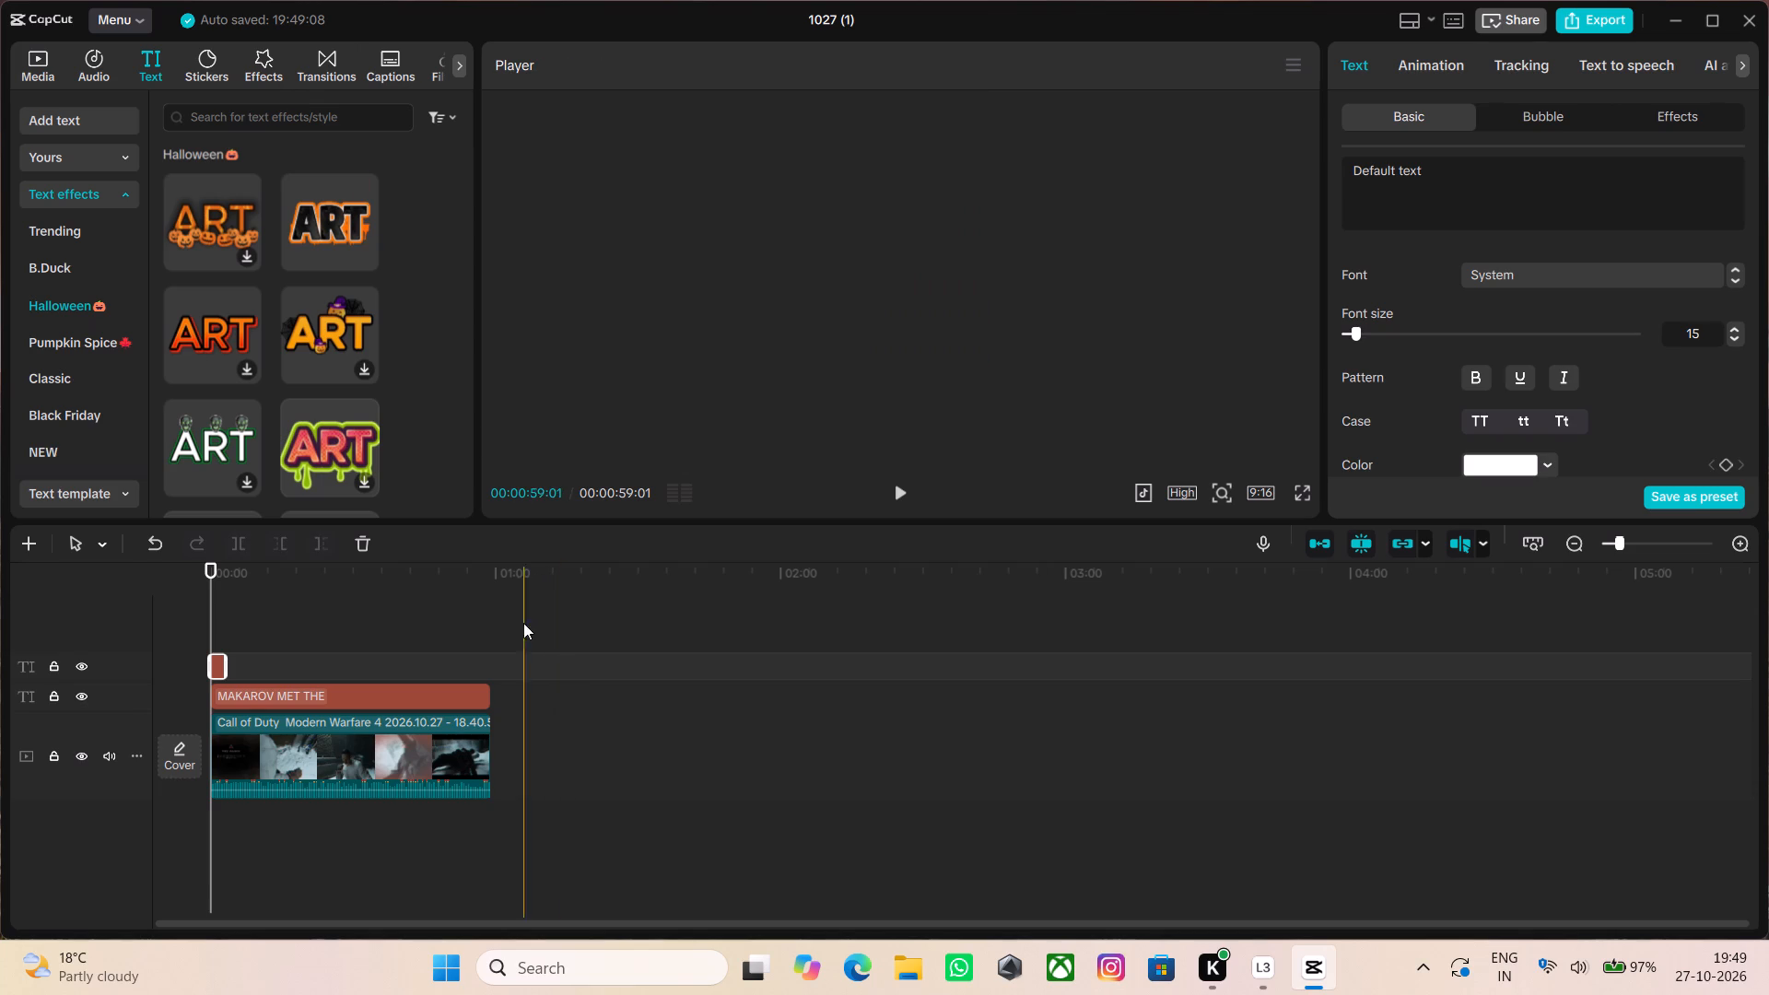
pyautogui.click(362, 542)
# Apply the Halloween text effect with orange lettering and a dark outline to the existing title, after trying the black, orange-outlined one.
pyautogui.click(378, 694)
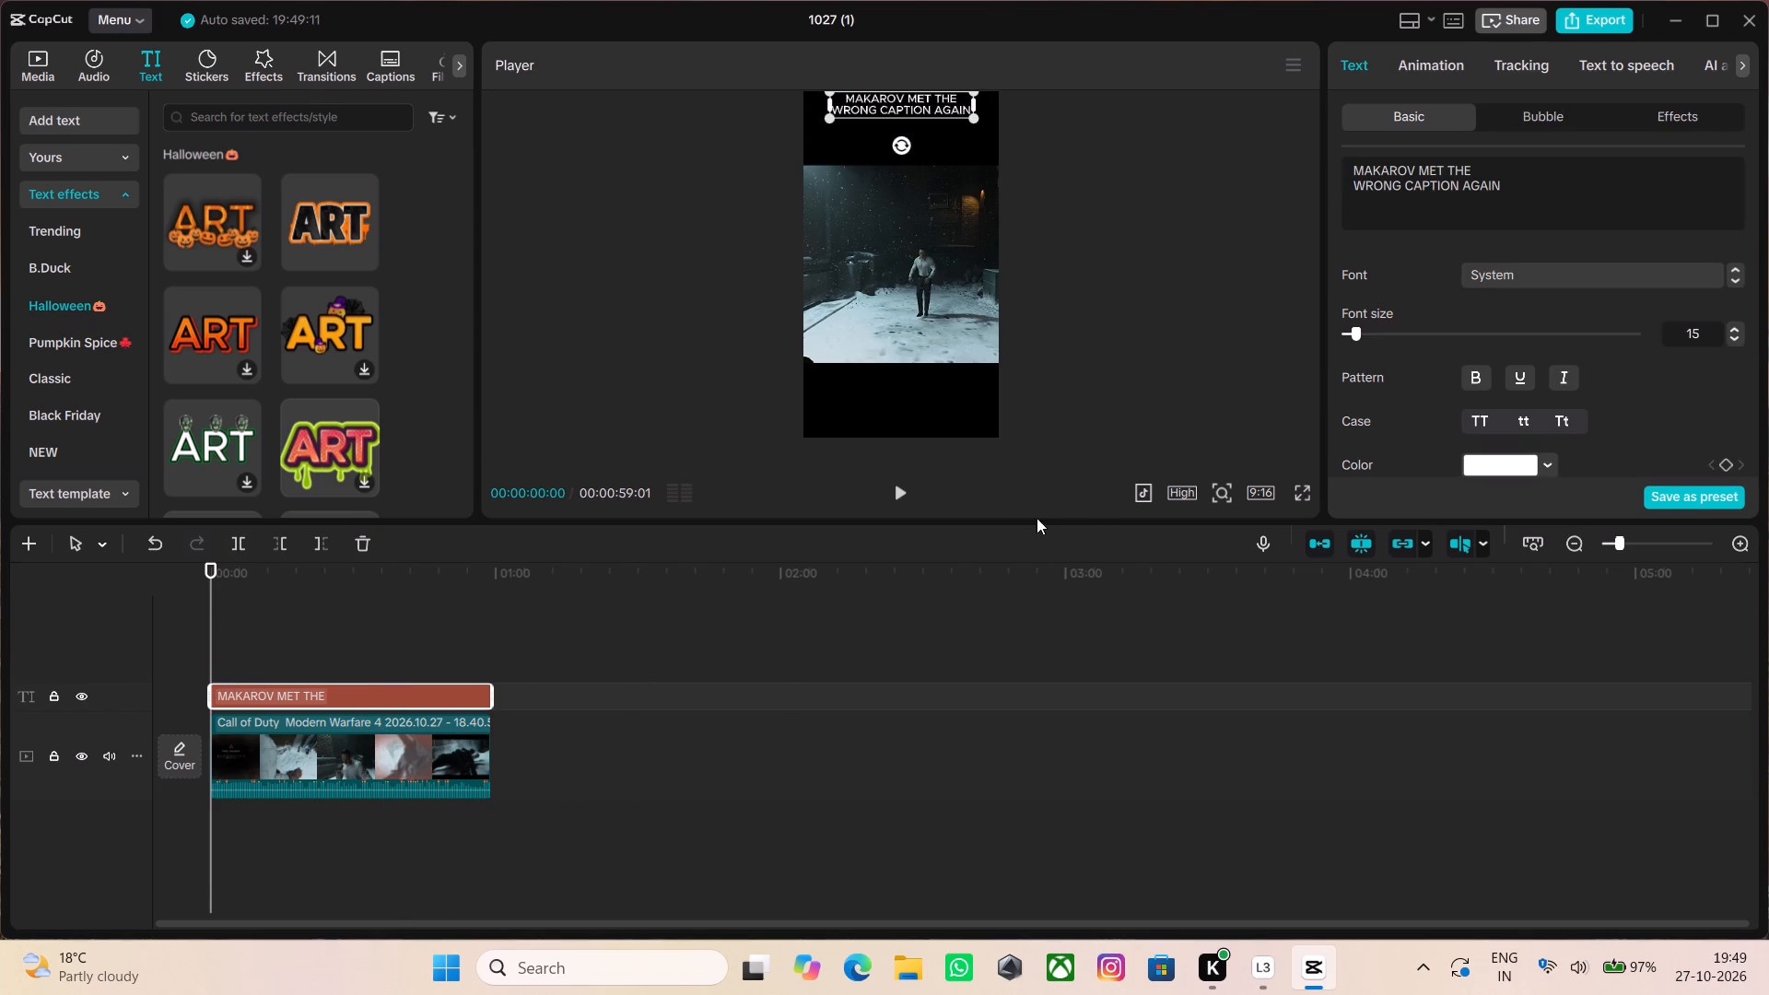
pyautogui.click(1669, 103)
pyautogui.click(1675, 111)
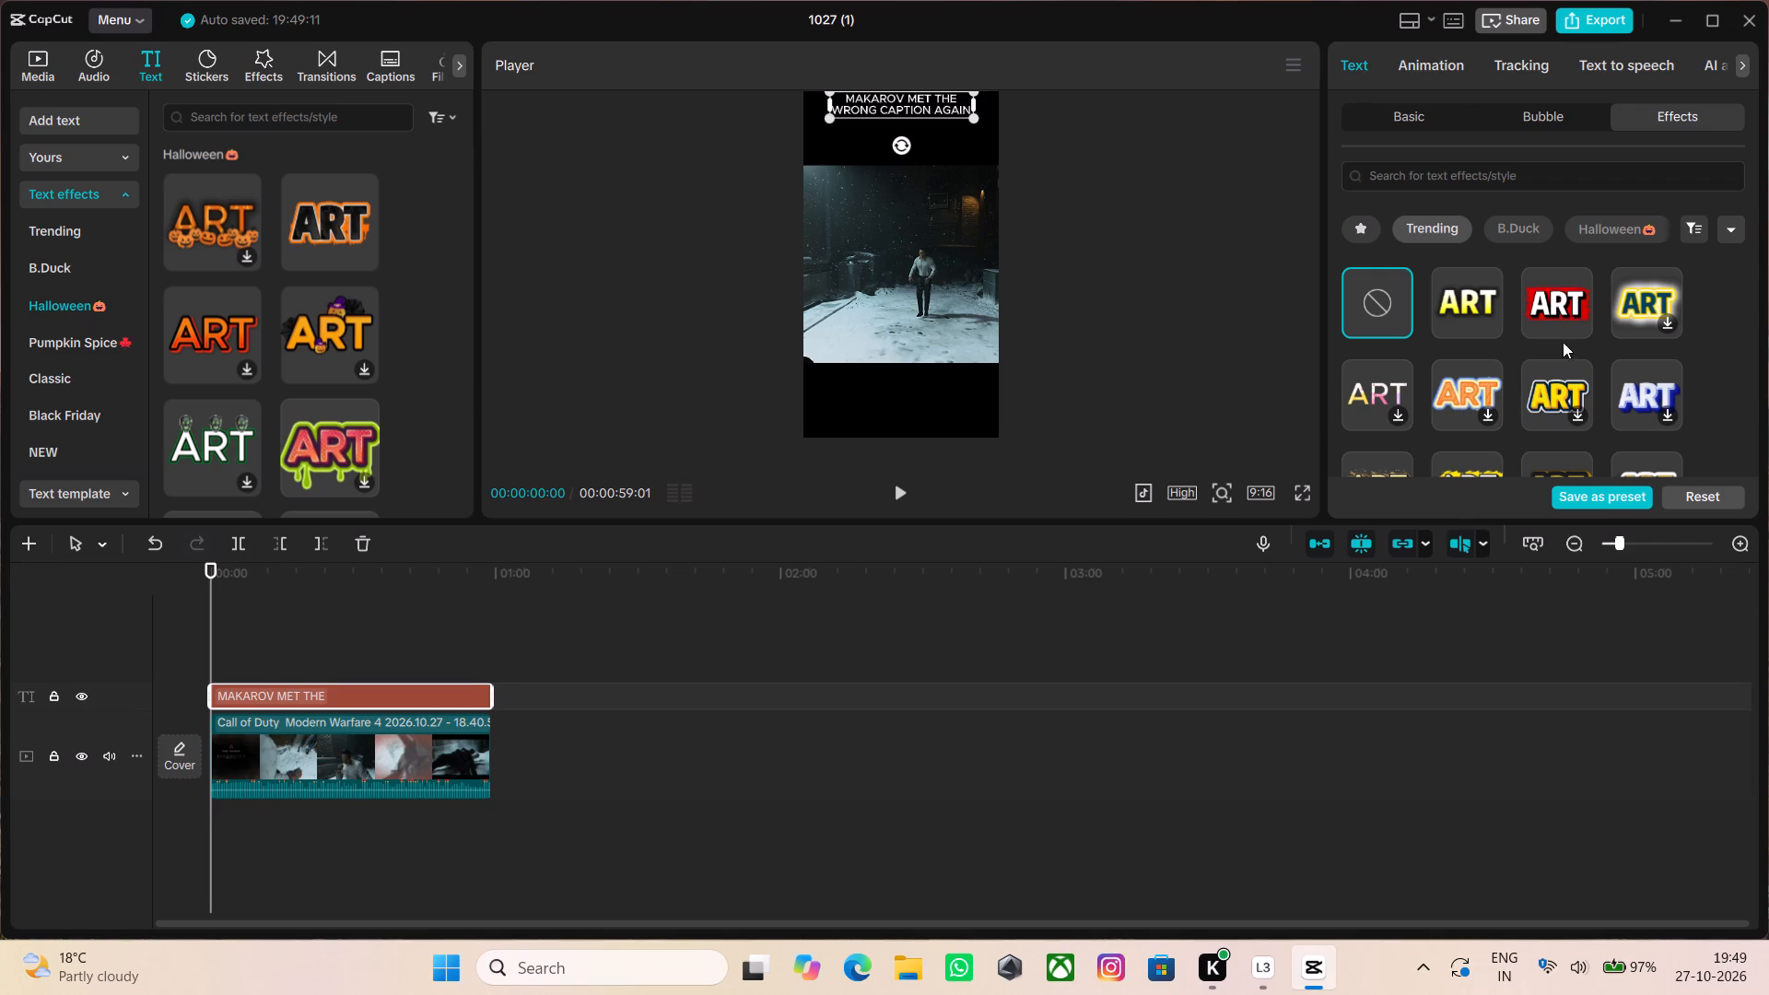
pyautogui.click(1624, 231)
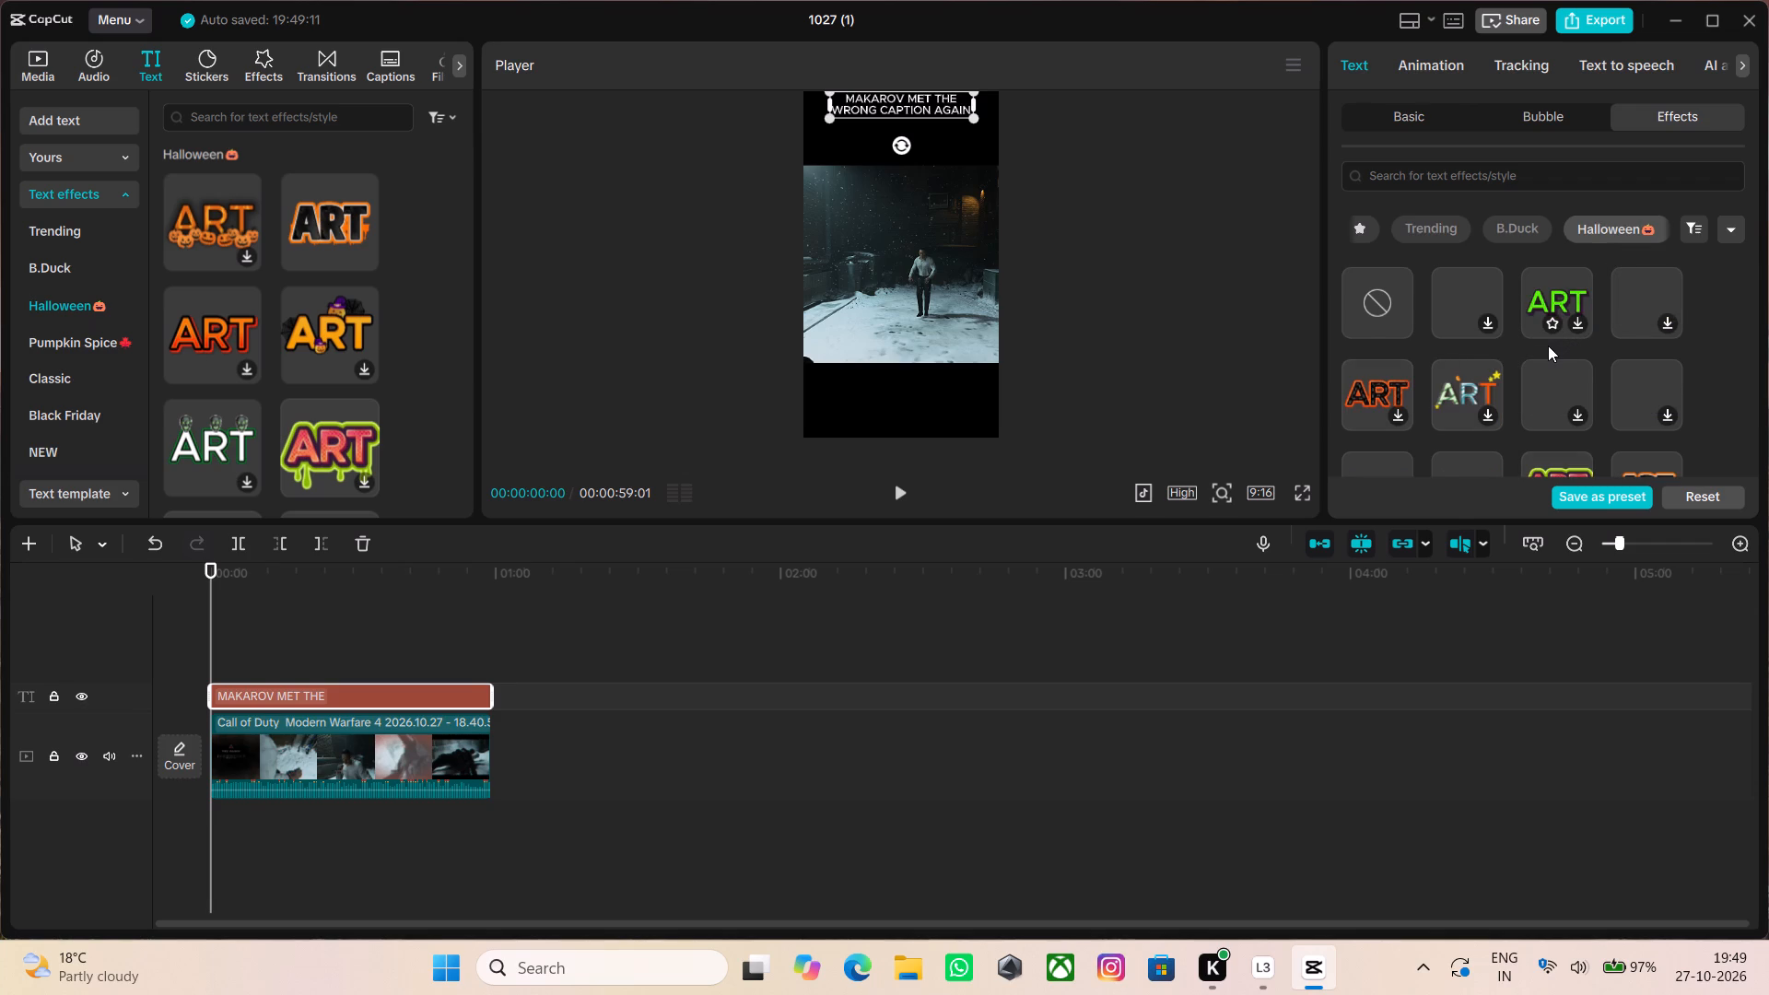
pyautogui.scroll(-1, 1548, 345)
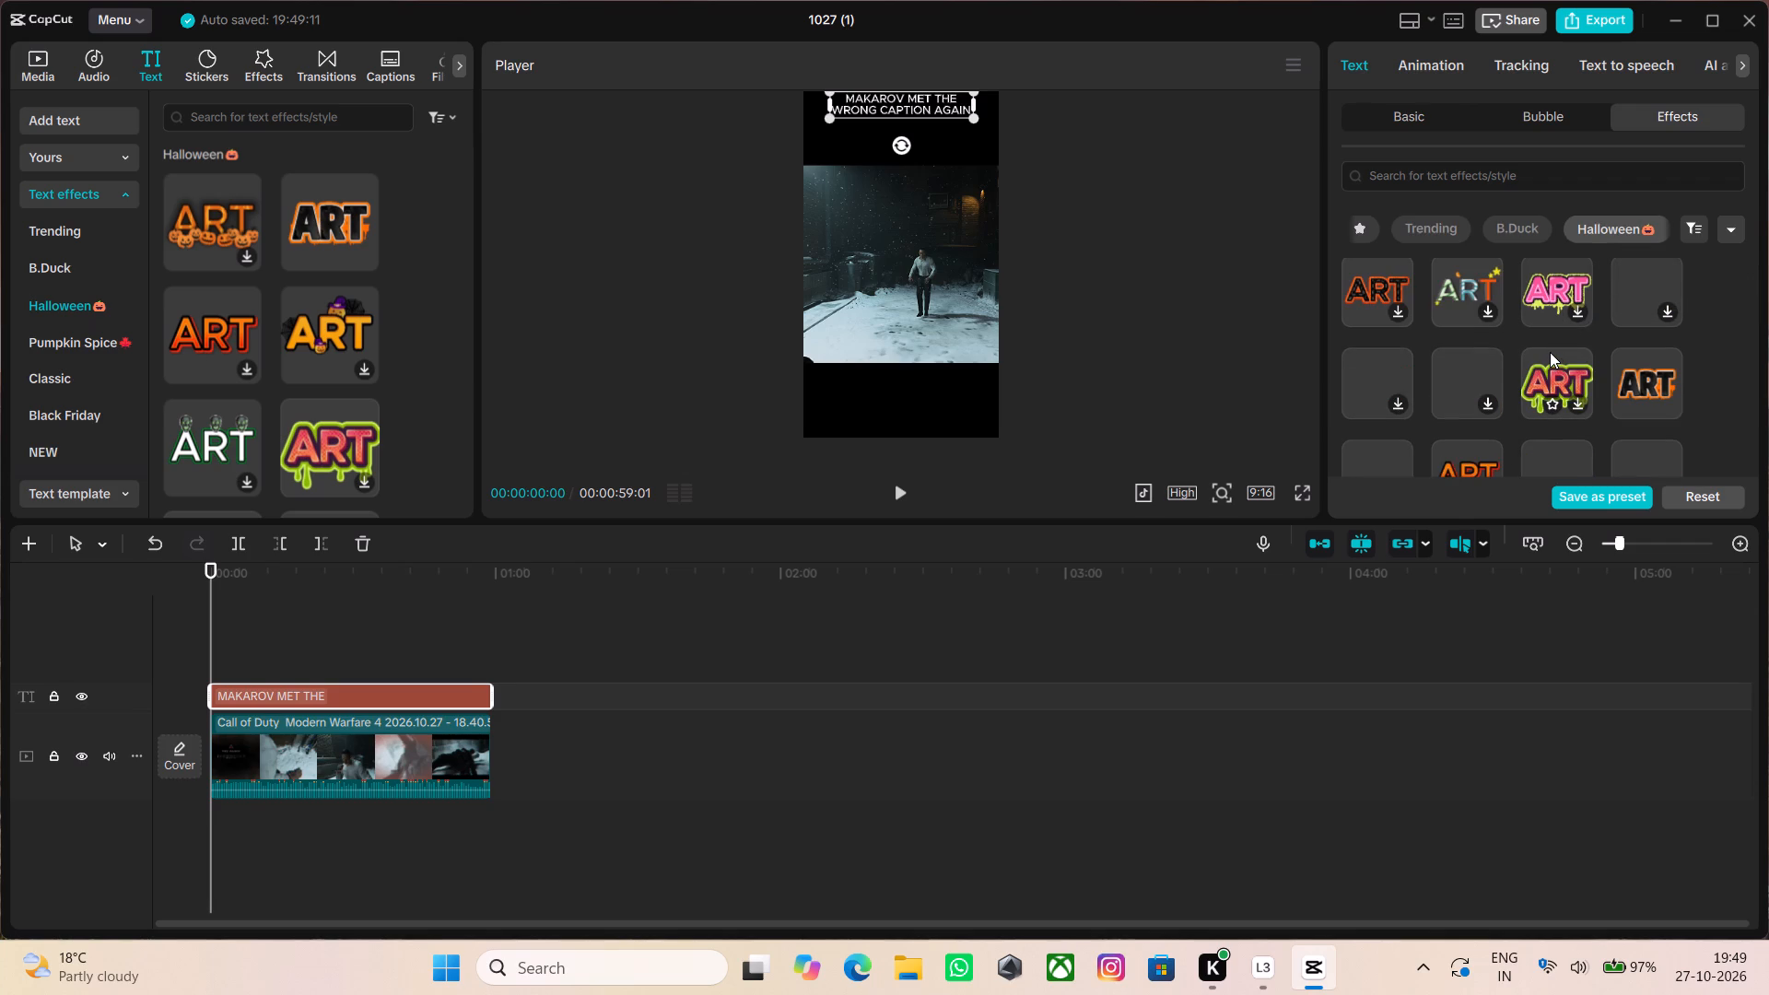
pyautogui.scroll(1, 1516, 324)
pyautogui.scroll(-1, 1521, 332)
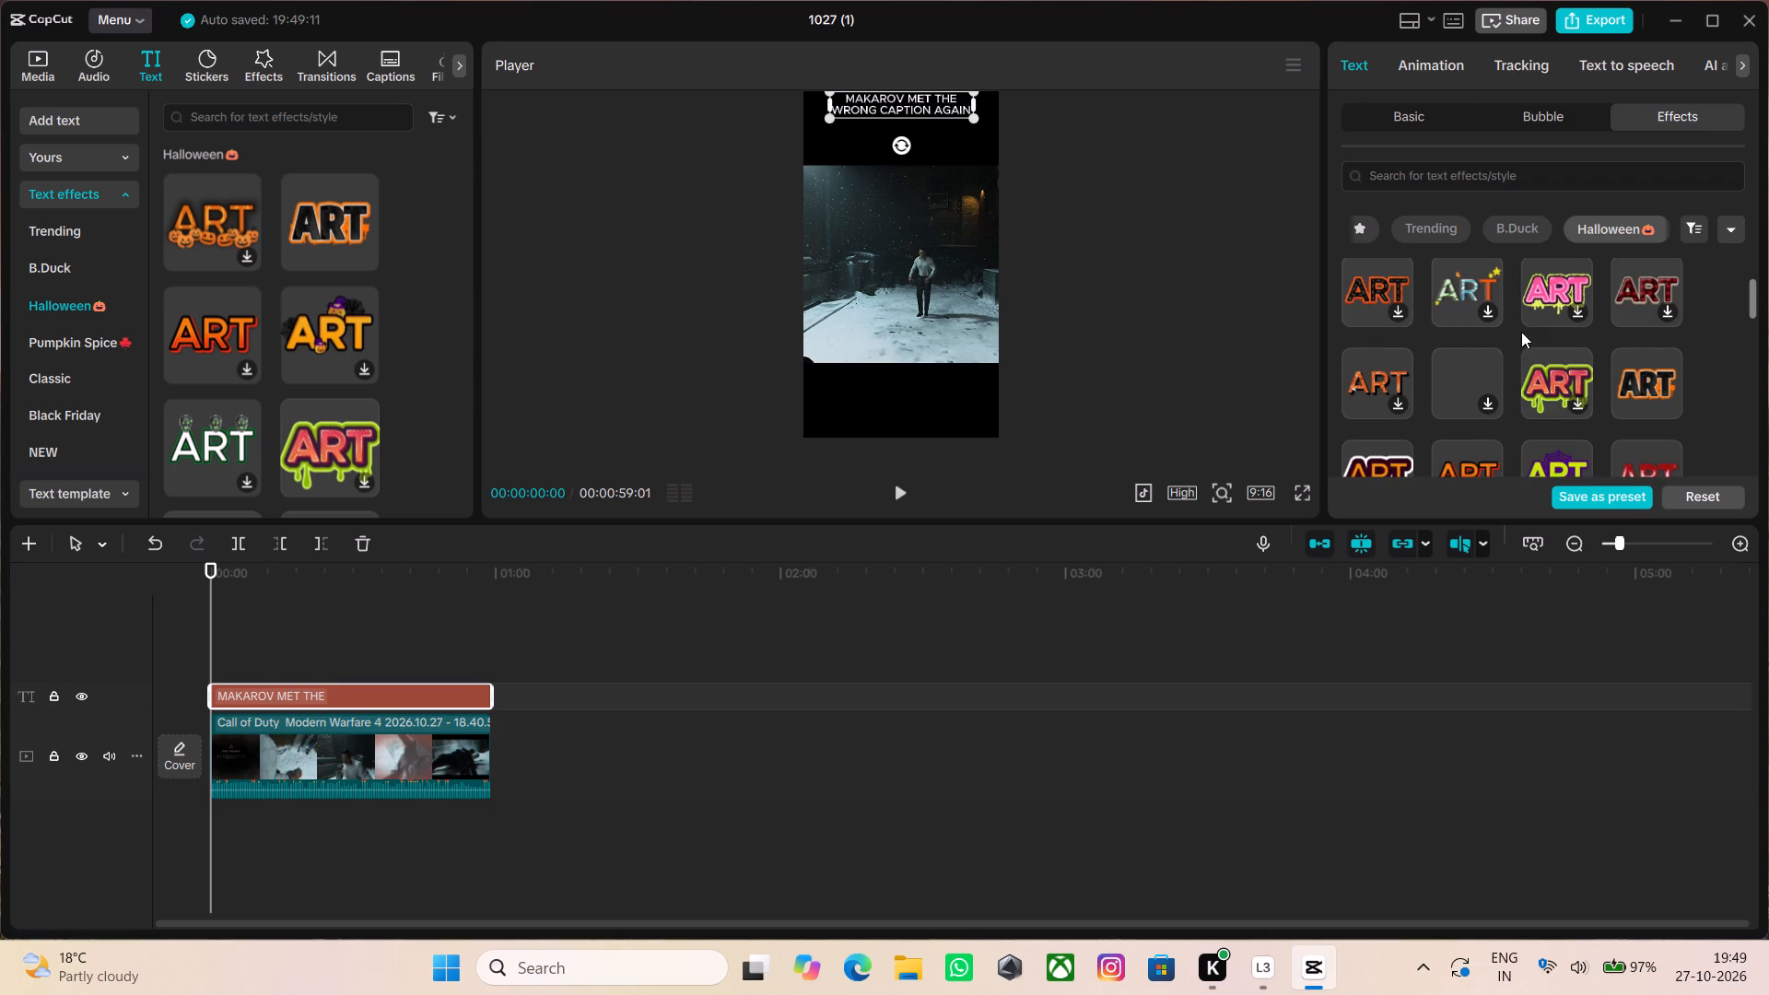
pyautogui.scroll(-2, 1517, 338)
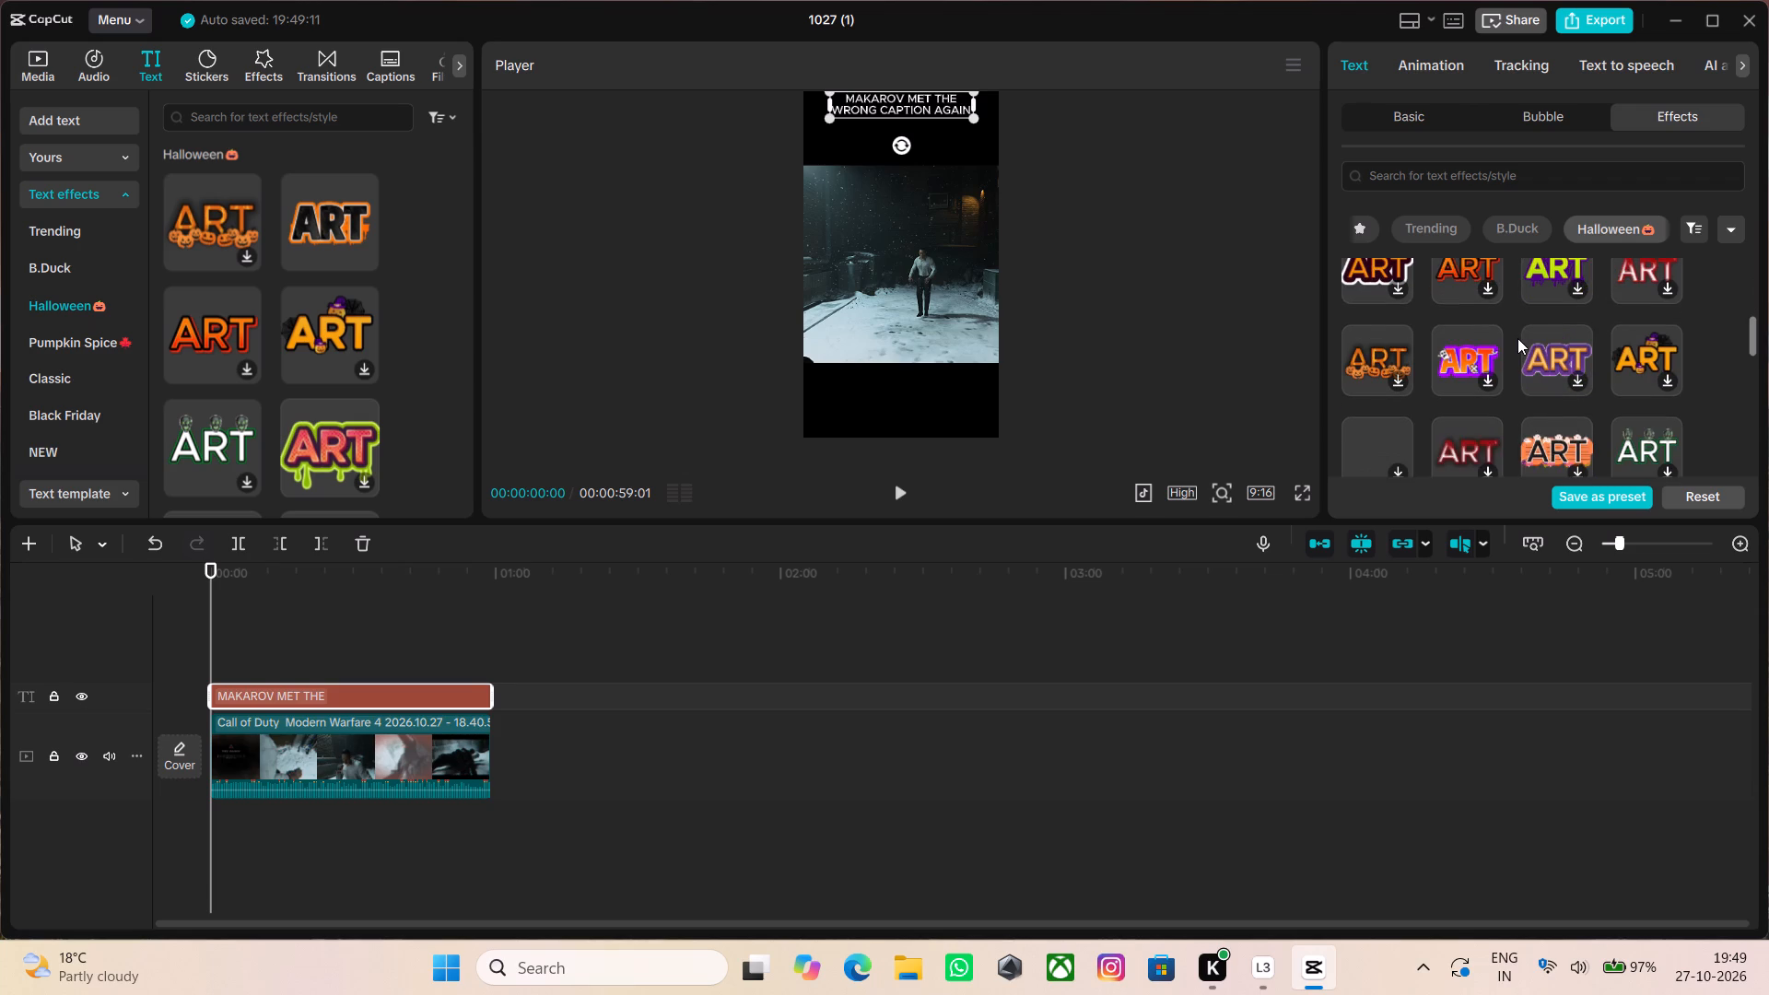
pyautogui.scroll(2, 1517, 338)
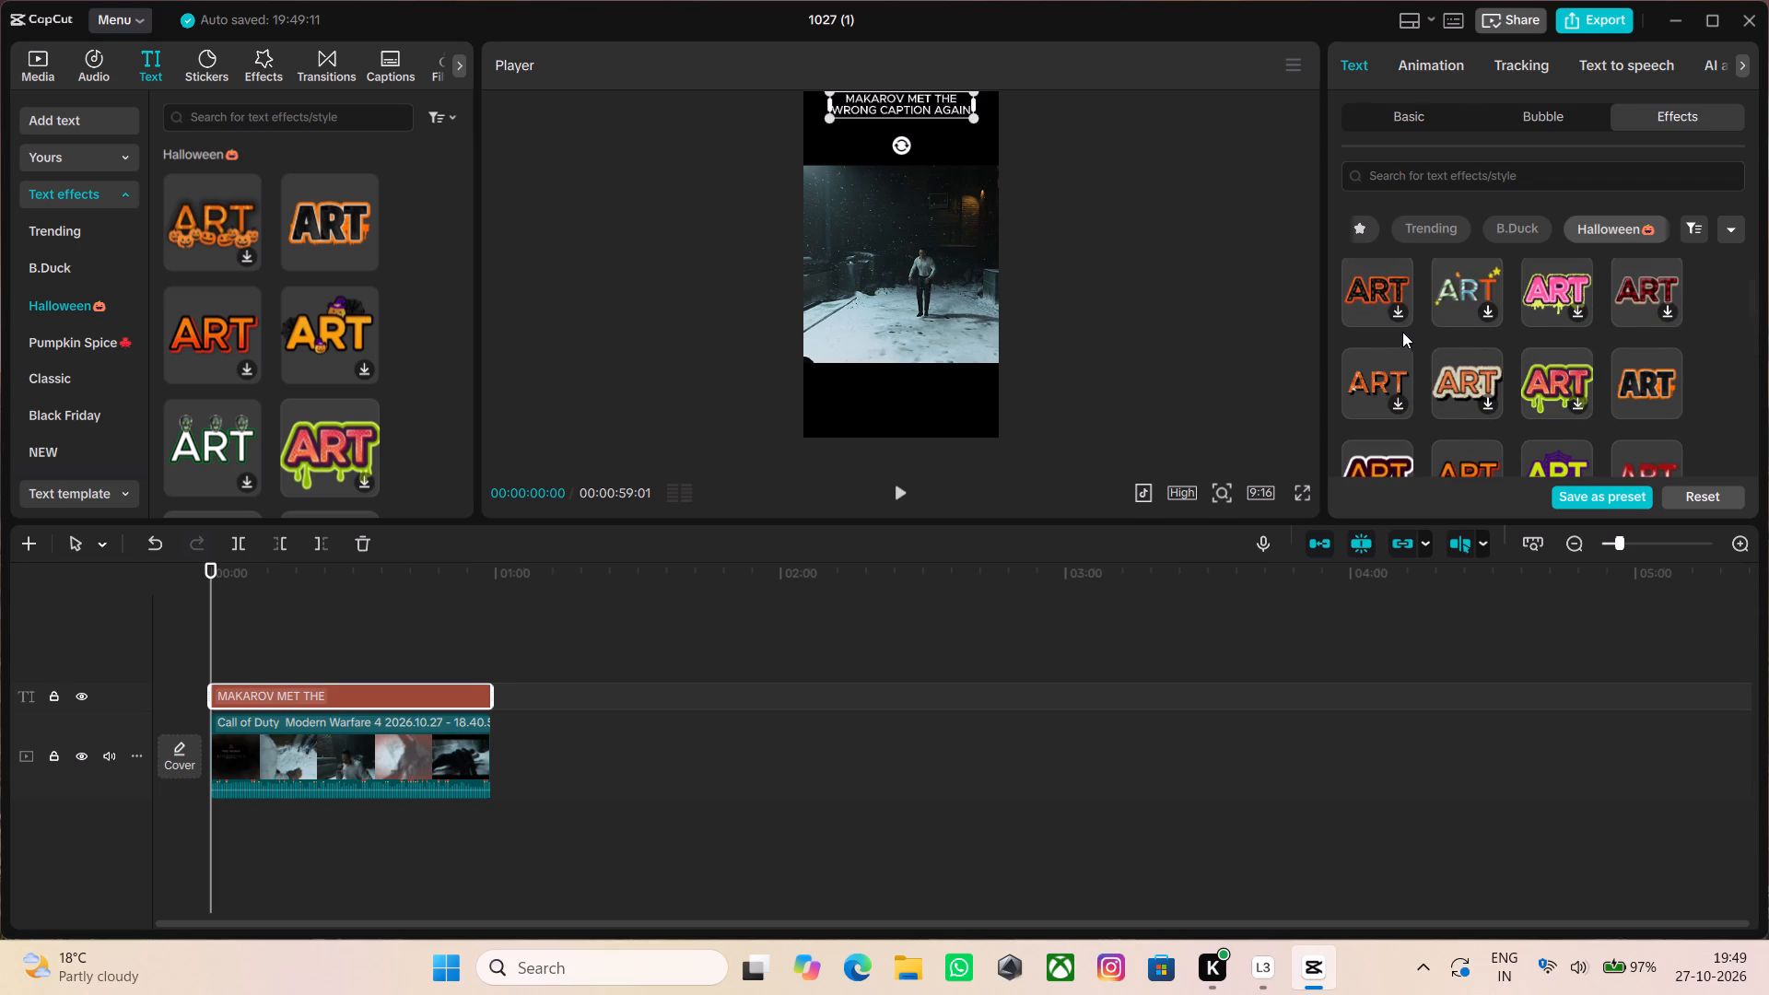
pyautogui.click(1393, 310)
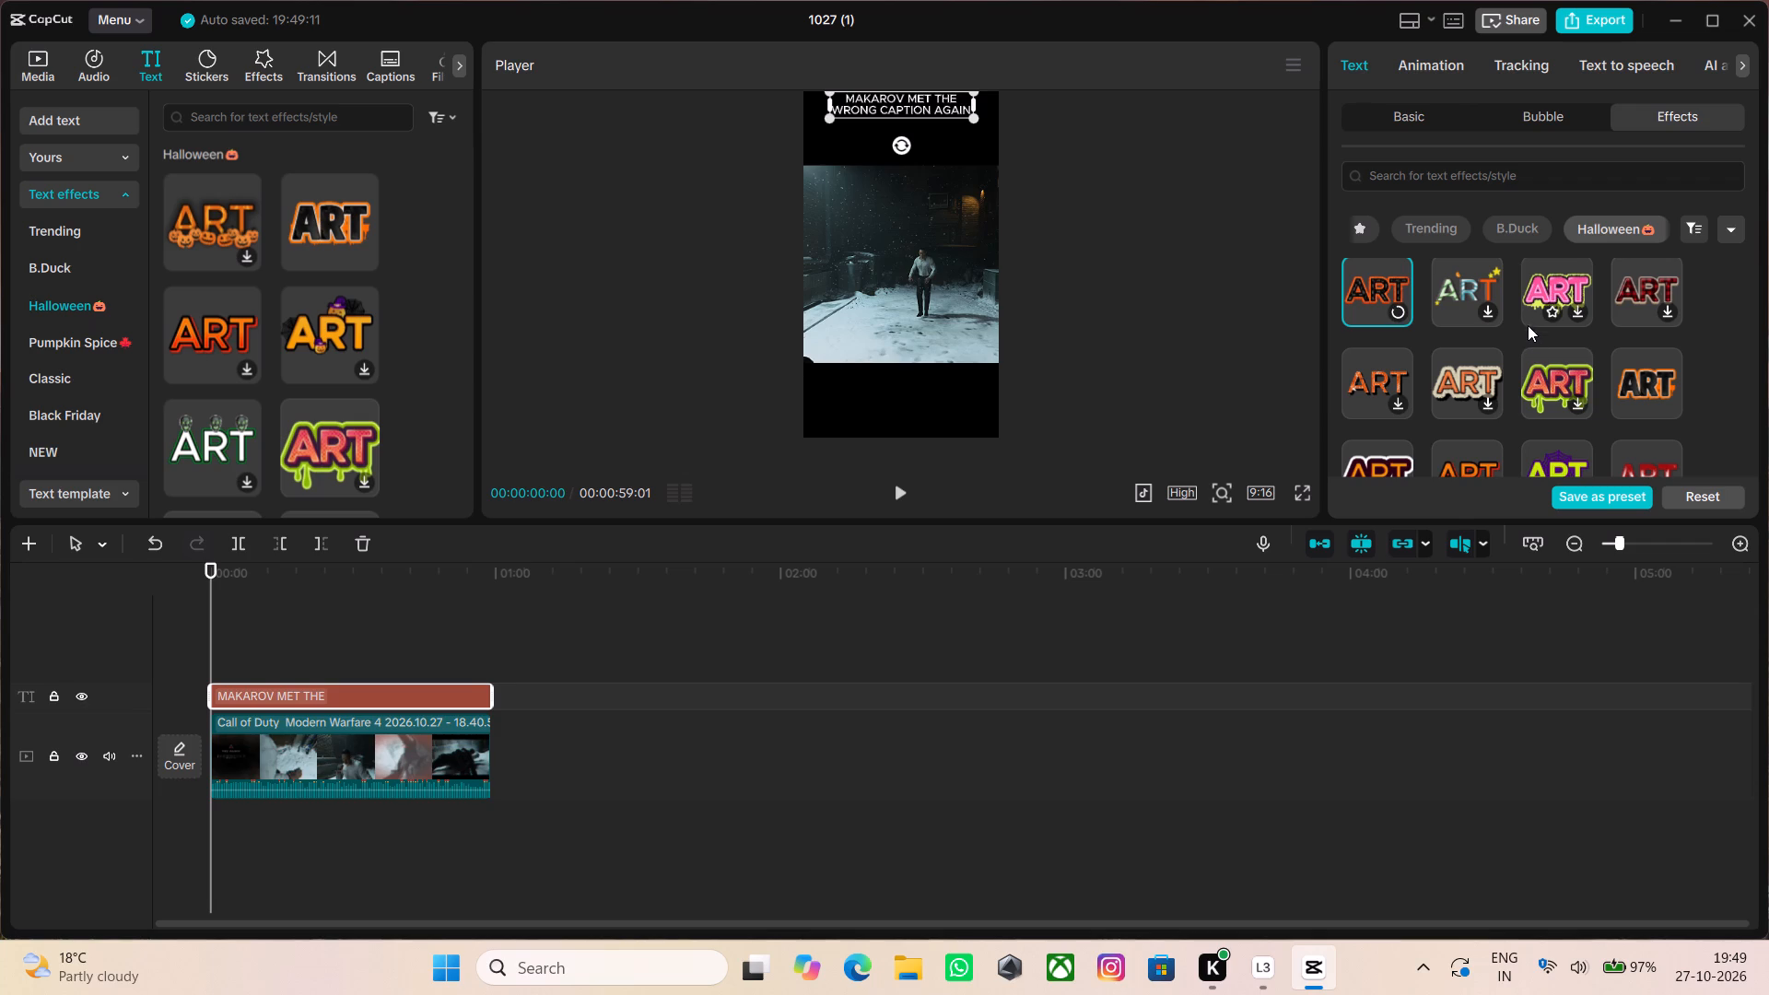
pyautogui.click(1656, 382)
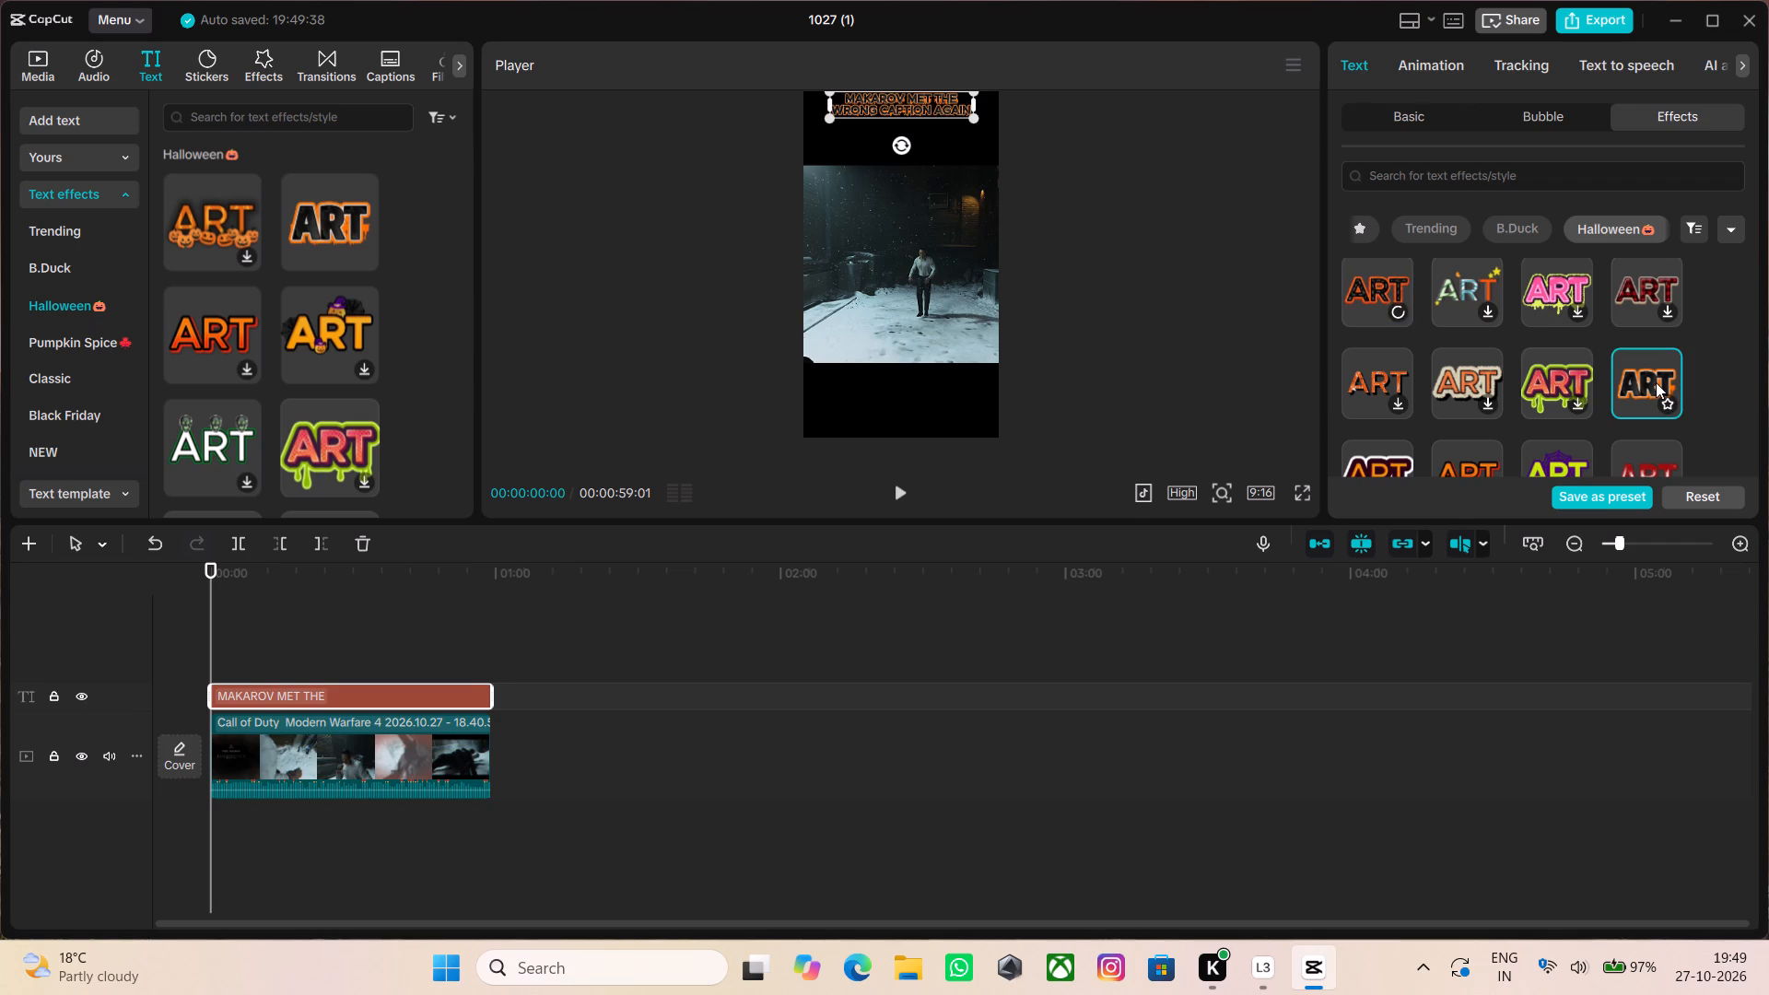
pyautogui.click(1382, 293)
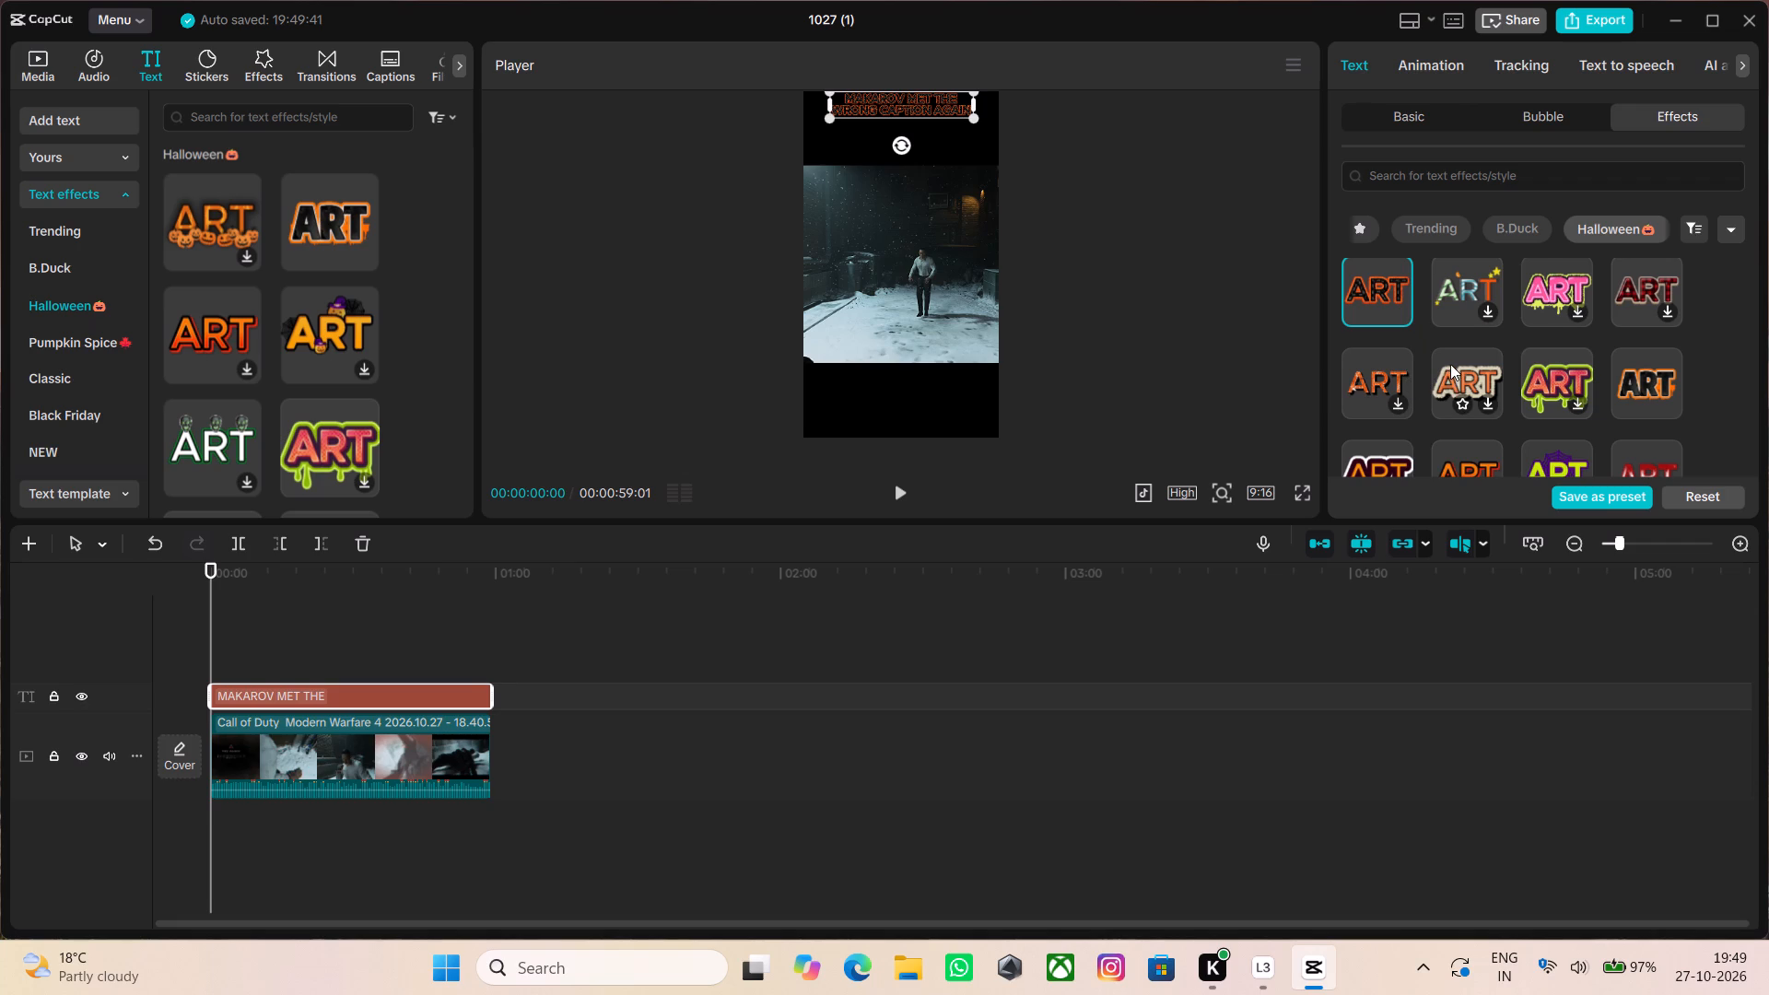
# Restyle the title with the dark red glowing Halloween text effect, after trying the tan banner one with dark lettering.
pyautogui.scroll(-3, 1450, 365)
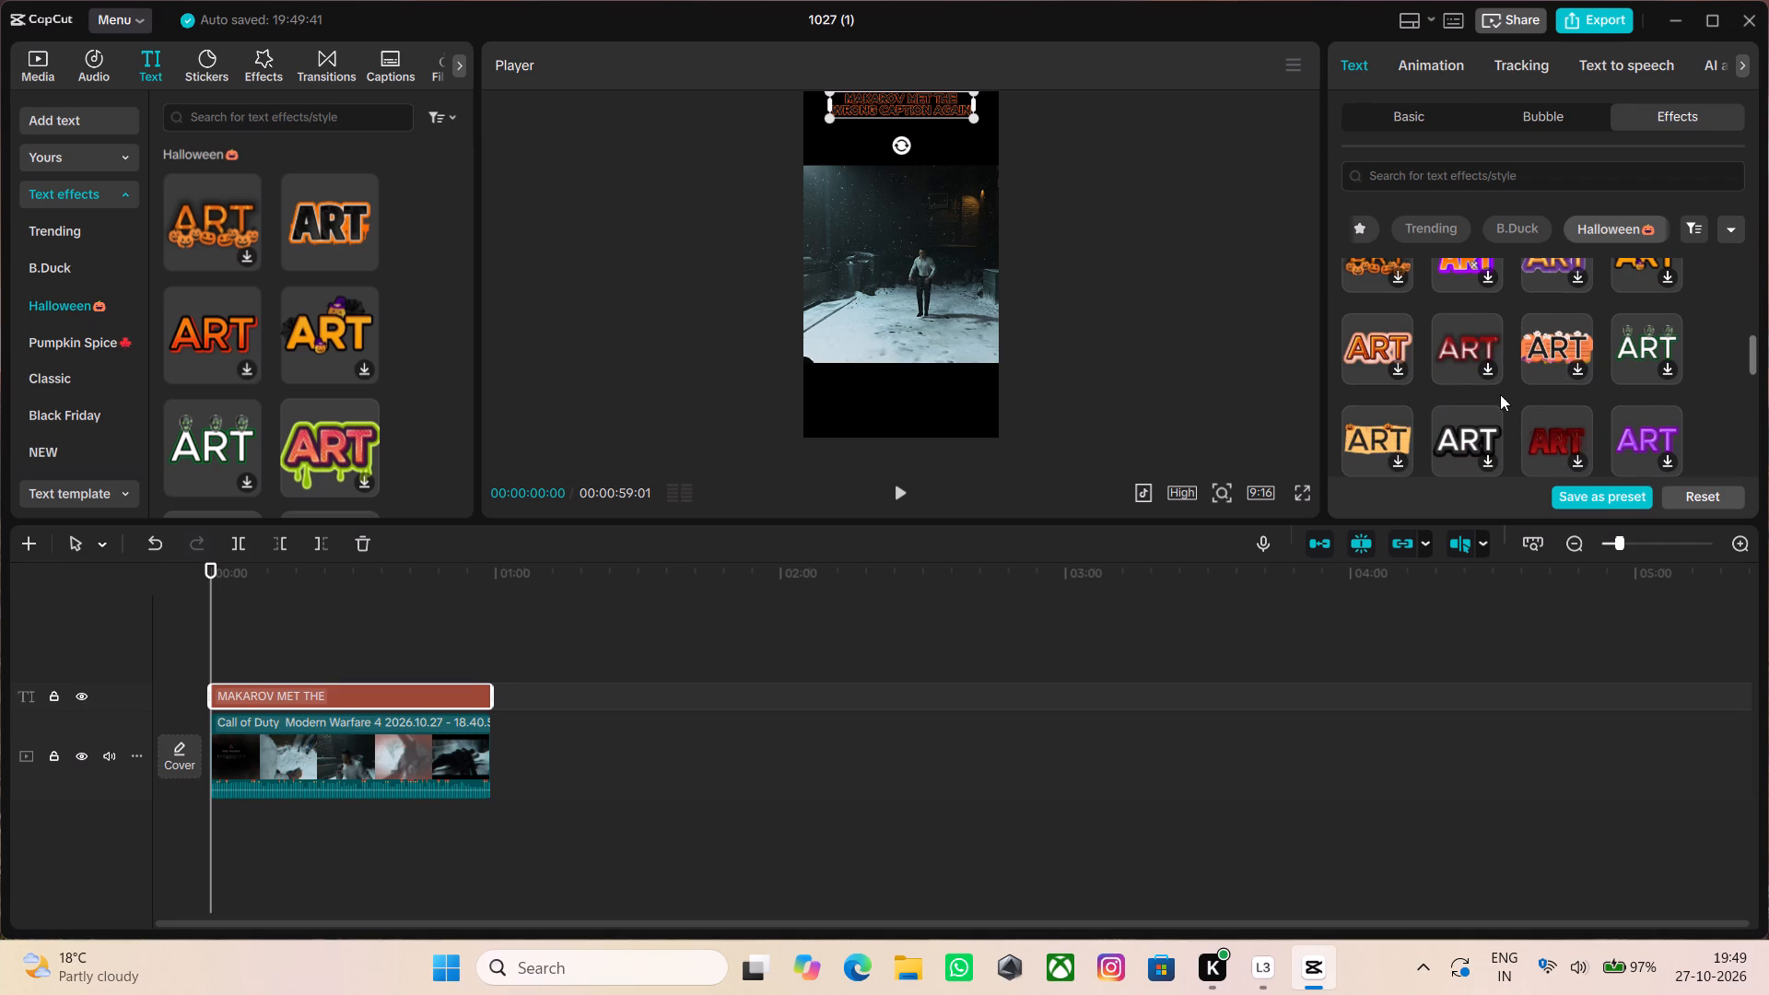
pyautogui.click(1404, 455)
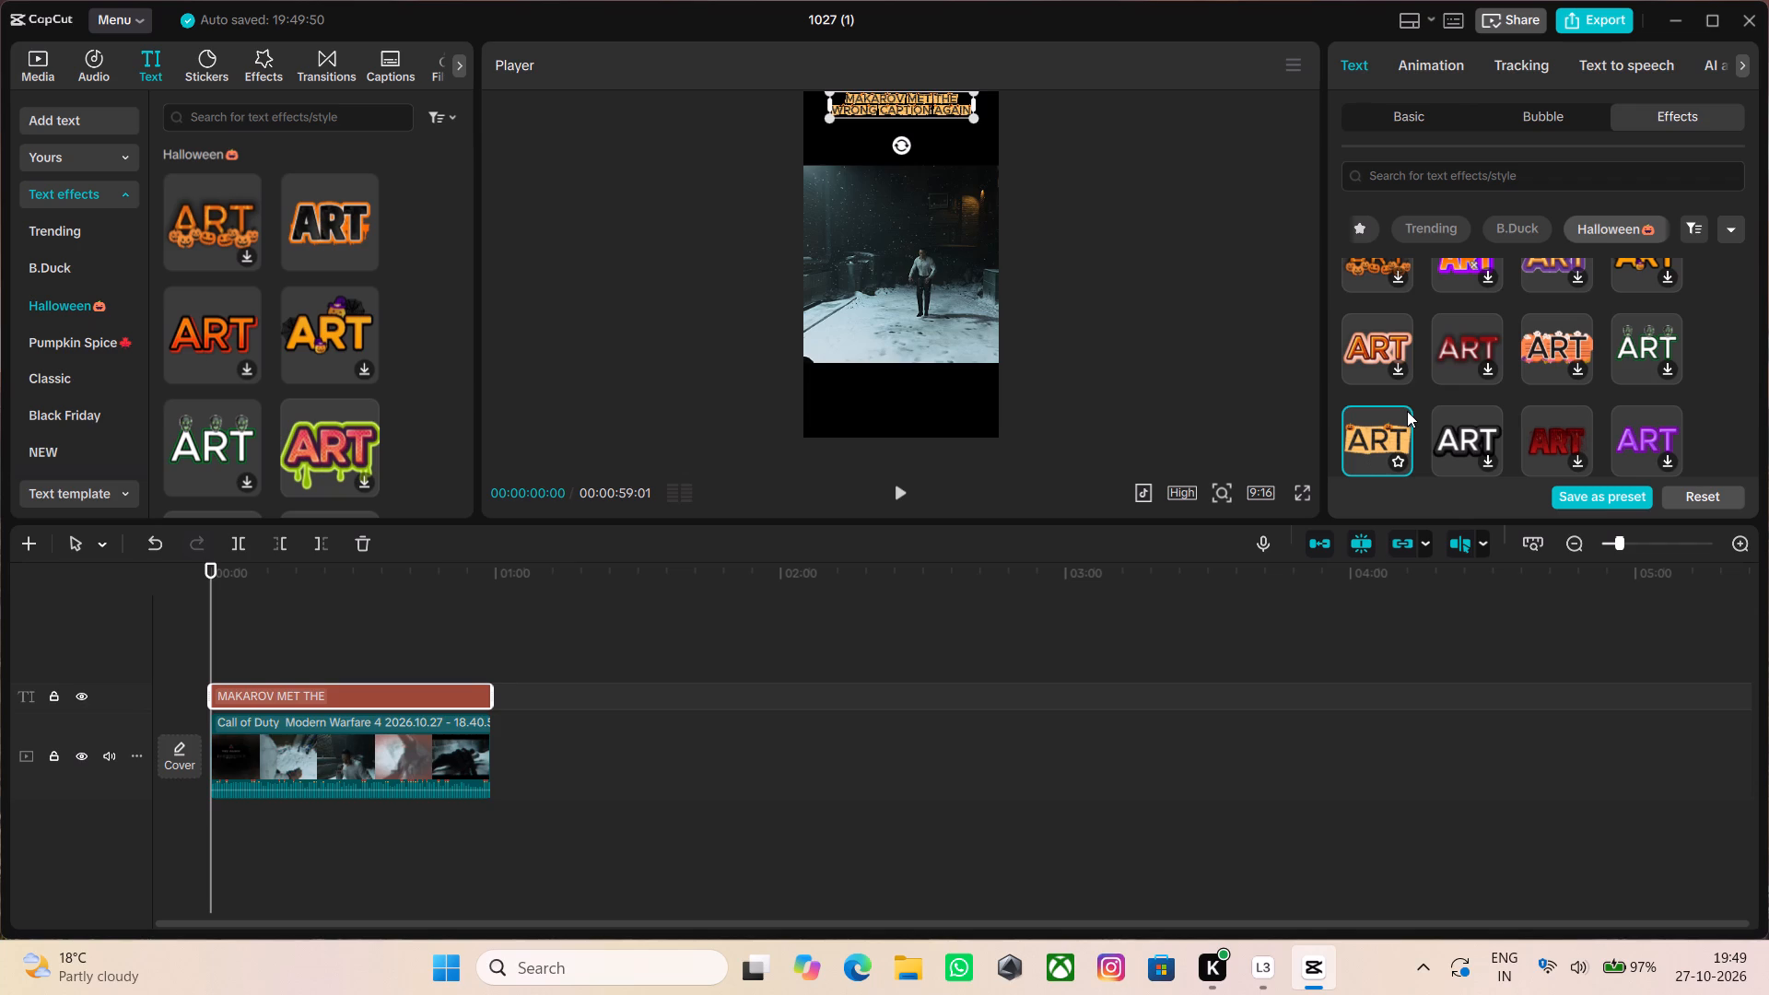
pyautogui.scroll(-1, 1521, 411)
pyautogui.click(1575, 358)
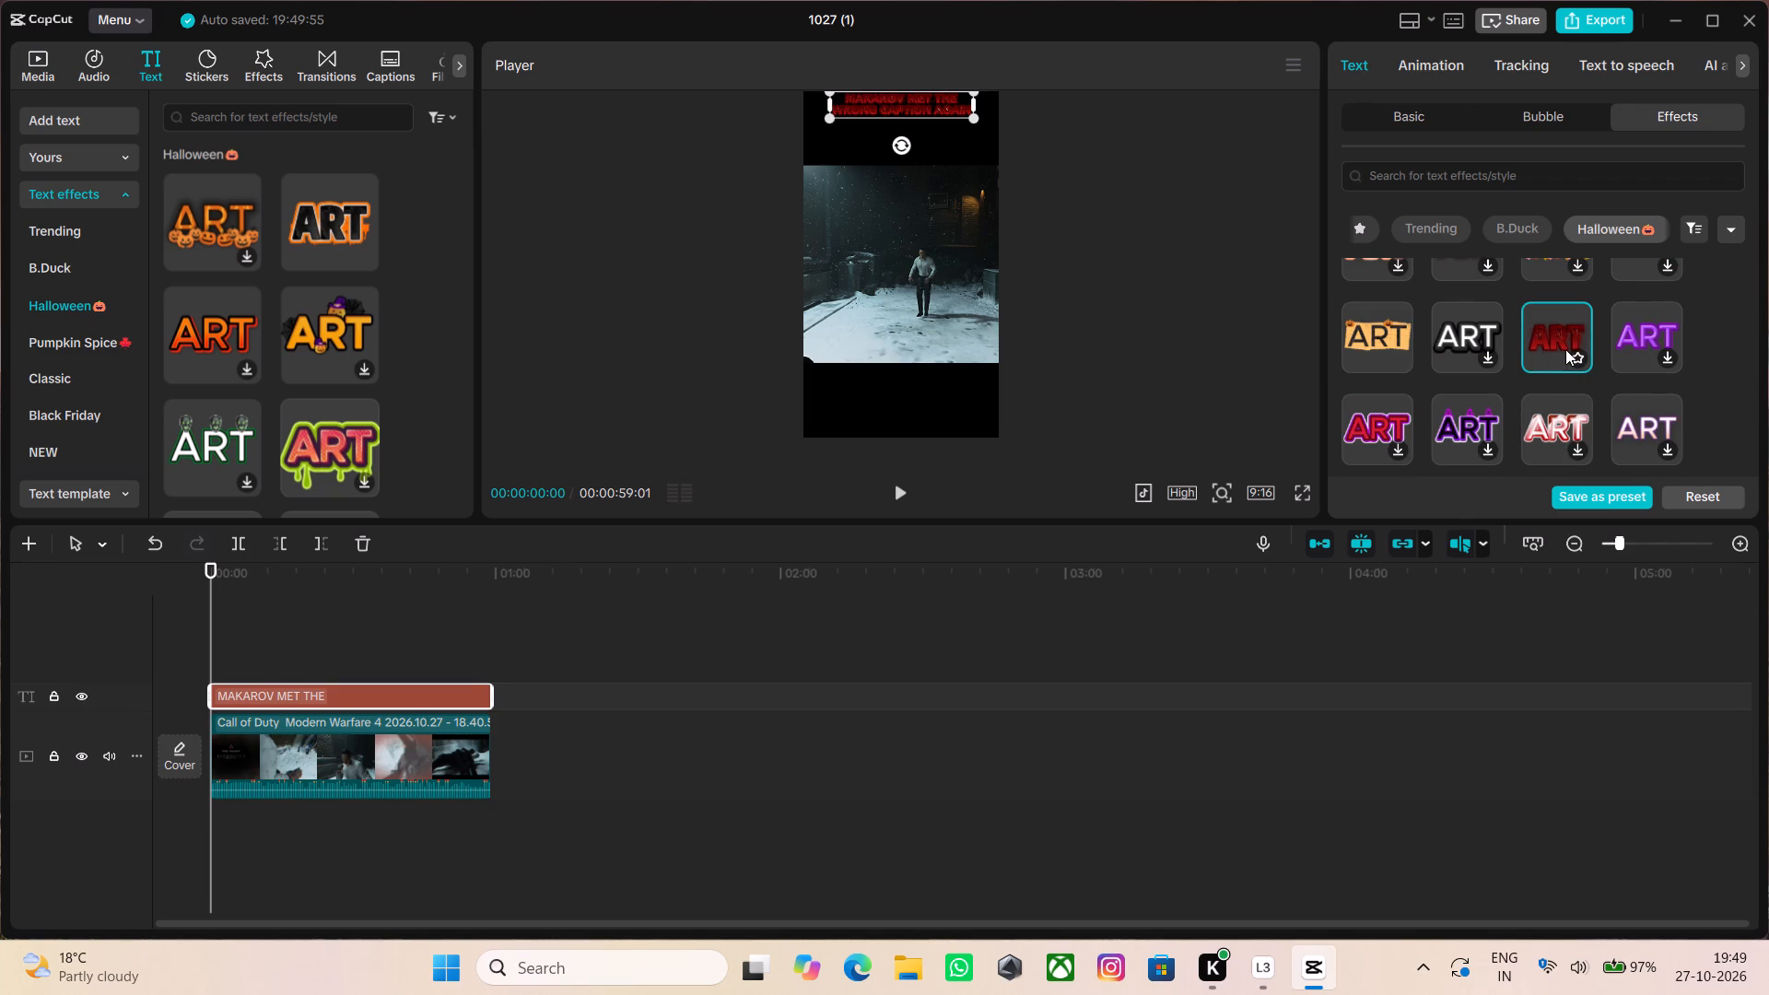
pyautogui.click(1266, 267)
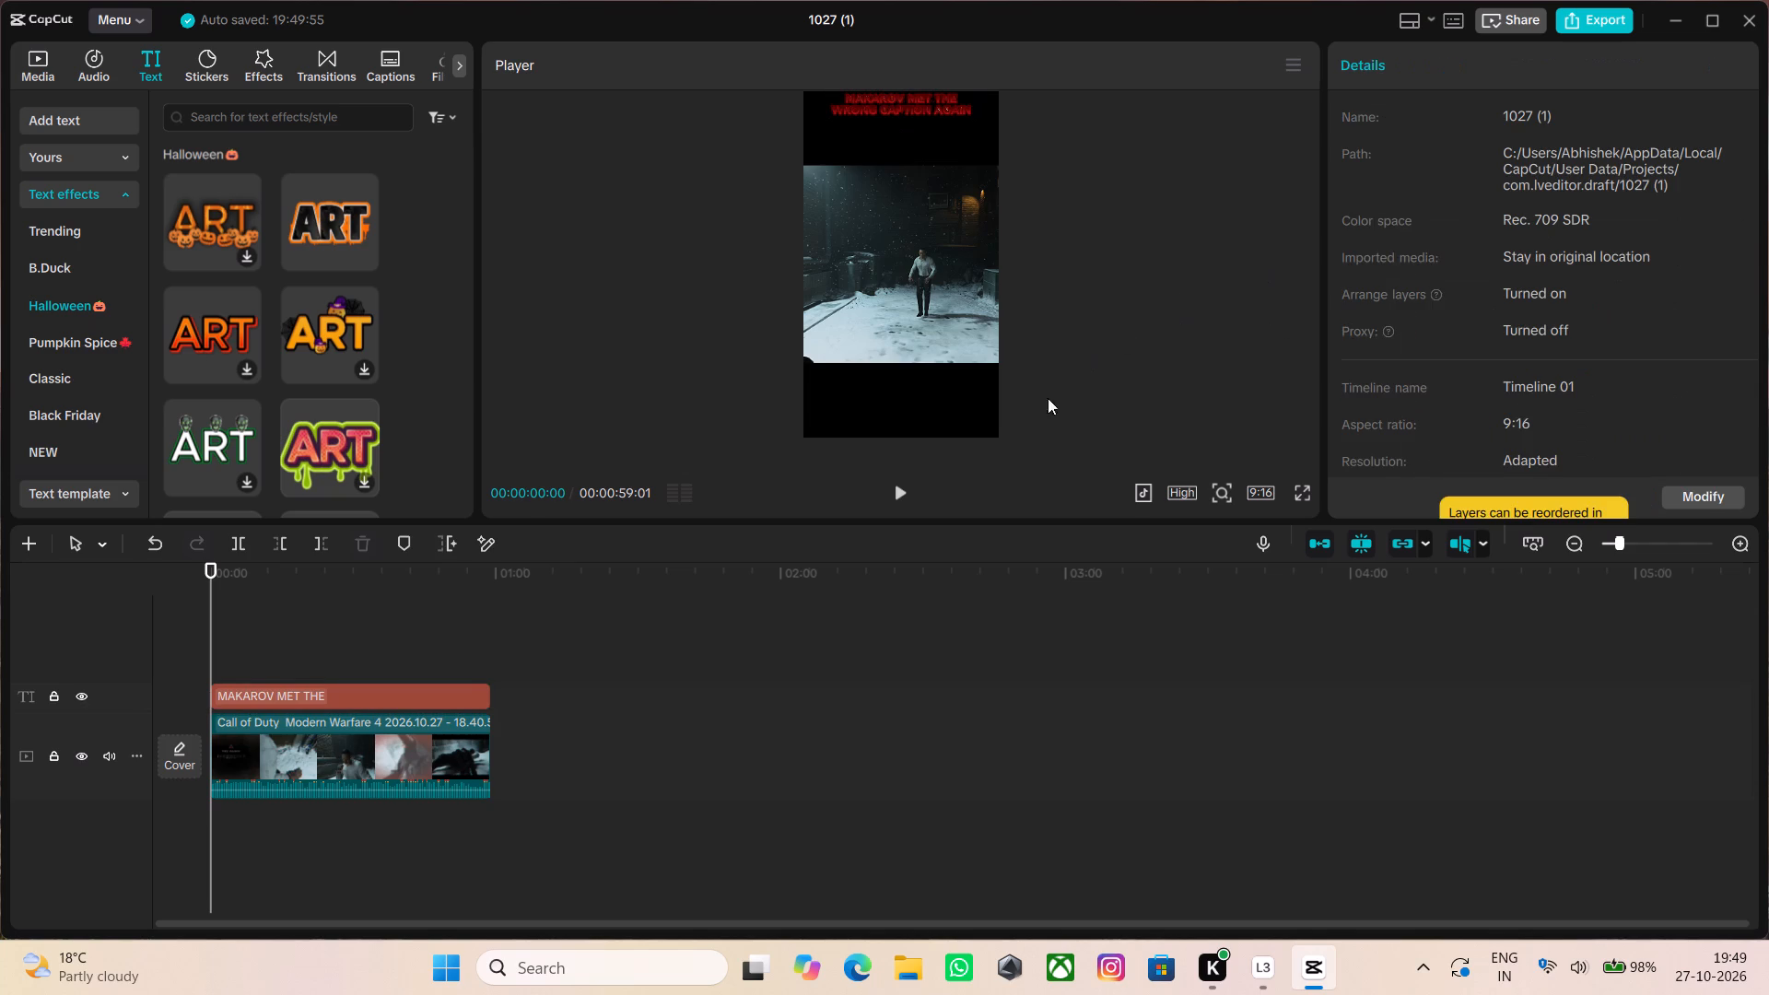
# Play the short in full-screen preview to check the styled title over the alley fight, and return to the editor.
pyautogui.click(1294, 490)
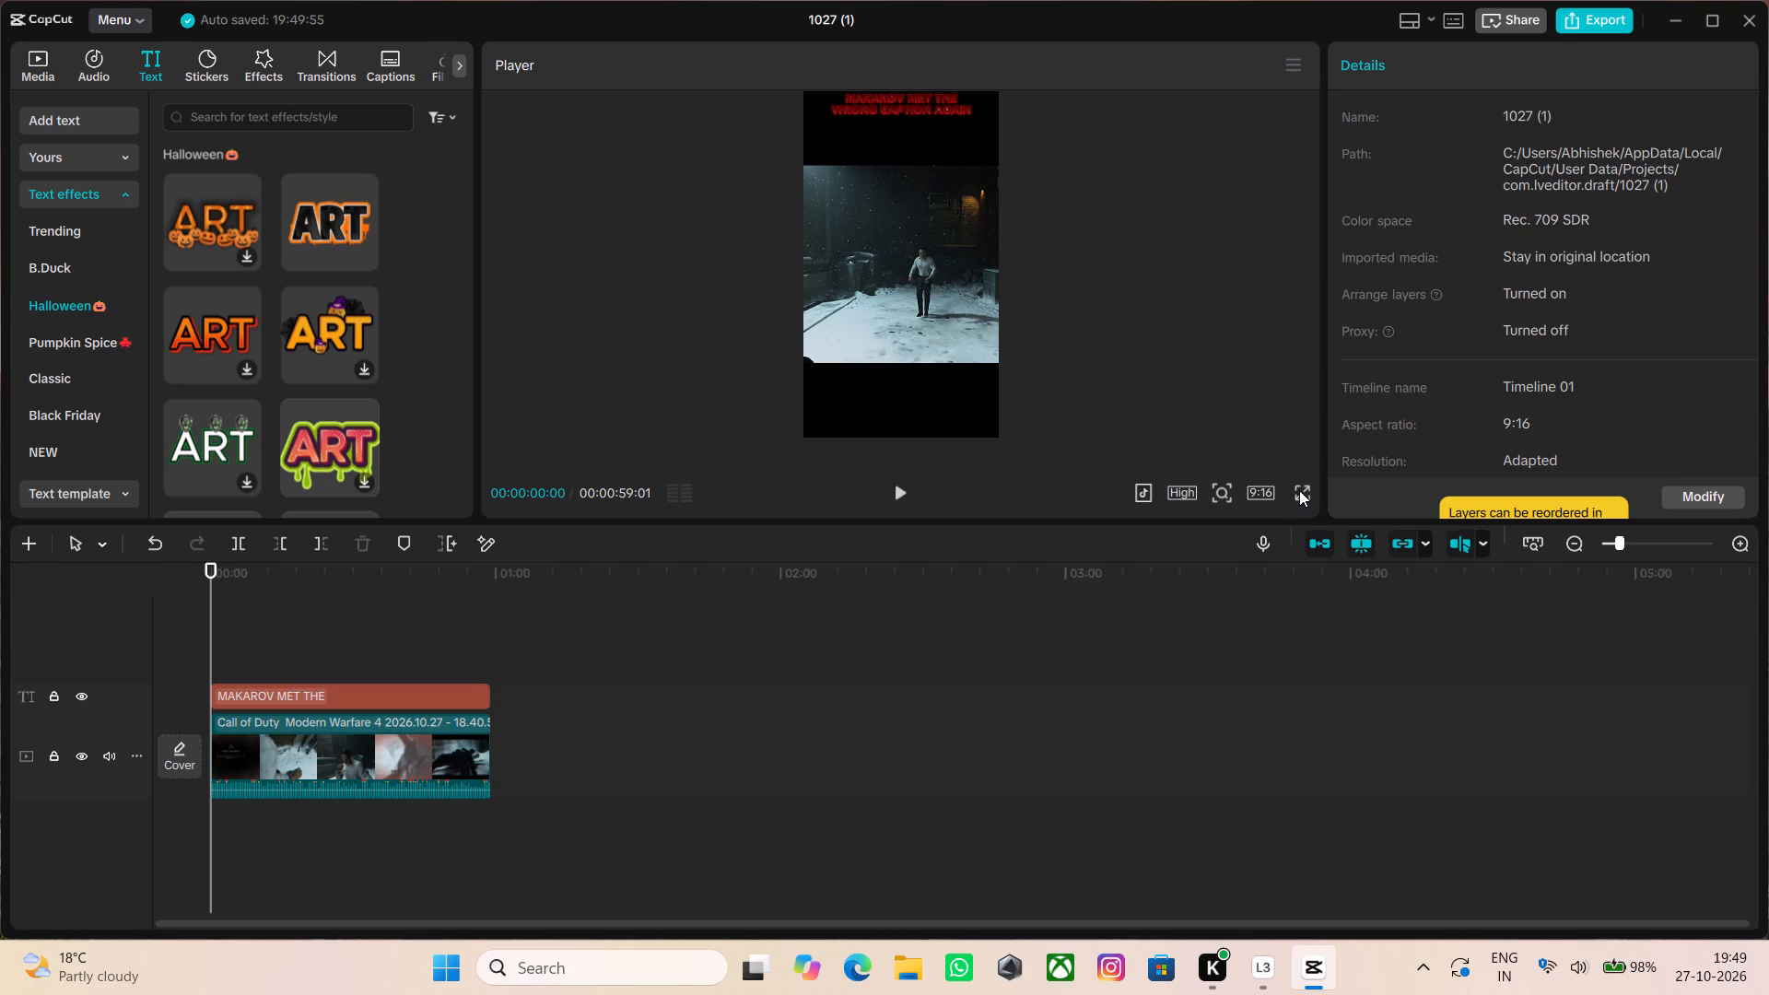
pyautogui.click(1301, 490)
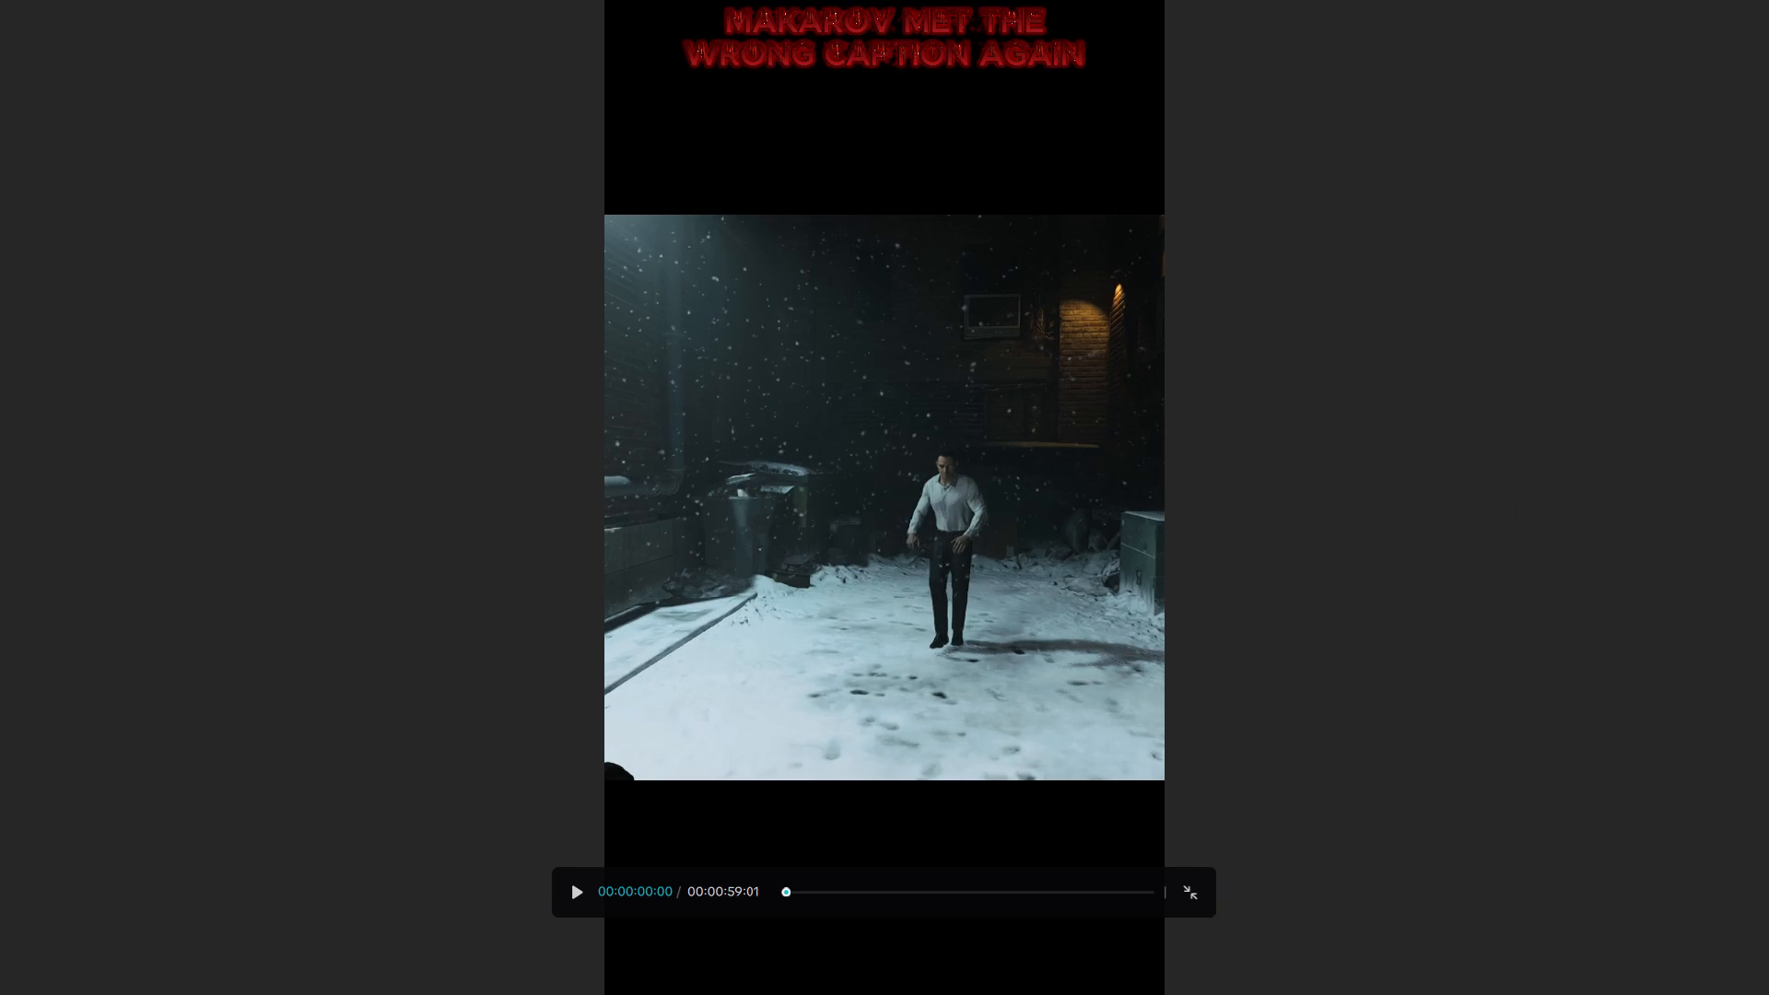
pyautogui.click(574, 890)
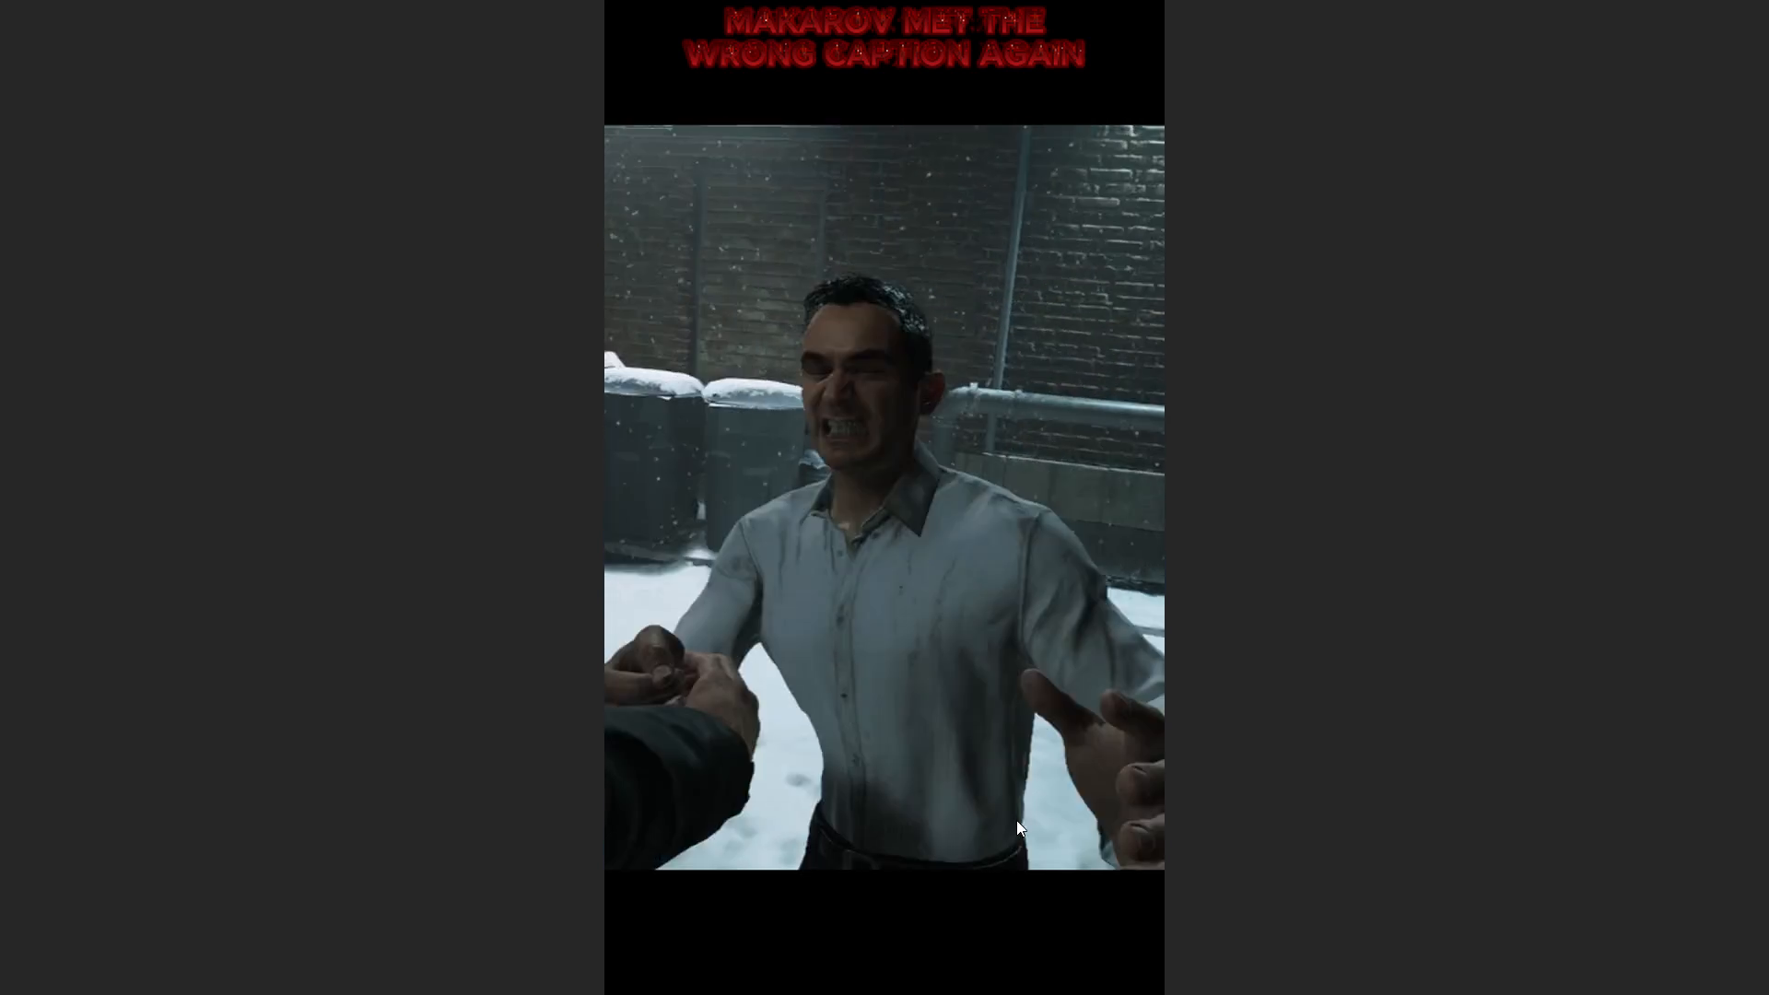
pyautogui.click(921, 550)
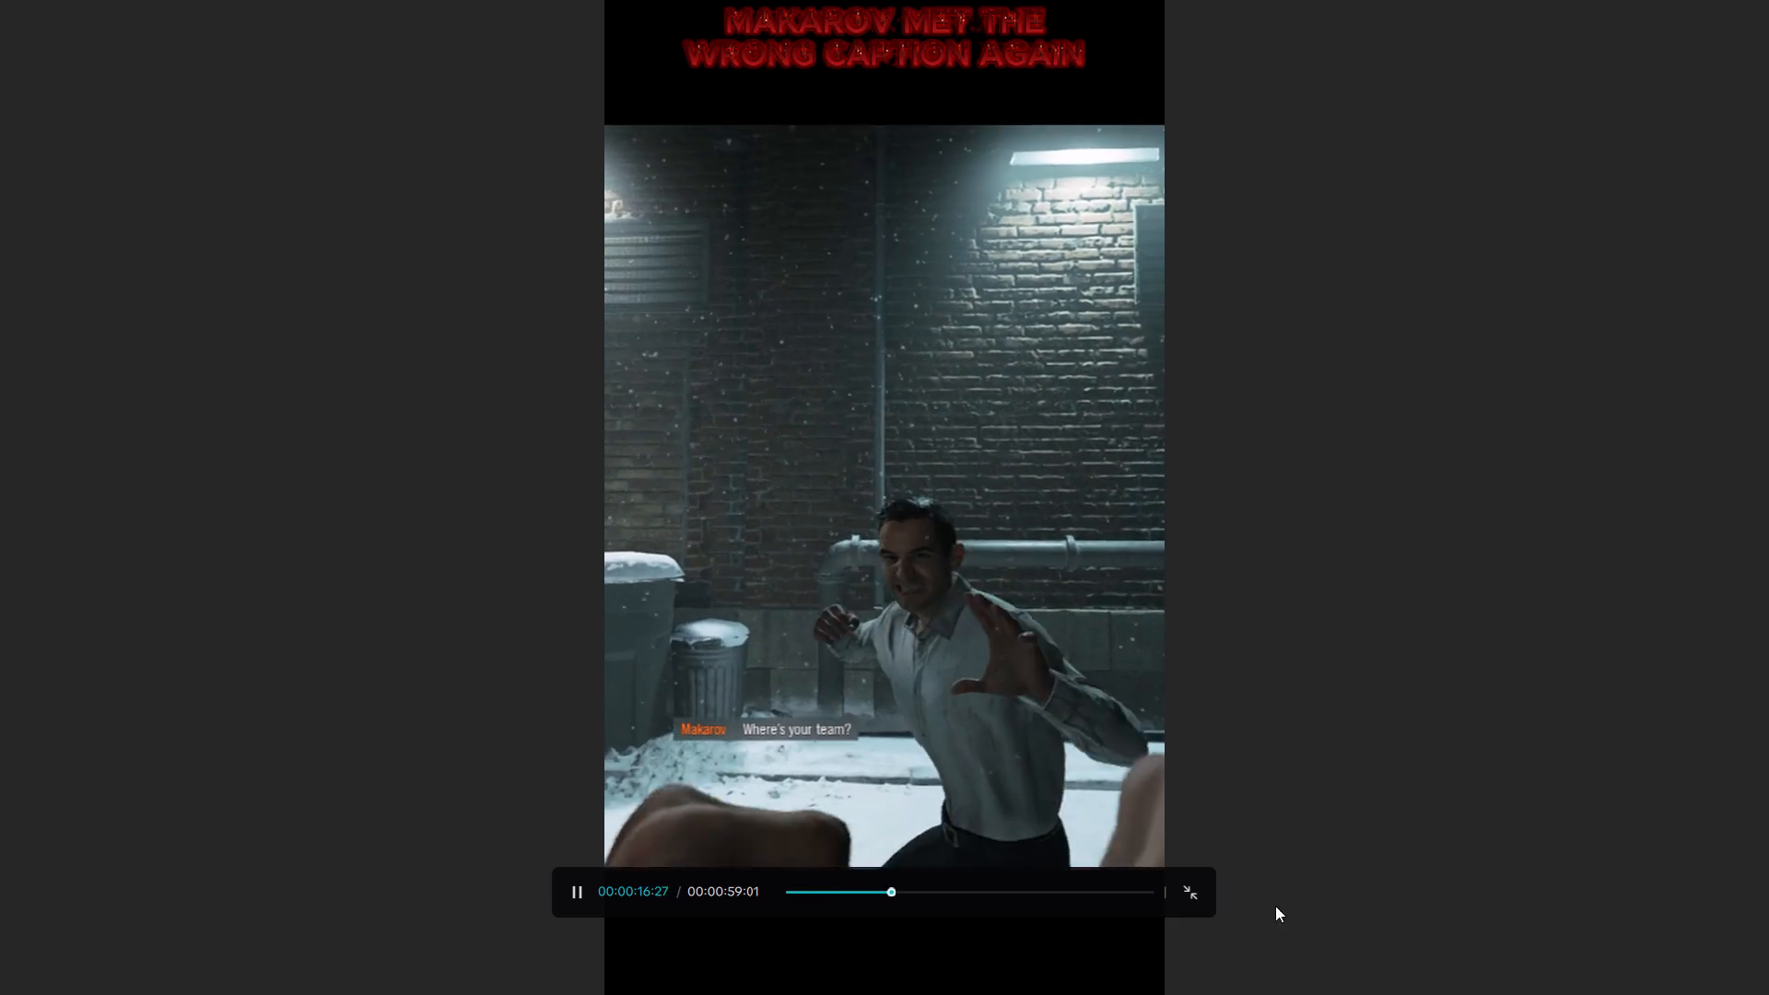
pyautogui.click(1172, 886)
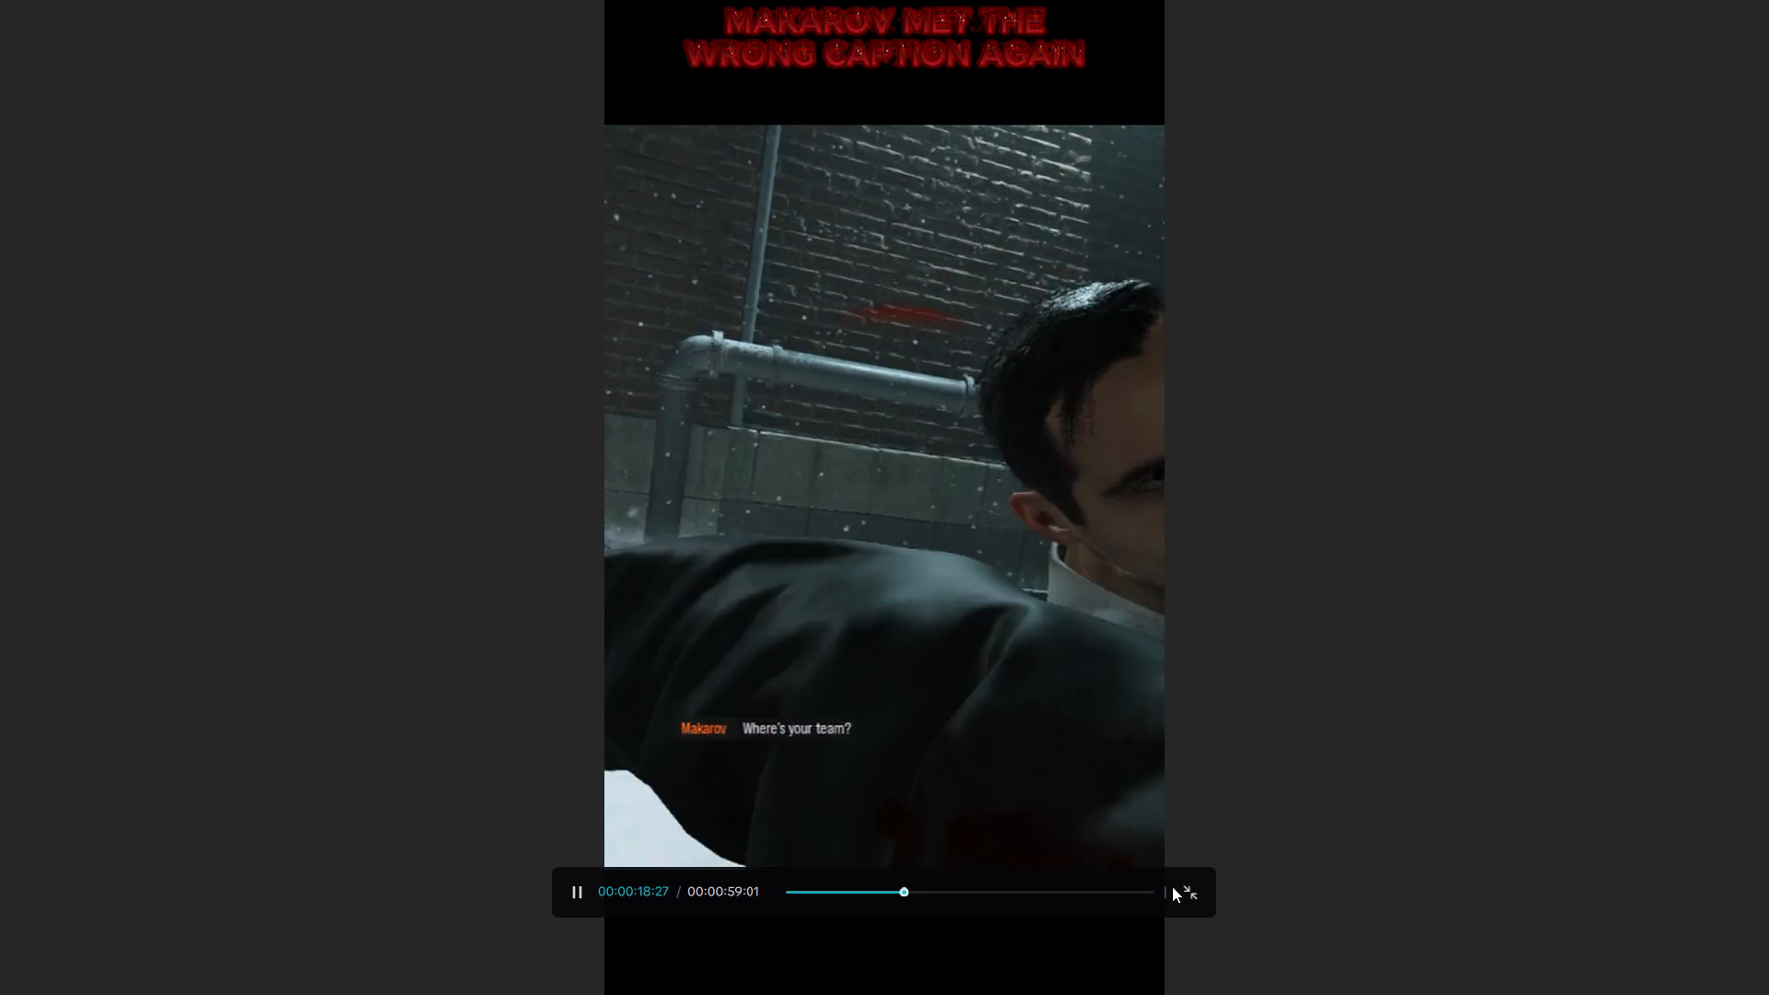
pyautogui.click(1195, 889)
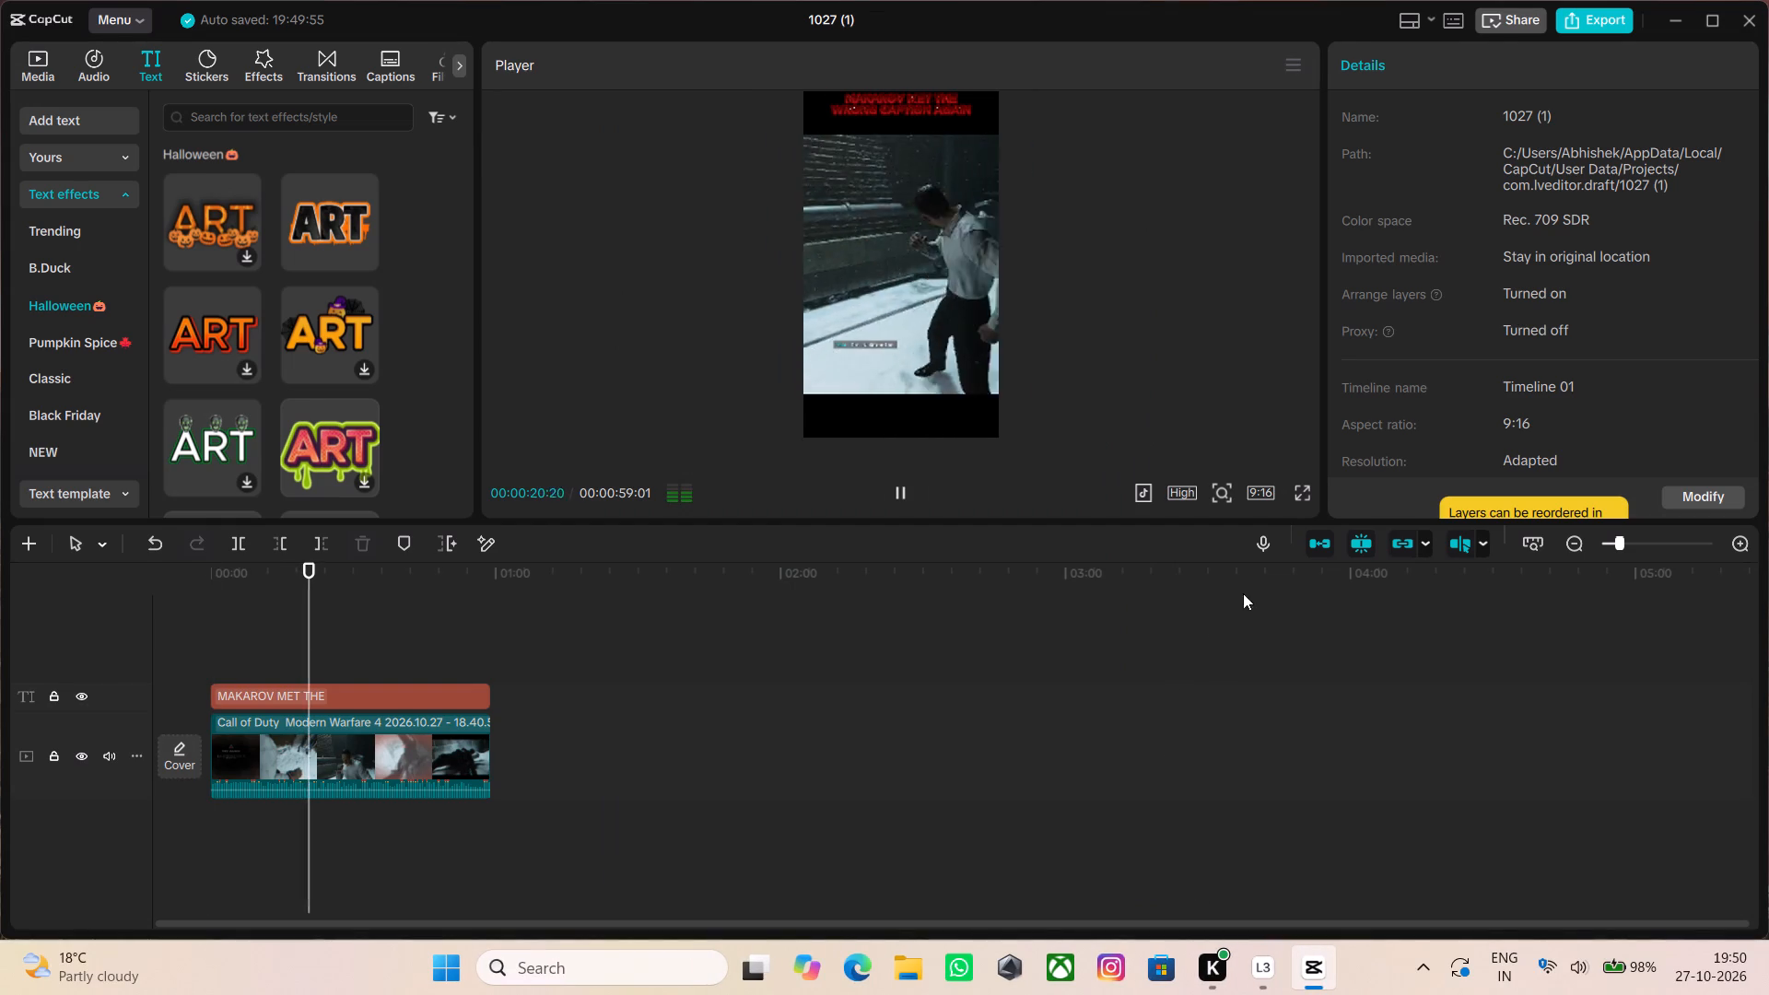
# Open the export settings for the short and replace its file name with CALL OF DUTY M4.
pyautogui.click(1605, 20)
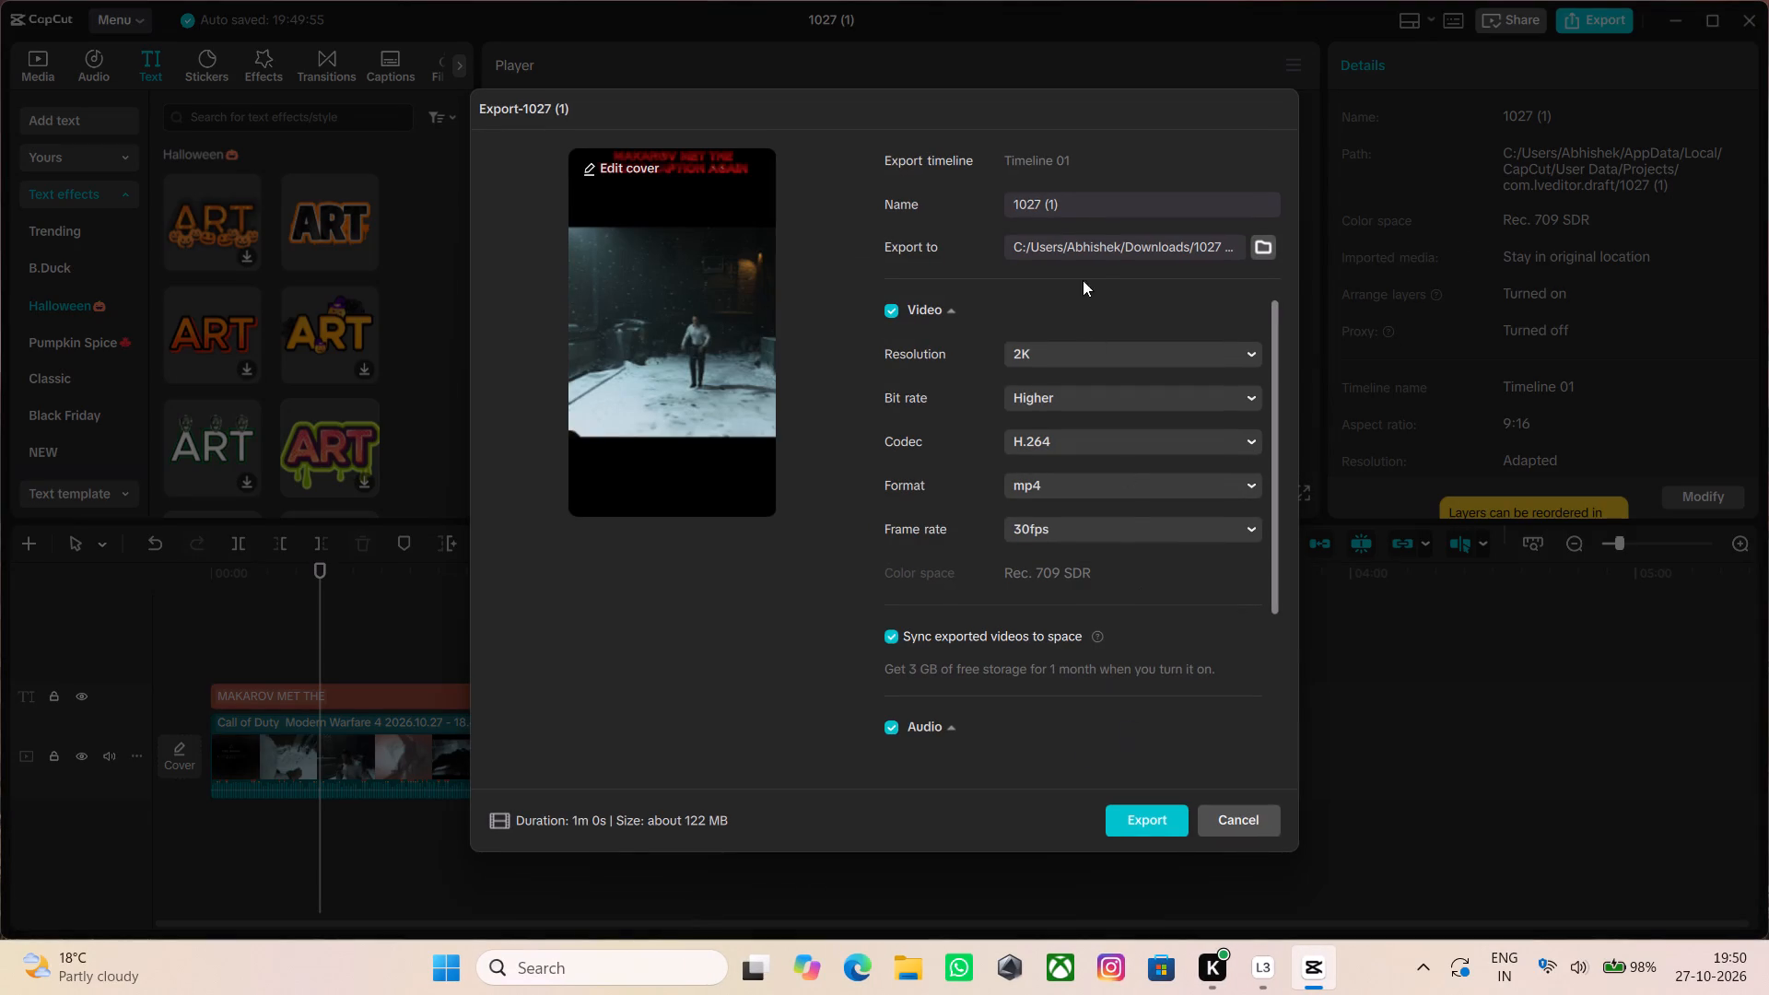
pyautogui.click(1089, 213)
pyautogui.press('BackSpace')
pyautogui.press('BackSpace')
pyautogui.press('BackSpace')
pyautogui.press('BackSpace')
pyautogui.press('BackSpace')
pyautogui.press('BackSpace')
pyautogui.press('BackSpace')
pyautogui.press('BackSpace')
pyautogui.press('BackSpace')
pyautogui.press('BackSpace')
pyautogui.press('BackSpace')
pyautogui.press('BackSpace')
pyautogui.press('BackSpace')
pyautogui.press('BackSpace')
pyautogui.press('BackSpace')
pyautogui.press('BackSpace')
pyautogui.press('BackSpace')
pyautogui.press('BackSpace')
pyautogui.press('BackSpace')
pyautogui.press('BackSpace')
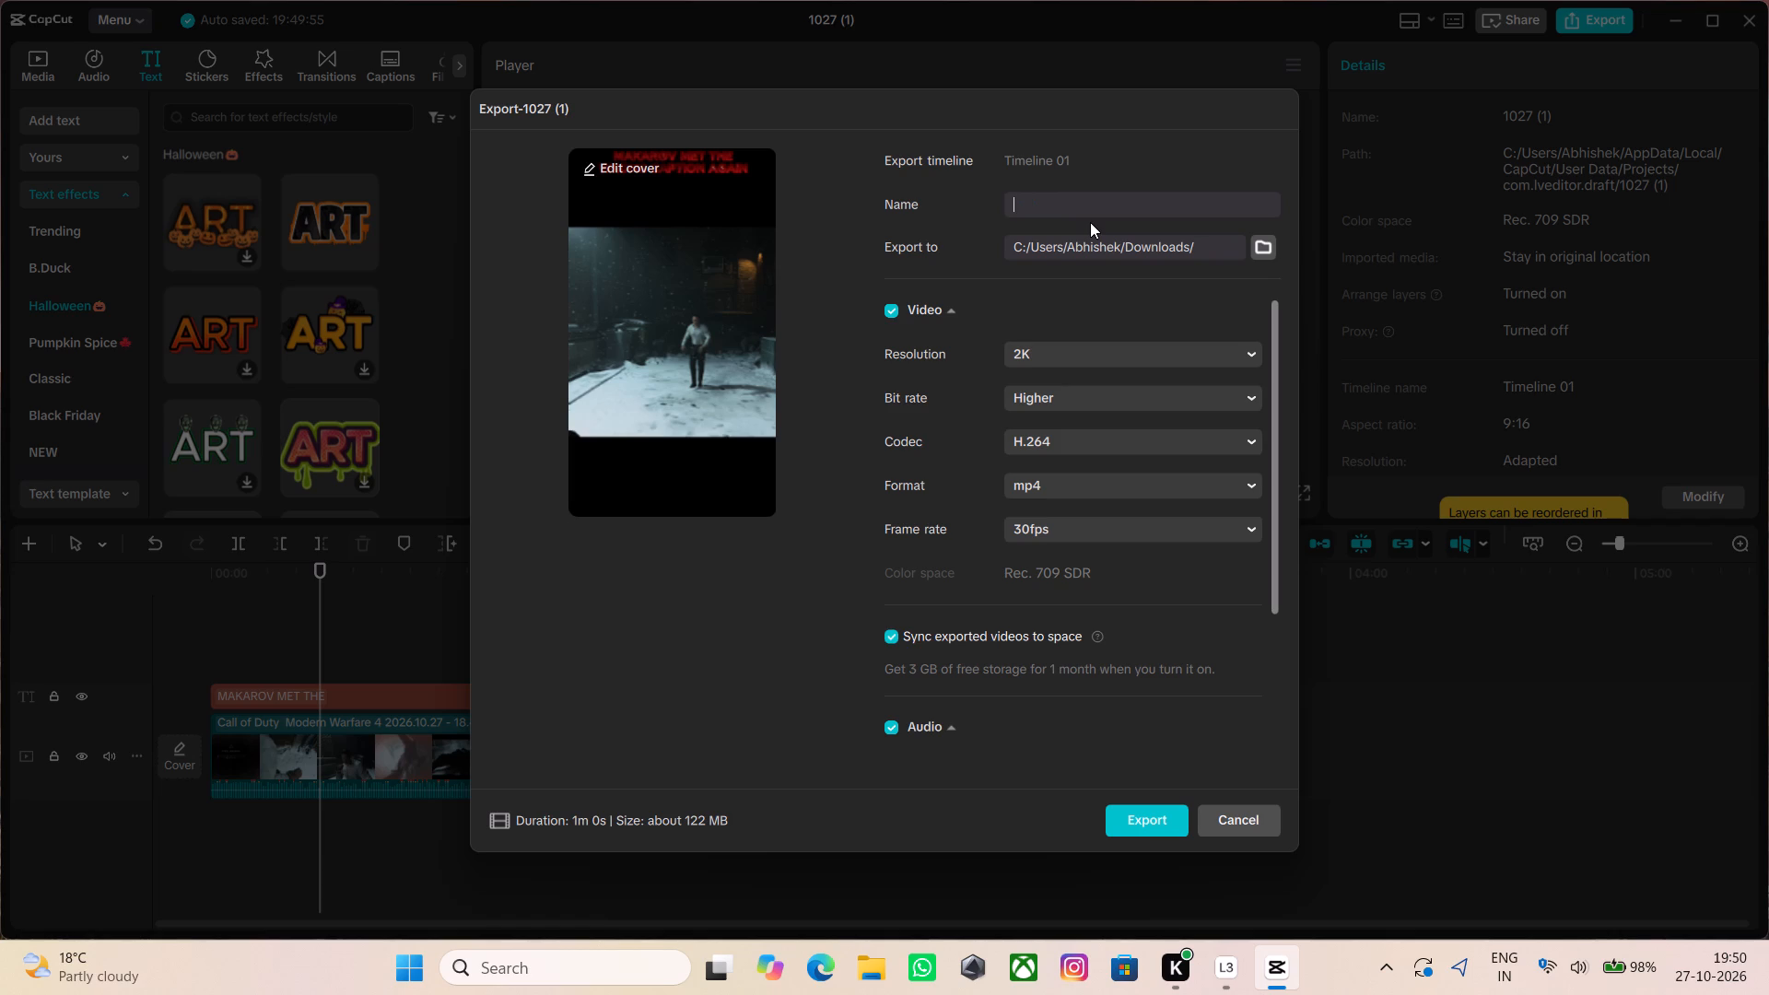
pyautogui.write('CAL')
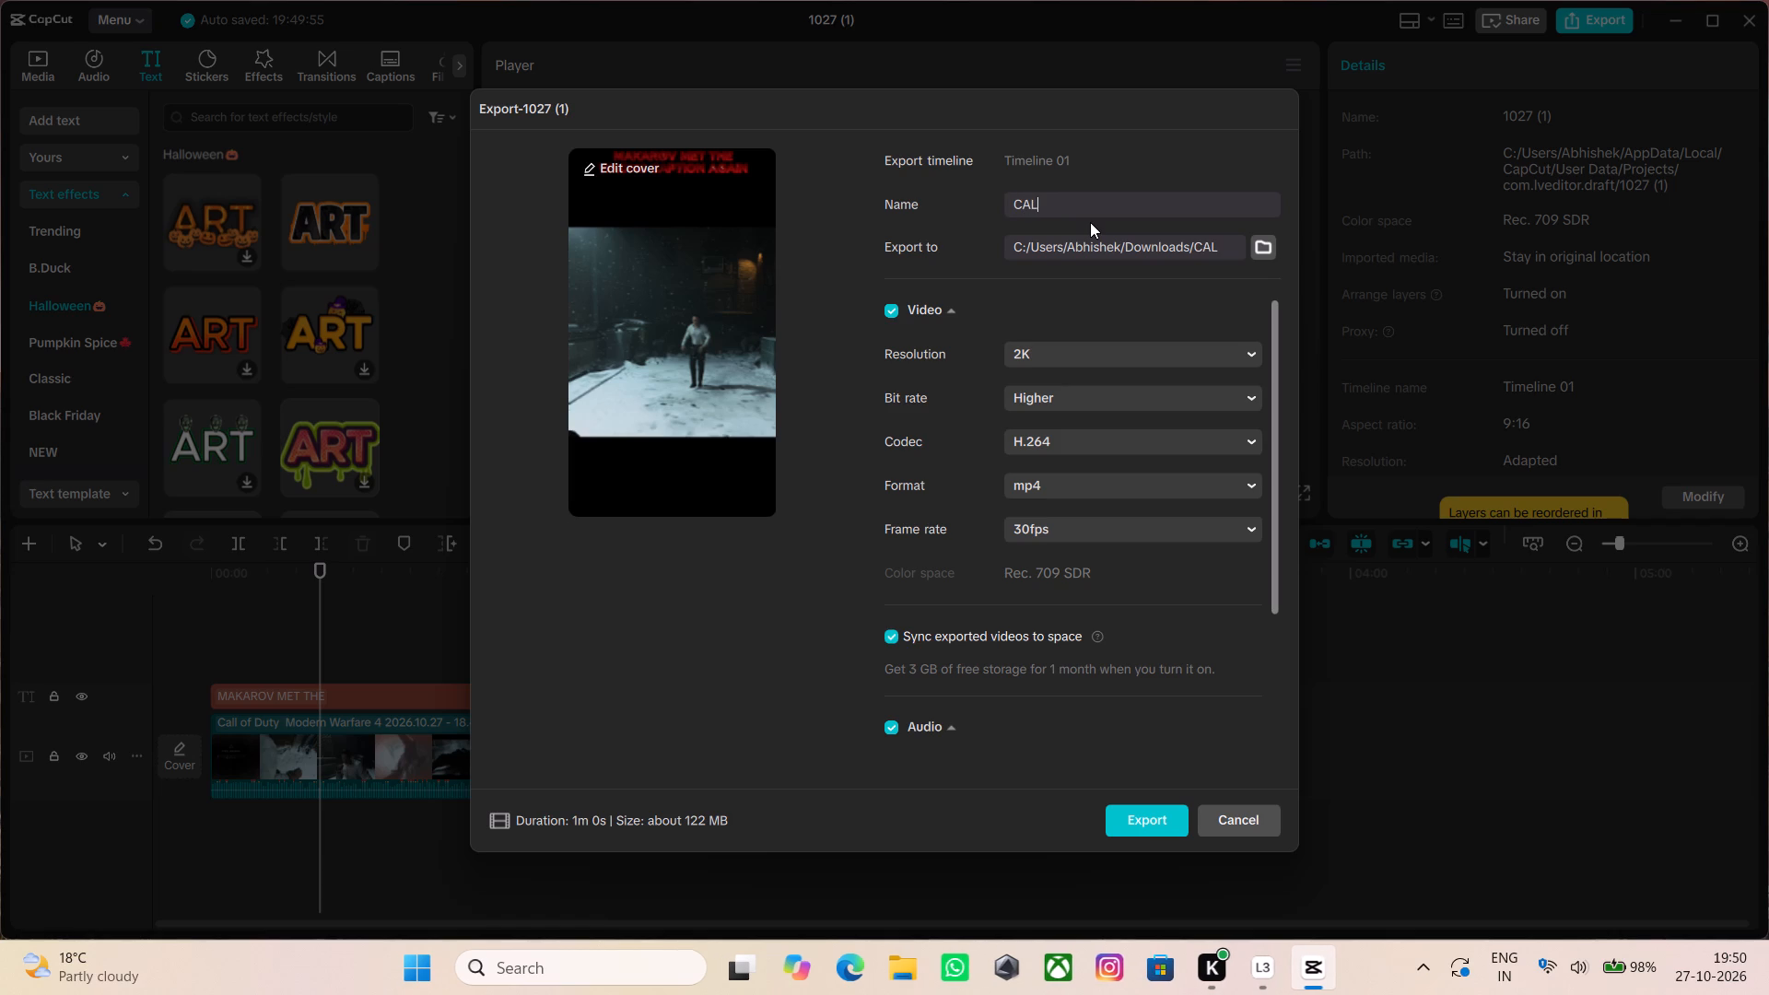
pyautogui.write('L O')
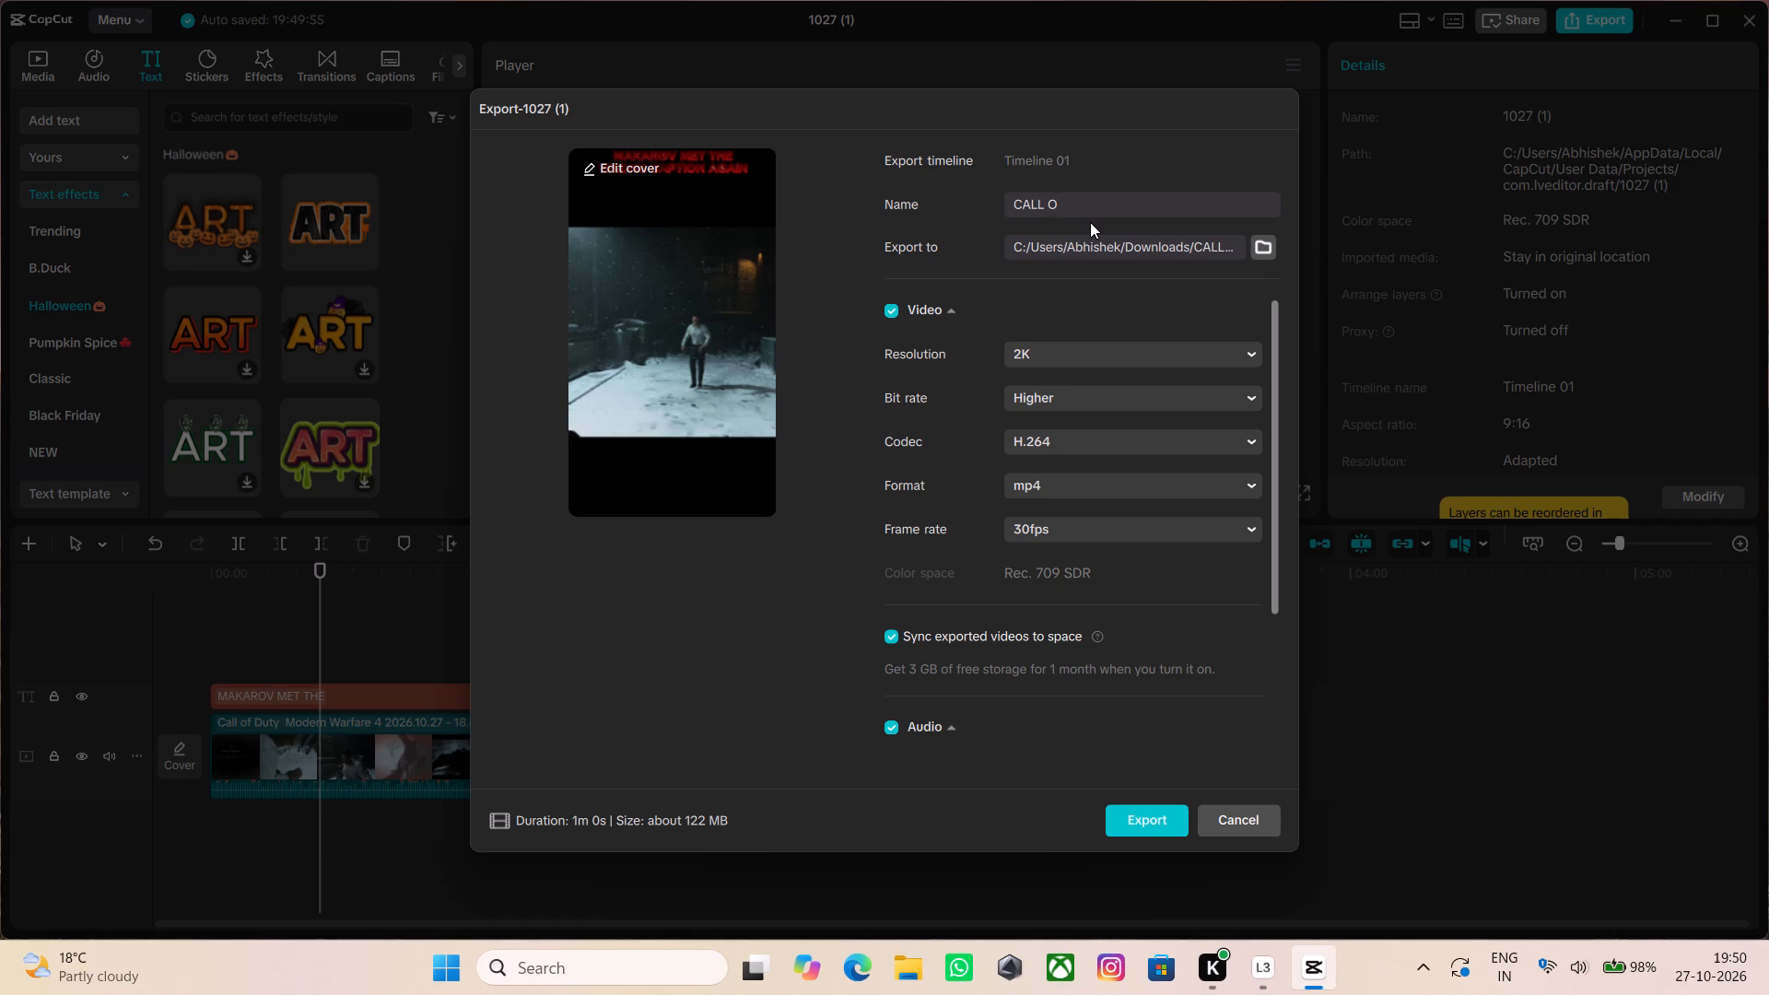
pyautogui.write('F DUTY')
pyautogui.press('space')
pyautogui.press('m')
pyautogui.press('4')
# Export the short to the Downloads folder and dismiss the sharing options without posting it.
pyautogui.click(1154, 825)
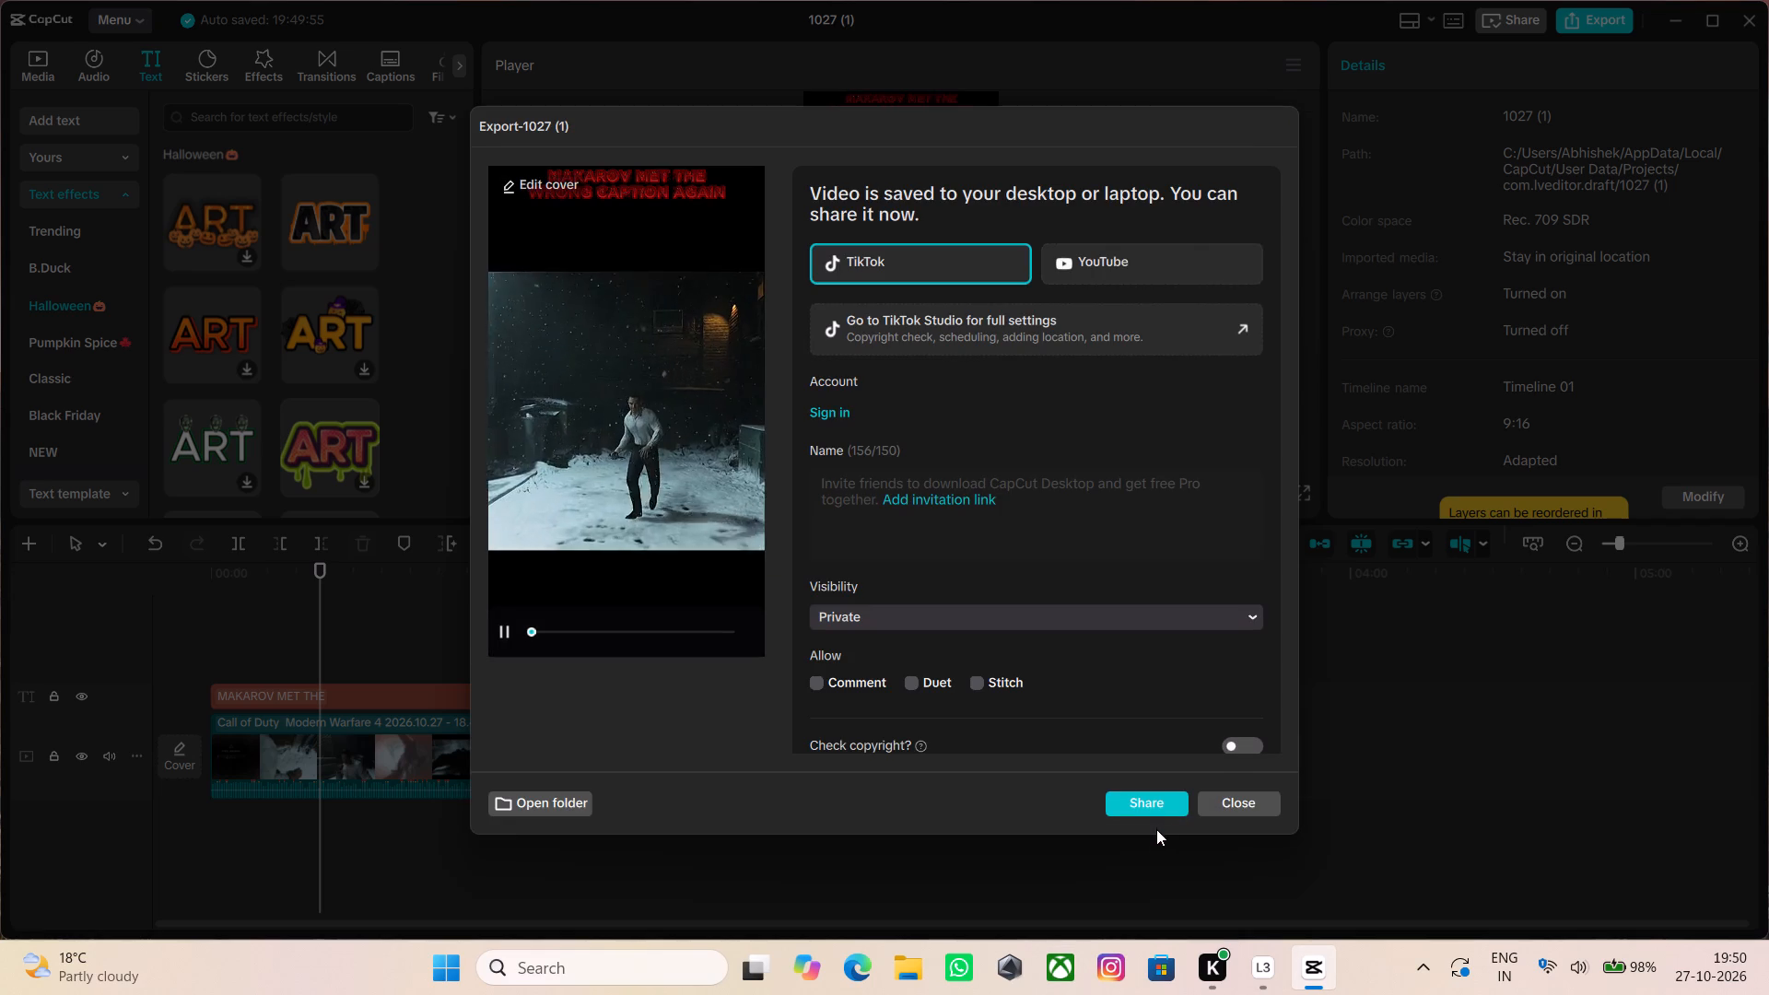
pyautogui.click(1233, 790)
pyautogui.click(1235, 802)
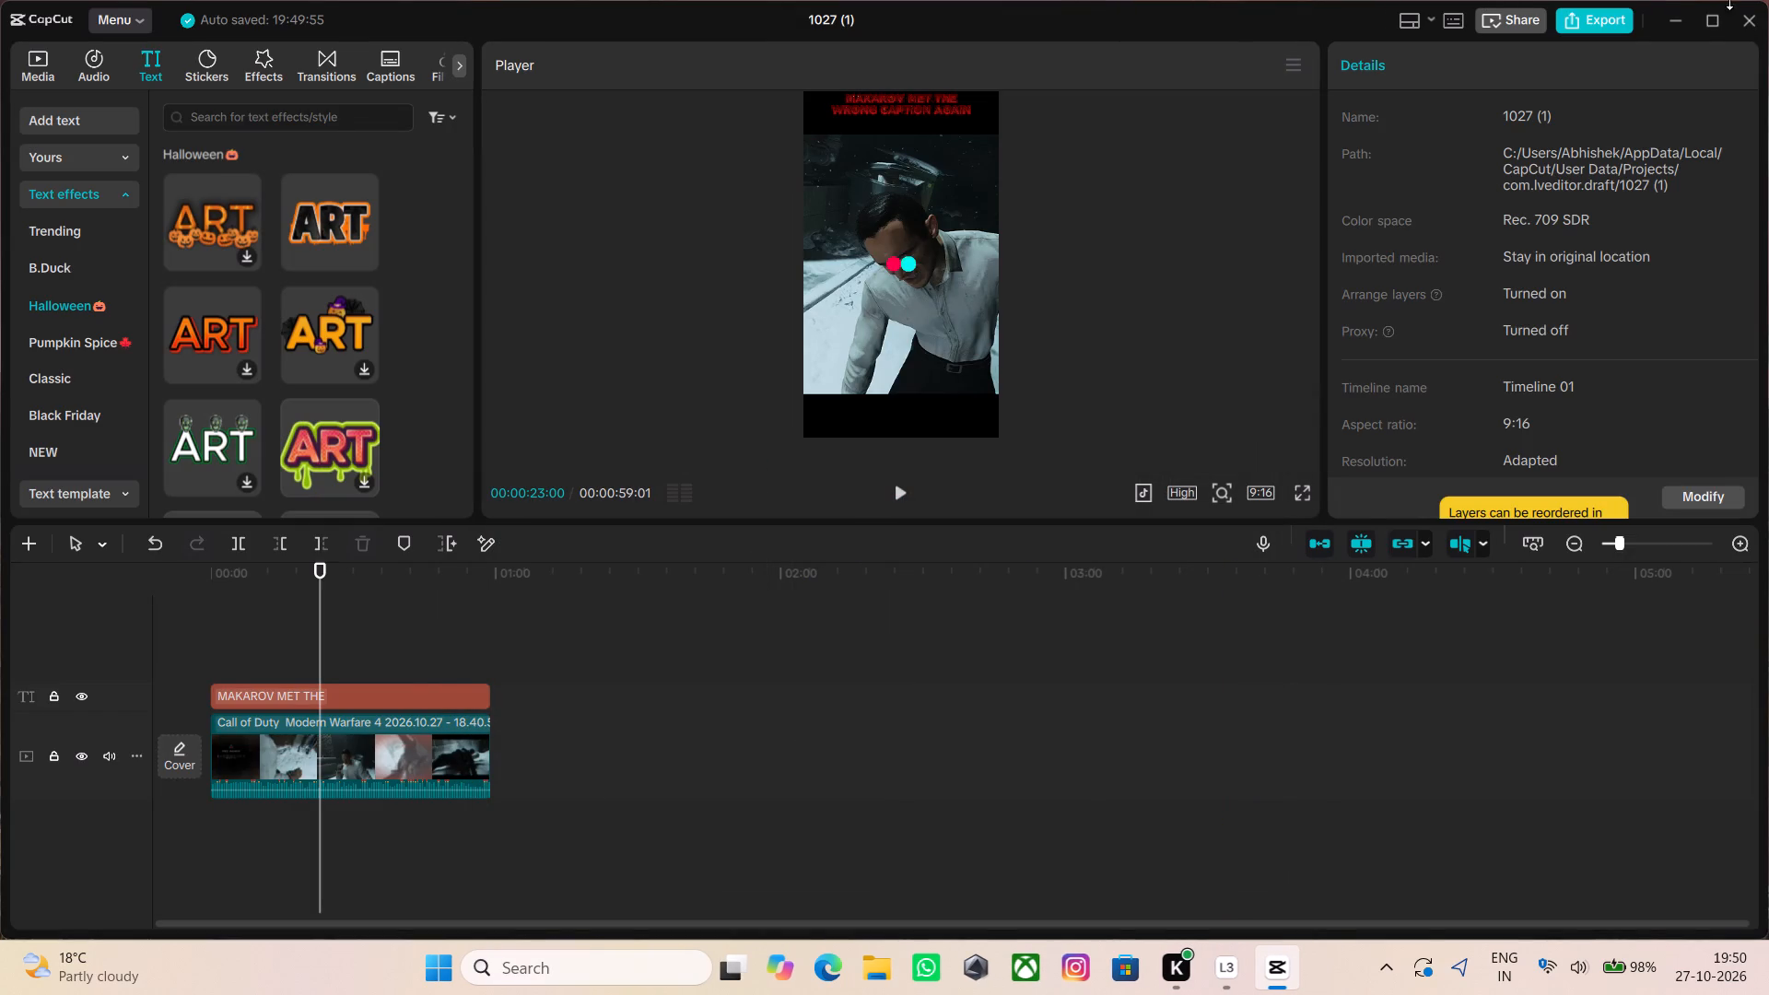
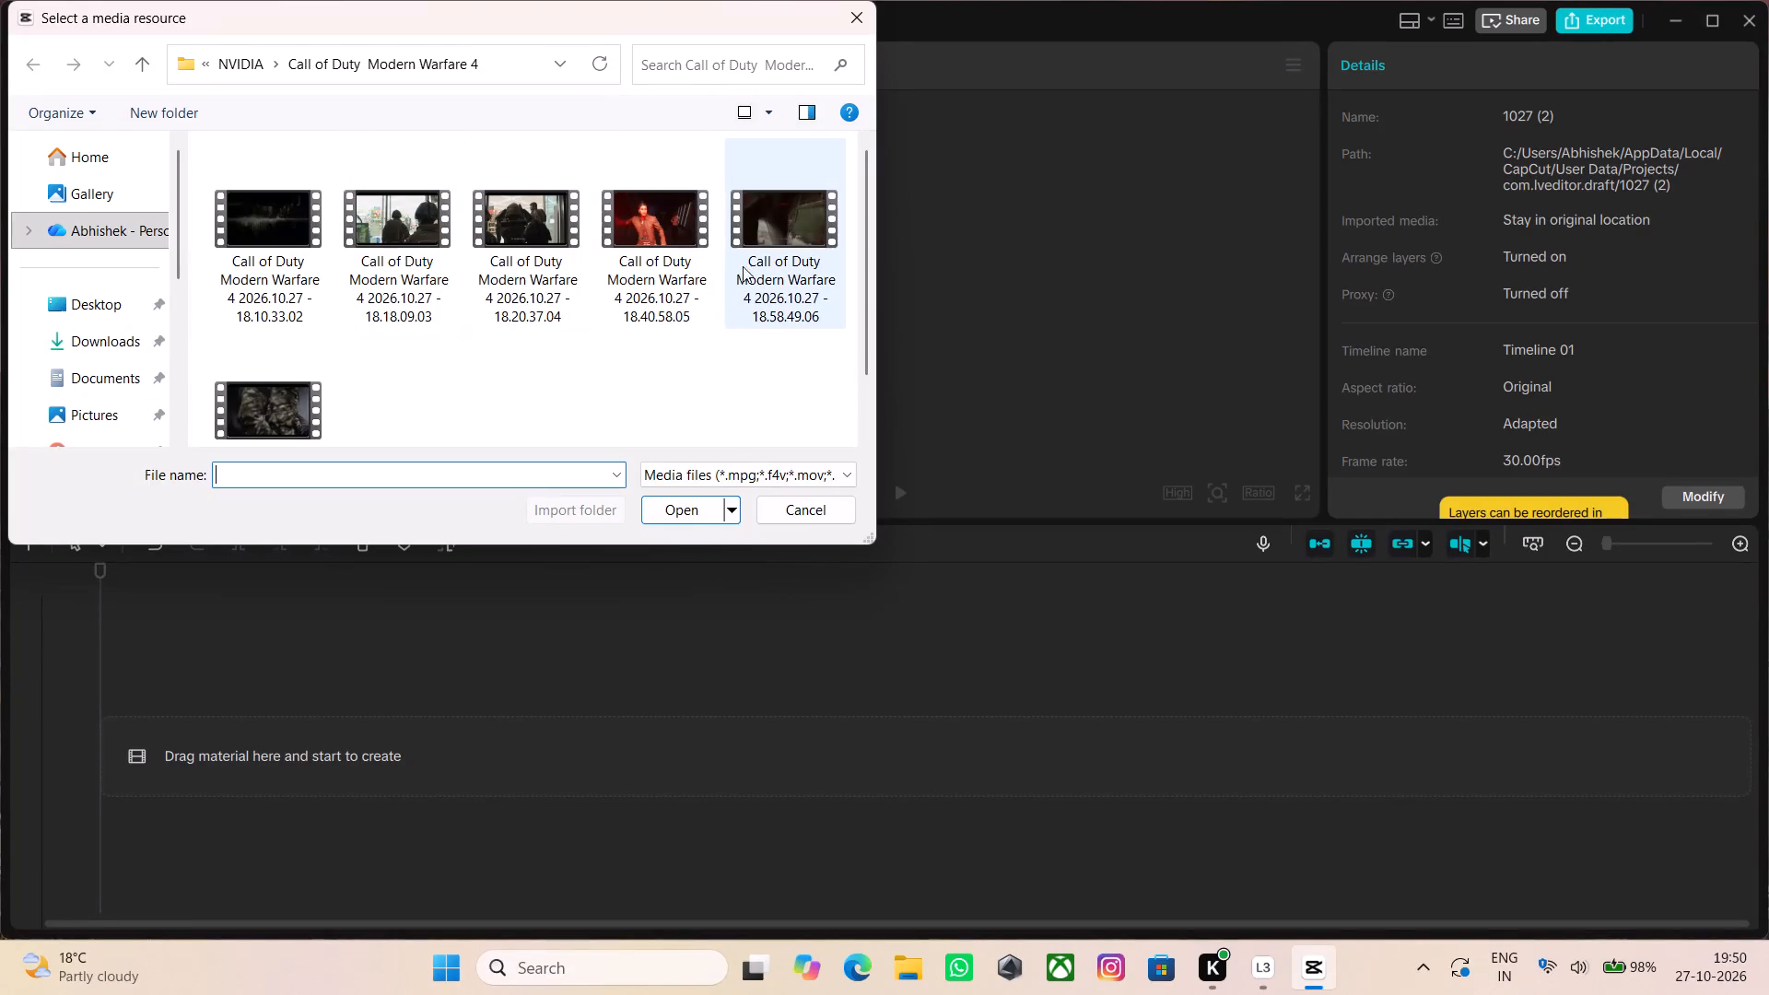
# Import the Call of Duty Modern Warfare 4 2026.10.27 - 18.58.49.06 recording into the empty project's media.
pyautogui.scroll(-1, 772, 263)
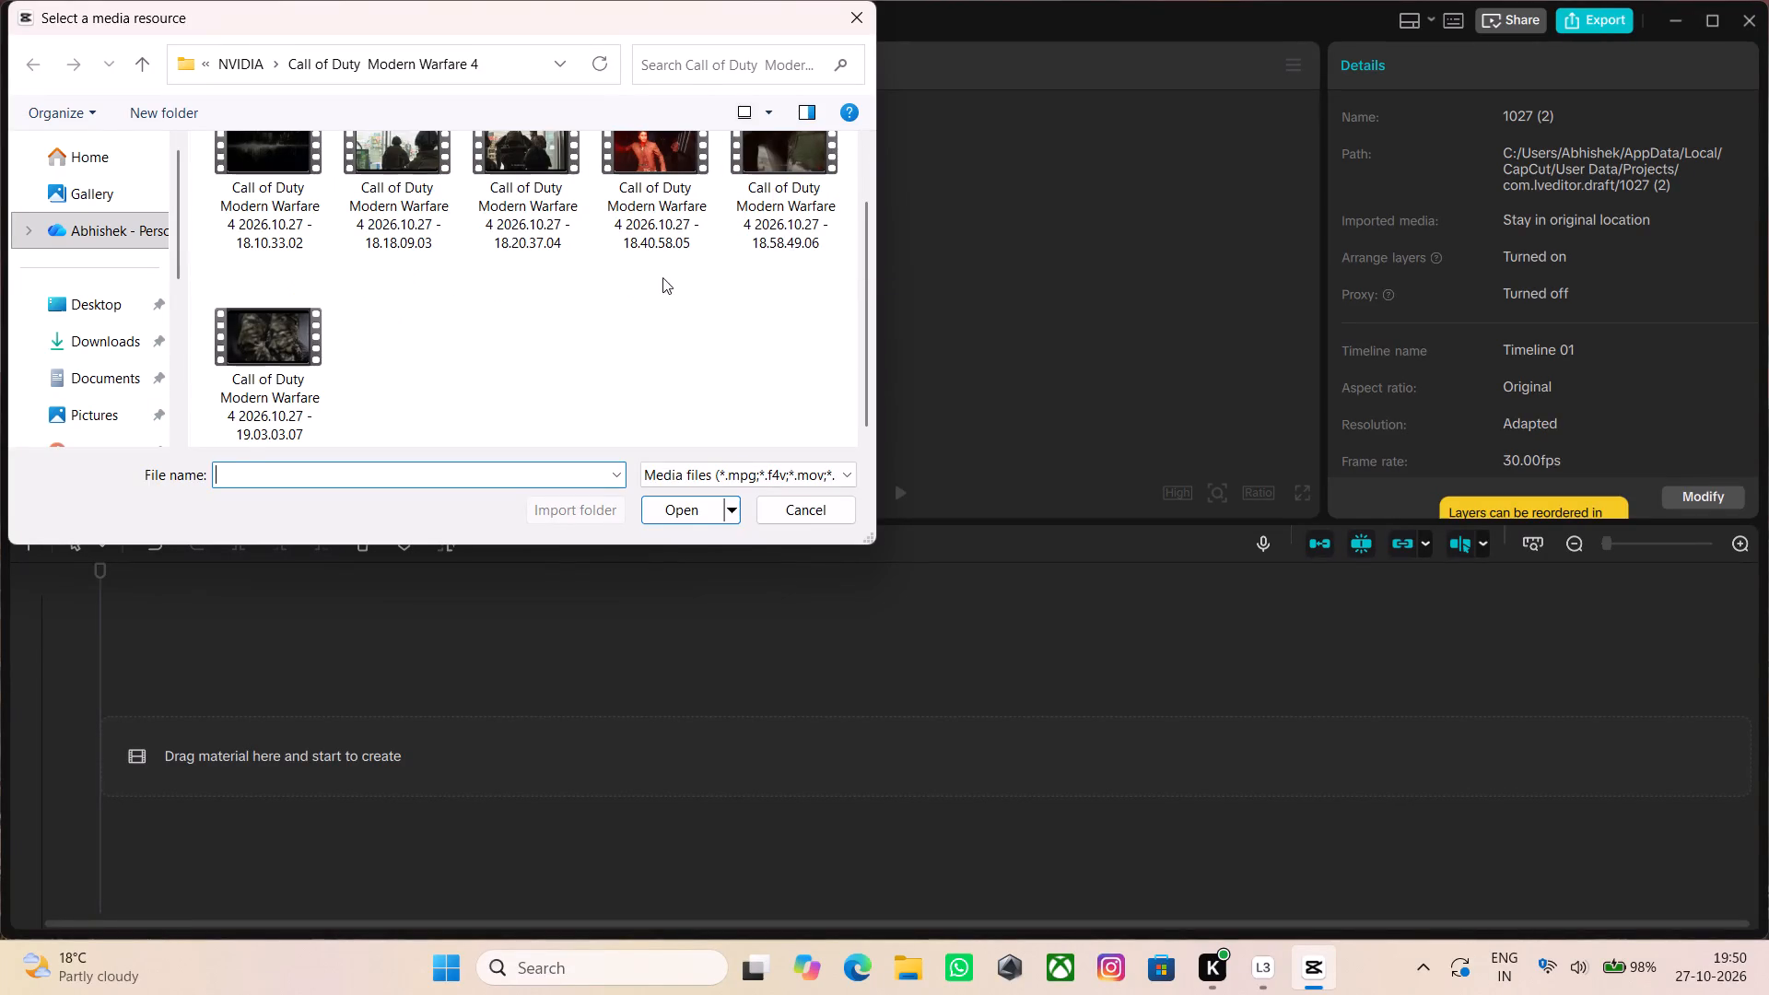
pyautogui.click(818, 208)
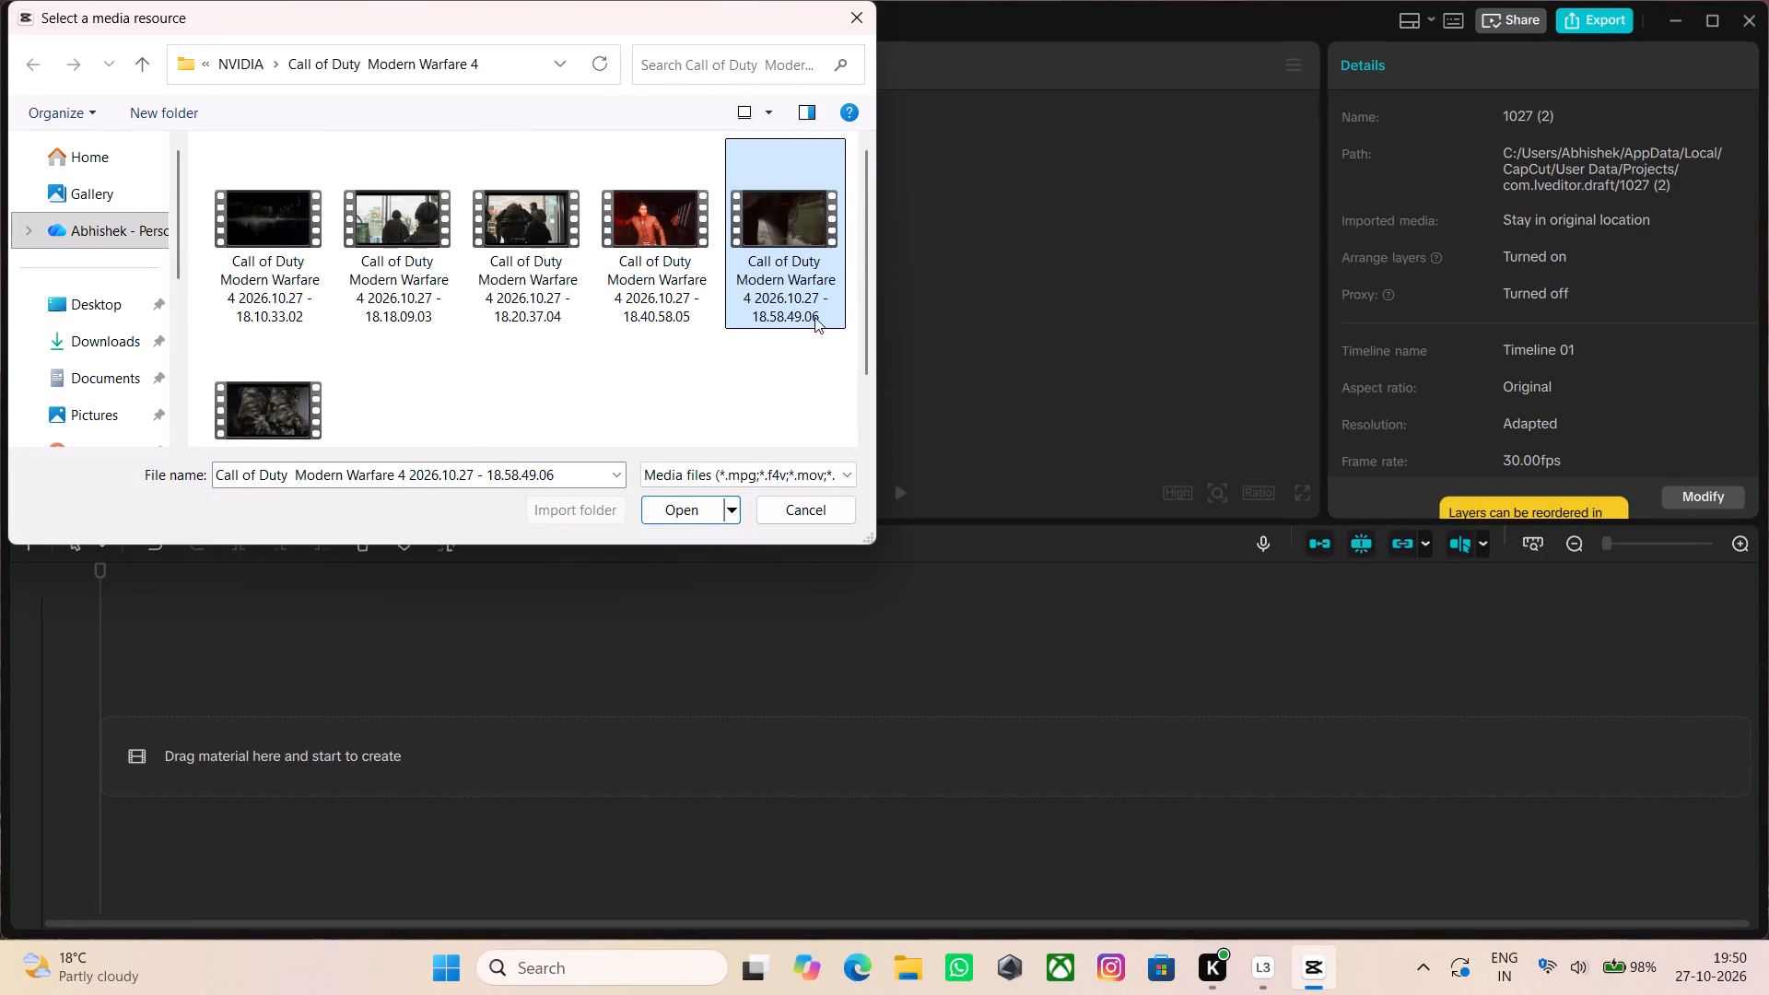
pyautogui.click(702, 504)
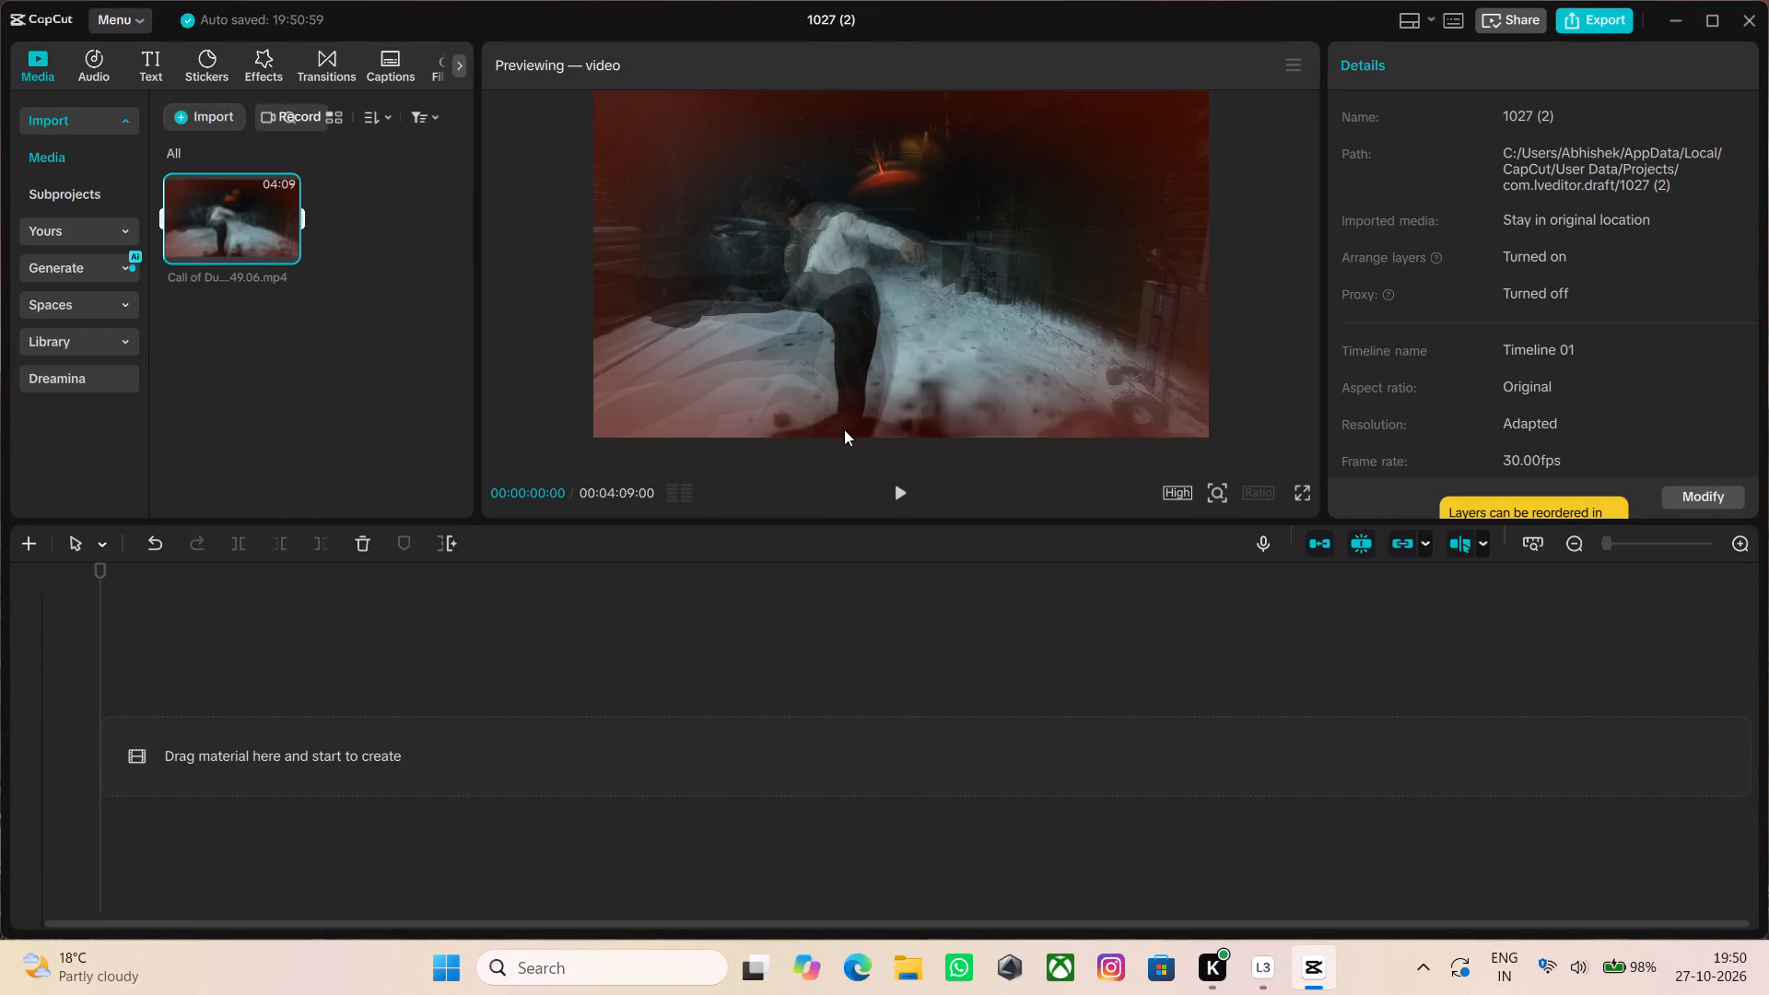
# Play the imported recording in the preview to check its footage.
pyautogui.click(907, 492)
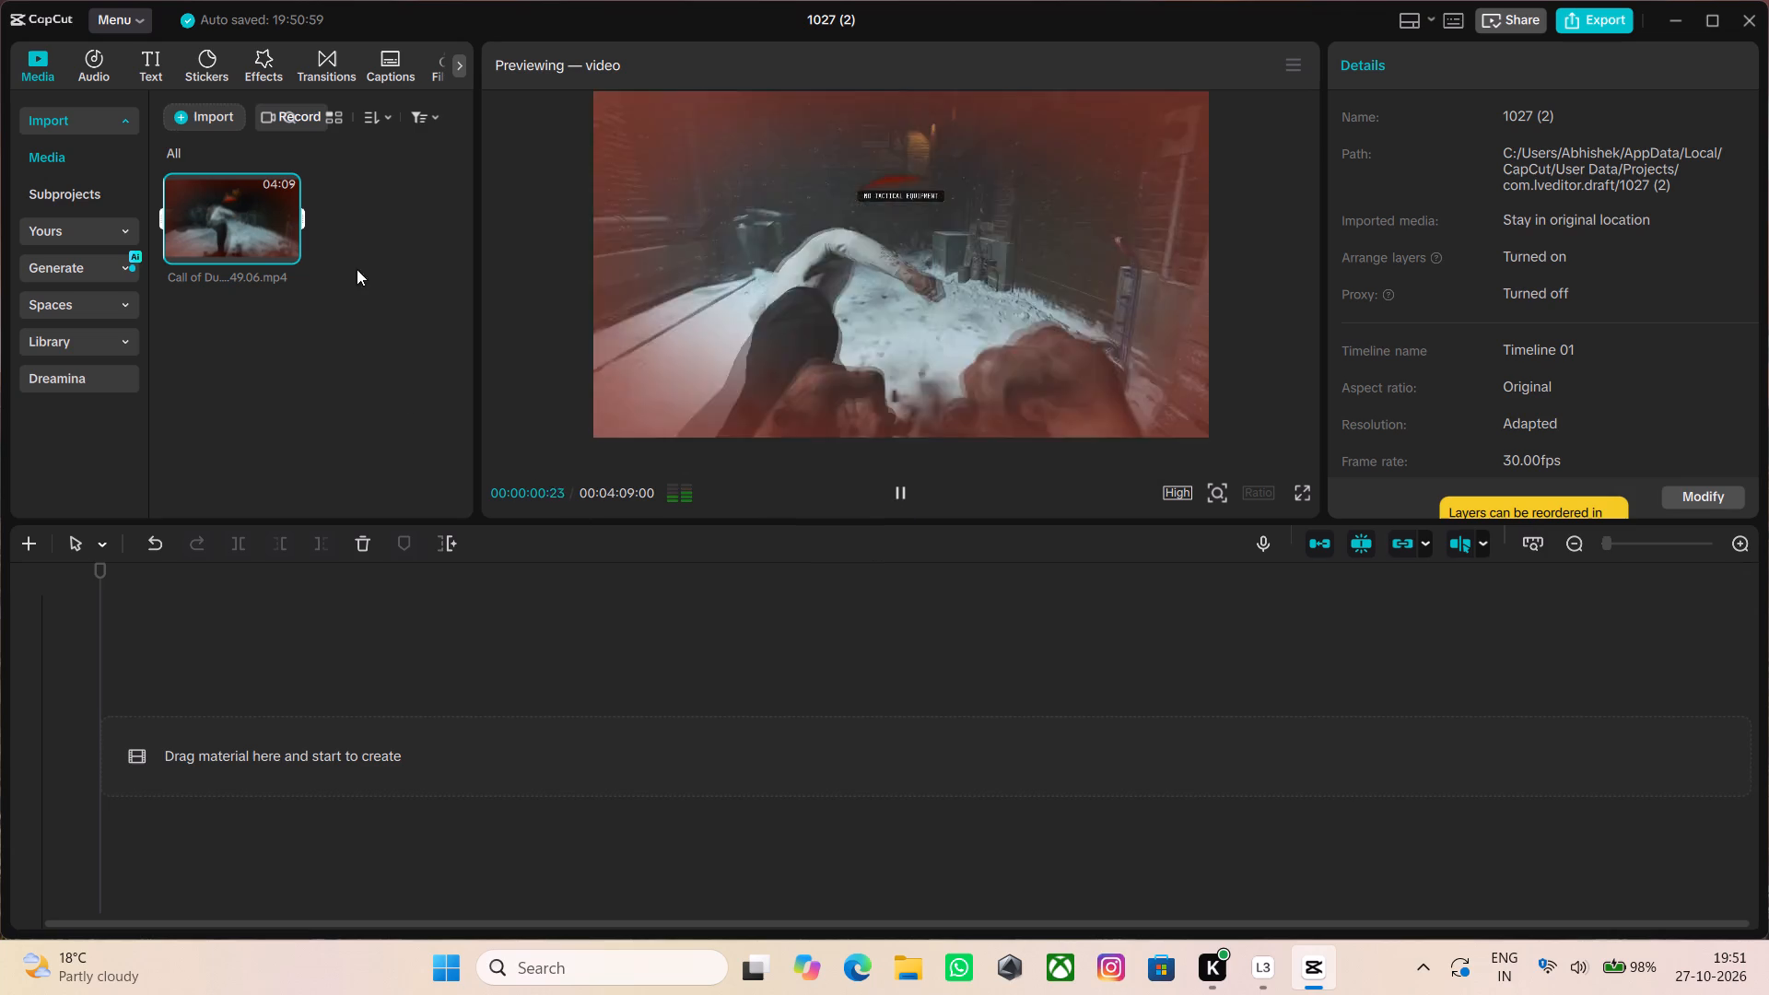
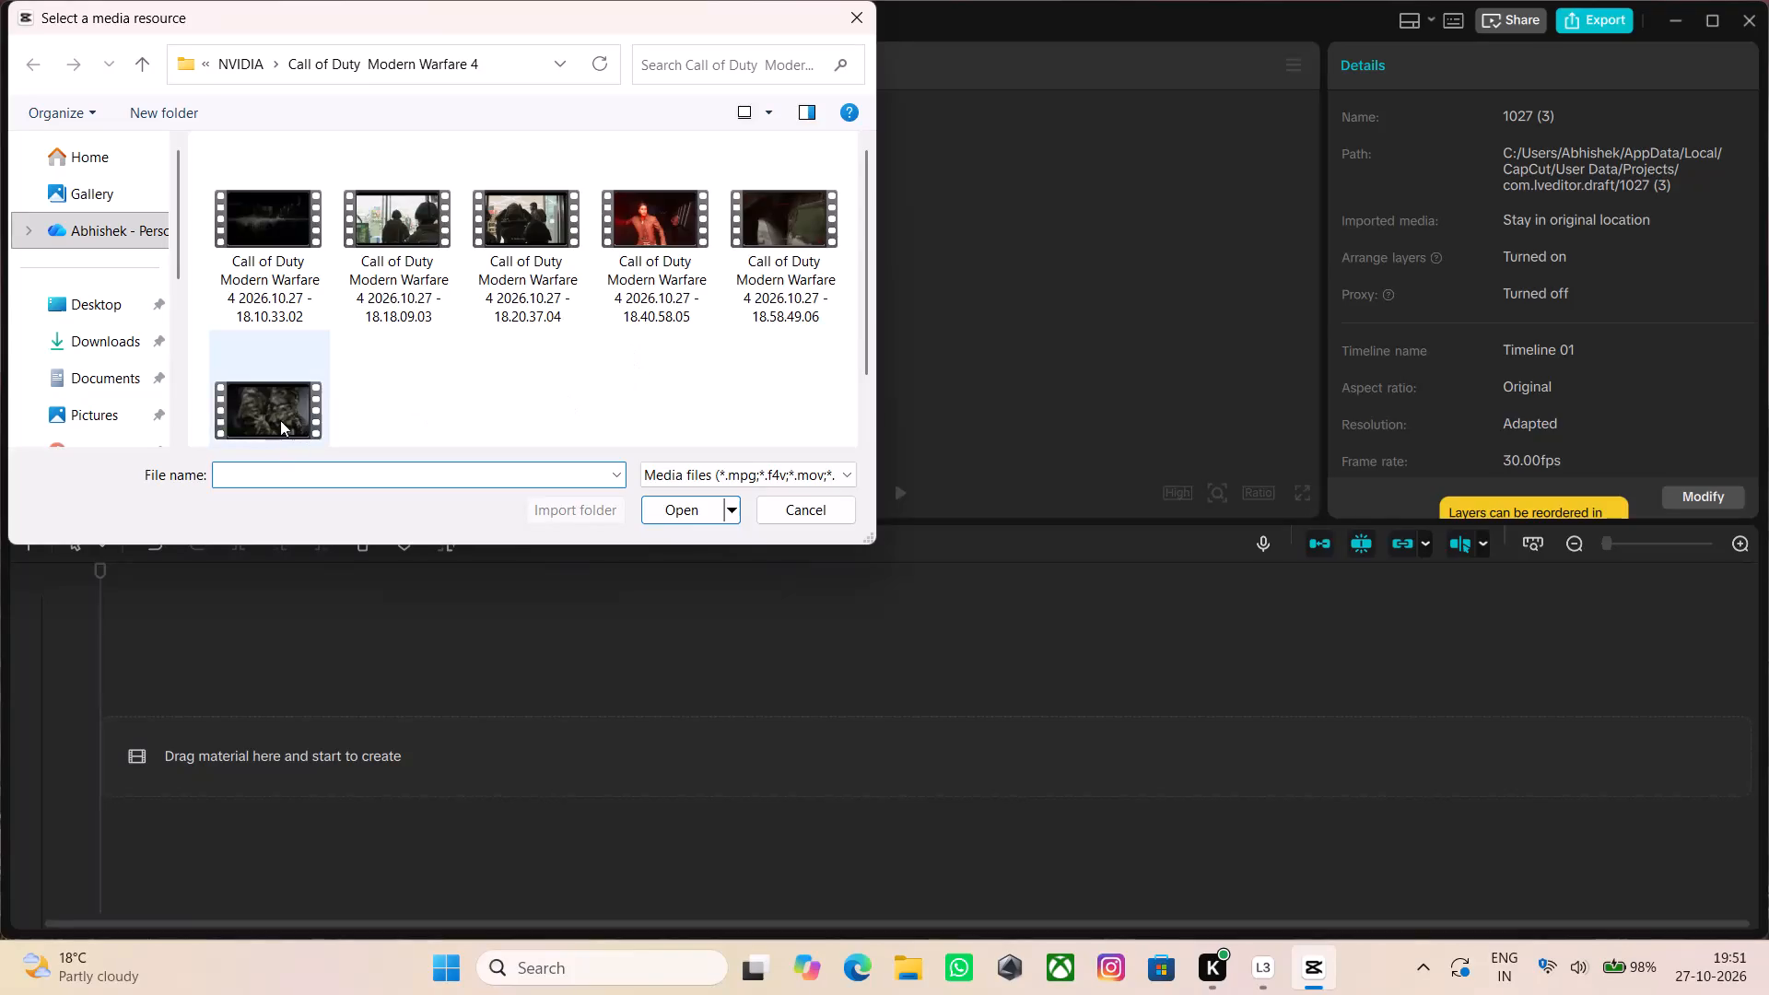
# Import the last Call of Duty Modern Warfare 4 recording in the folder, ending in 03.07, into the empty project's media.
pyautogui.click(286, 414)
pyautogui.click(709, 516)
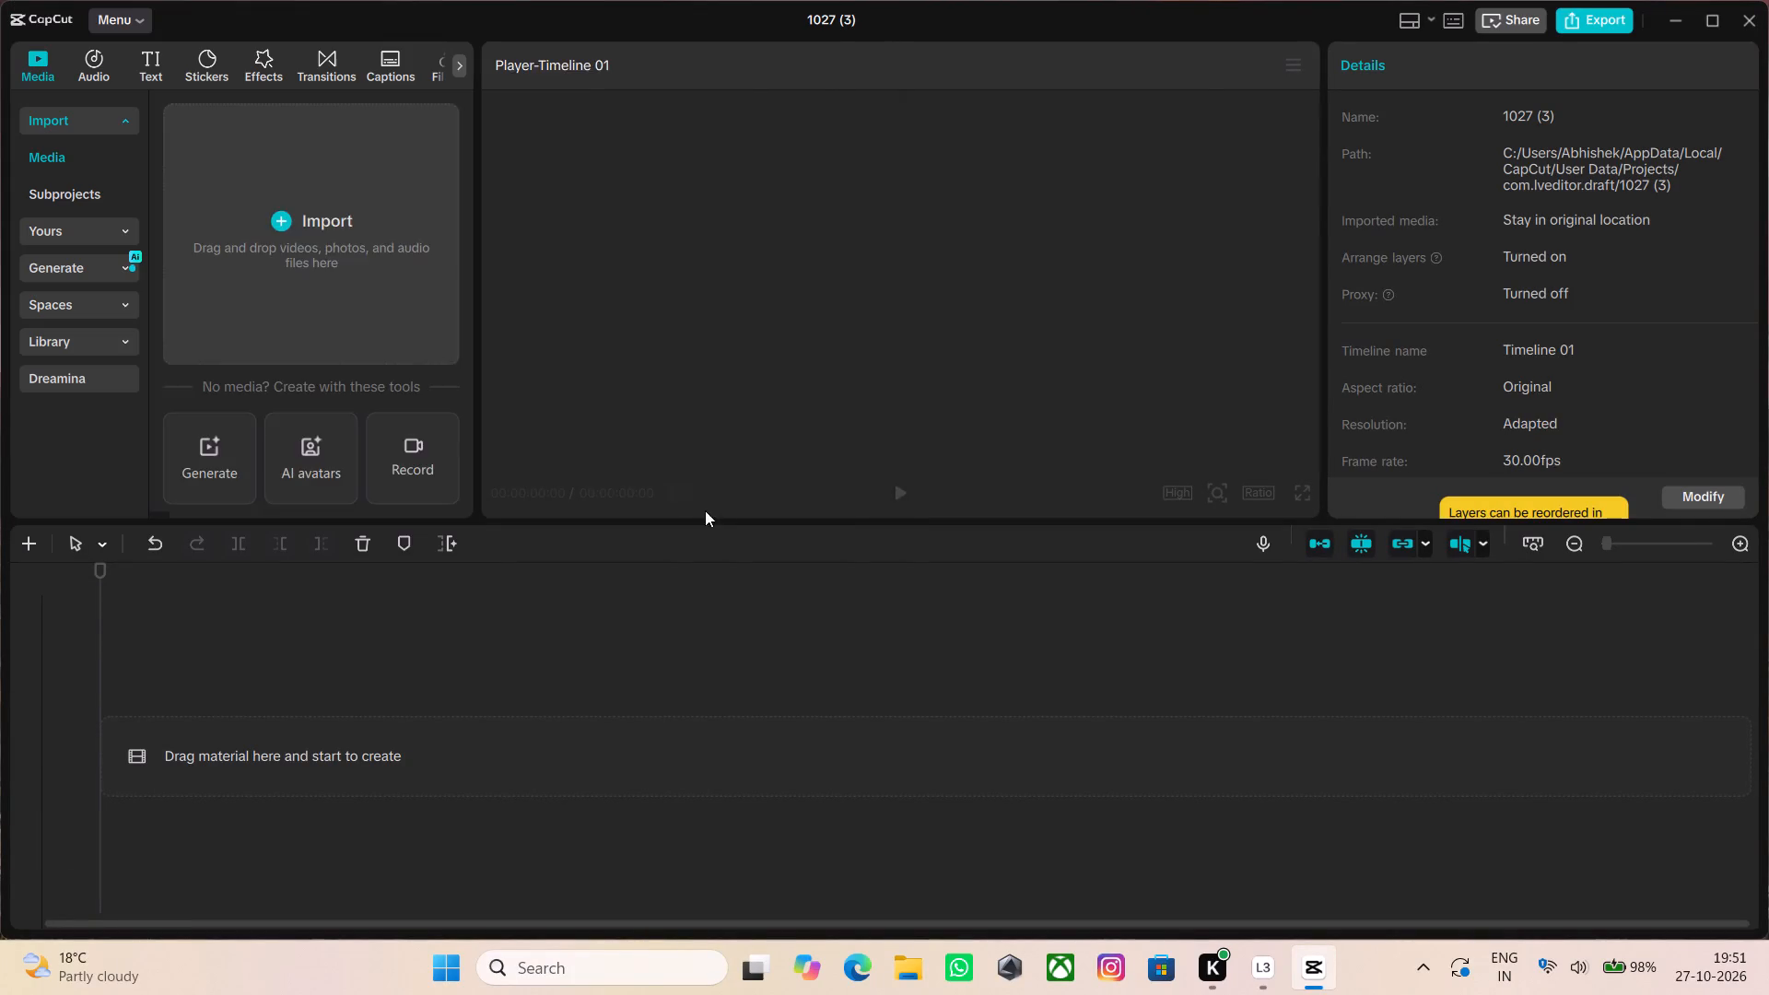
# Play the imported 03.07 recording in the preview to check its opening footage.
pyautogui.click(895, 478)
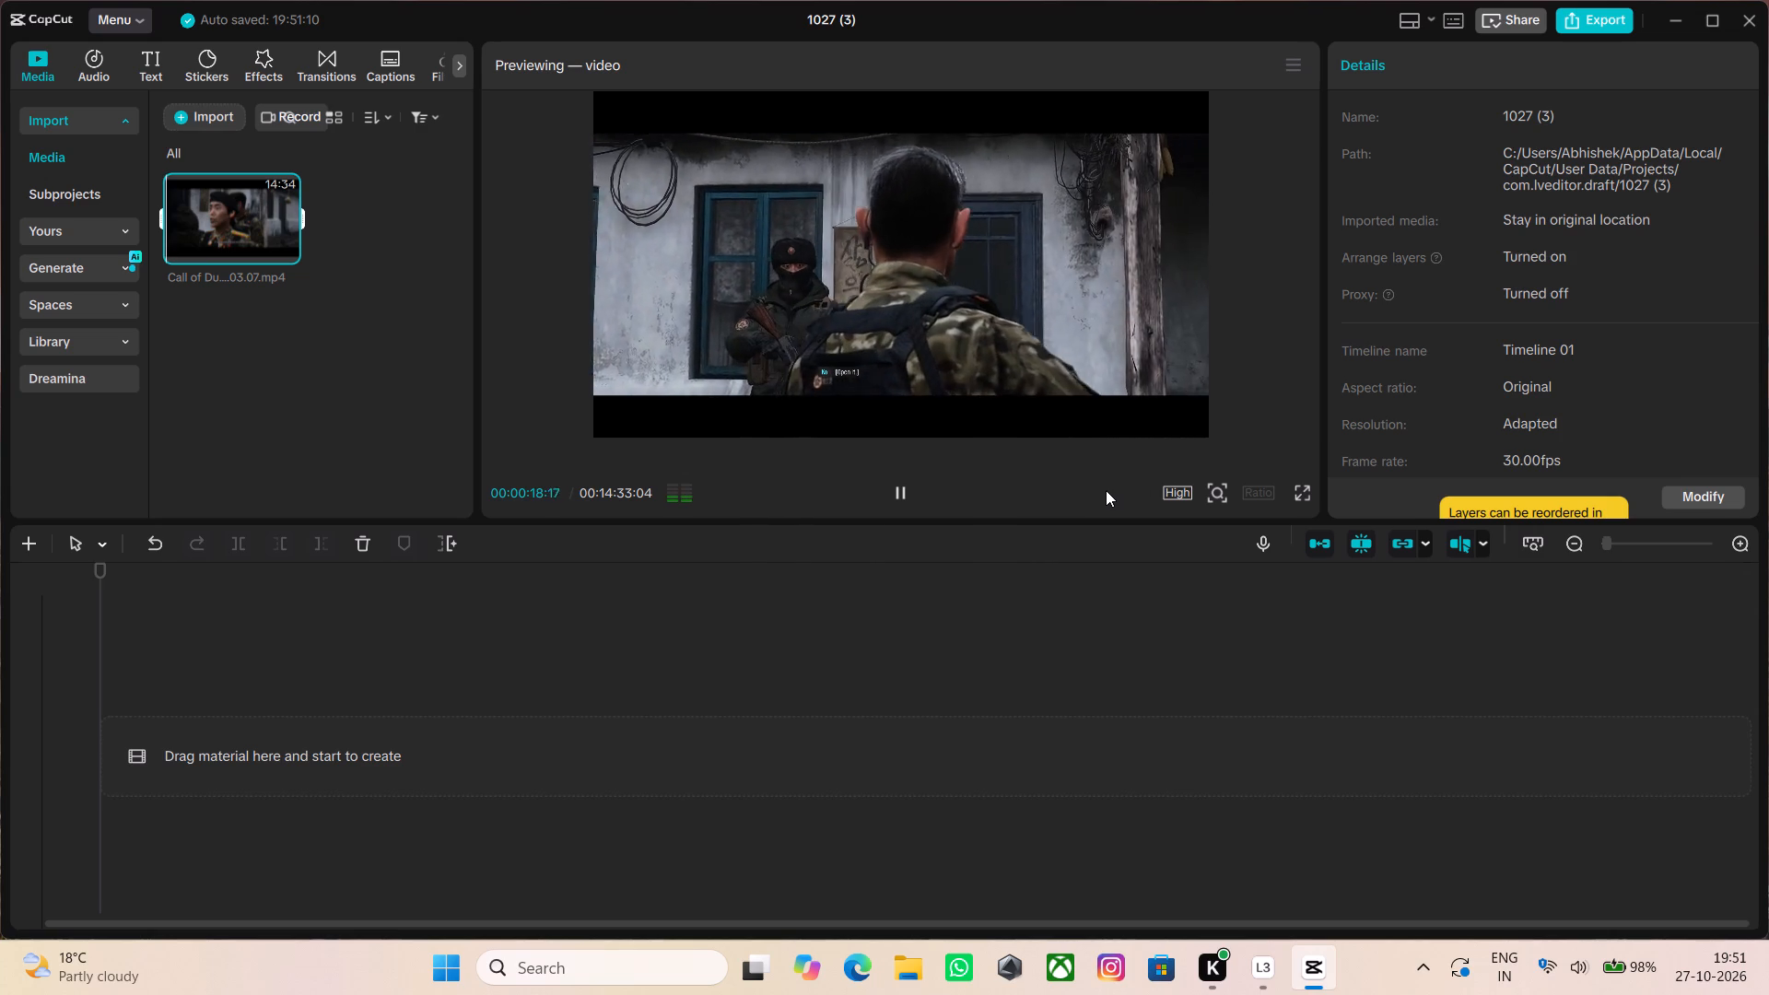
# Add the imported 03.07 recording to the empty timeline.
pyautogui.click(292, 250)
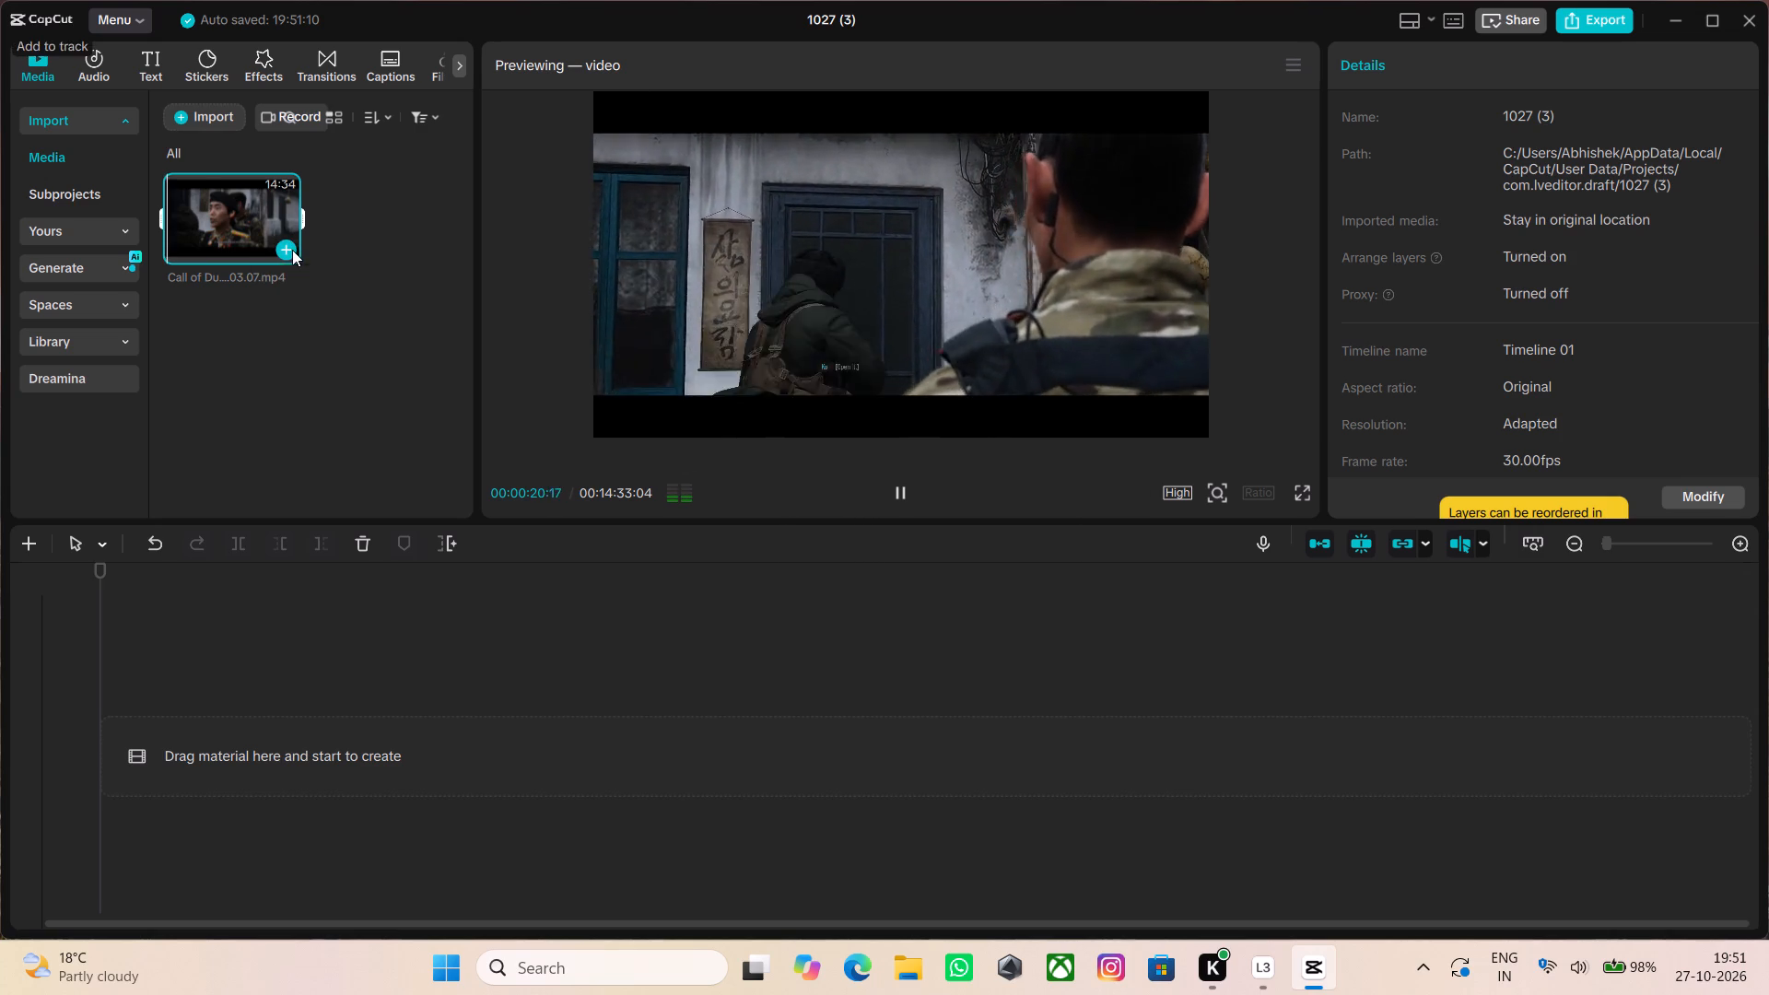
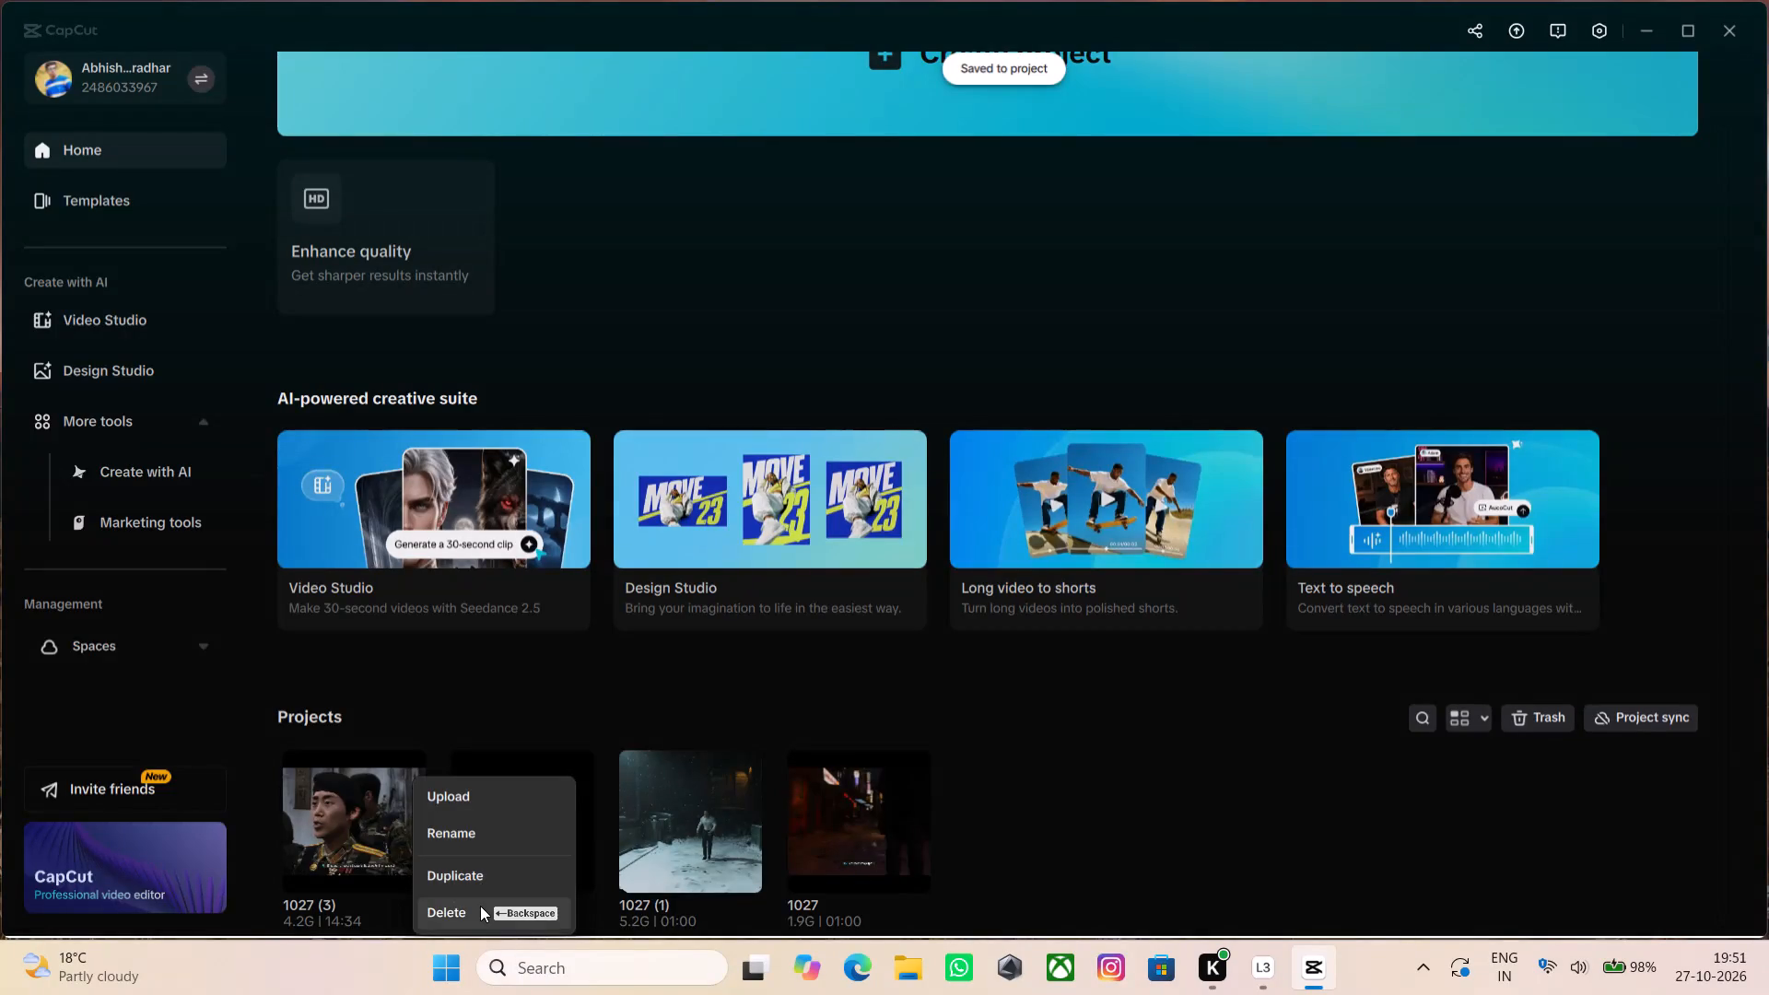
# Move the projects 1027 (3), 1027 (2) and 1027 (1) to Trash one after another.
pyautogui.click(480, 906)
pyautogui.click(800, 561)
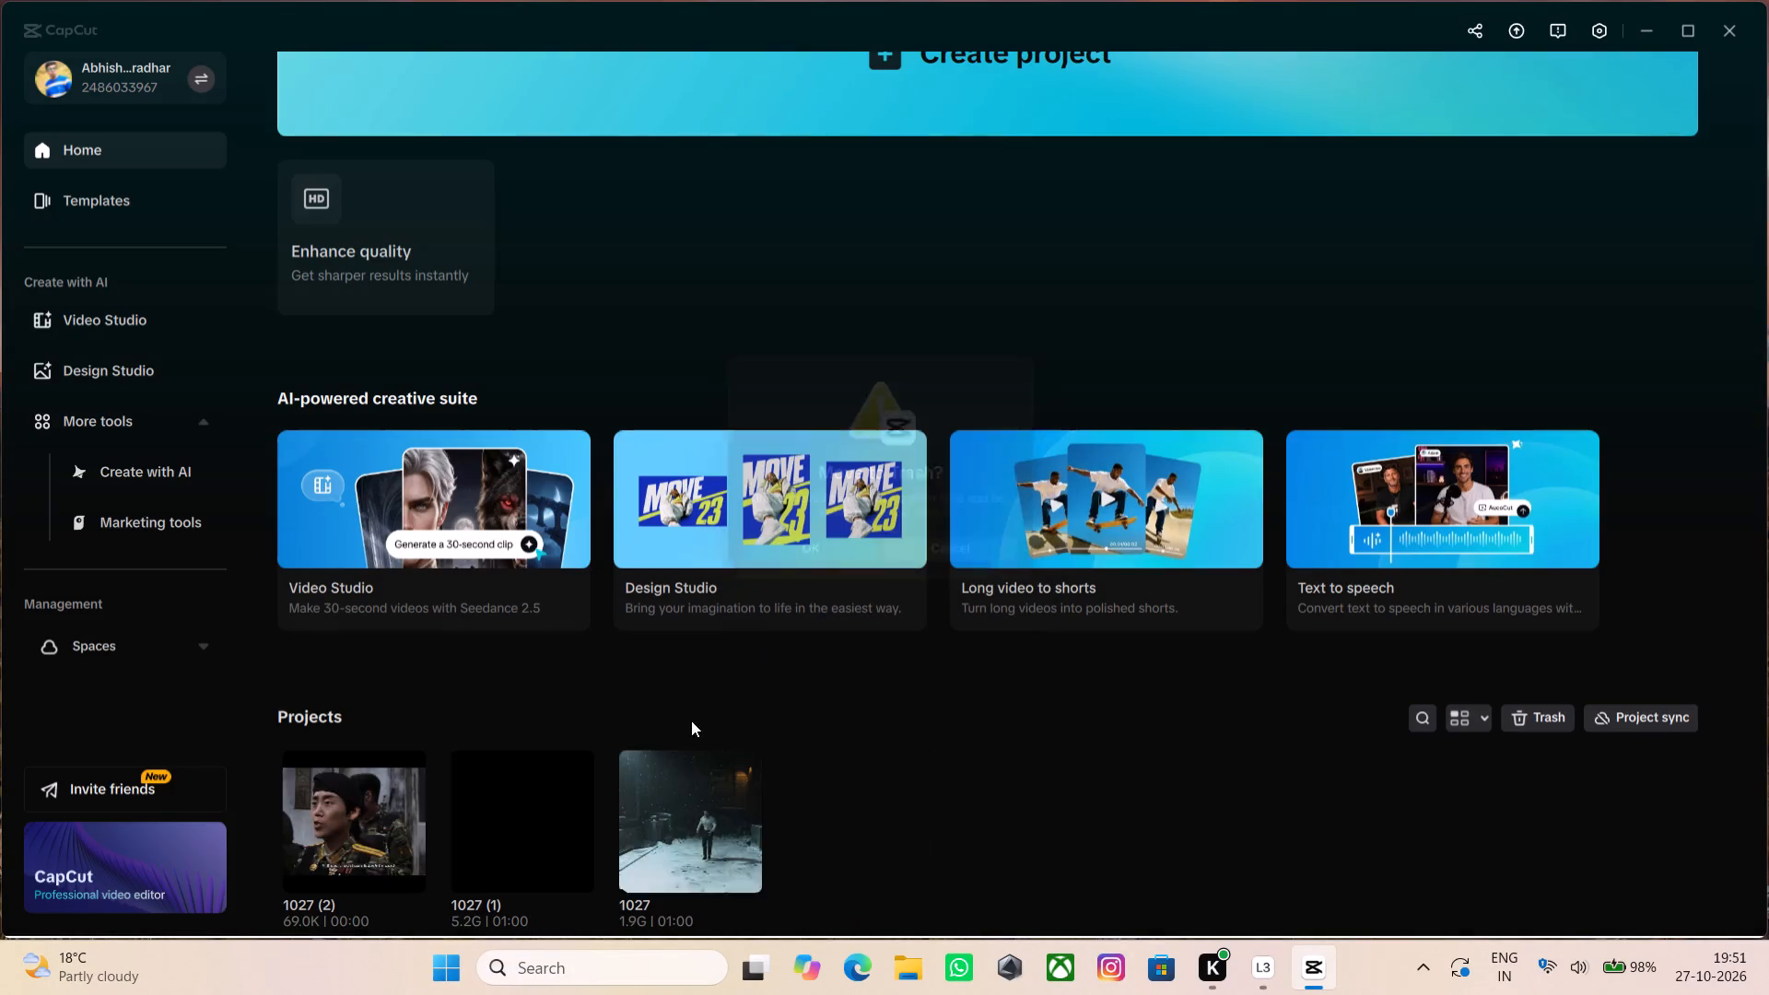
pyautogui.click(416, 876)
pyautogui.click(487, 913)
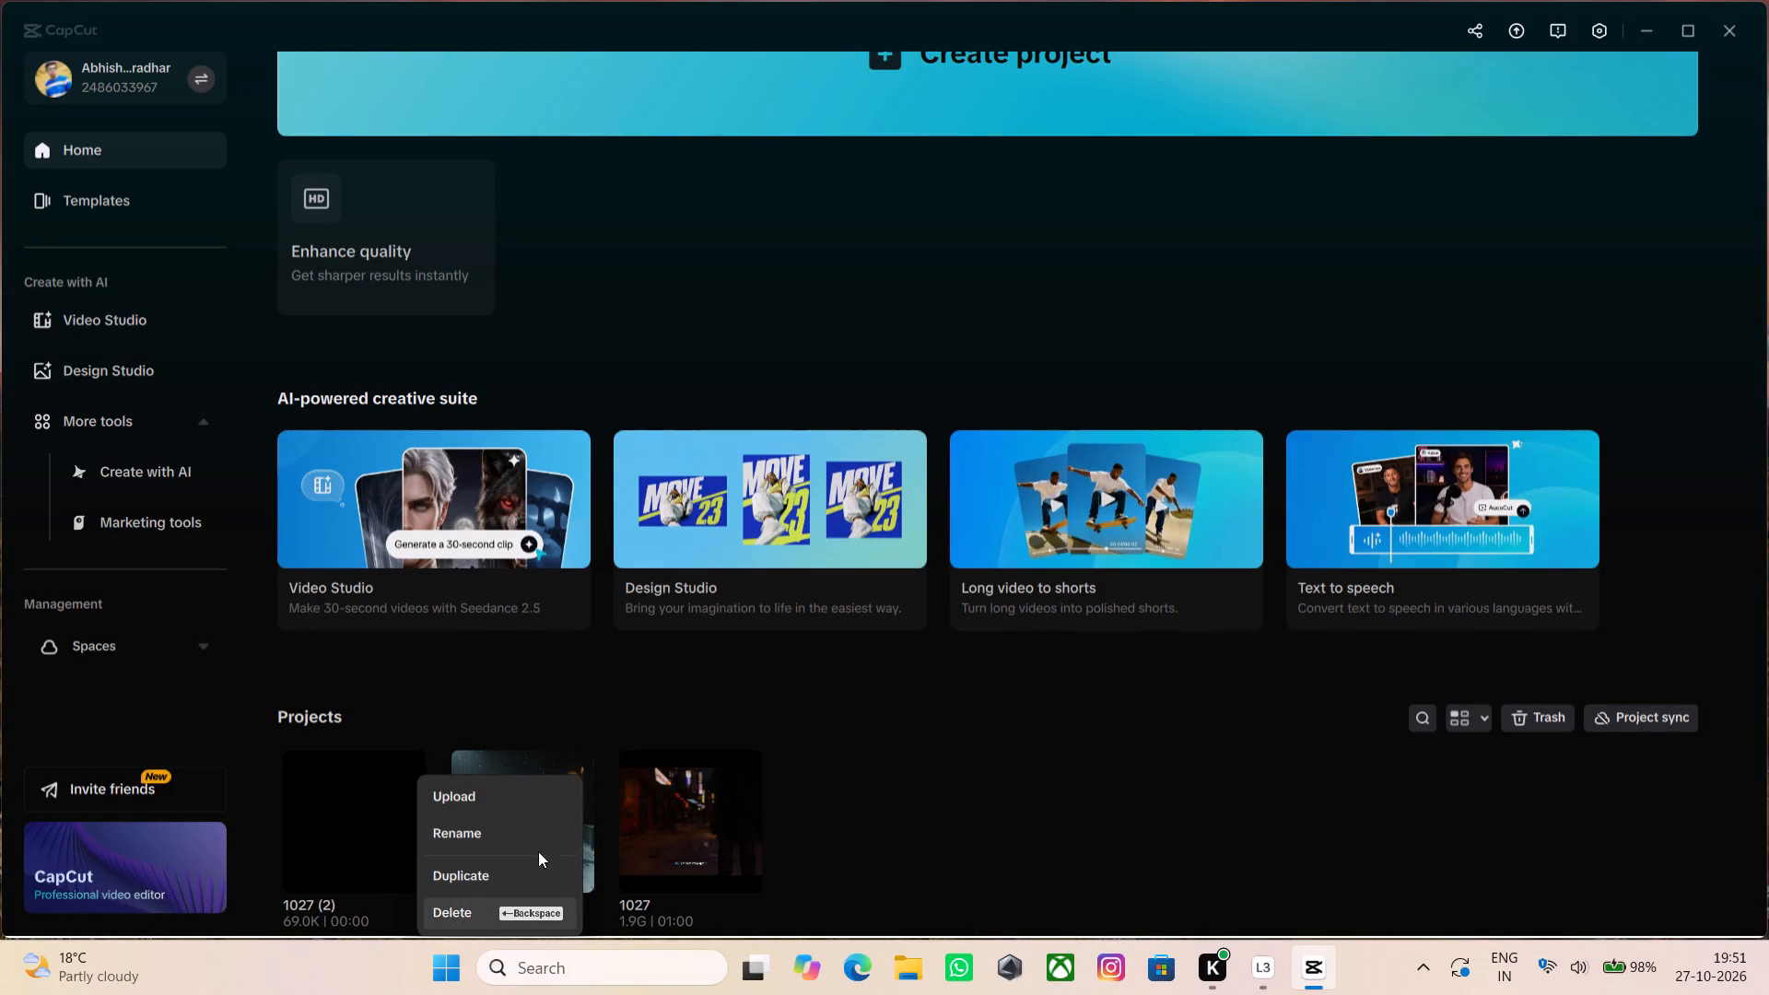
pyautogui.click(791, 543)
pyautogui.click(413, 880)
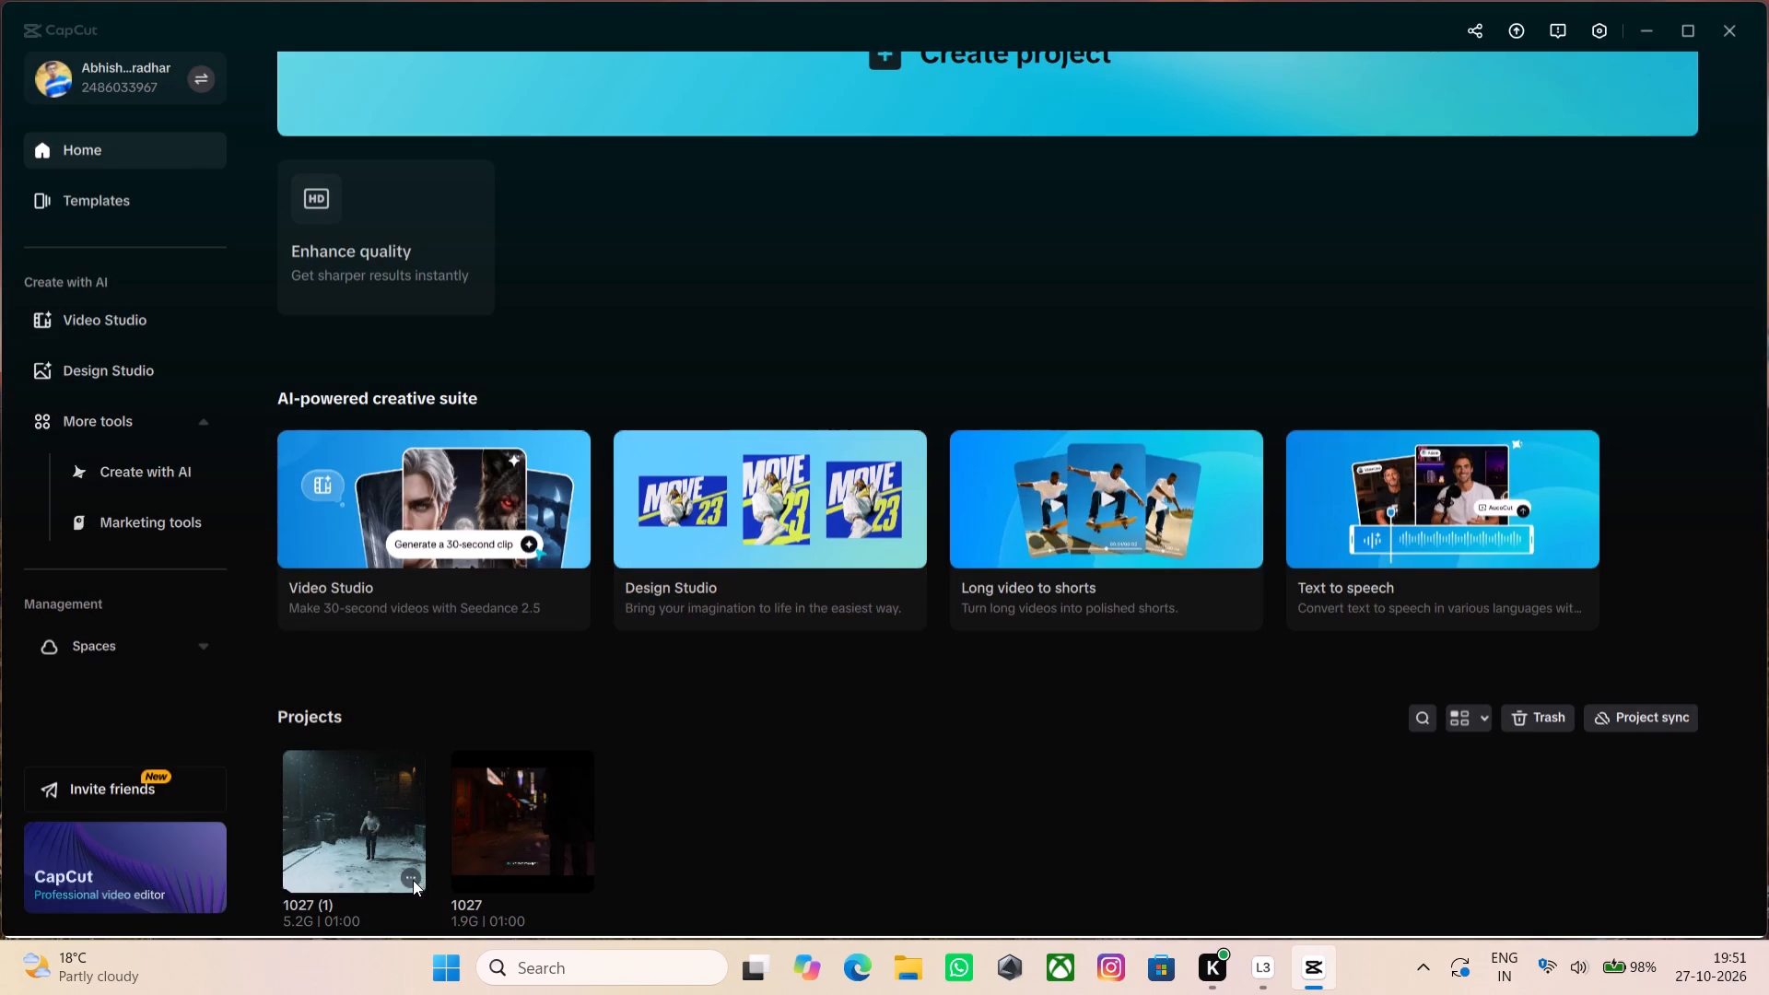
pyautogui.click(474, 921)
pyautogui.click(785, 556)
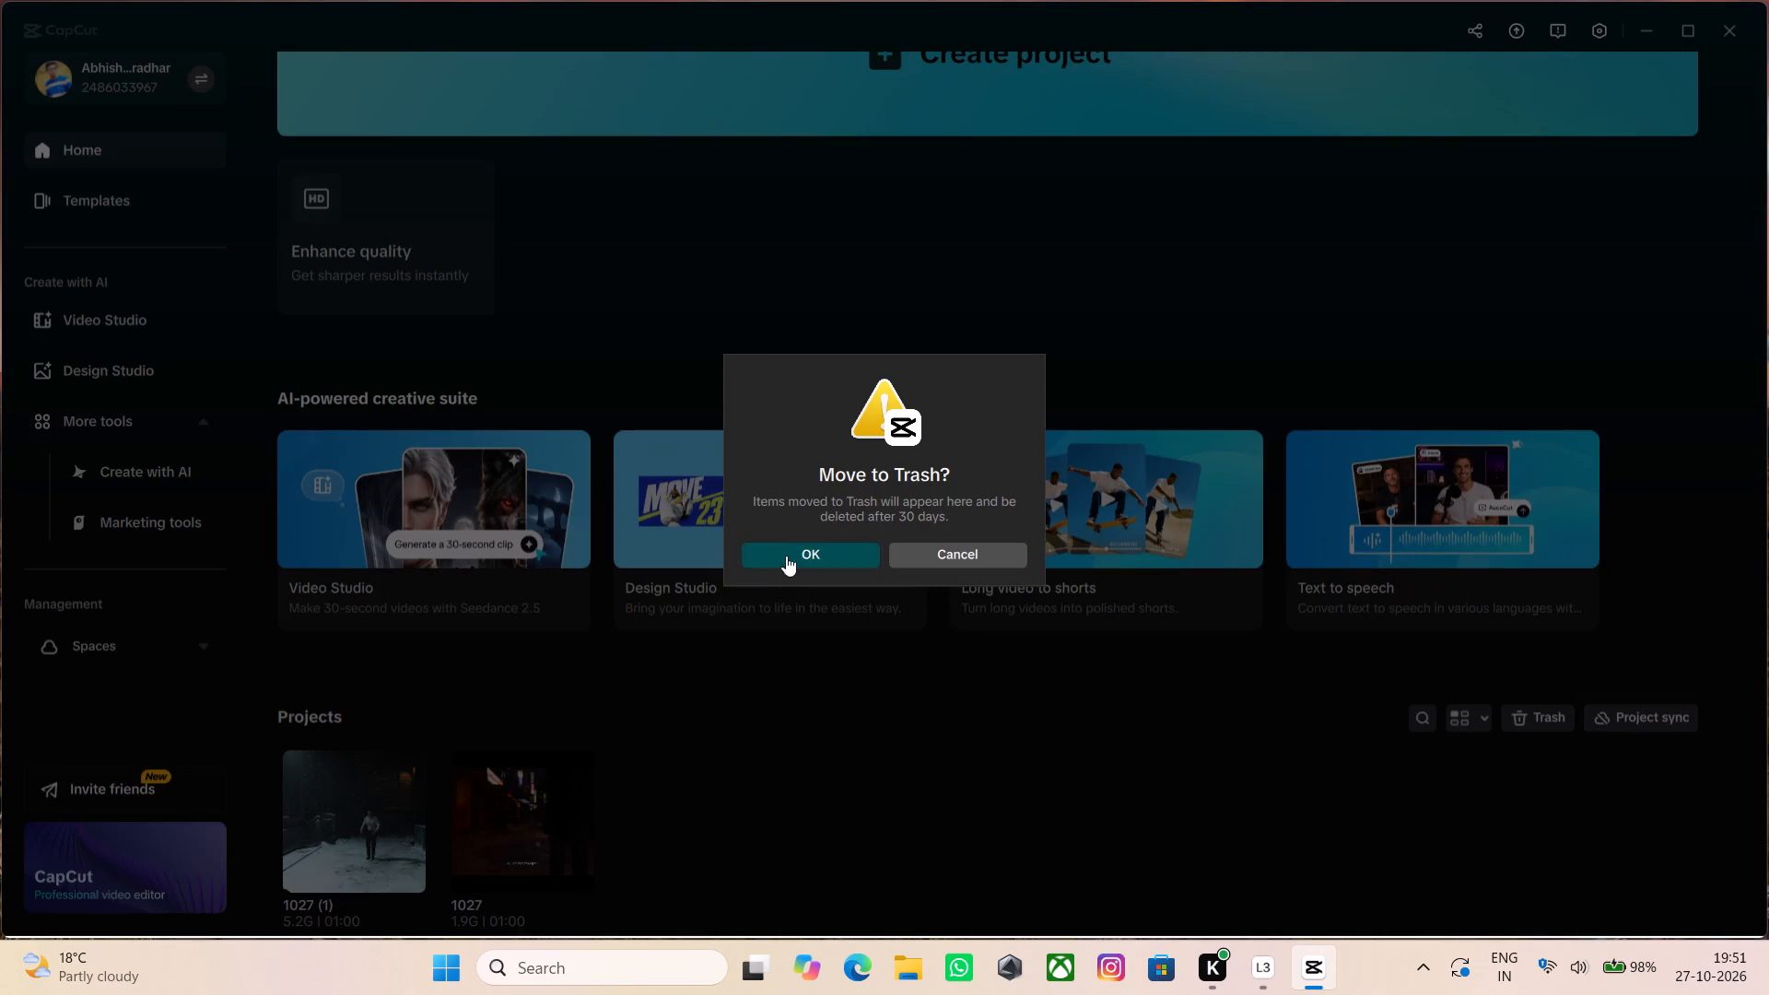
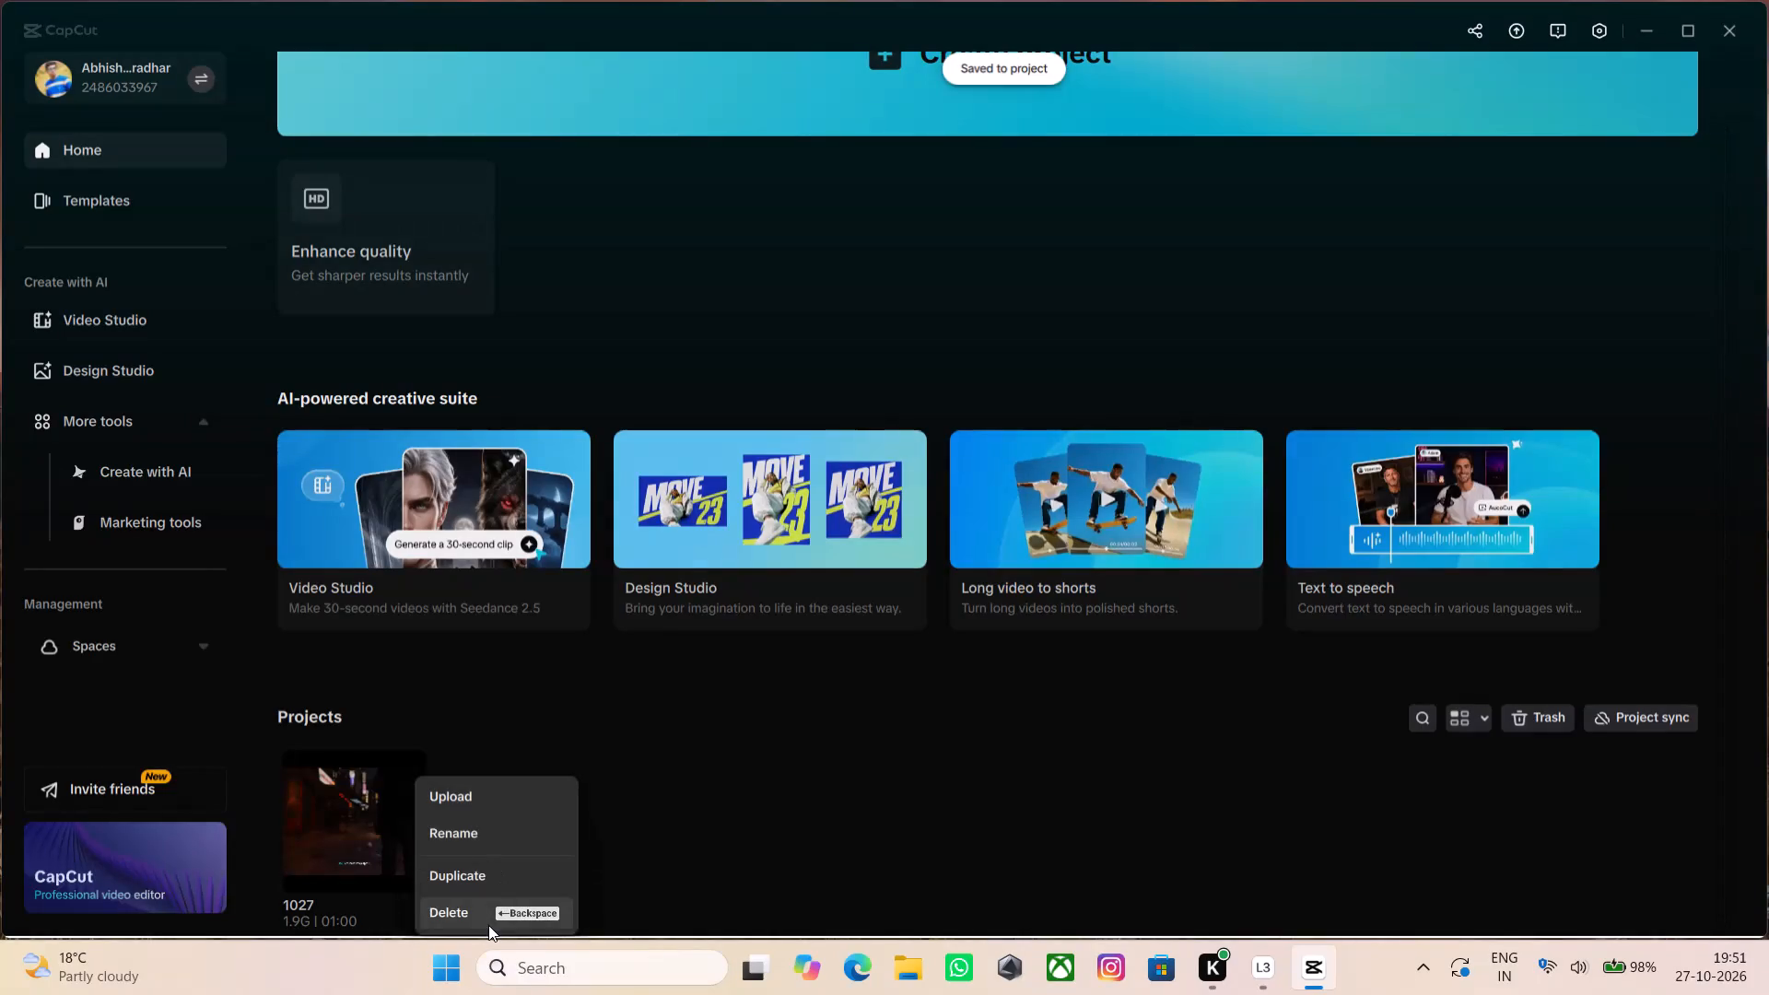
# Move the last remaining project, 1027, to Trash.
pyautogui.click(488, 925)
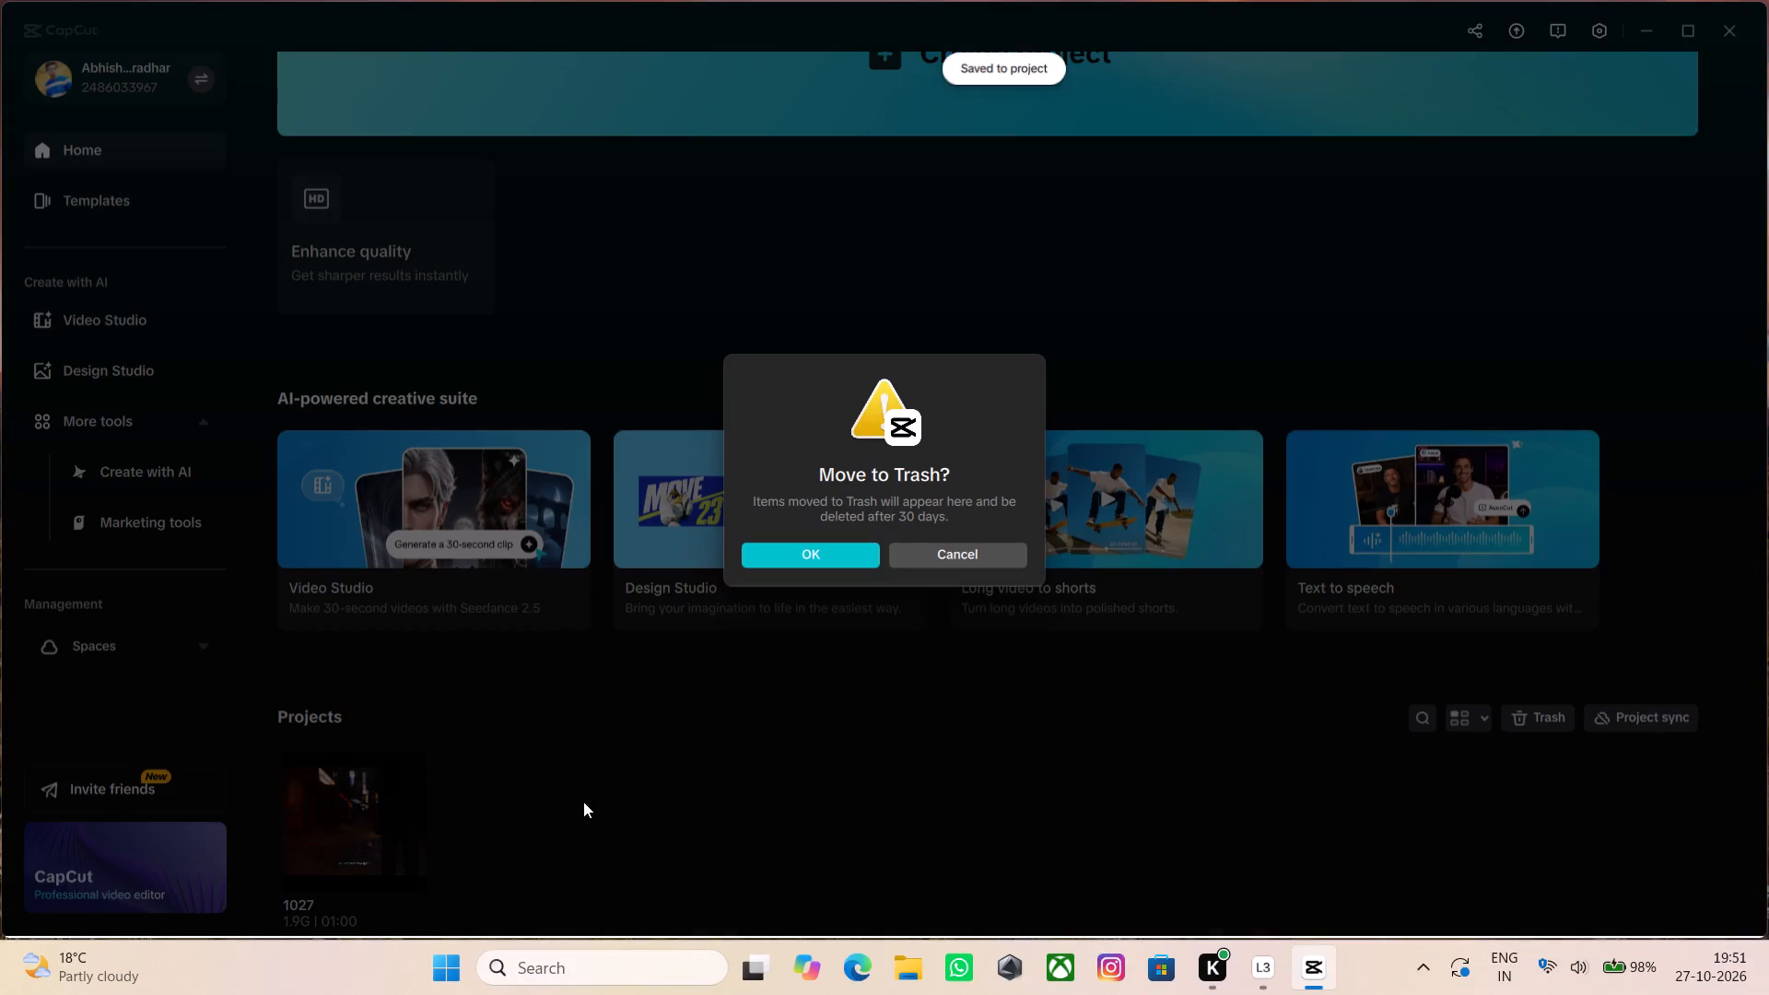
pyautogui.click(812, 552)
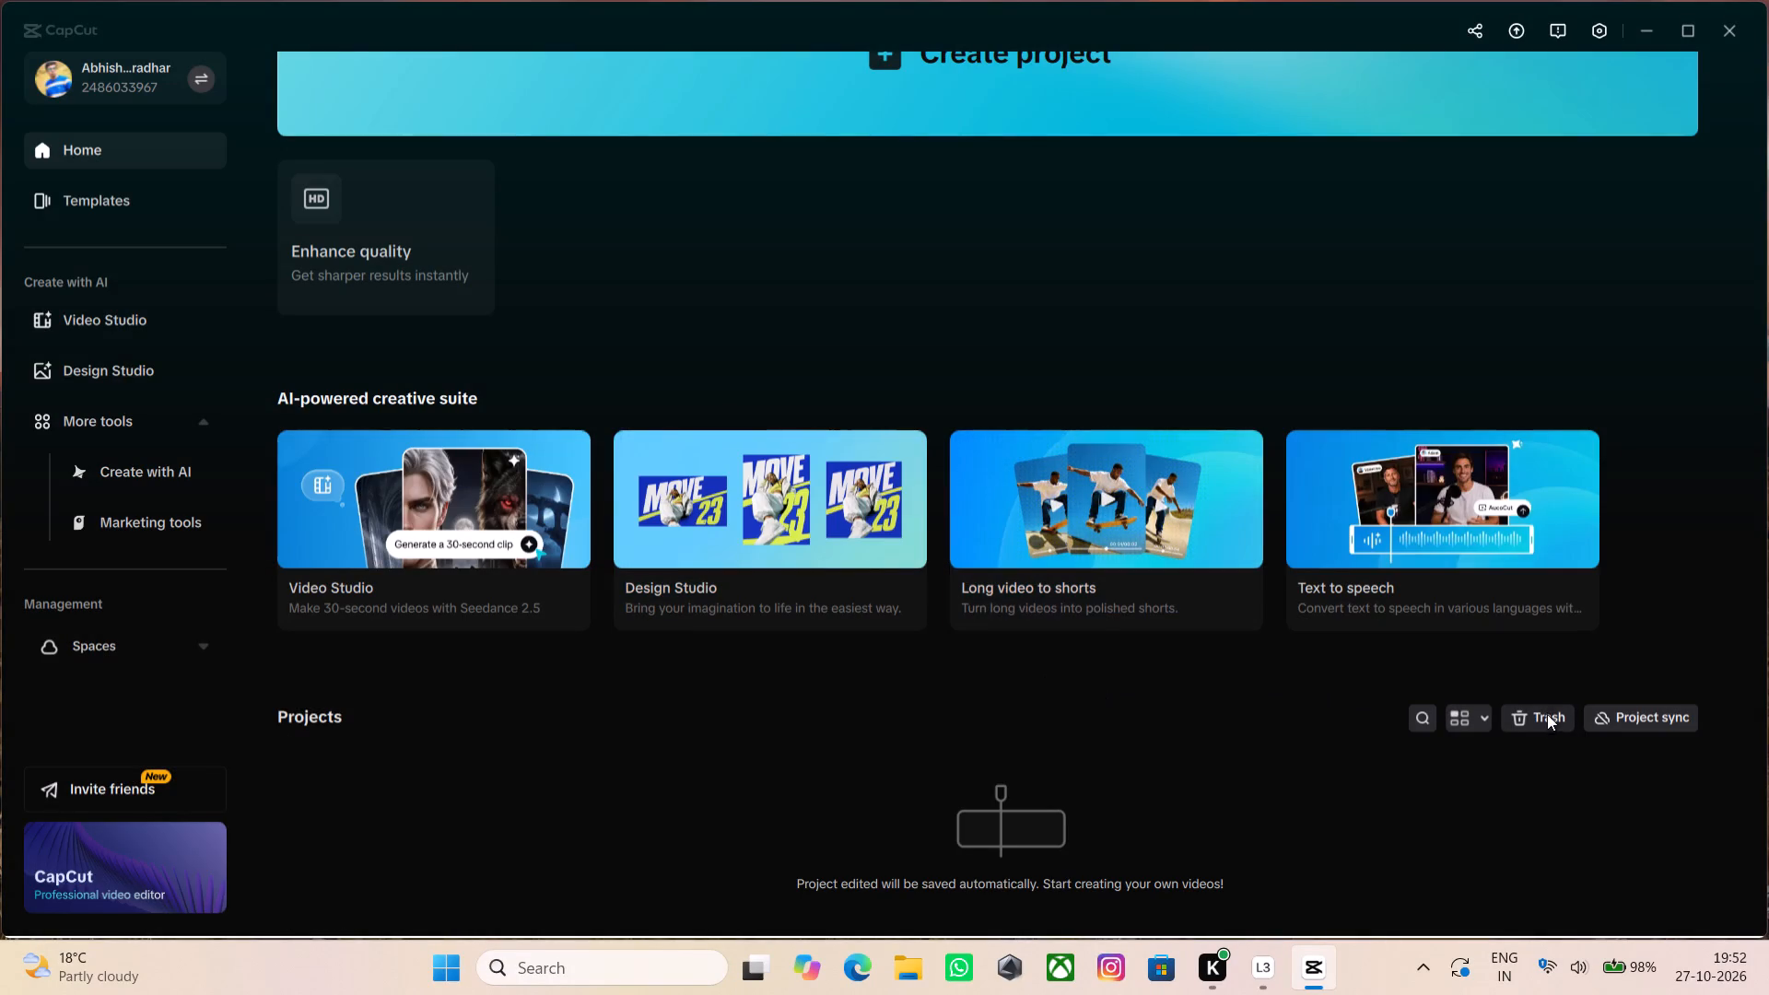
# Permanently delete all the projects held in Trash, leaving the Trash window closed.
pyautogui.click(1547, 714)
pyautogui.click(1138, 281)
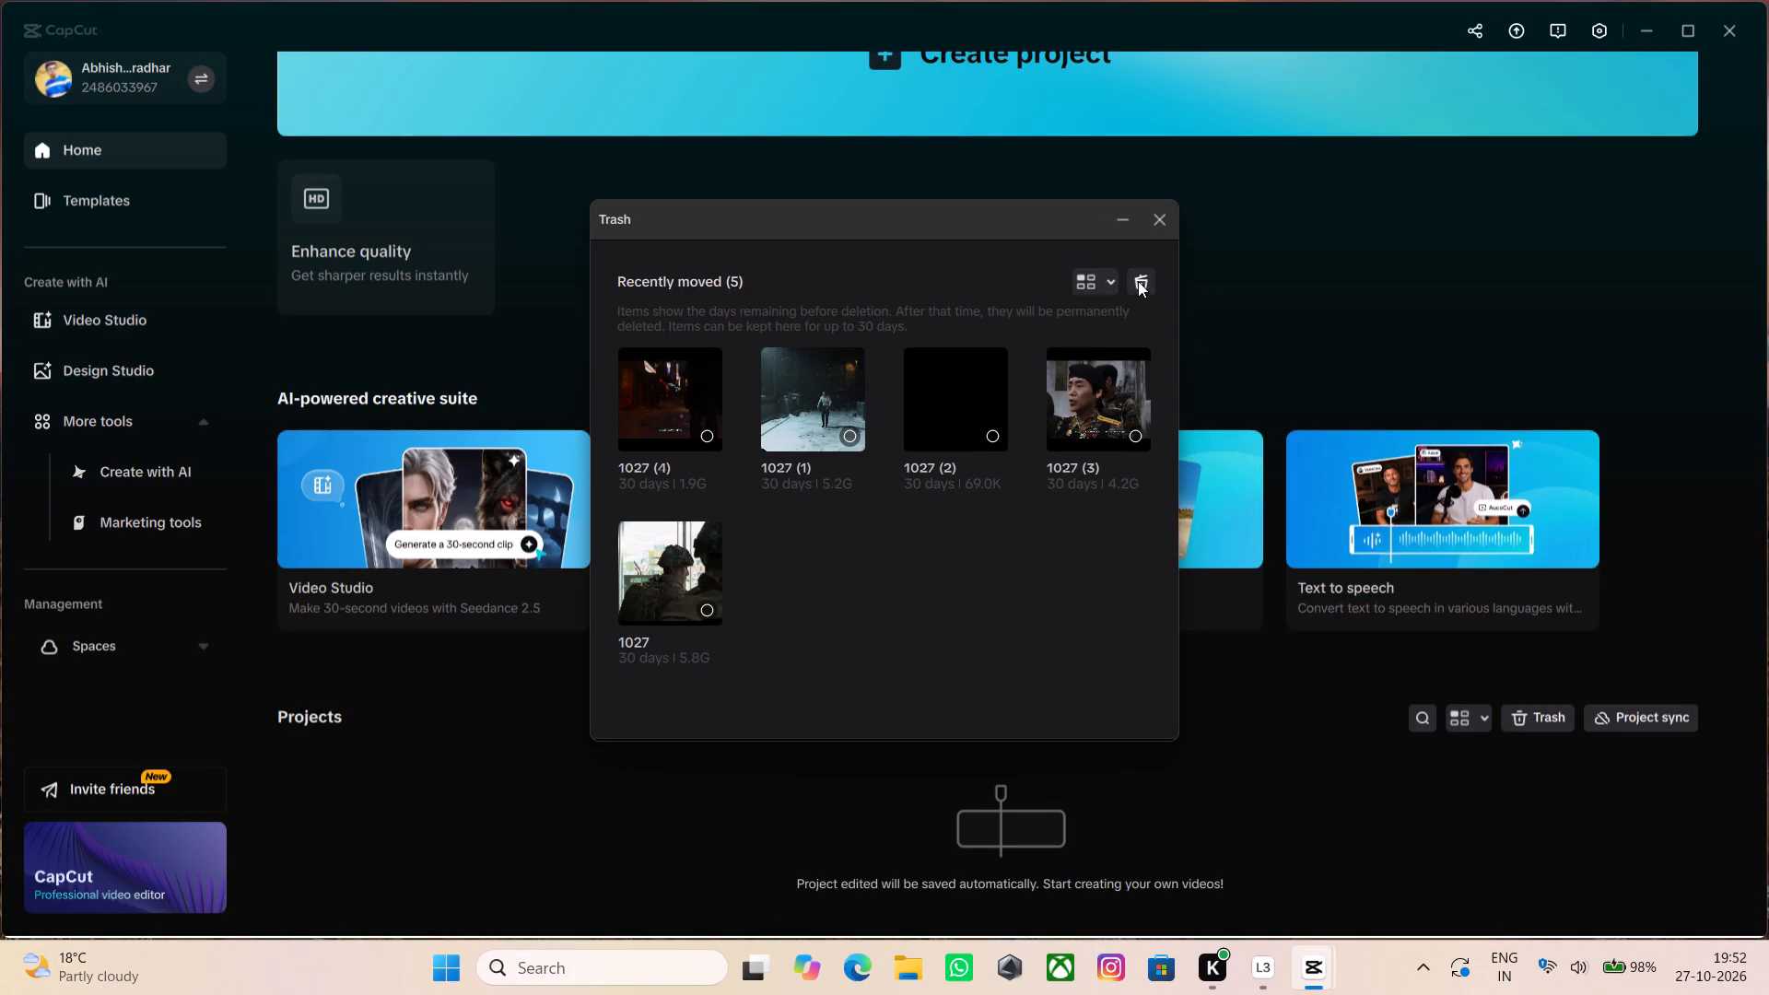
pyautogui.click(817, 550)
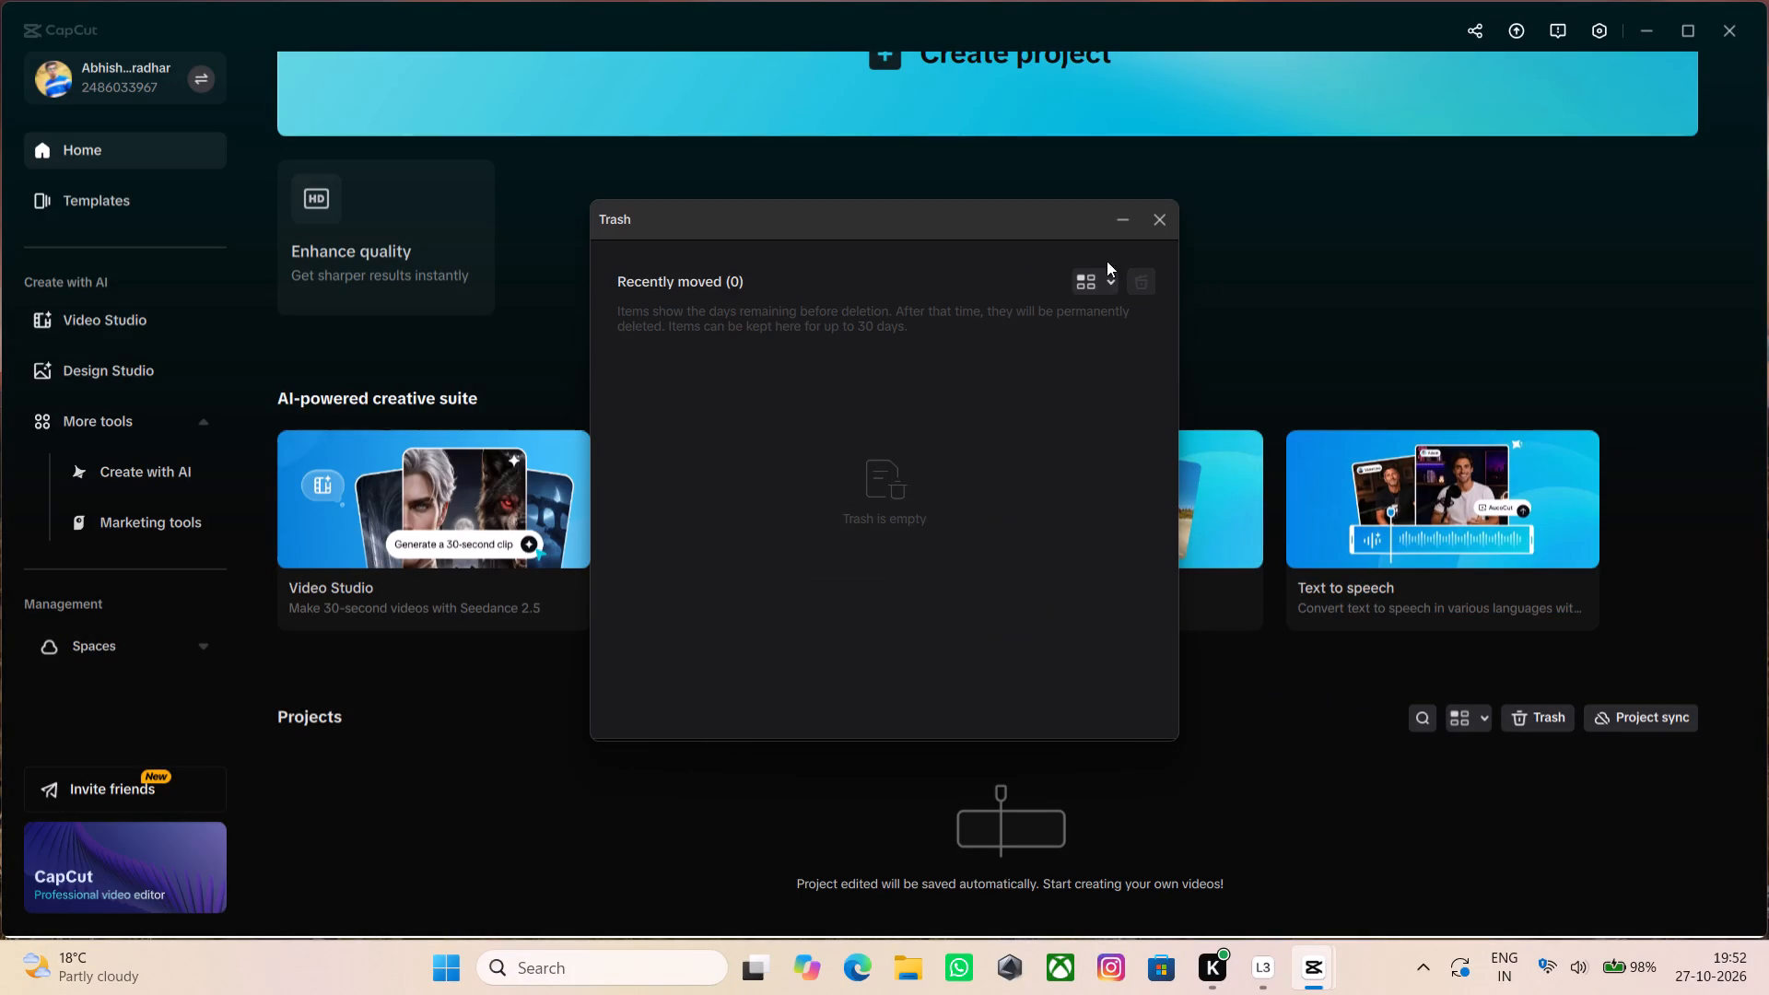
pyautogui.click(1153, 229)
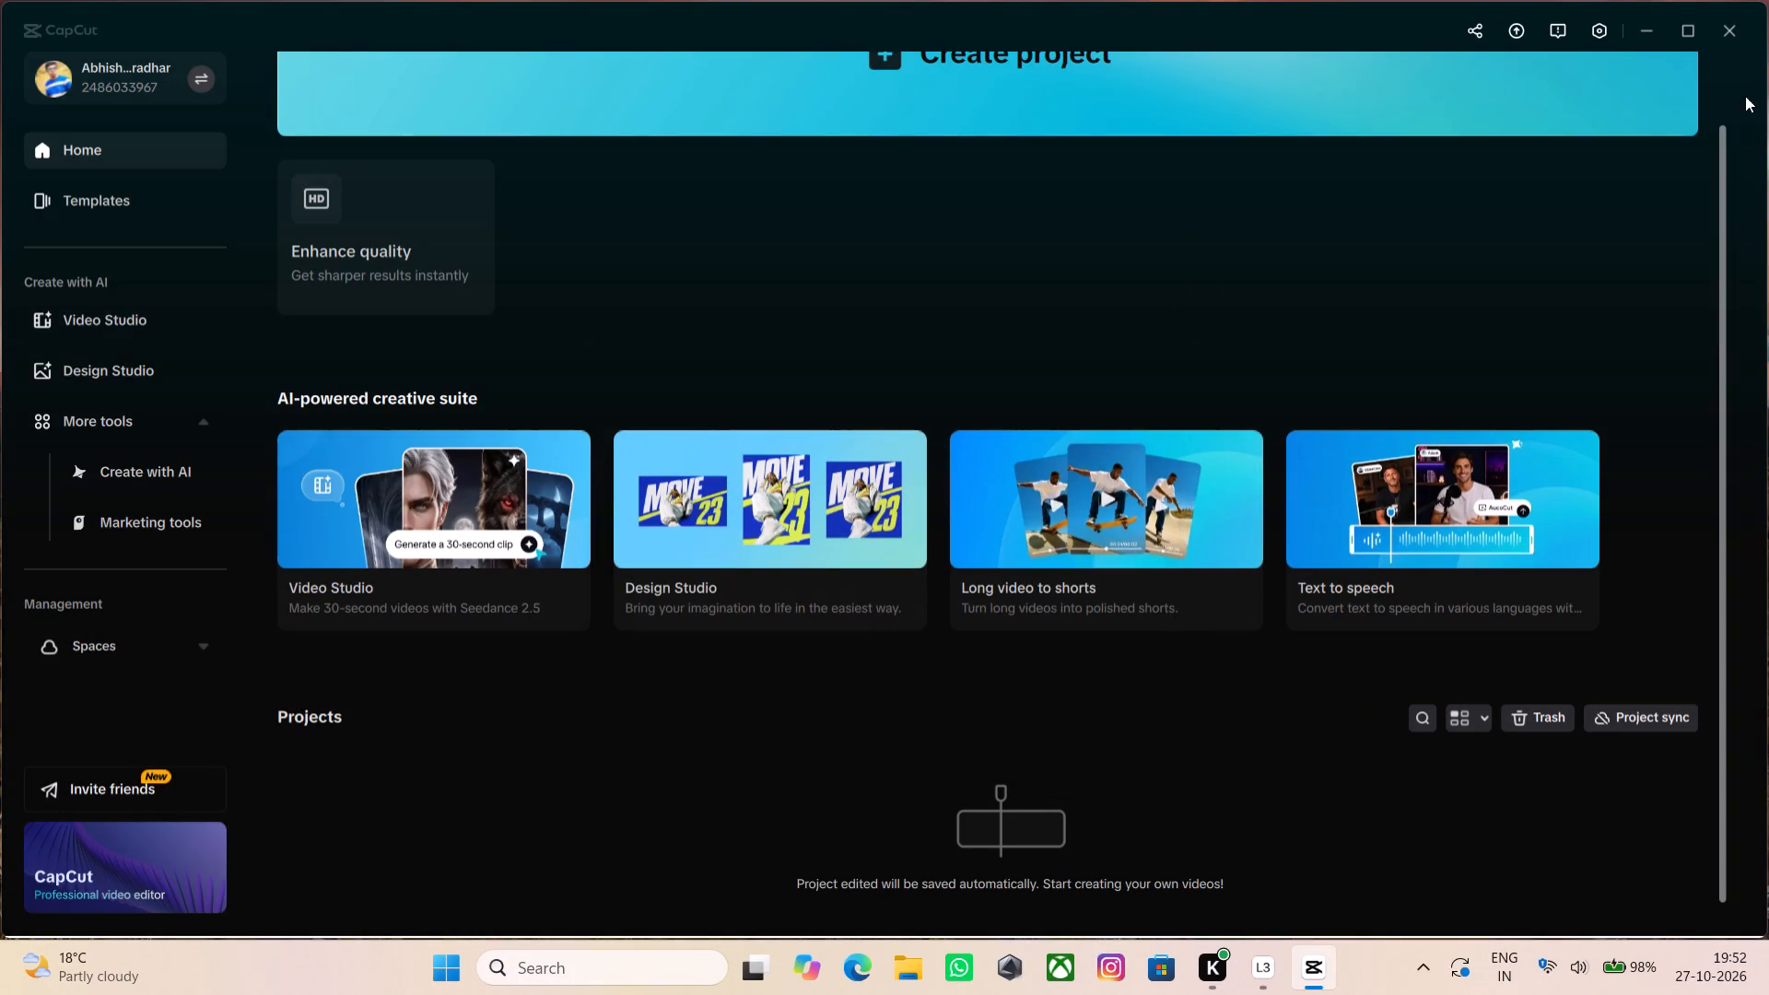